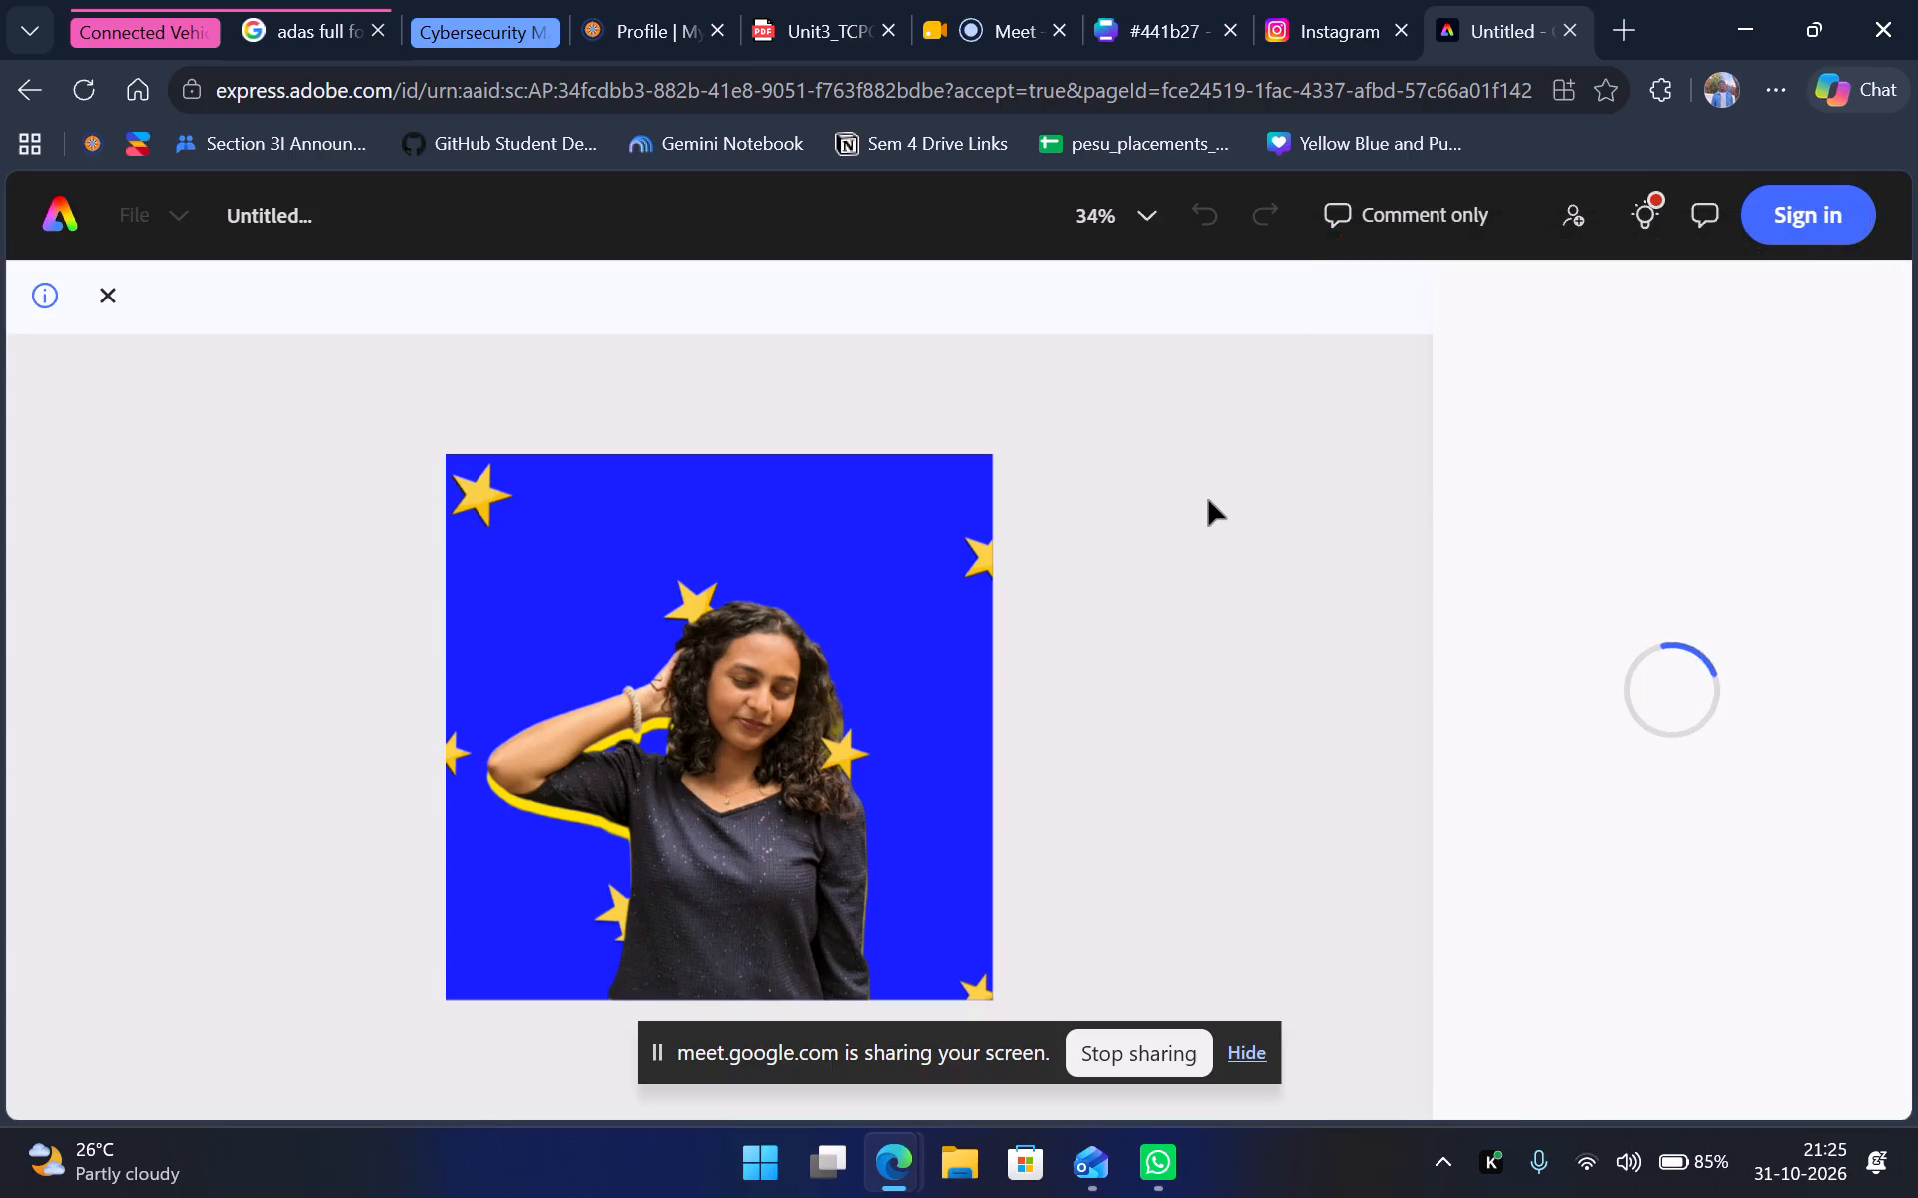
Hide the meet.google.com screen-sharing notice covering the lower part of the design canvas.
left_click(1235, 1048)
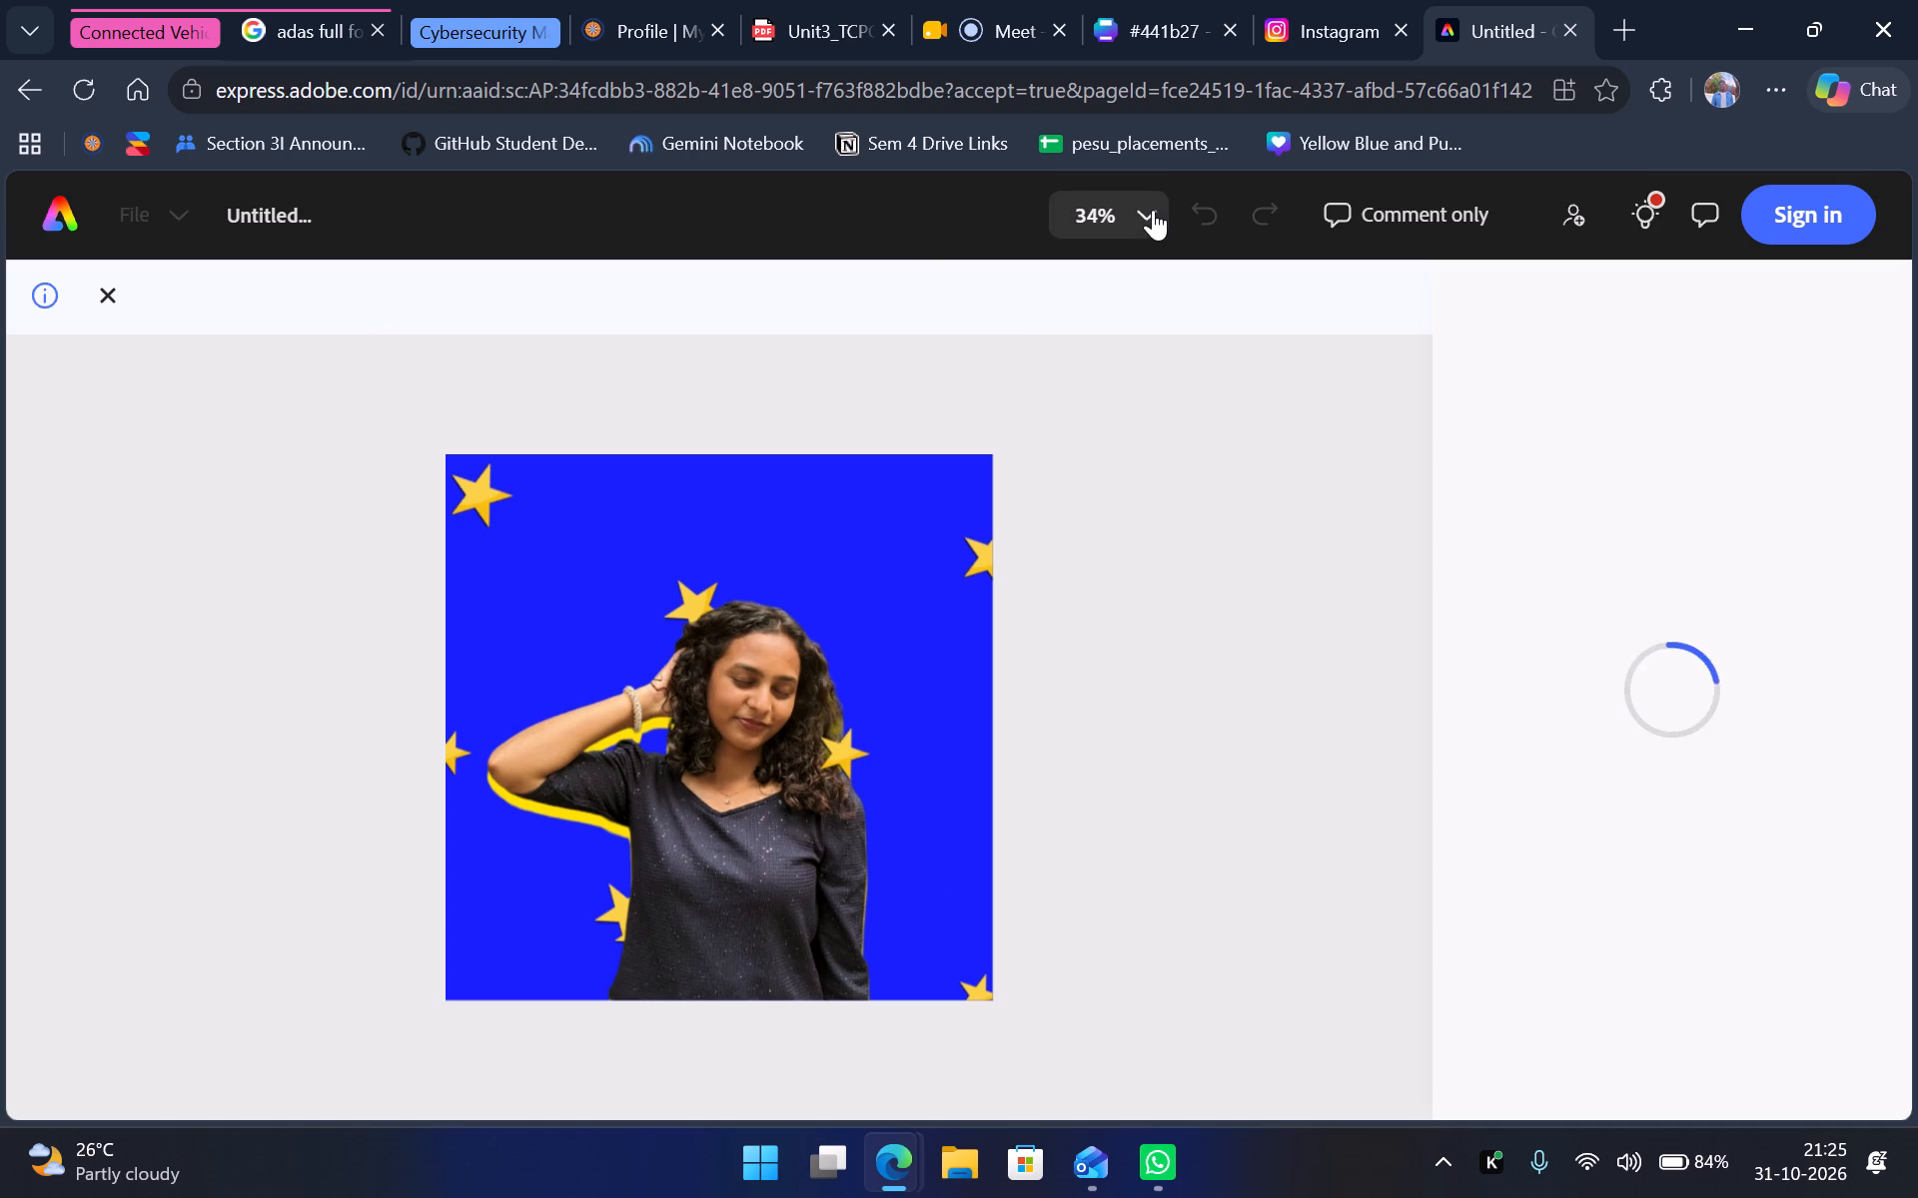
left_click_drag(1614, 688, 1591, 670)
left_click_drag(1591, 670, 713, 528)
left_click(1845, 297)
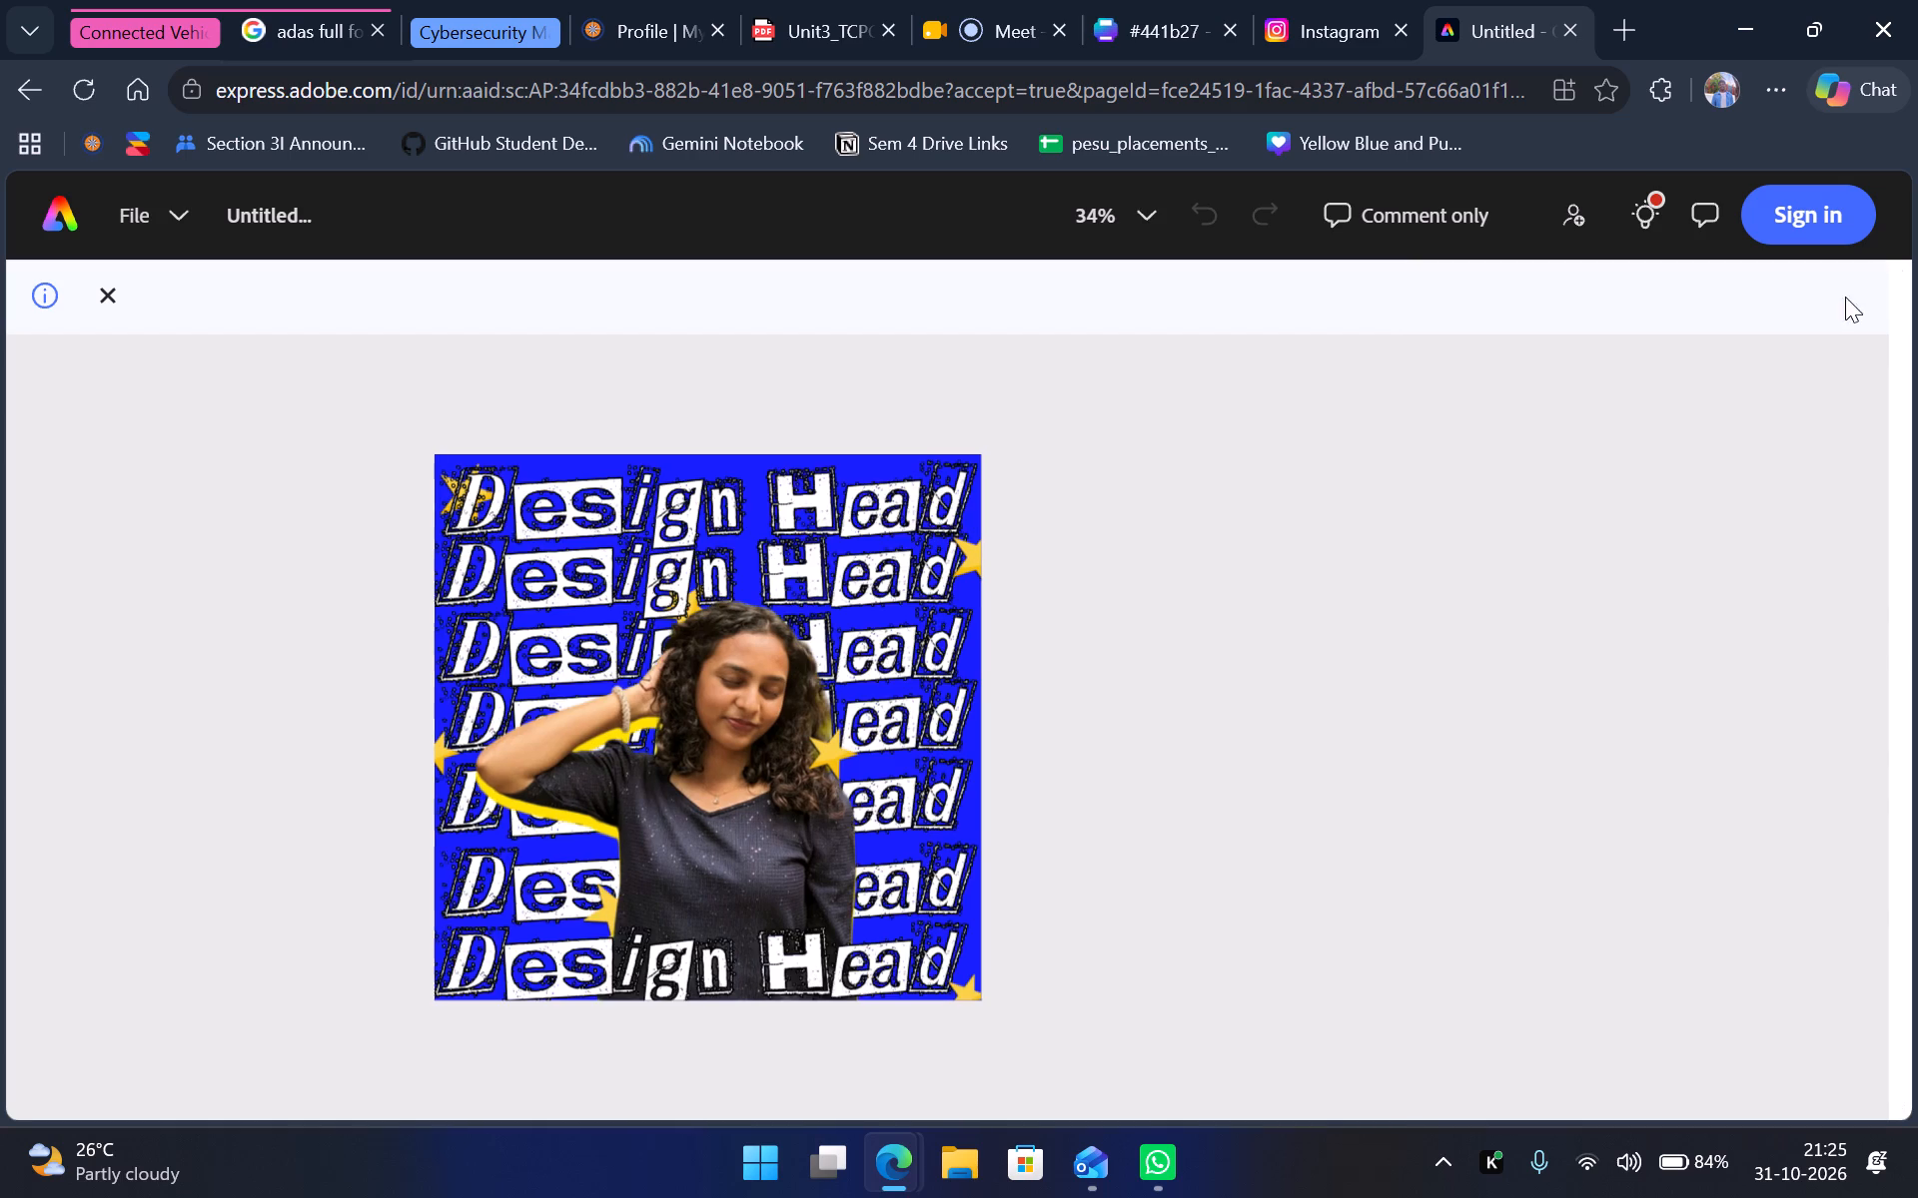
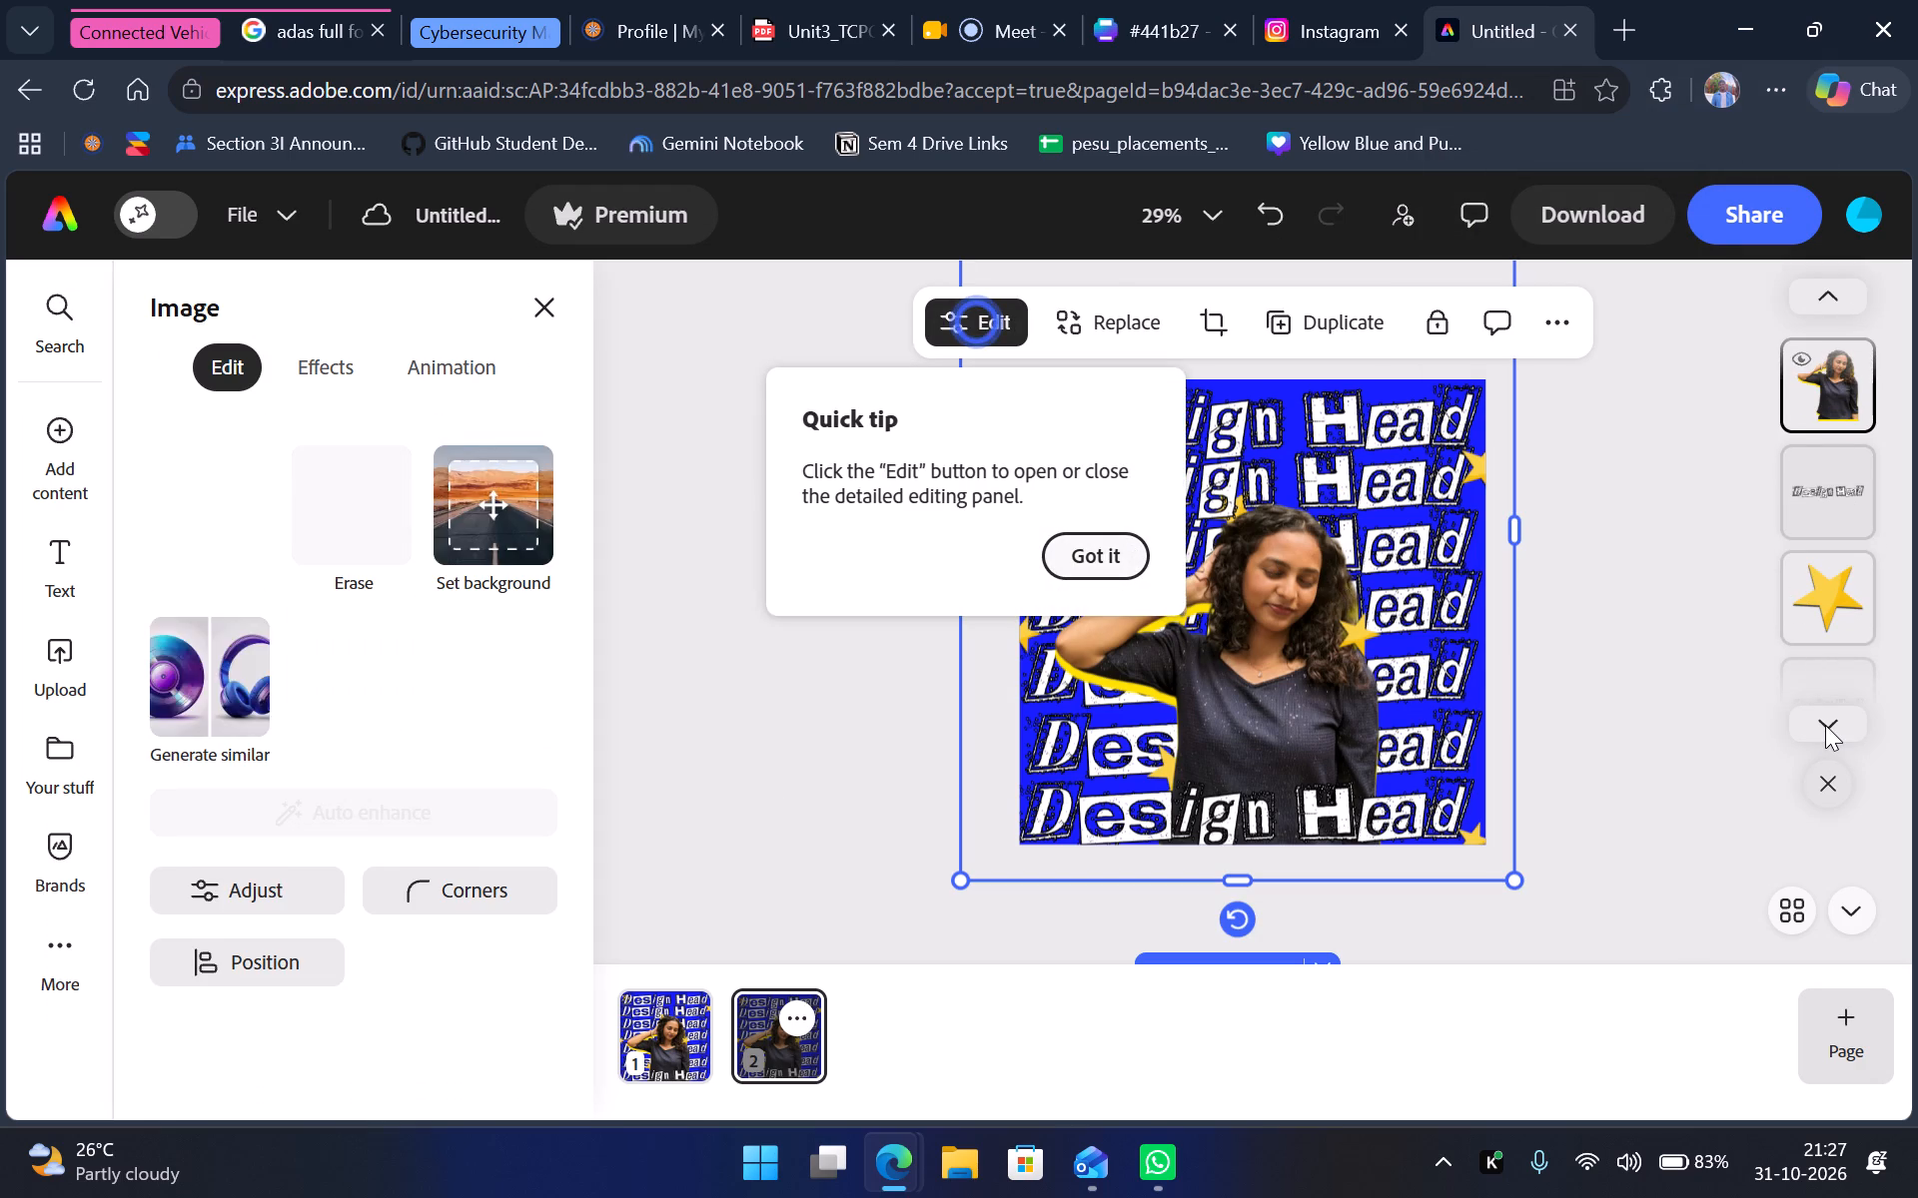
Look through the full layer stack of the second page's poster, down to the bottom layer, and clear the photo selection.
scroll(1833, 587, "down", 2)
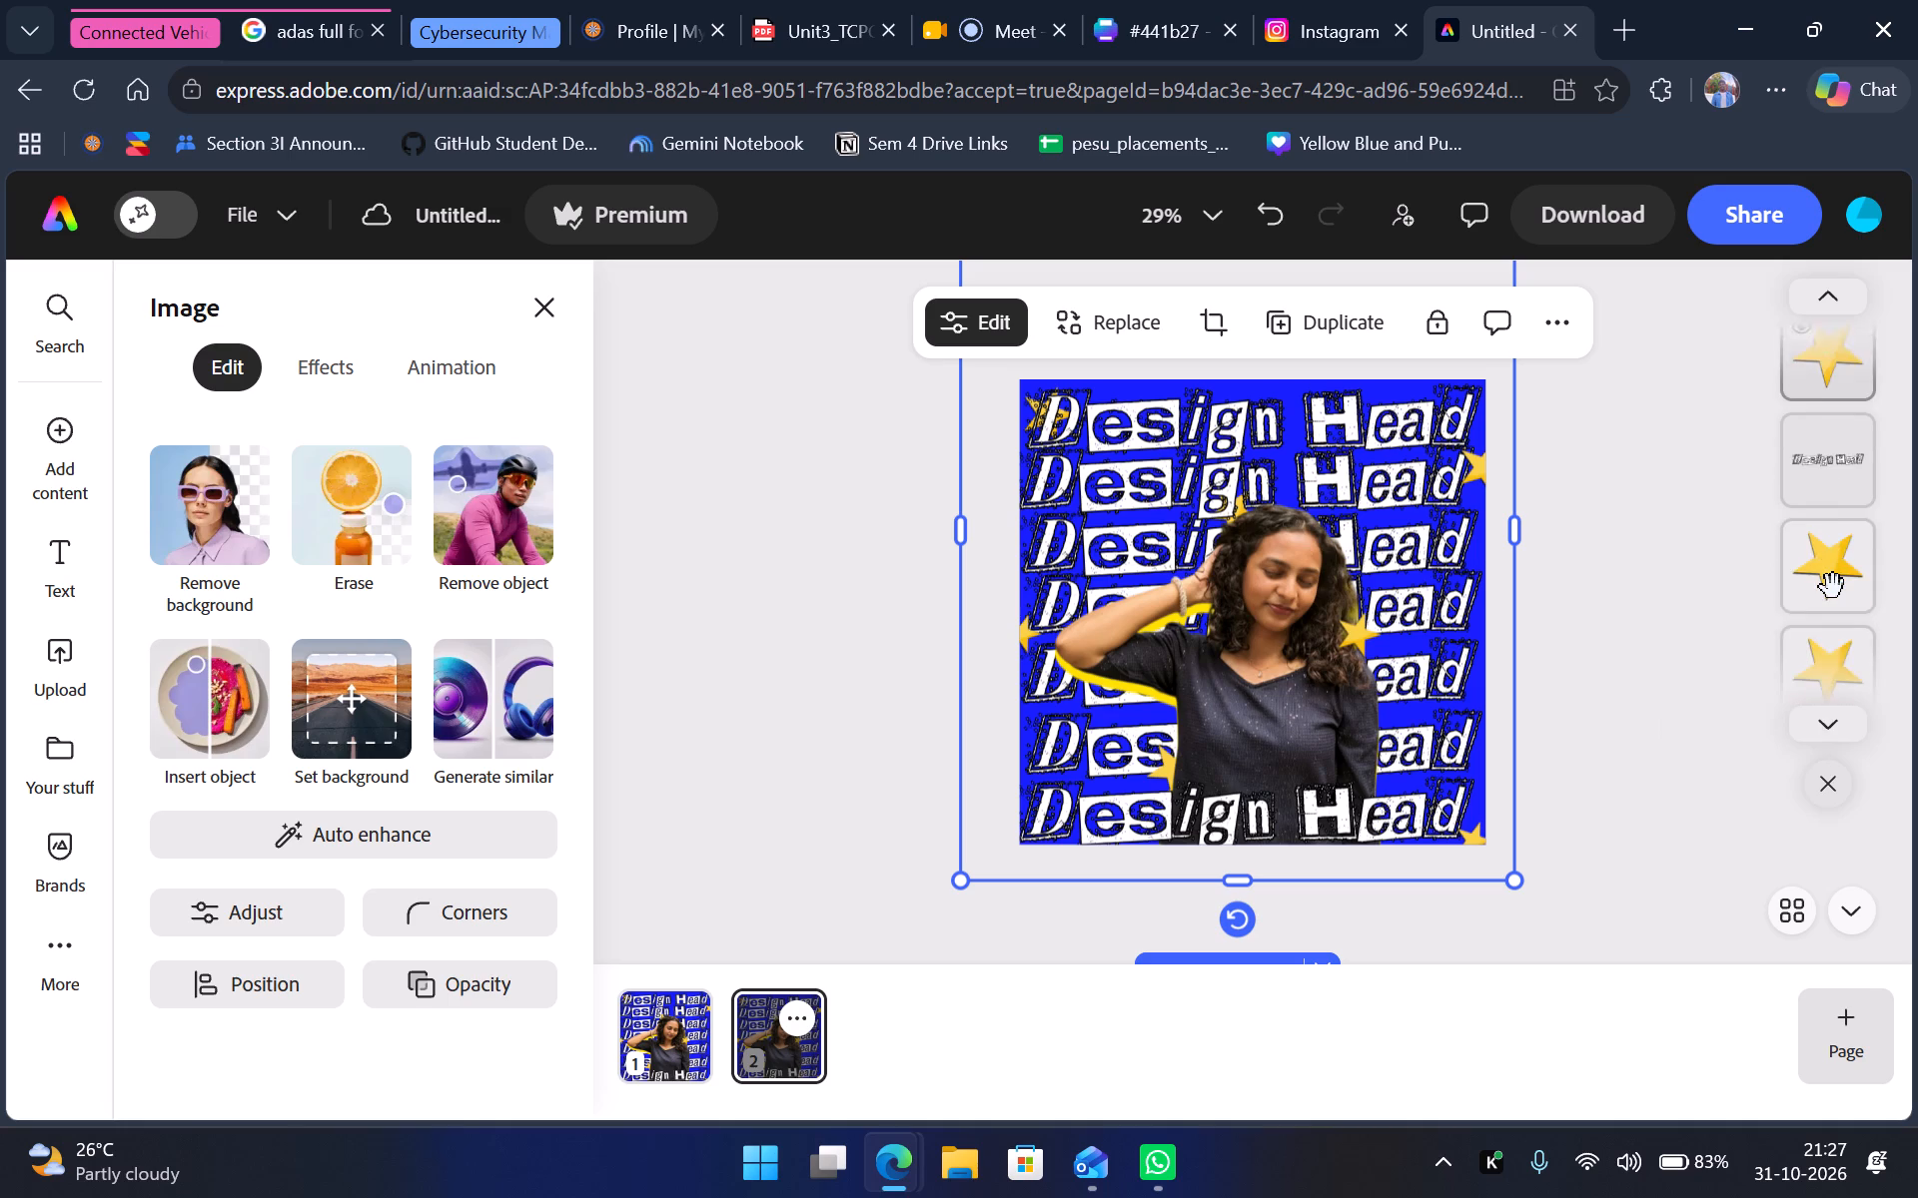
scroll(1833, 587, "down", 4)
scroll(1833, 587, "up", 7)
scroll(1833, 587, "down", 2)
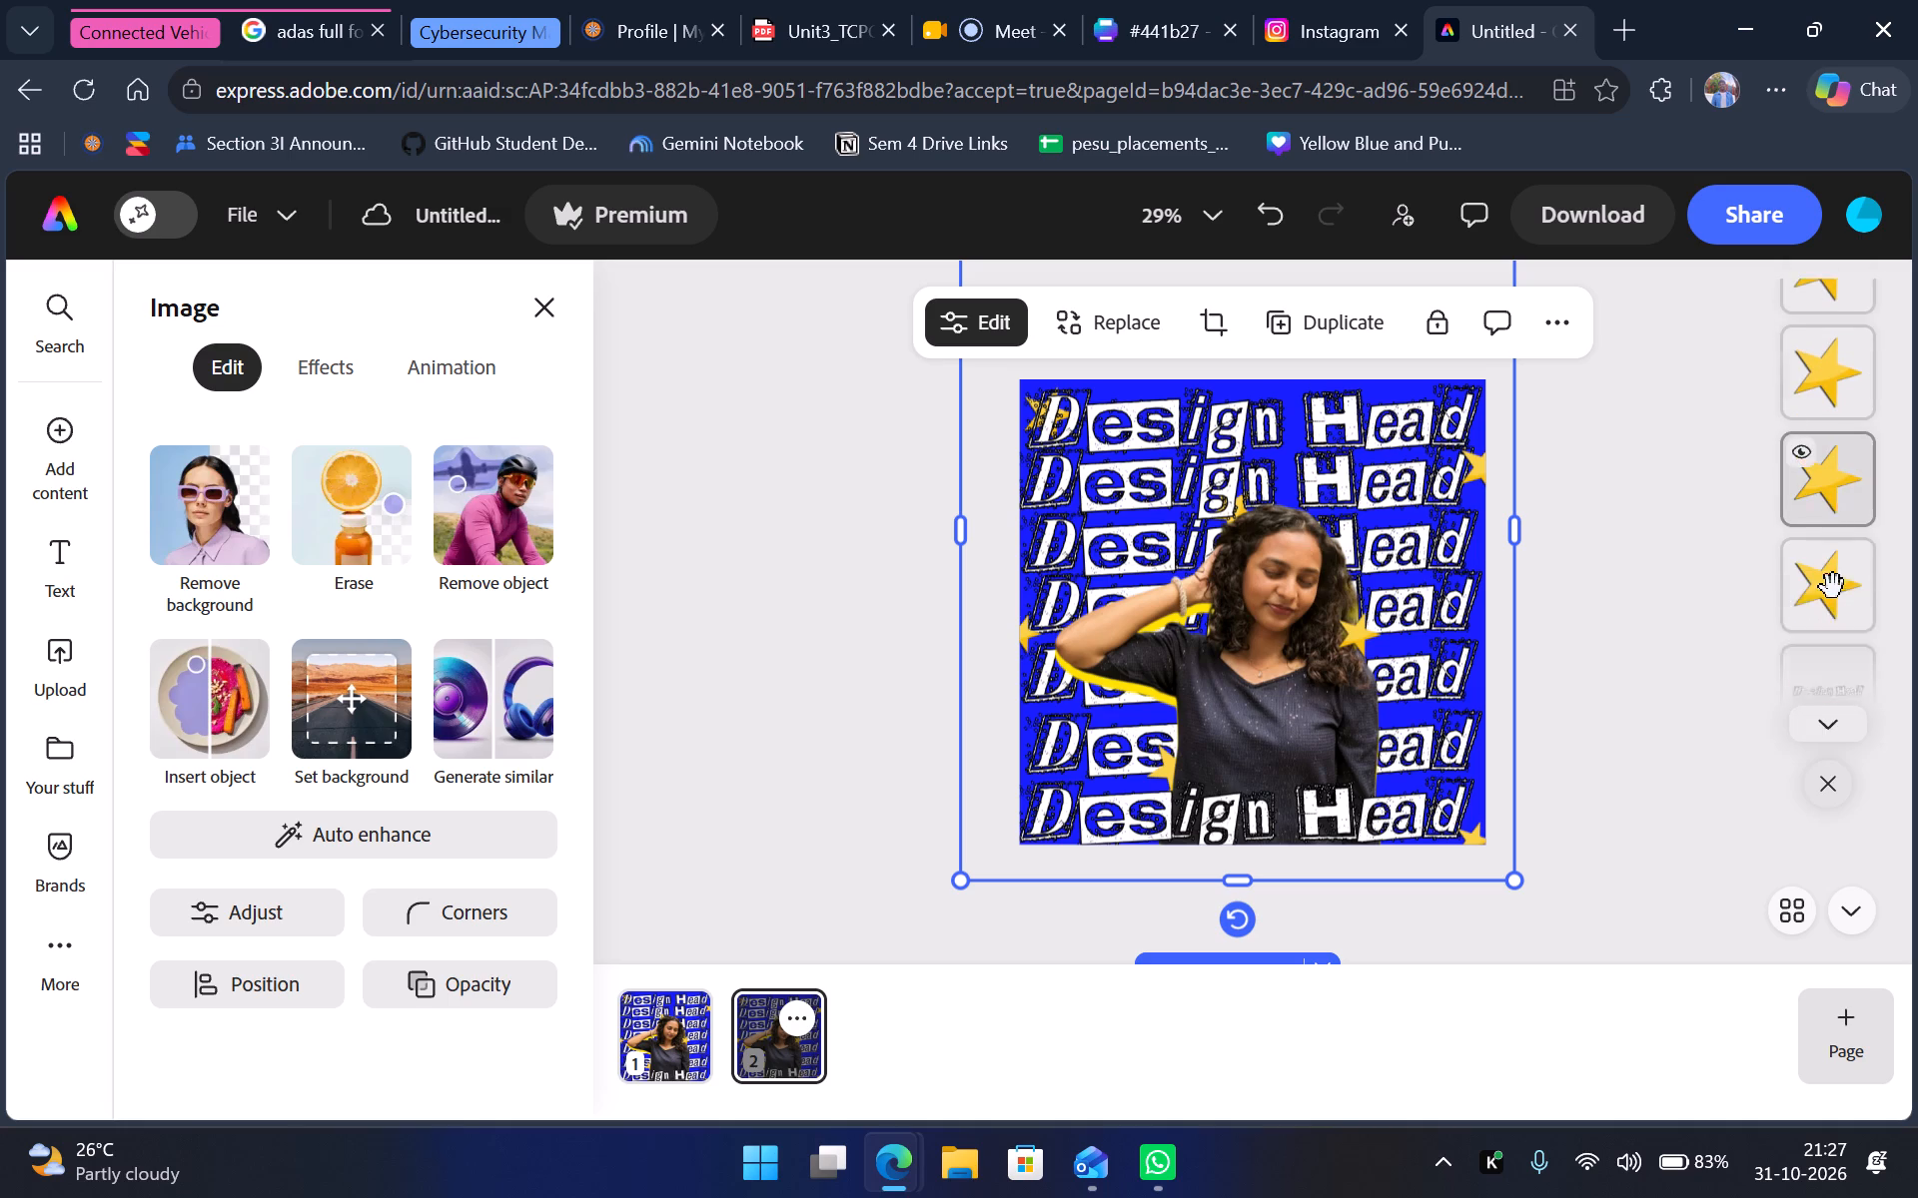
scroll(1833, 587, "down", 8)
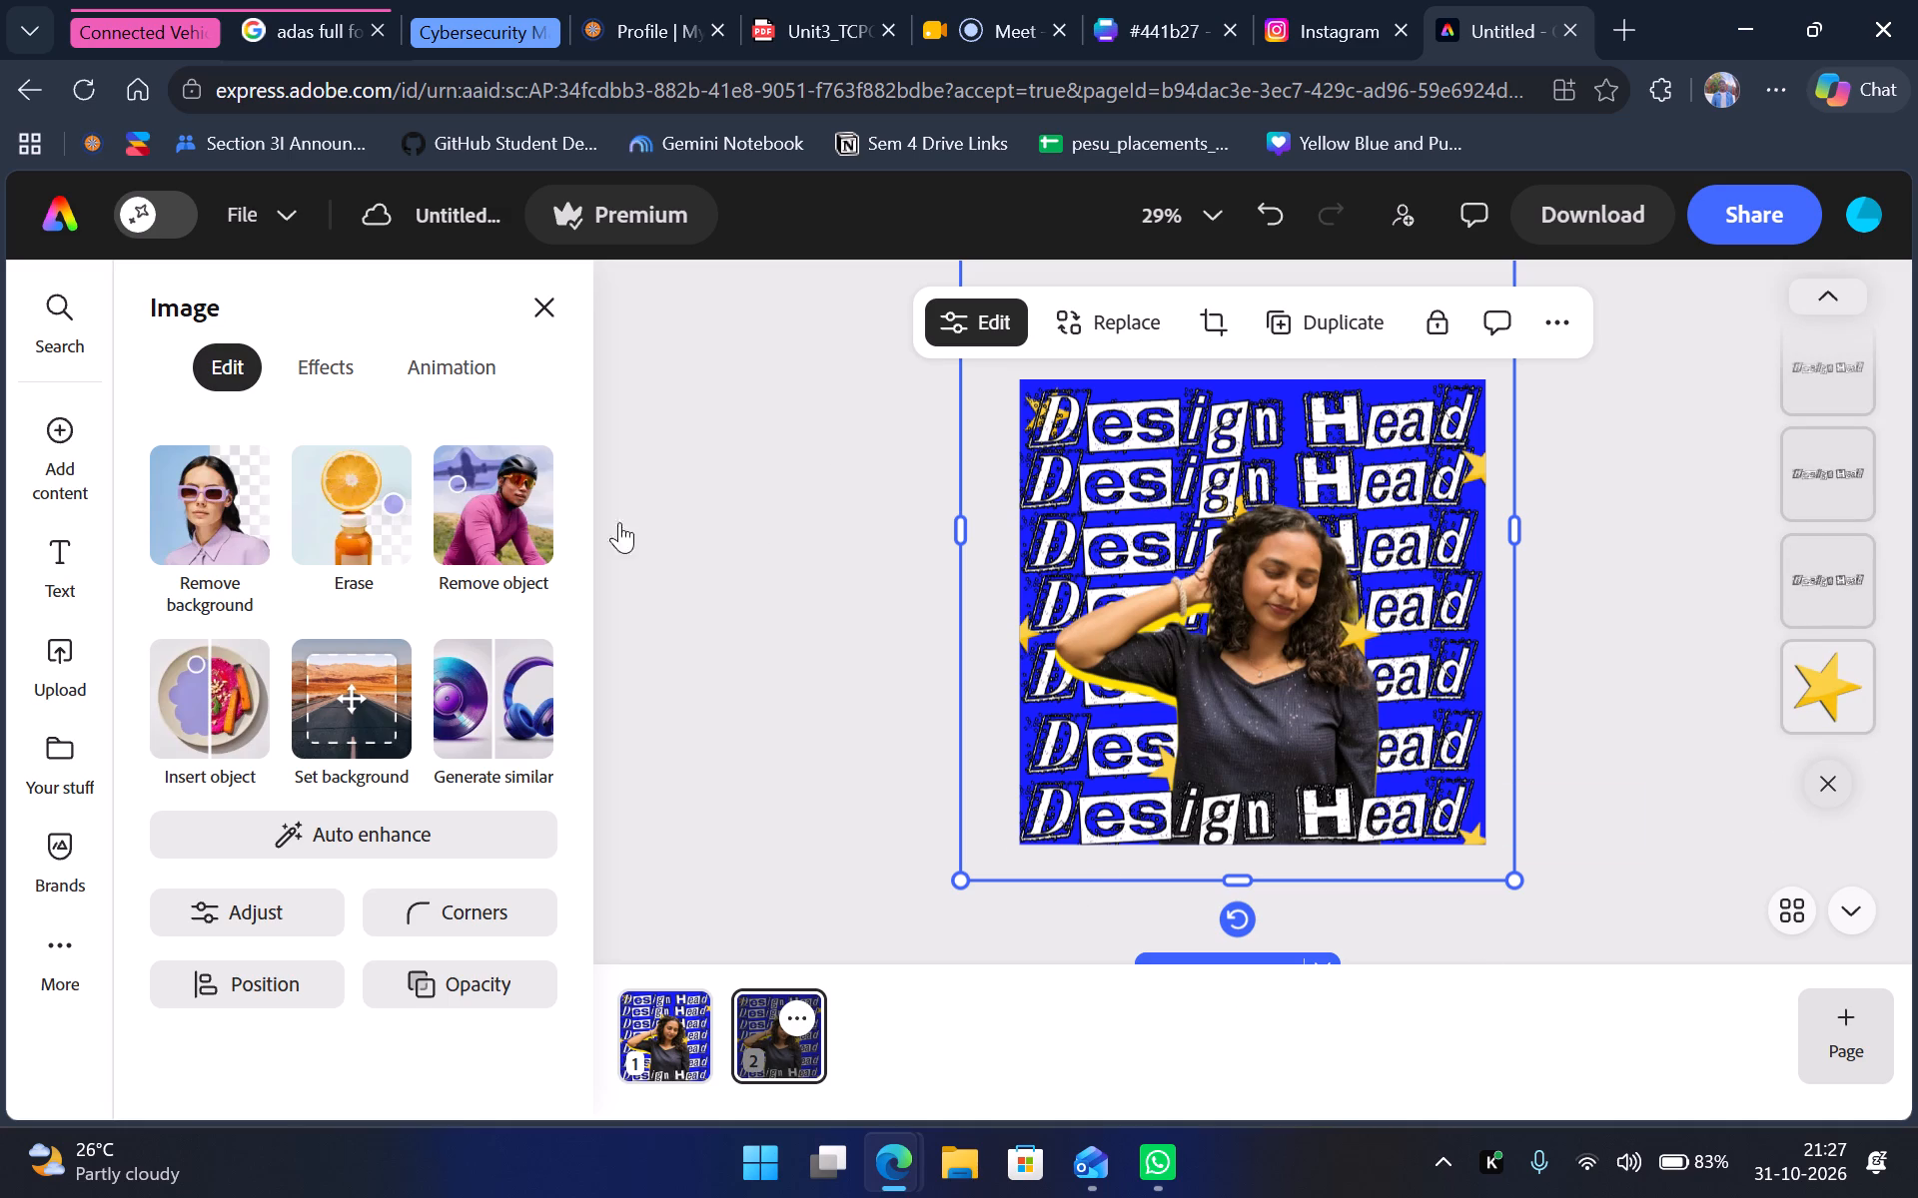
left_click(1664, 738)
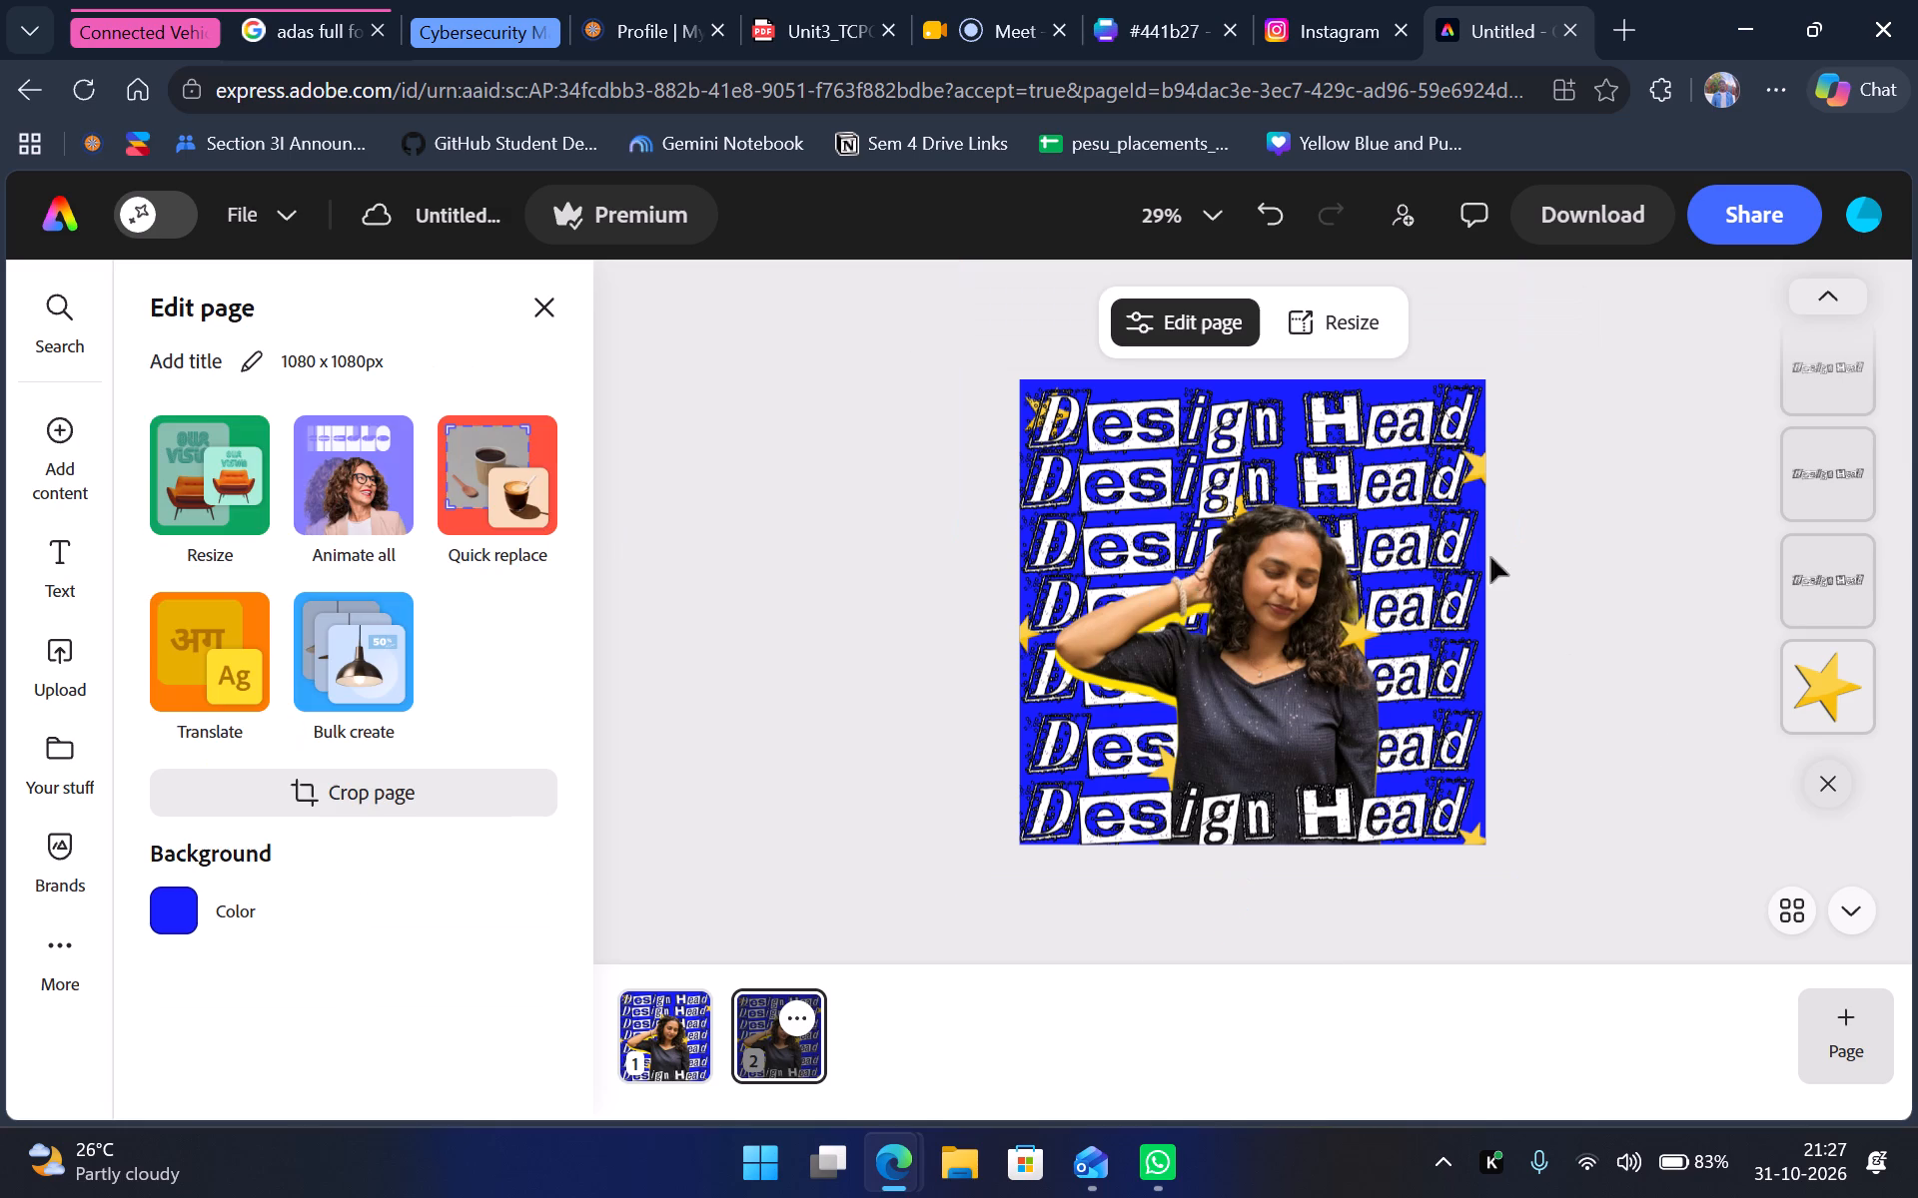
Select the cut-out photo of the woman on the second page's poster.
left_click(1434, 494)
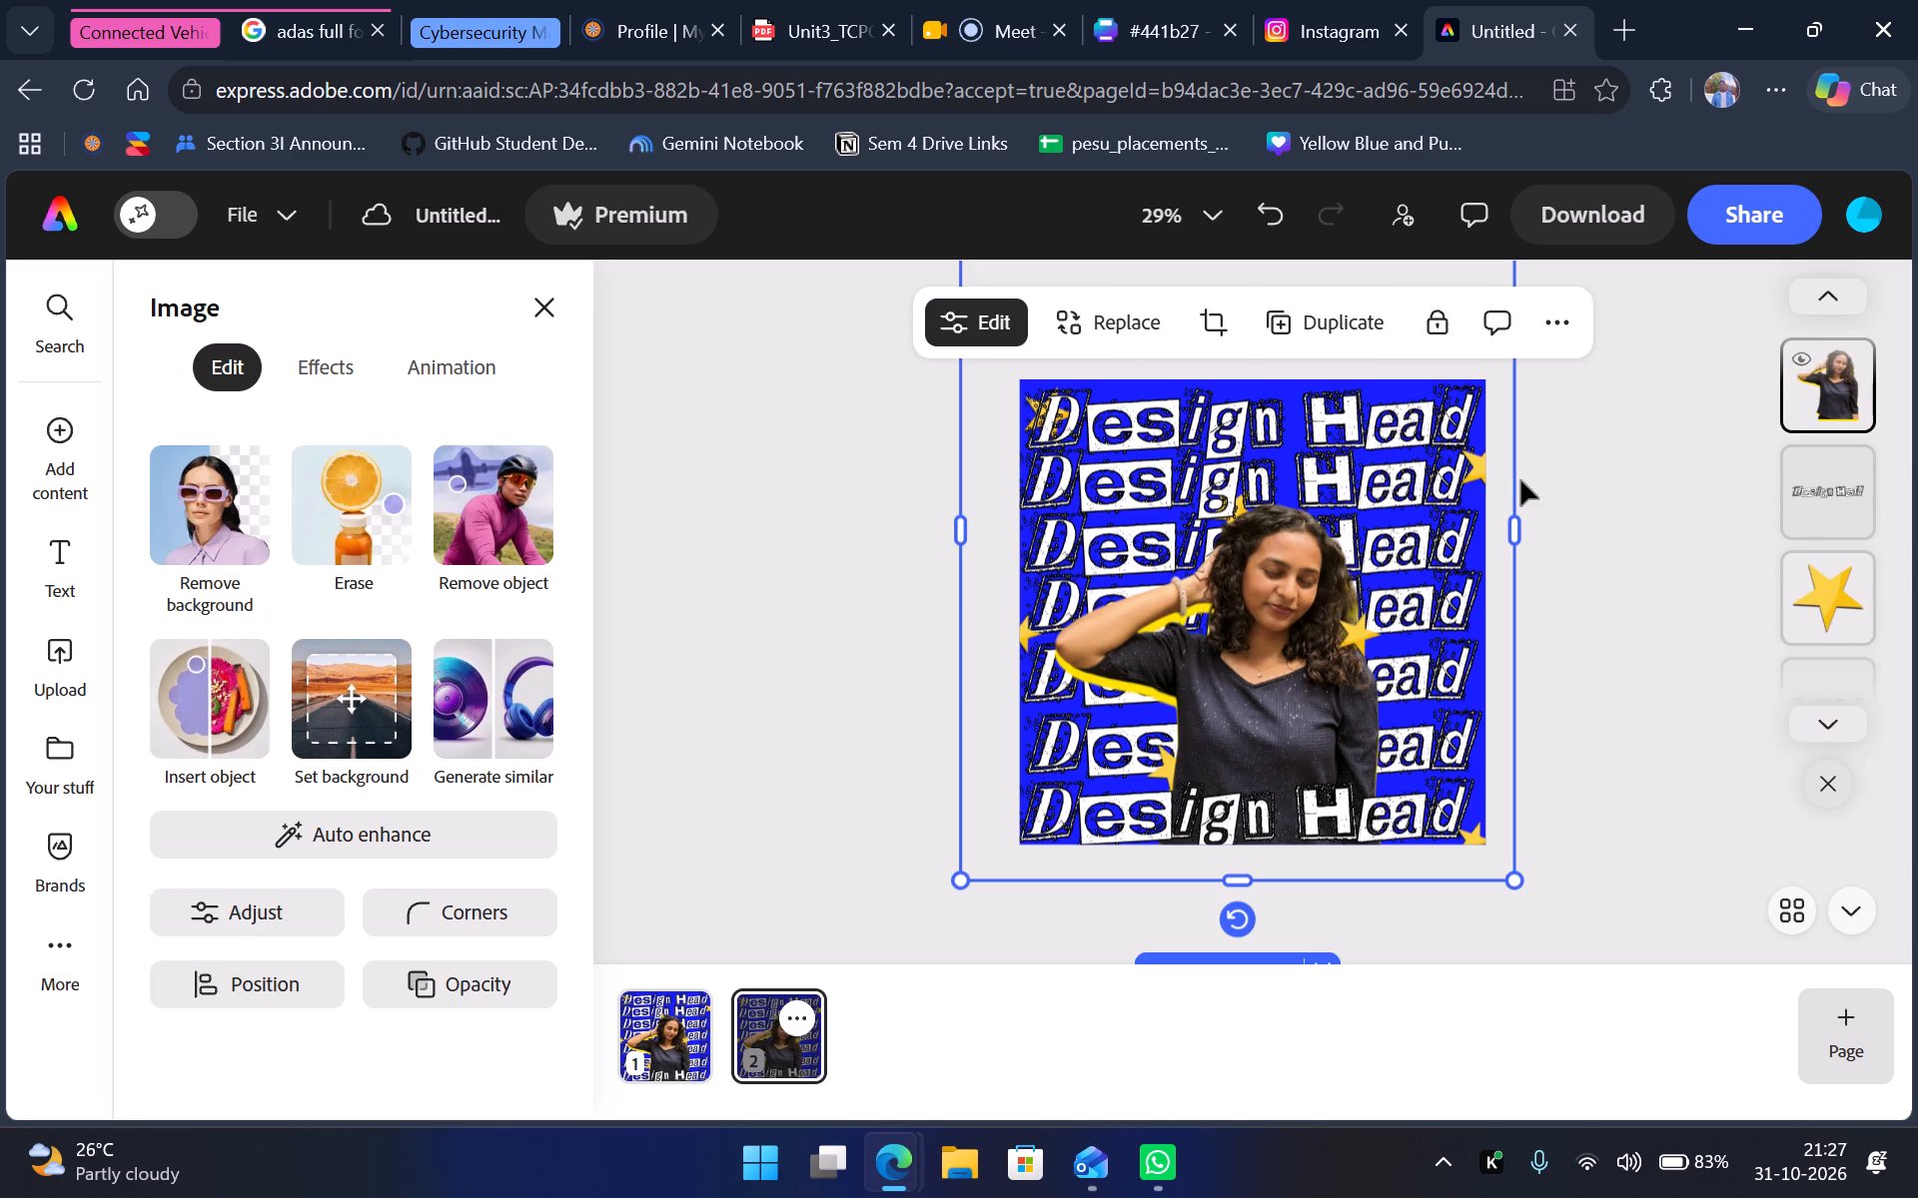
Clear the photo selection and look through the layer stack of the second page's poster.
left_click(1538, 492)
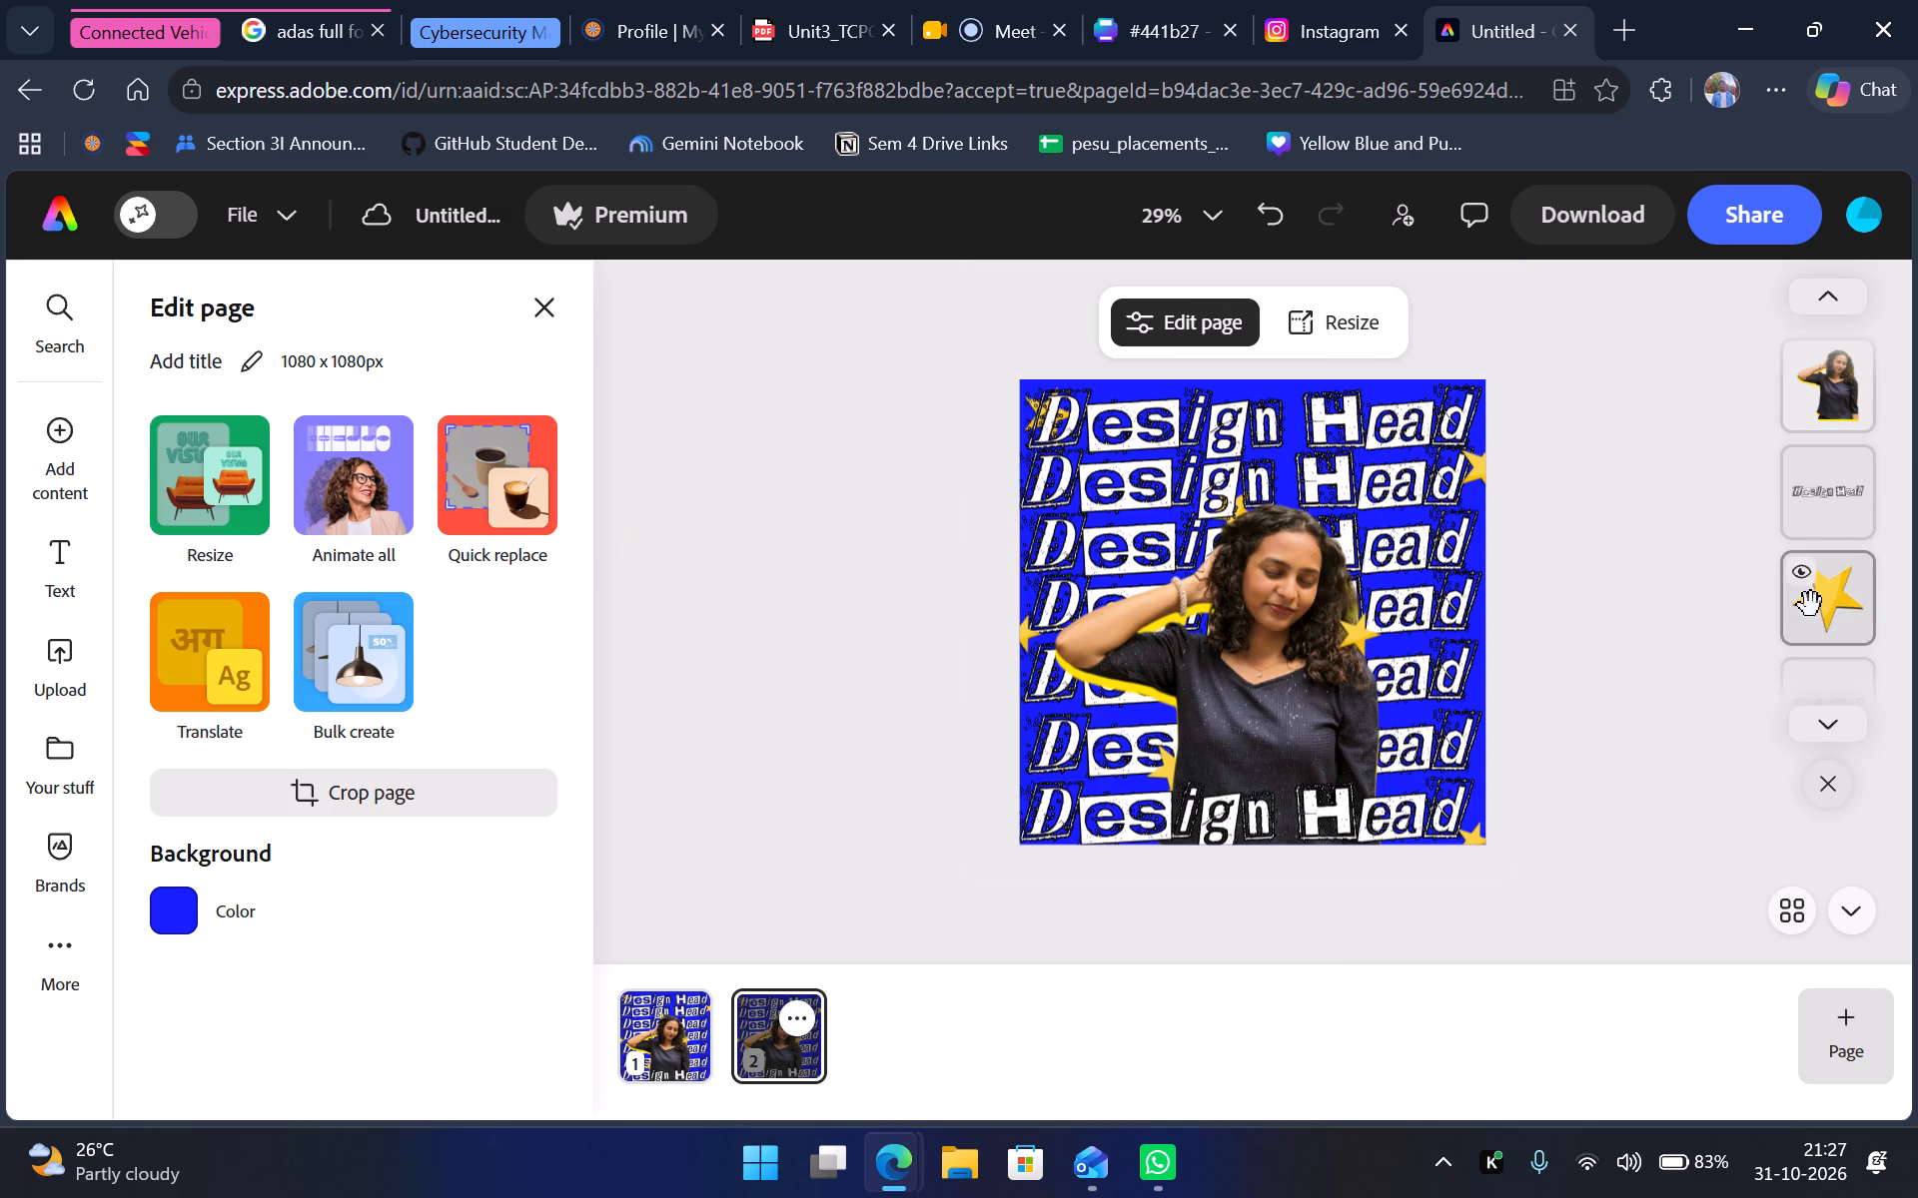
scroll(1811, 605, "down", 5)
scroll(1823, 754, "up", 4)
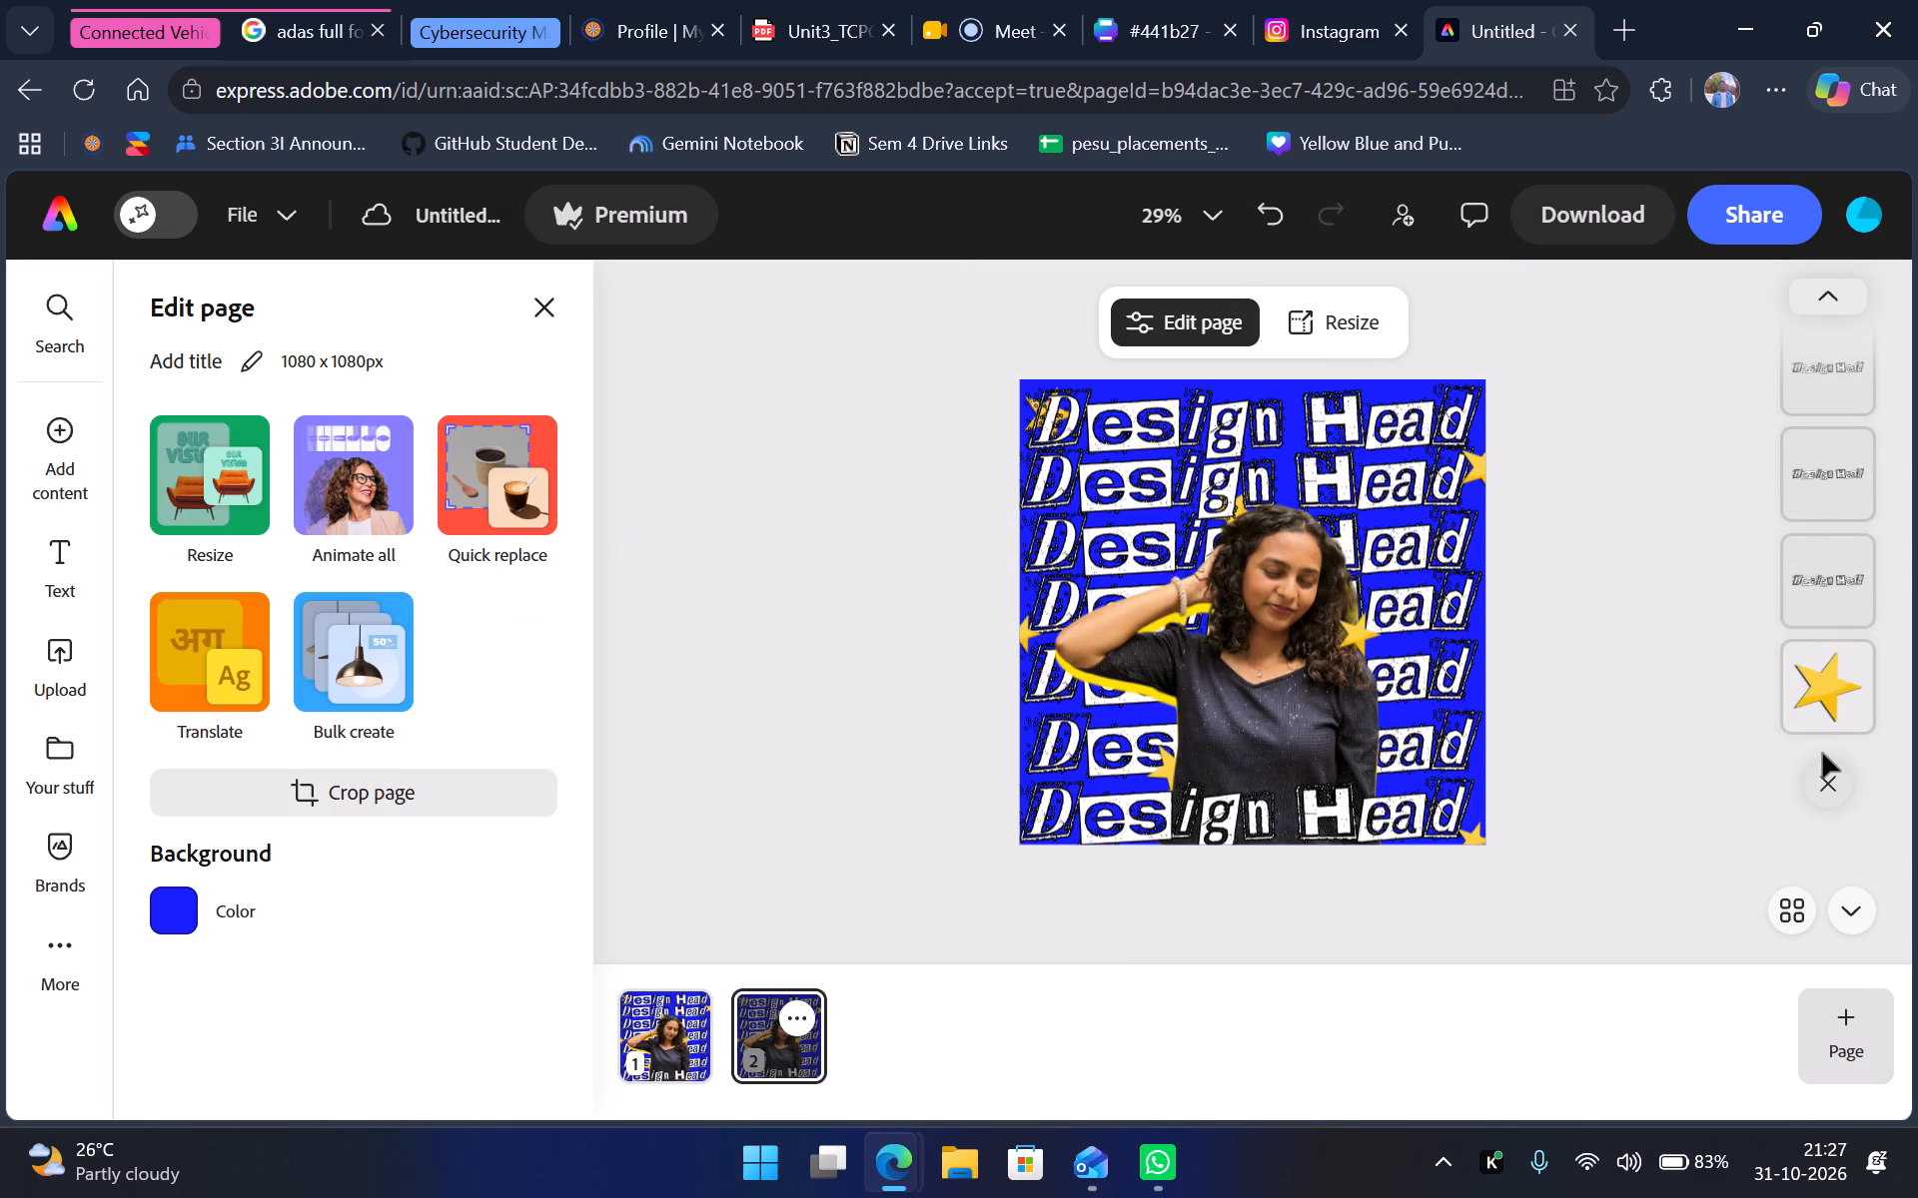
Duplicate the second poster page from the overview of all pages and reopen page 2 for editing.
left_click(1786, 924)
left_click(761, 610)
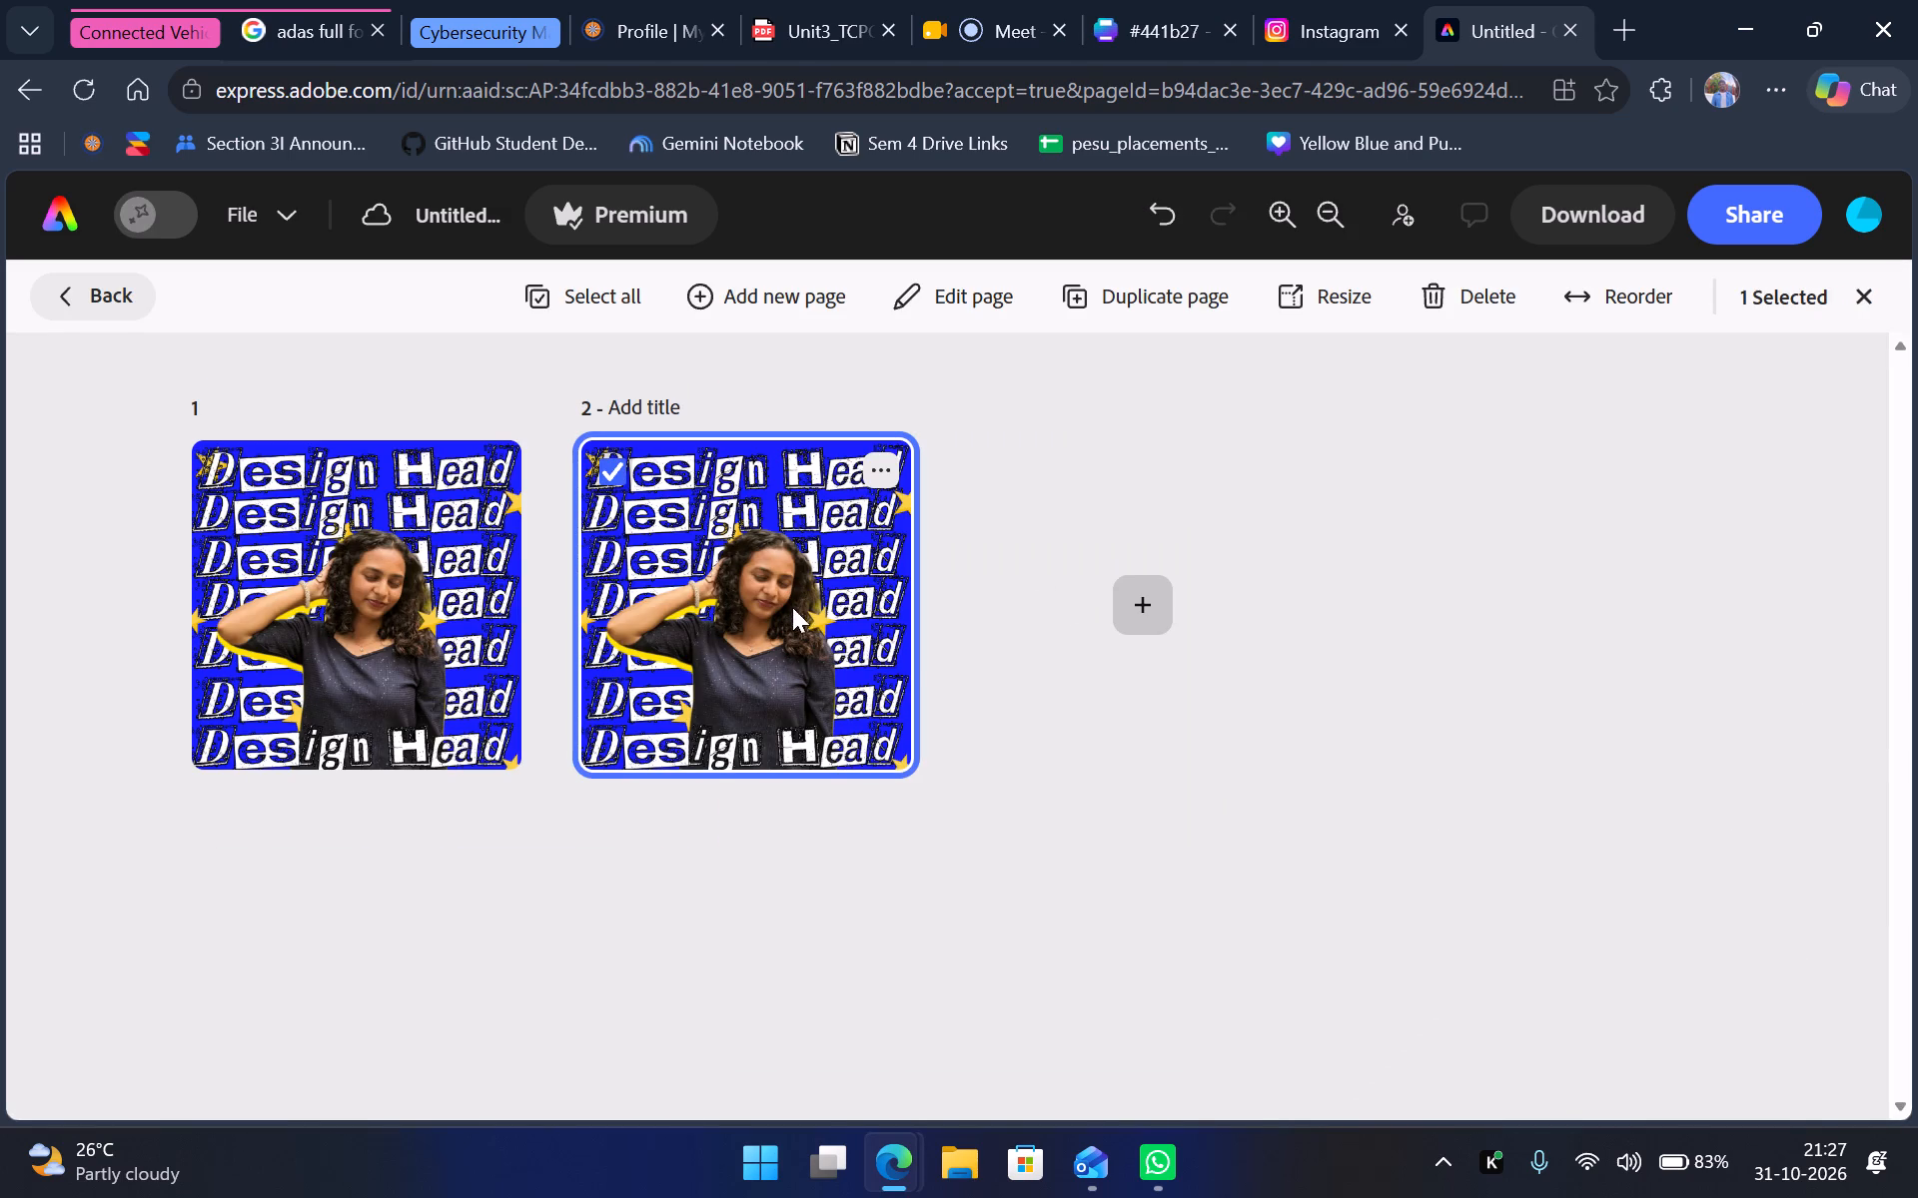
left_click(1862, 296)
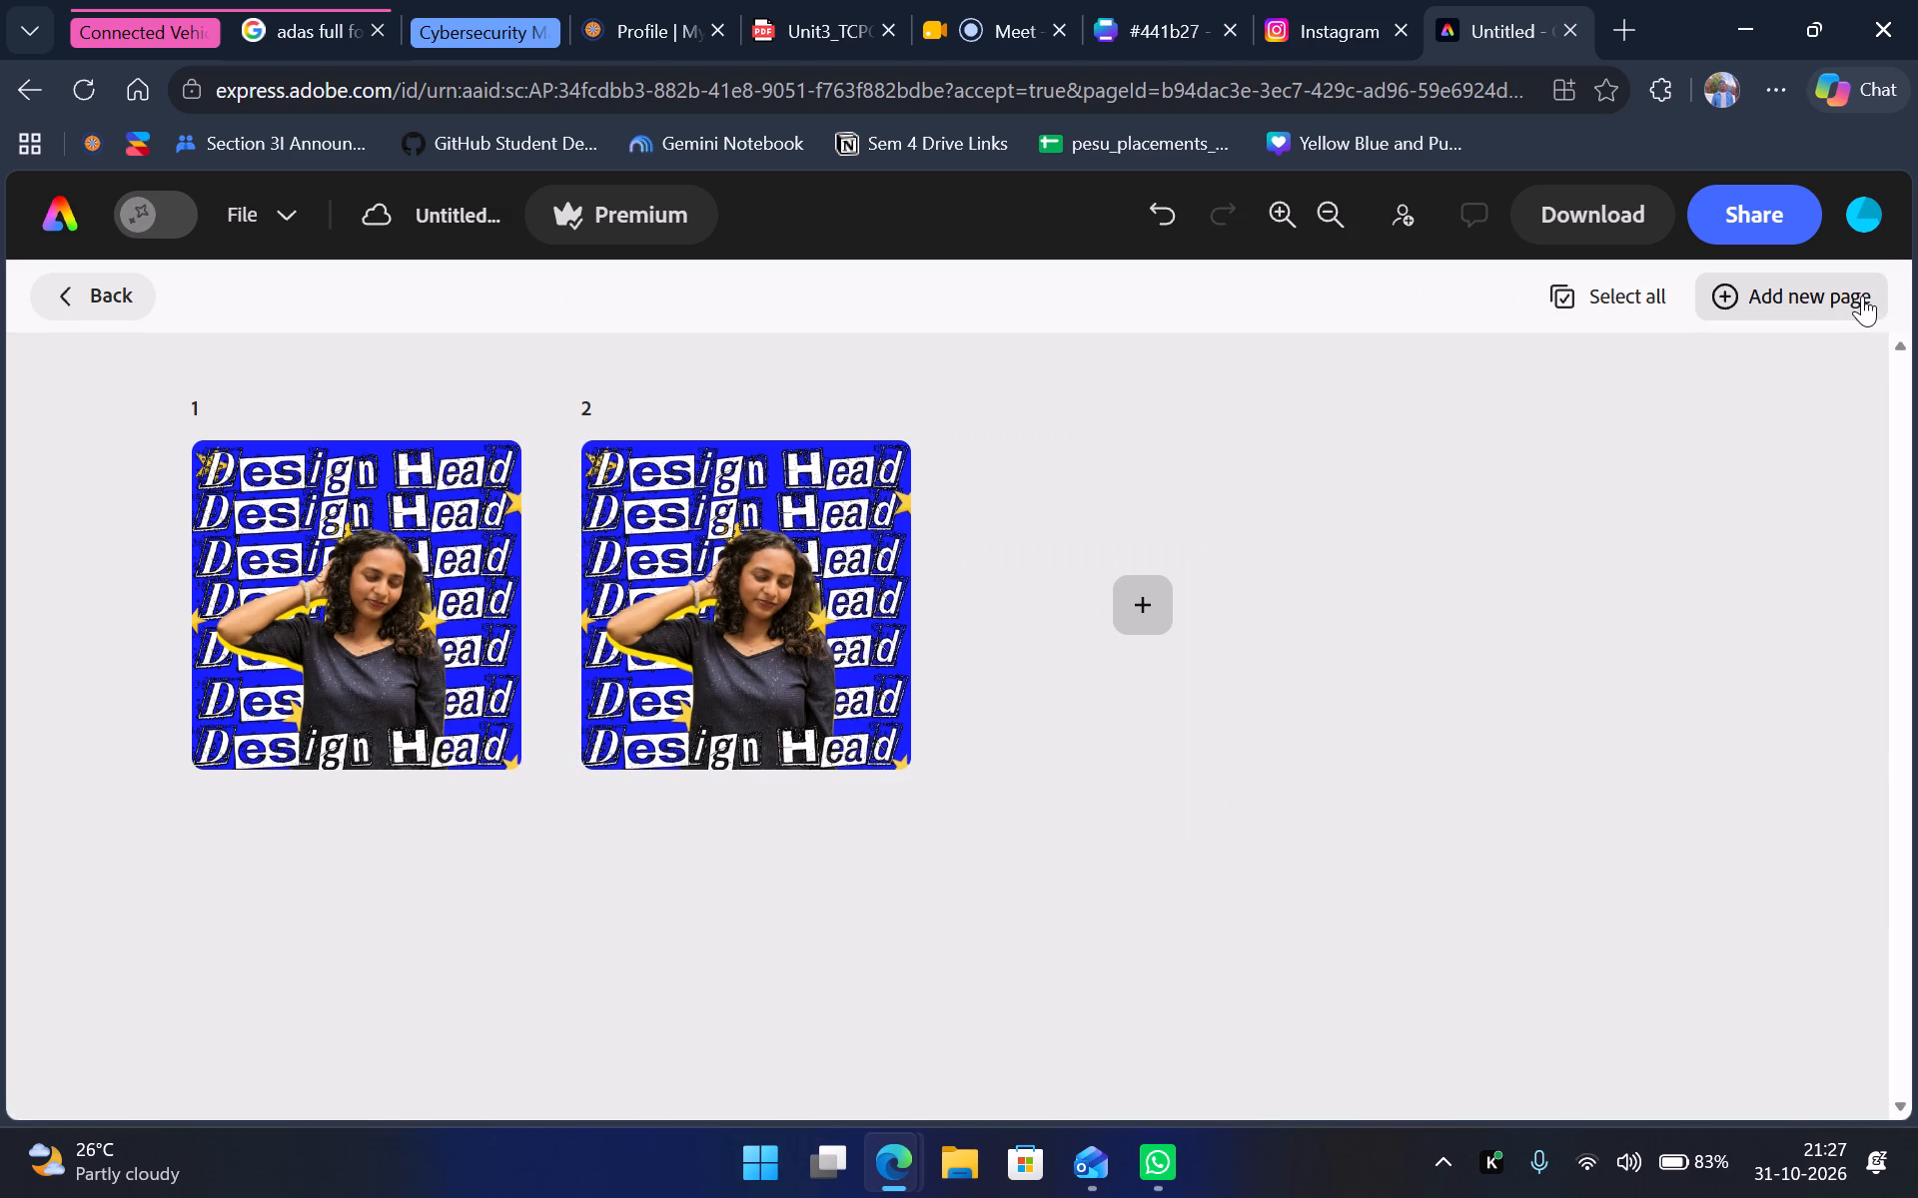
right_click(733, 575)
double_click(776, 583)
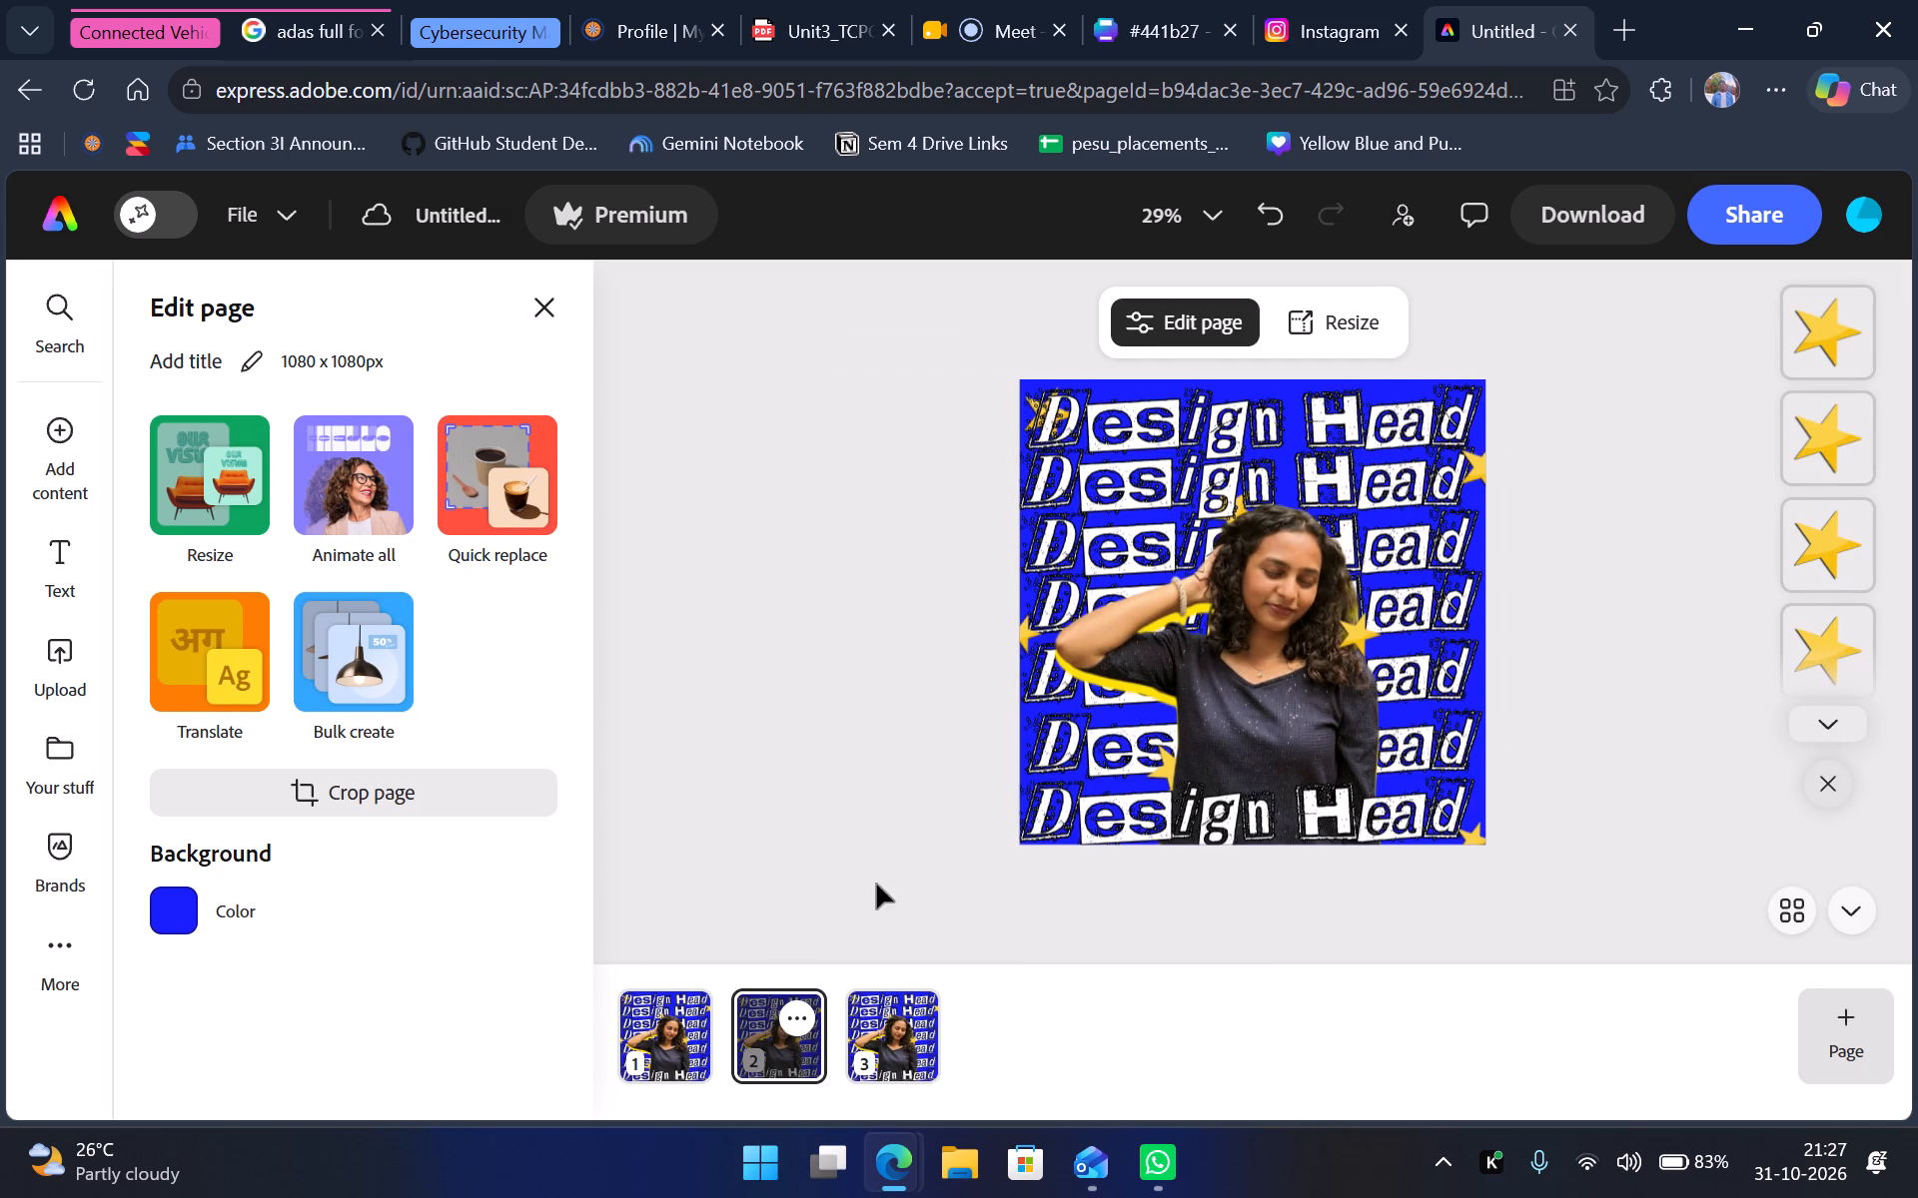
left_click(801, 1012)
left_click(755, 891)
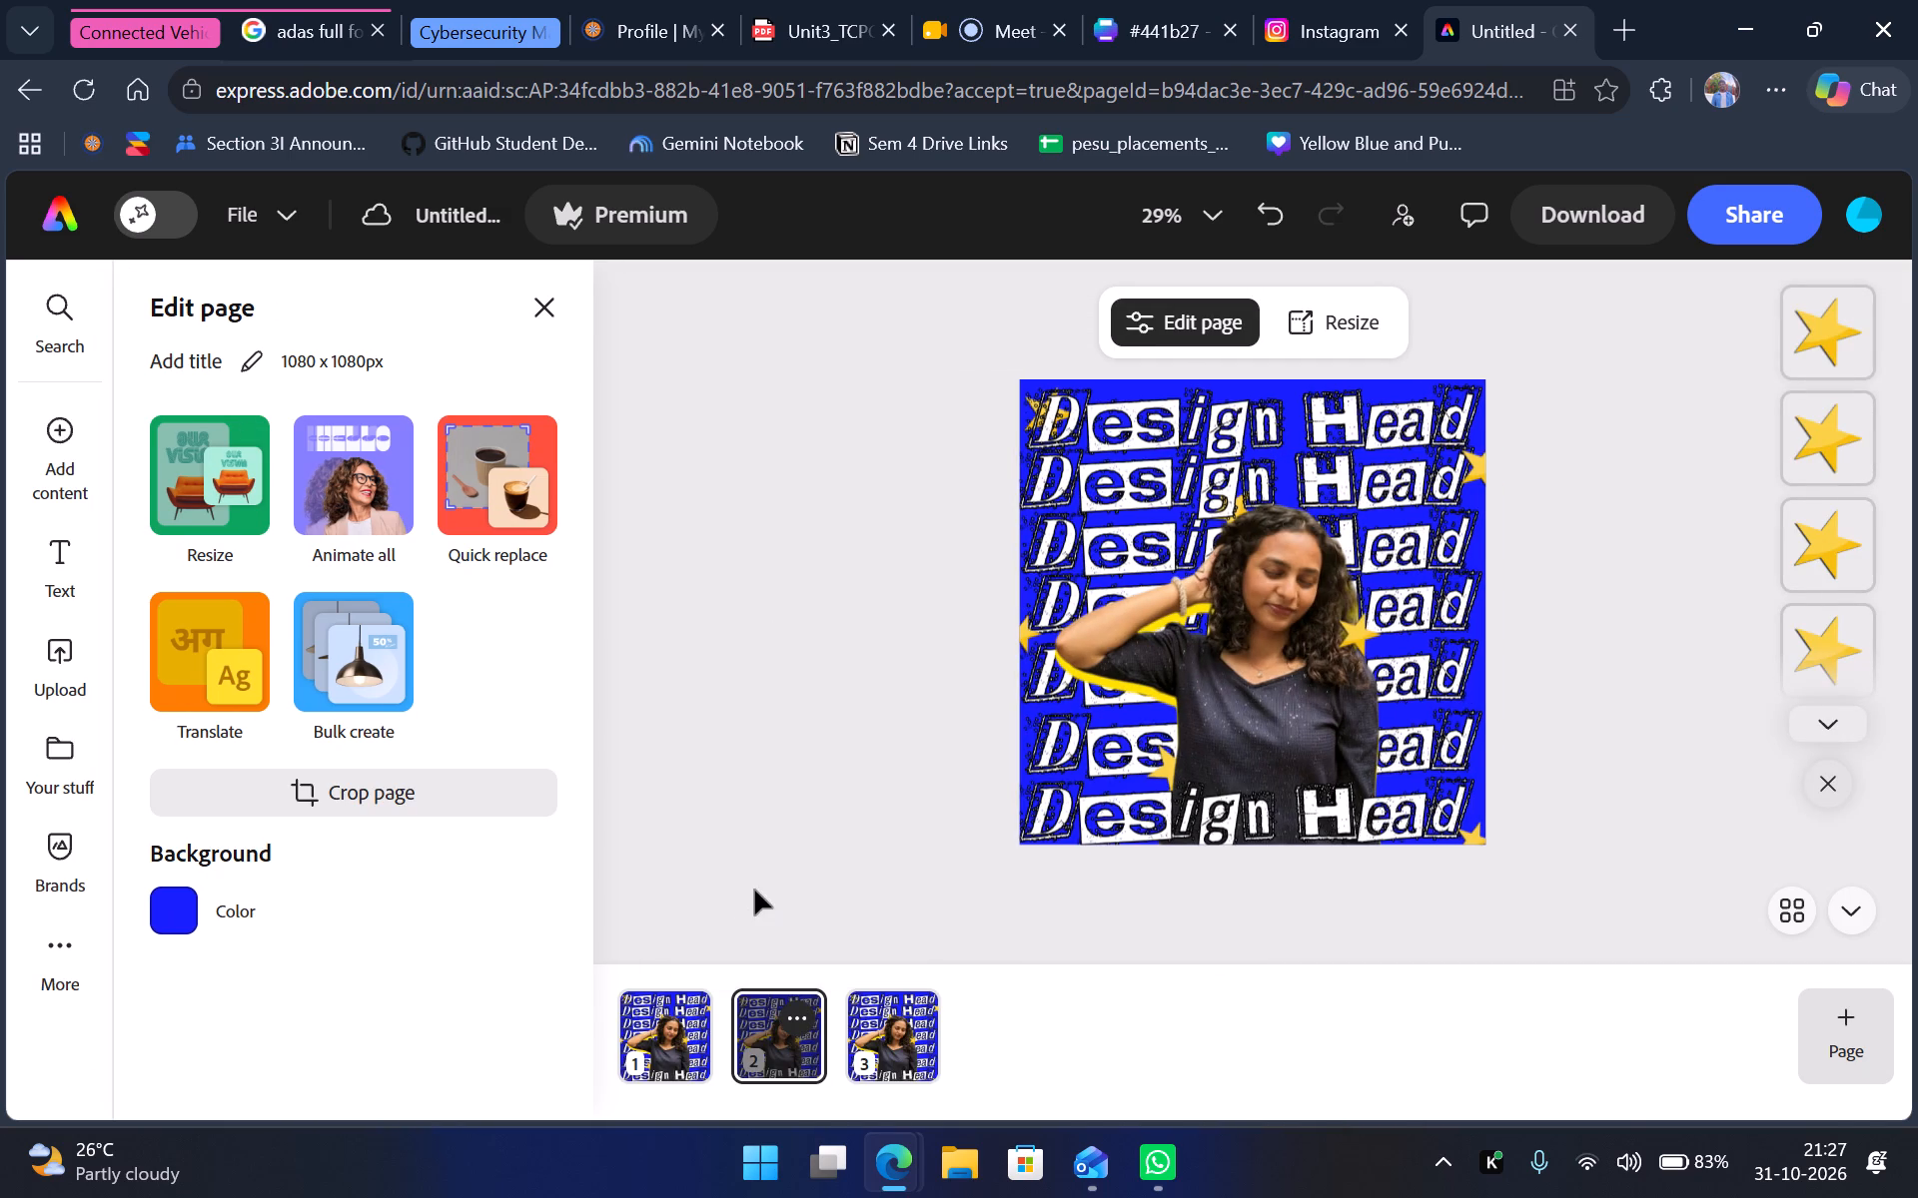
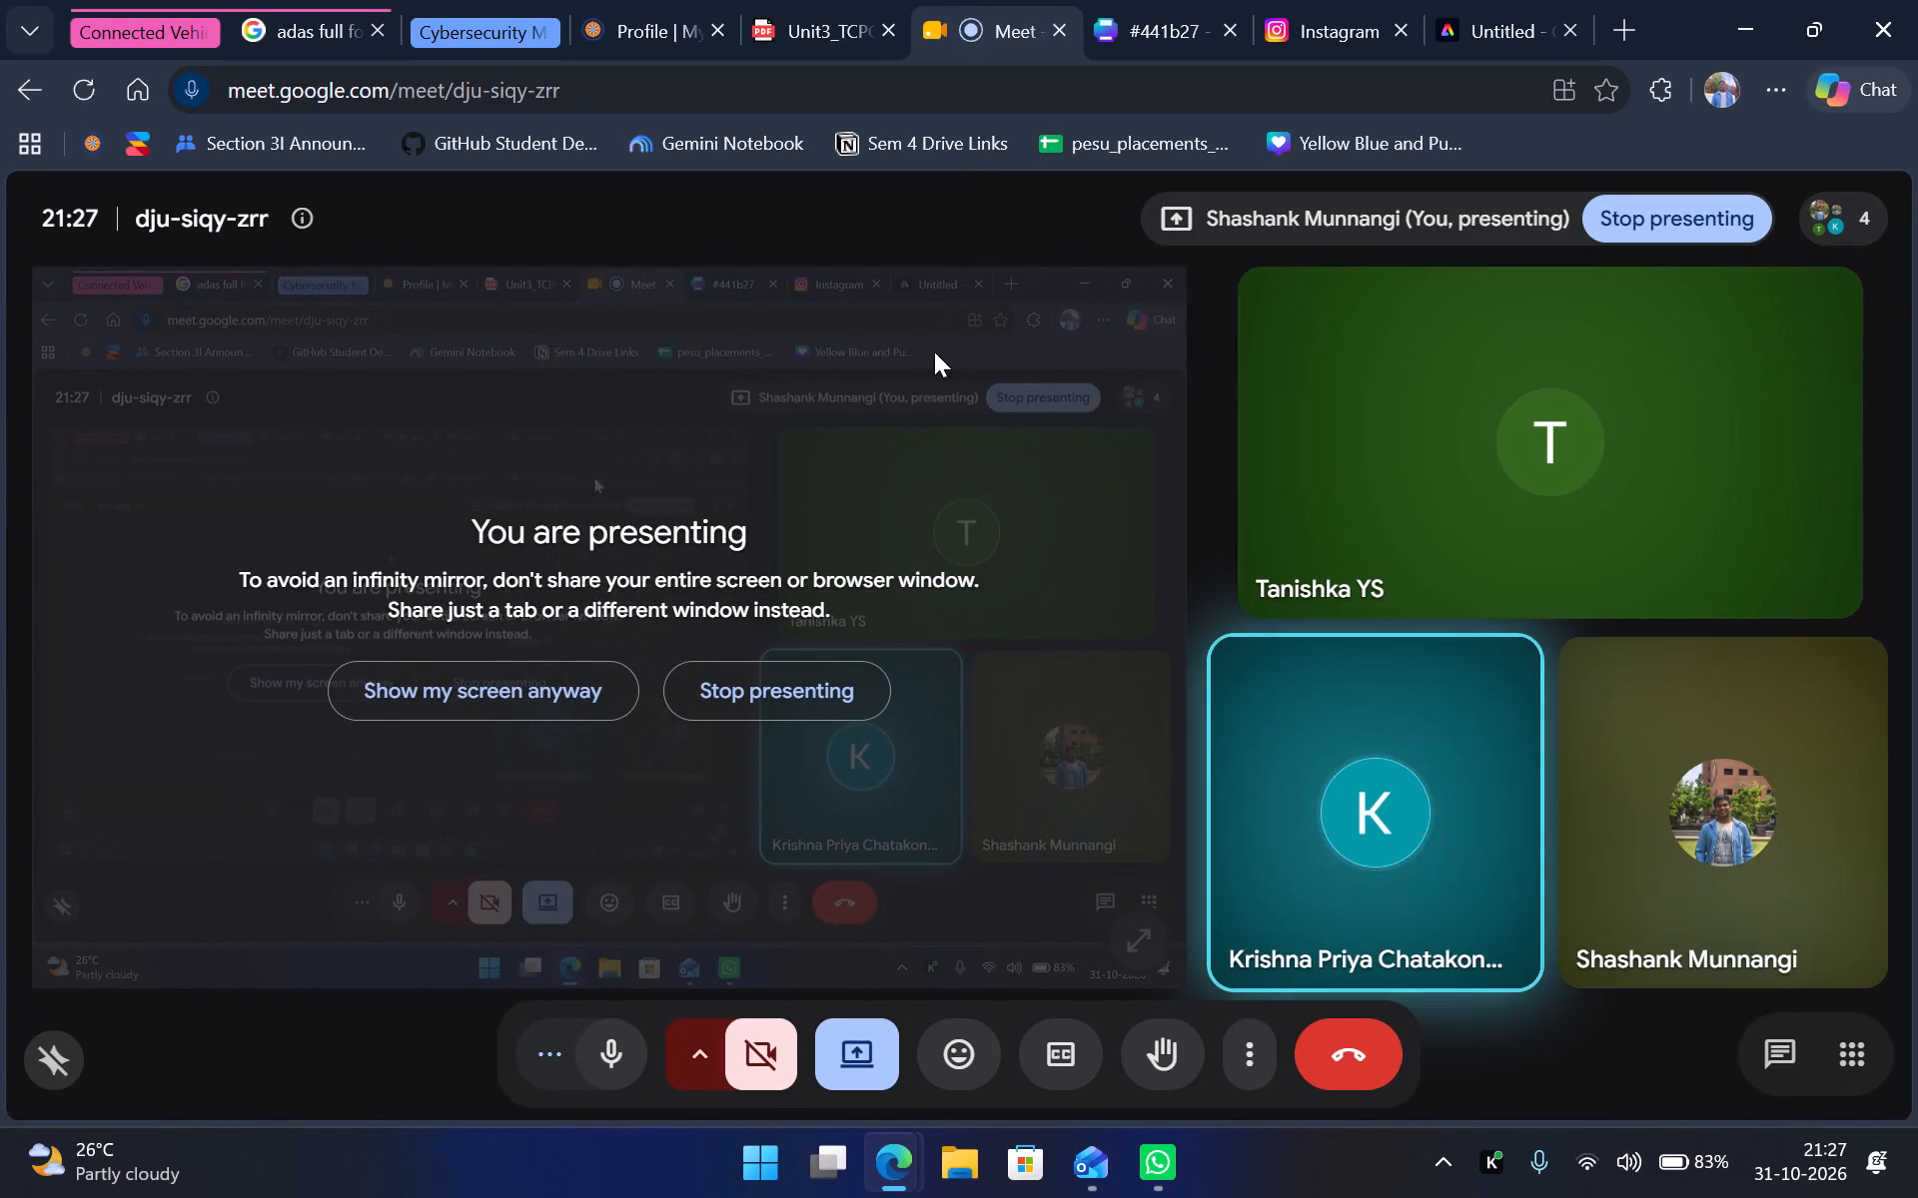
Switch to the Adobe Express poster file and change the second page's background color to the solid orange default swatch.
left_click(1474, 32)
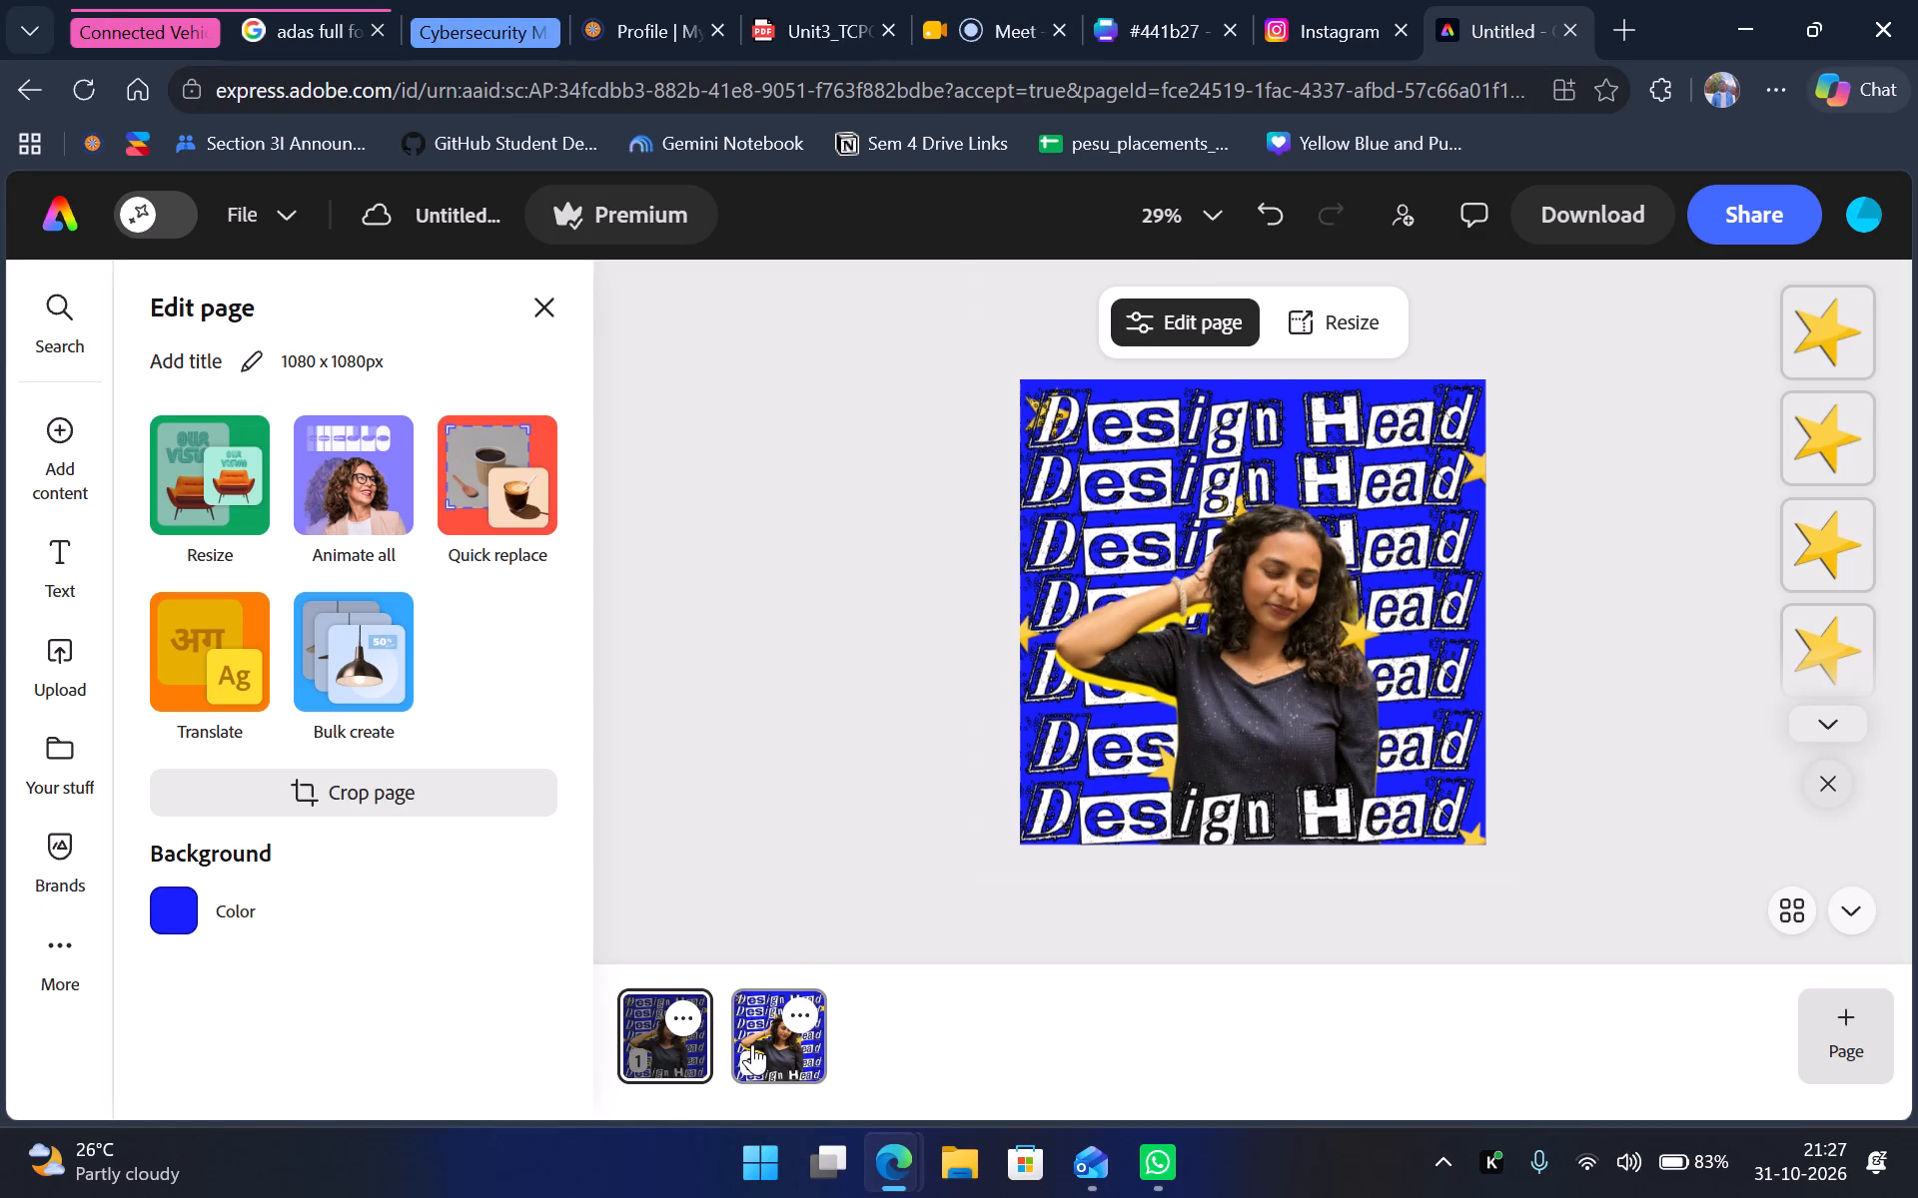
left_click(747, 1027)
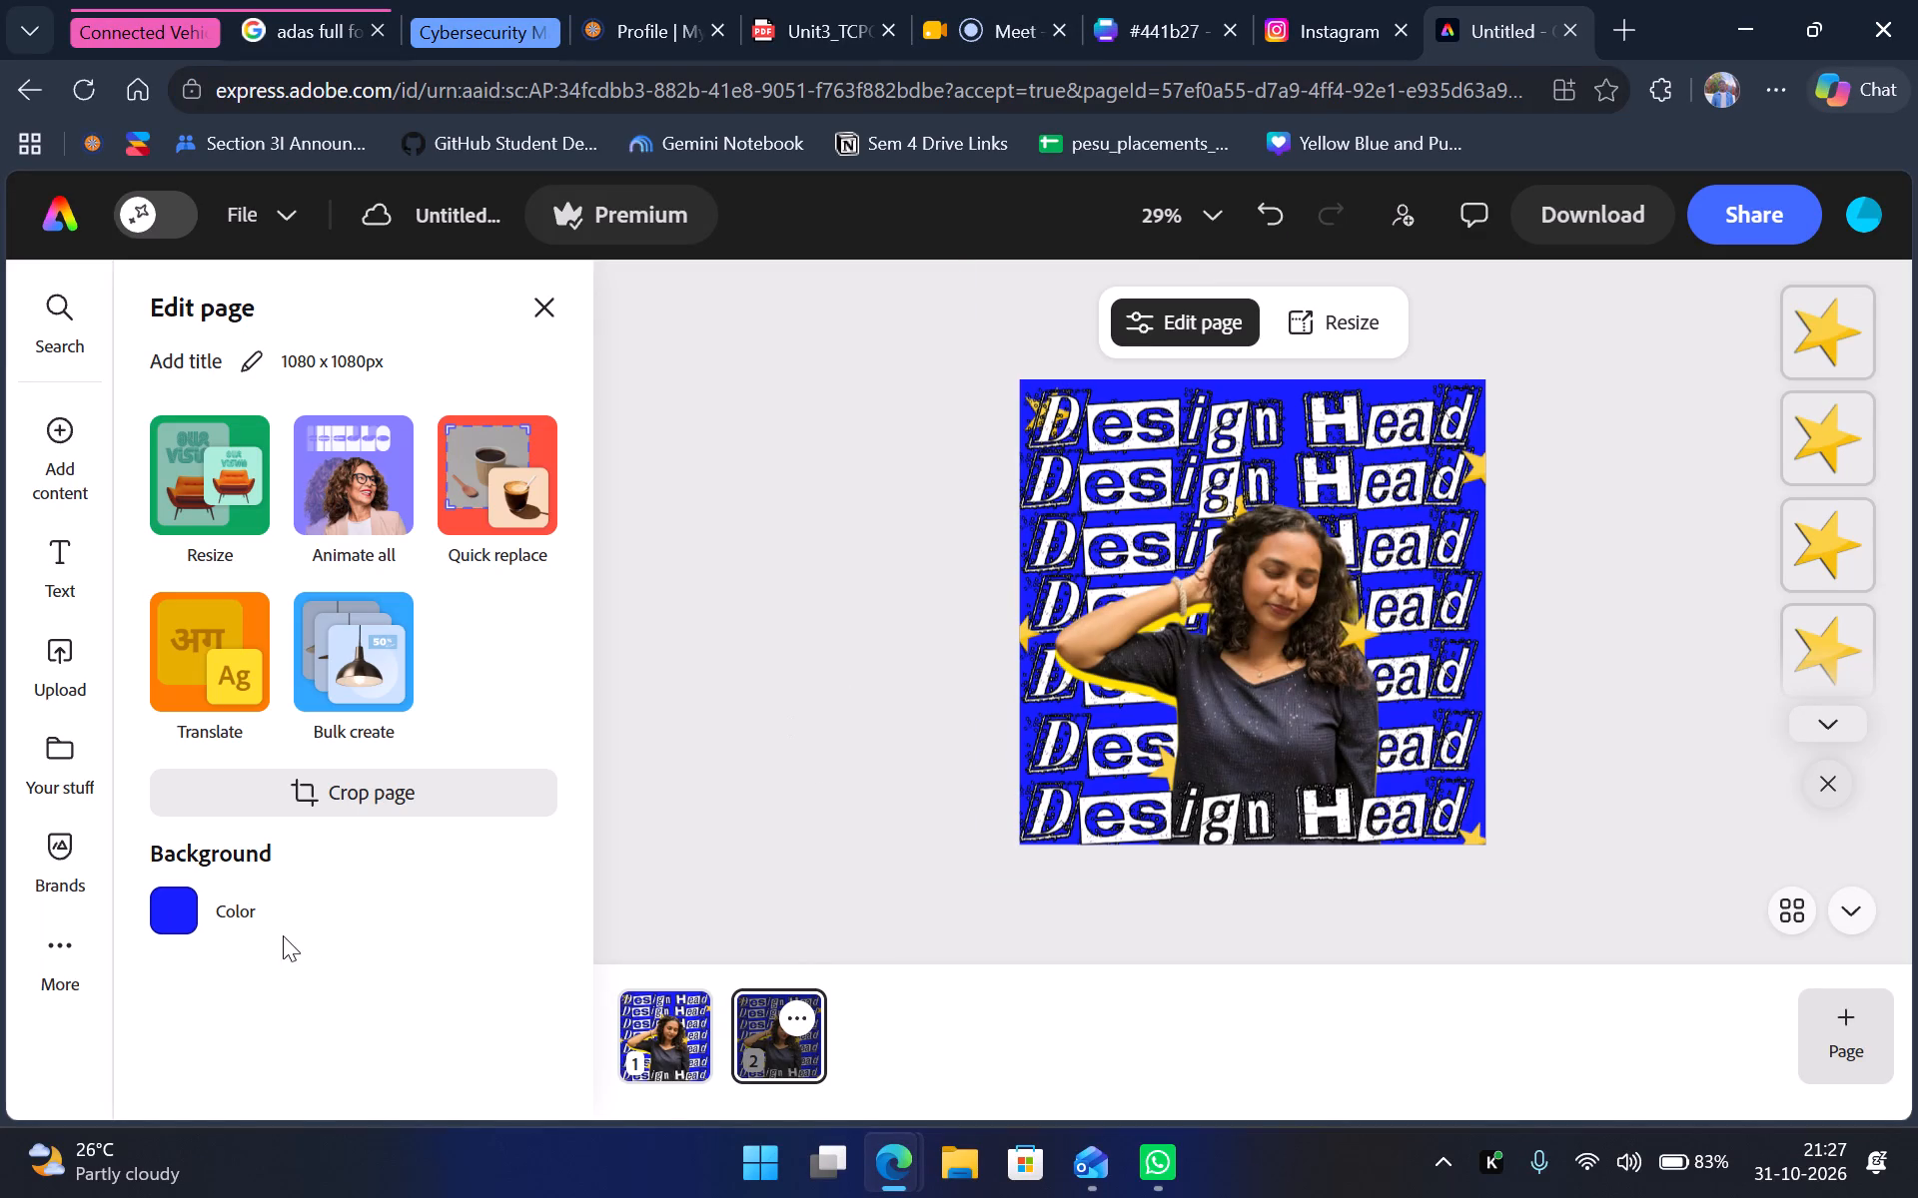
left_click(281, 917)
left_click(183, 909)
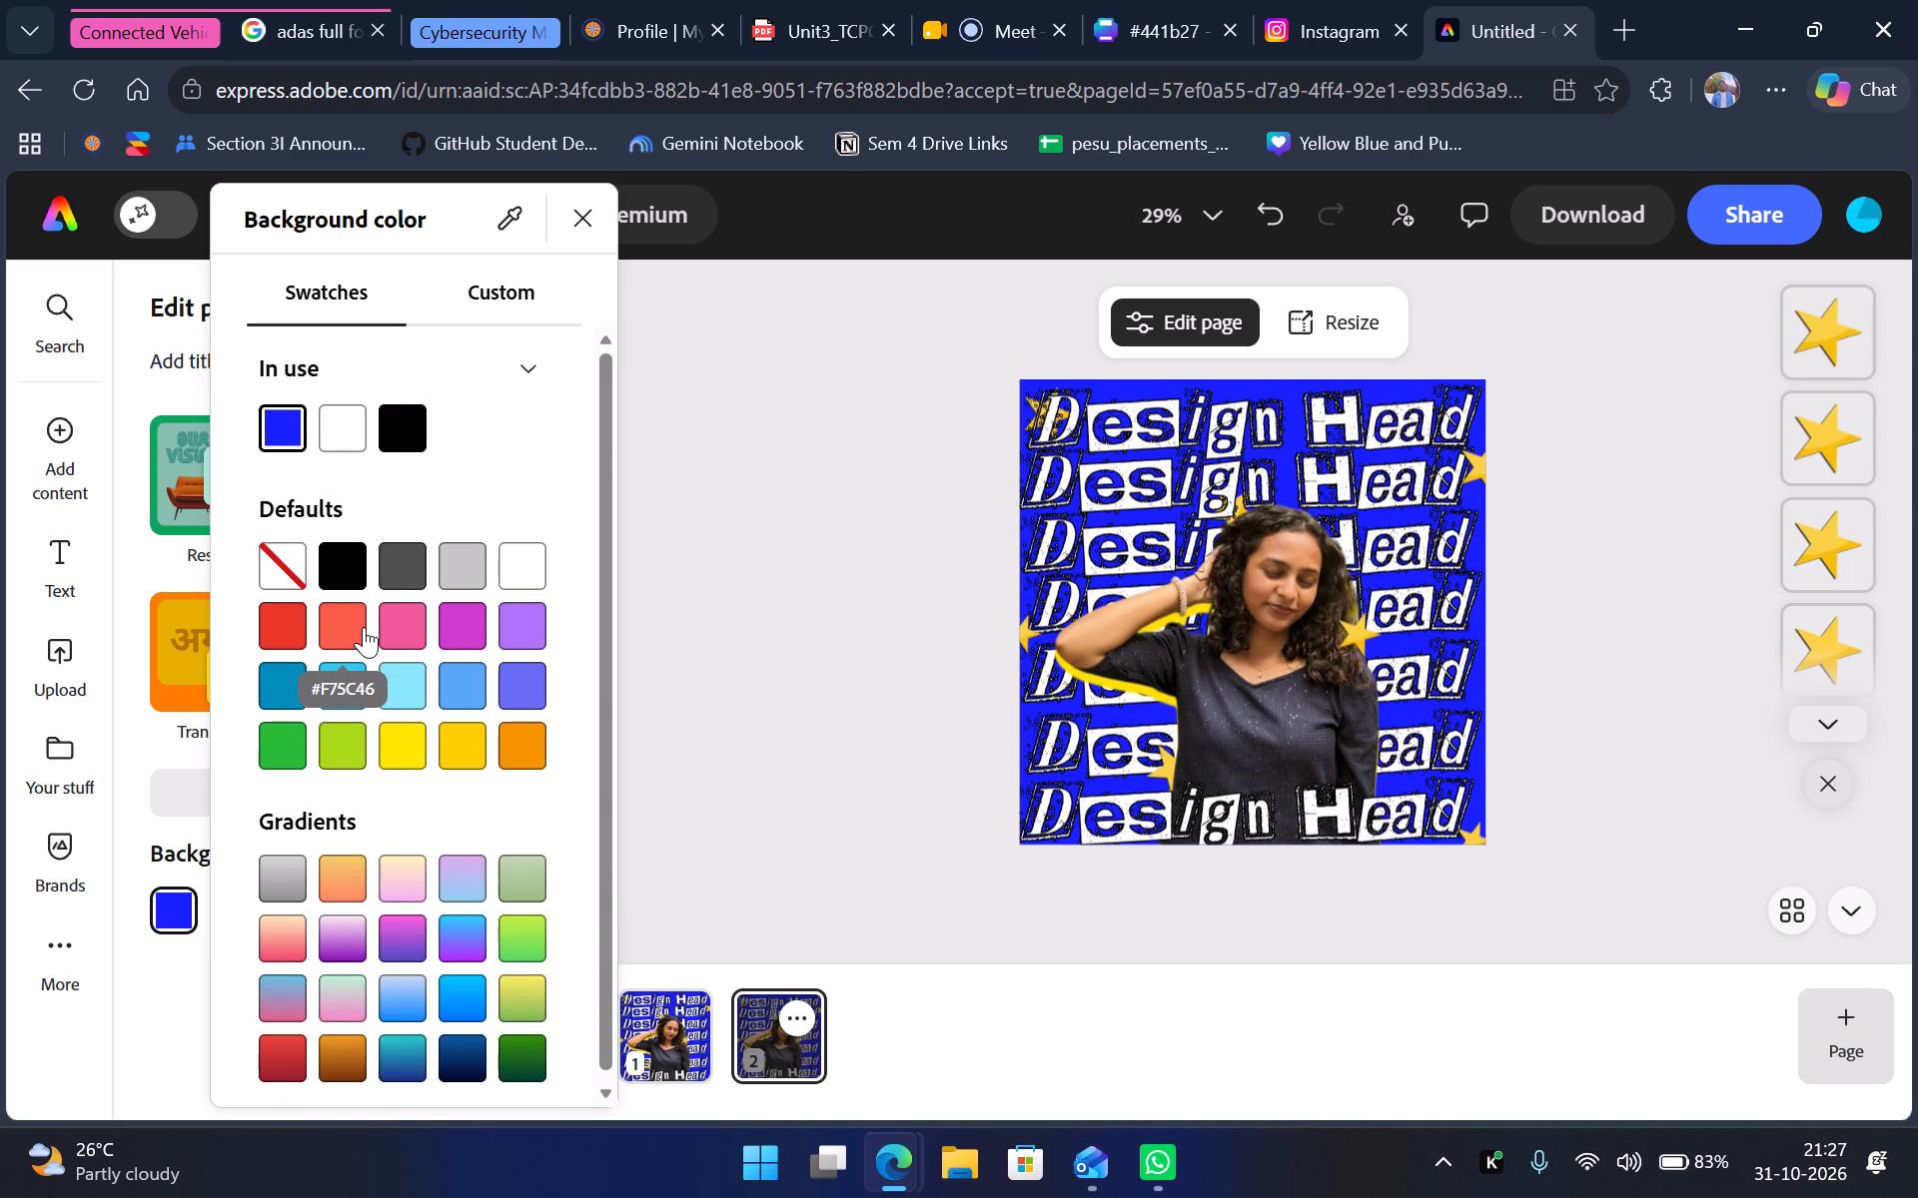
left_click(510, 744)
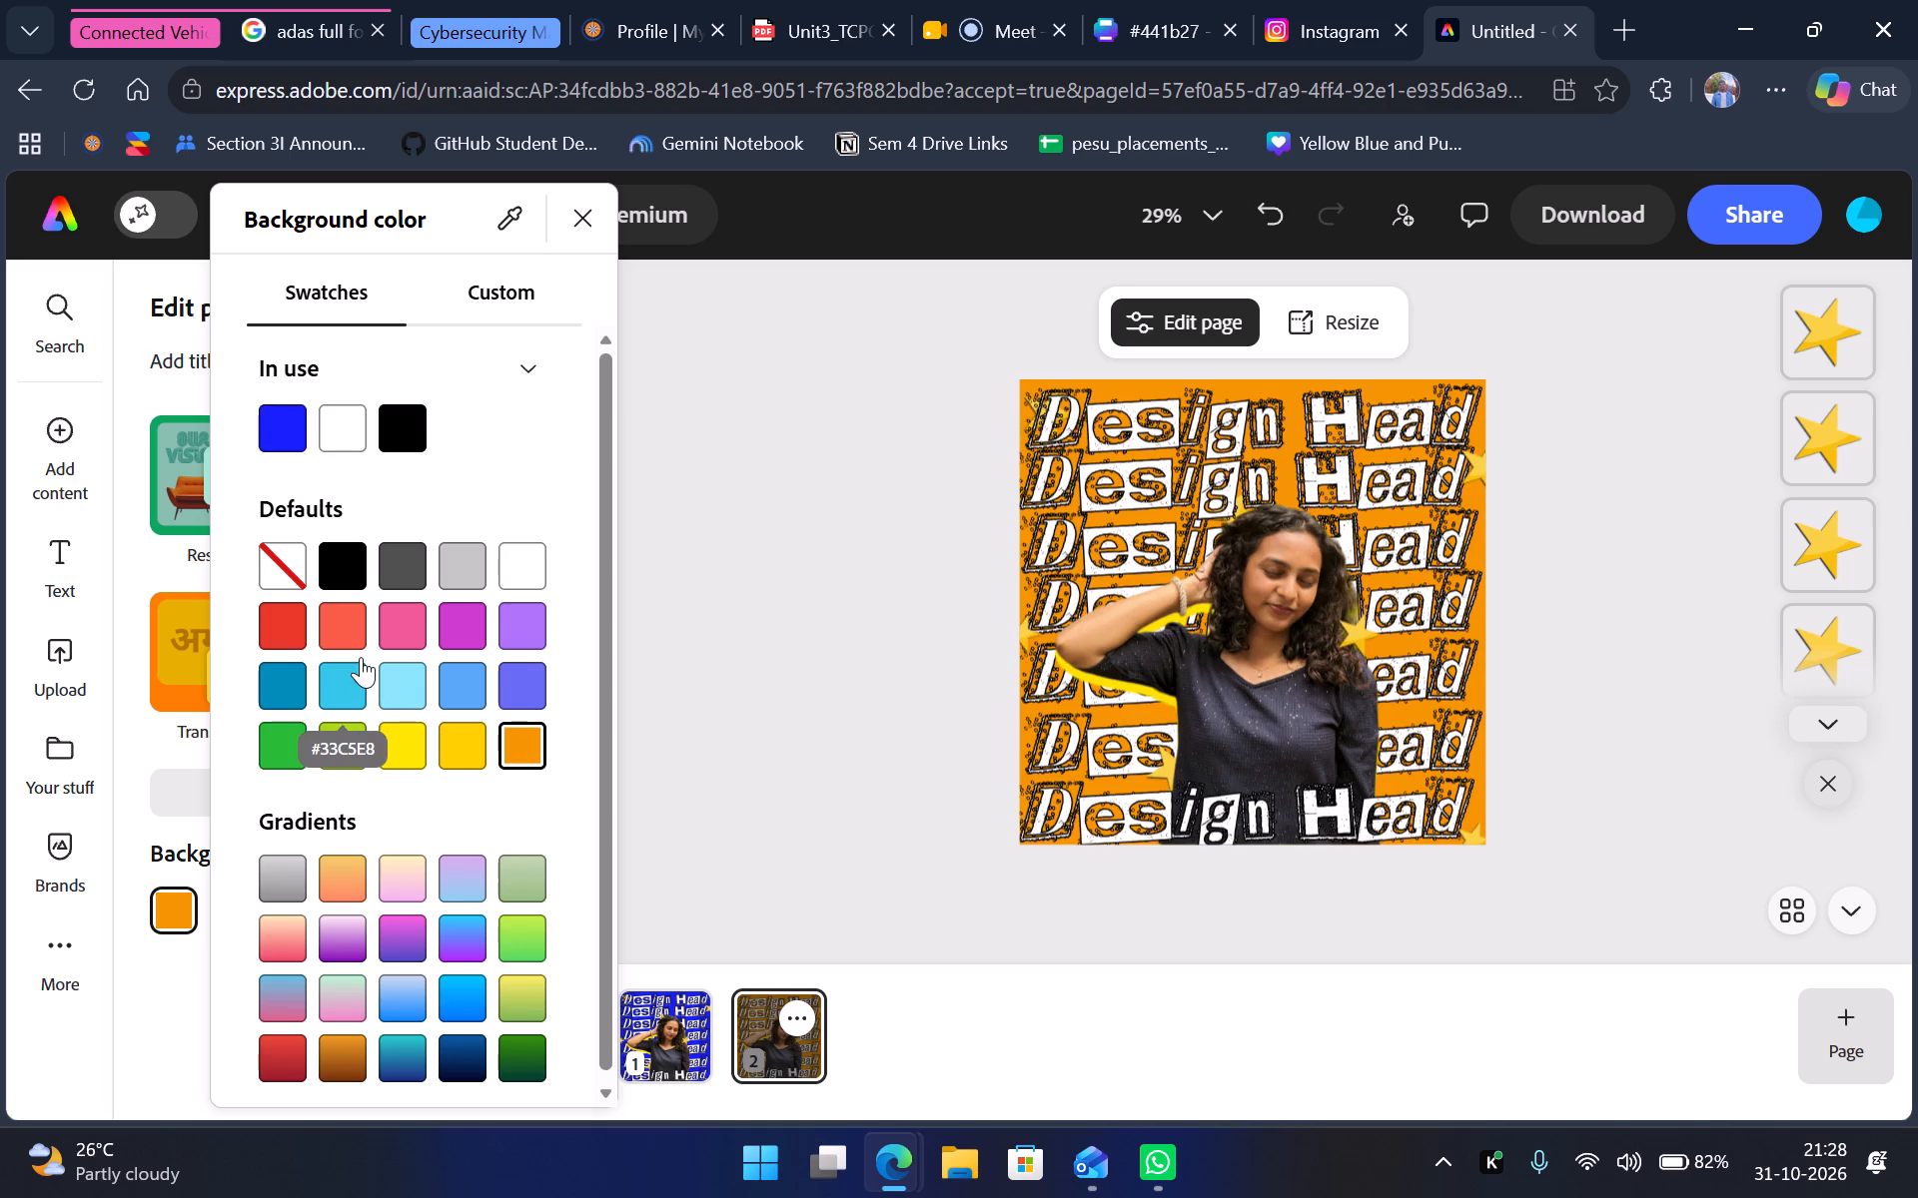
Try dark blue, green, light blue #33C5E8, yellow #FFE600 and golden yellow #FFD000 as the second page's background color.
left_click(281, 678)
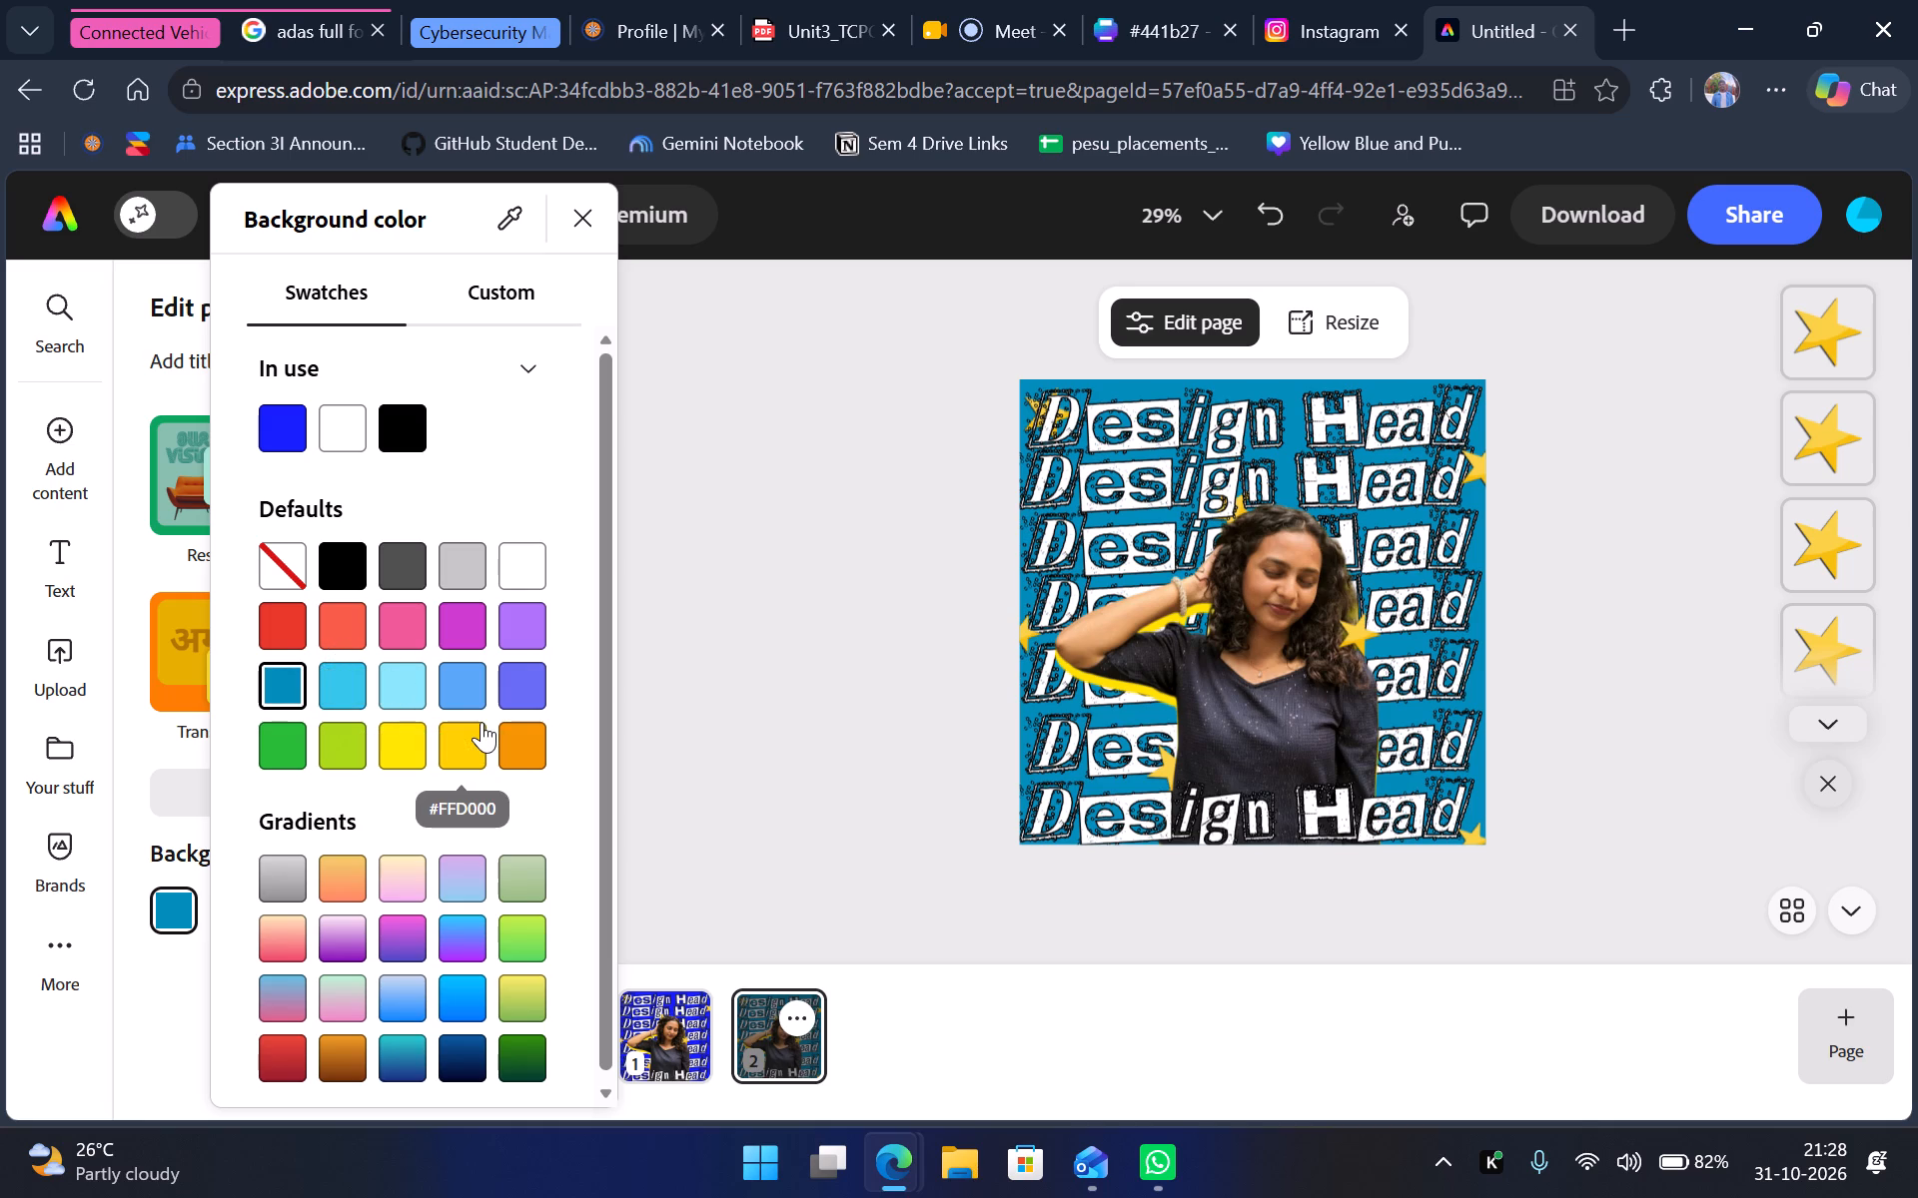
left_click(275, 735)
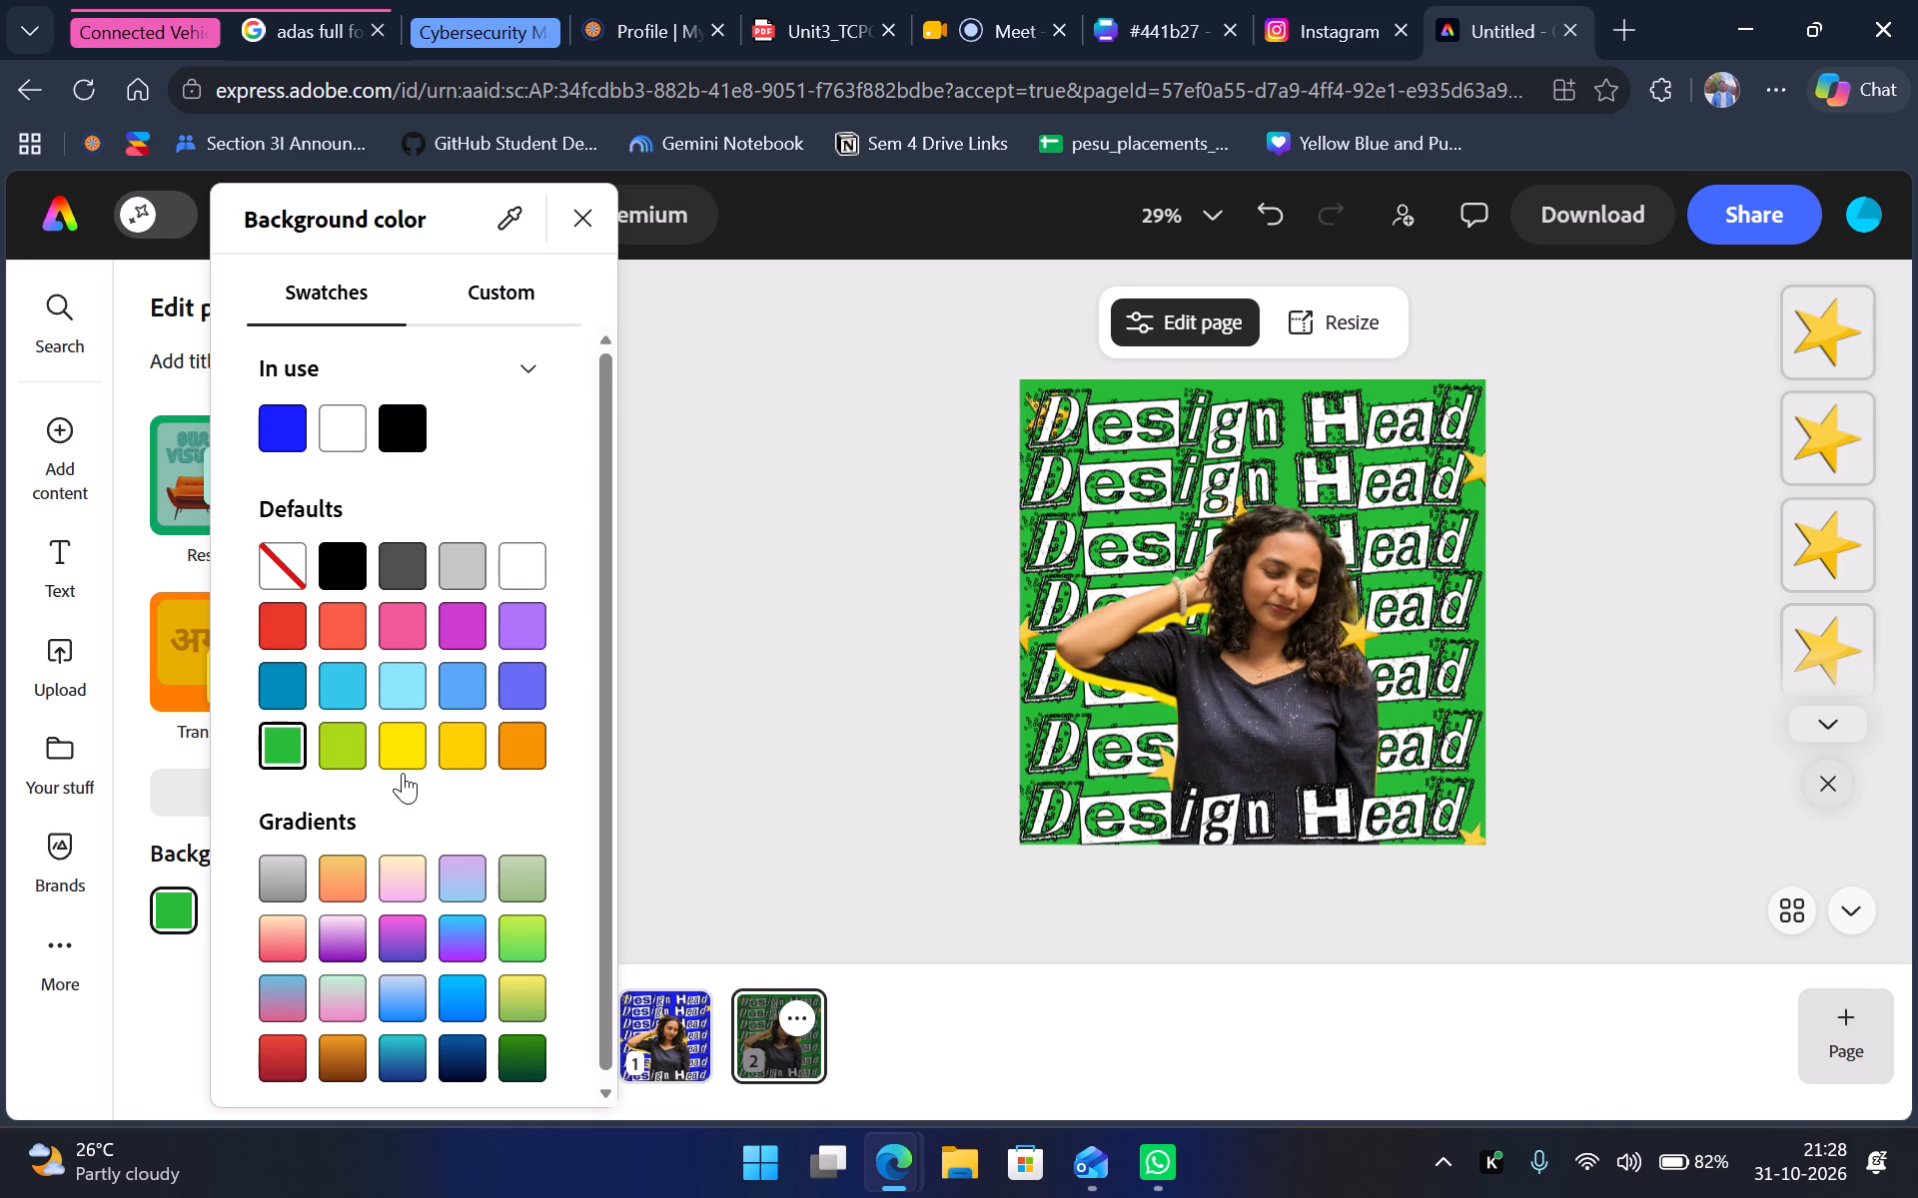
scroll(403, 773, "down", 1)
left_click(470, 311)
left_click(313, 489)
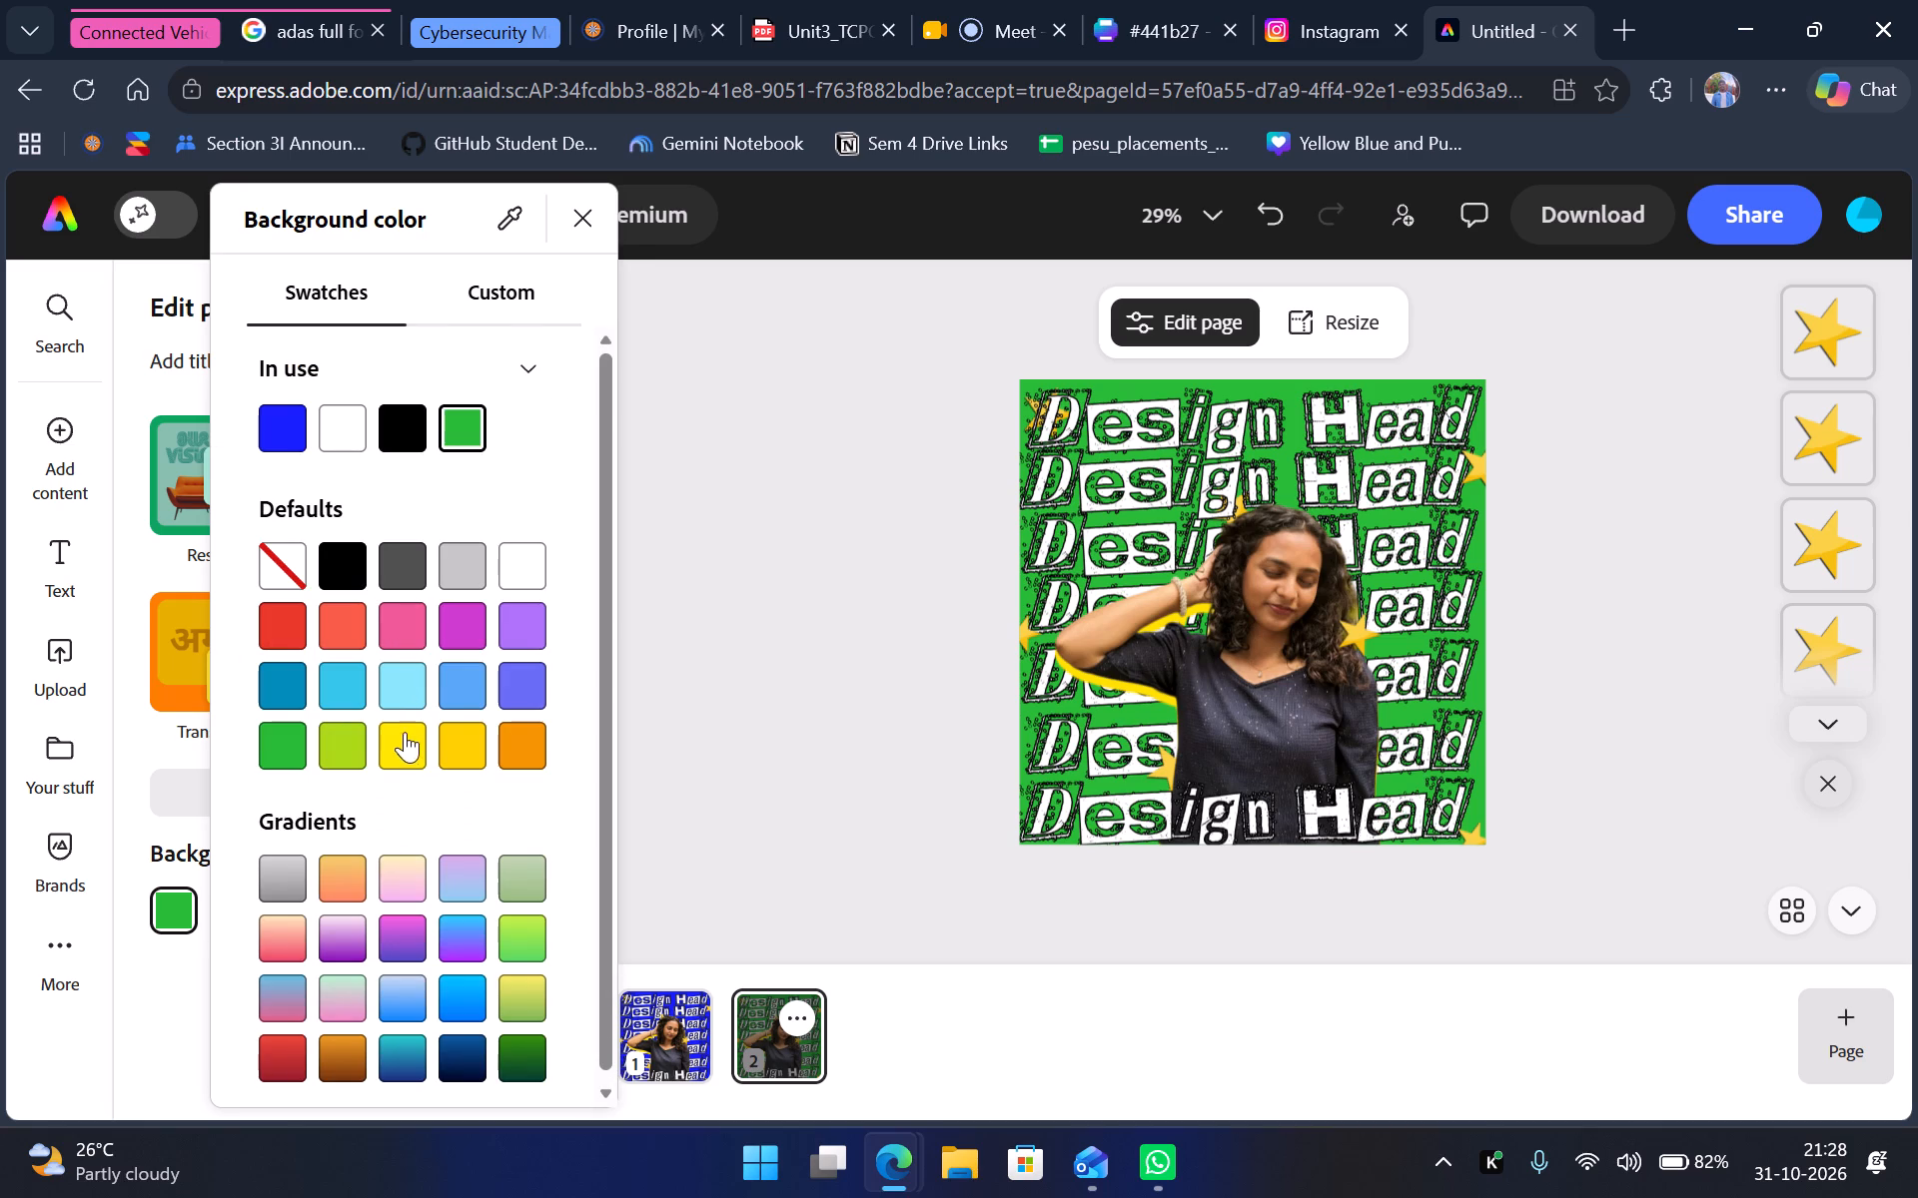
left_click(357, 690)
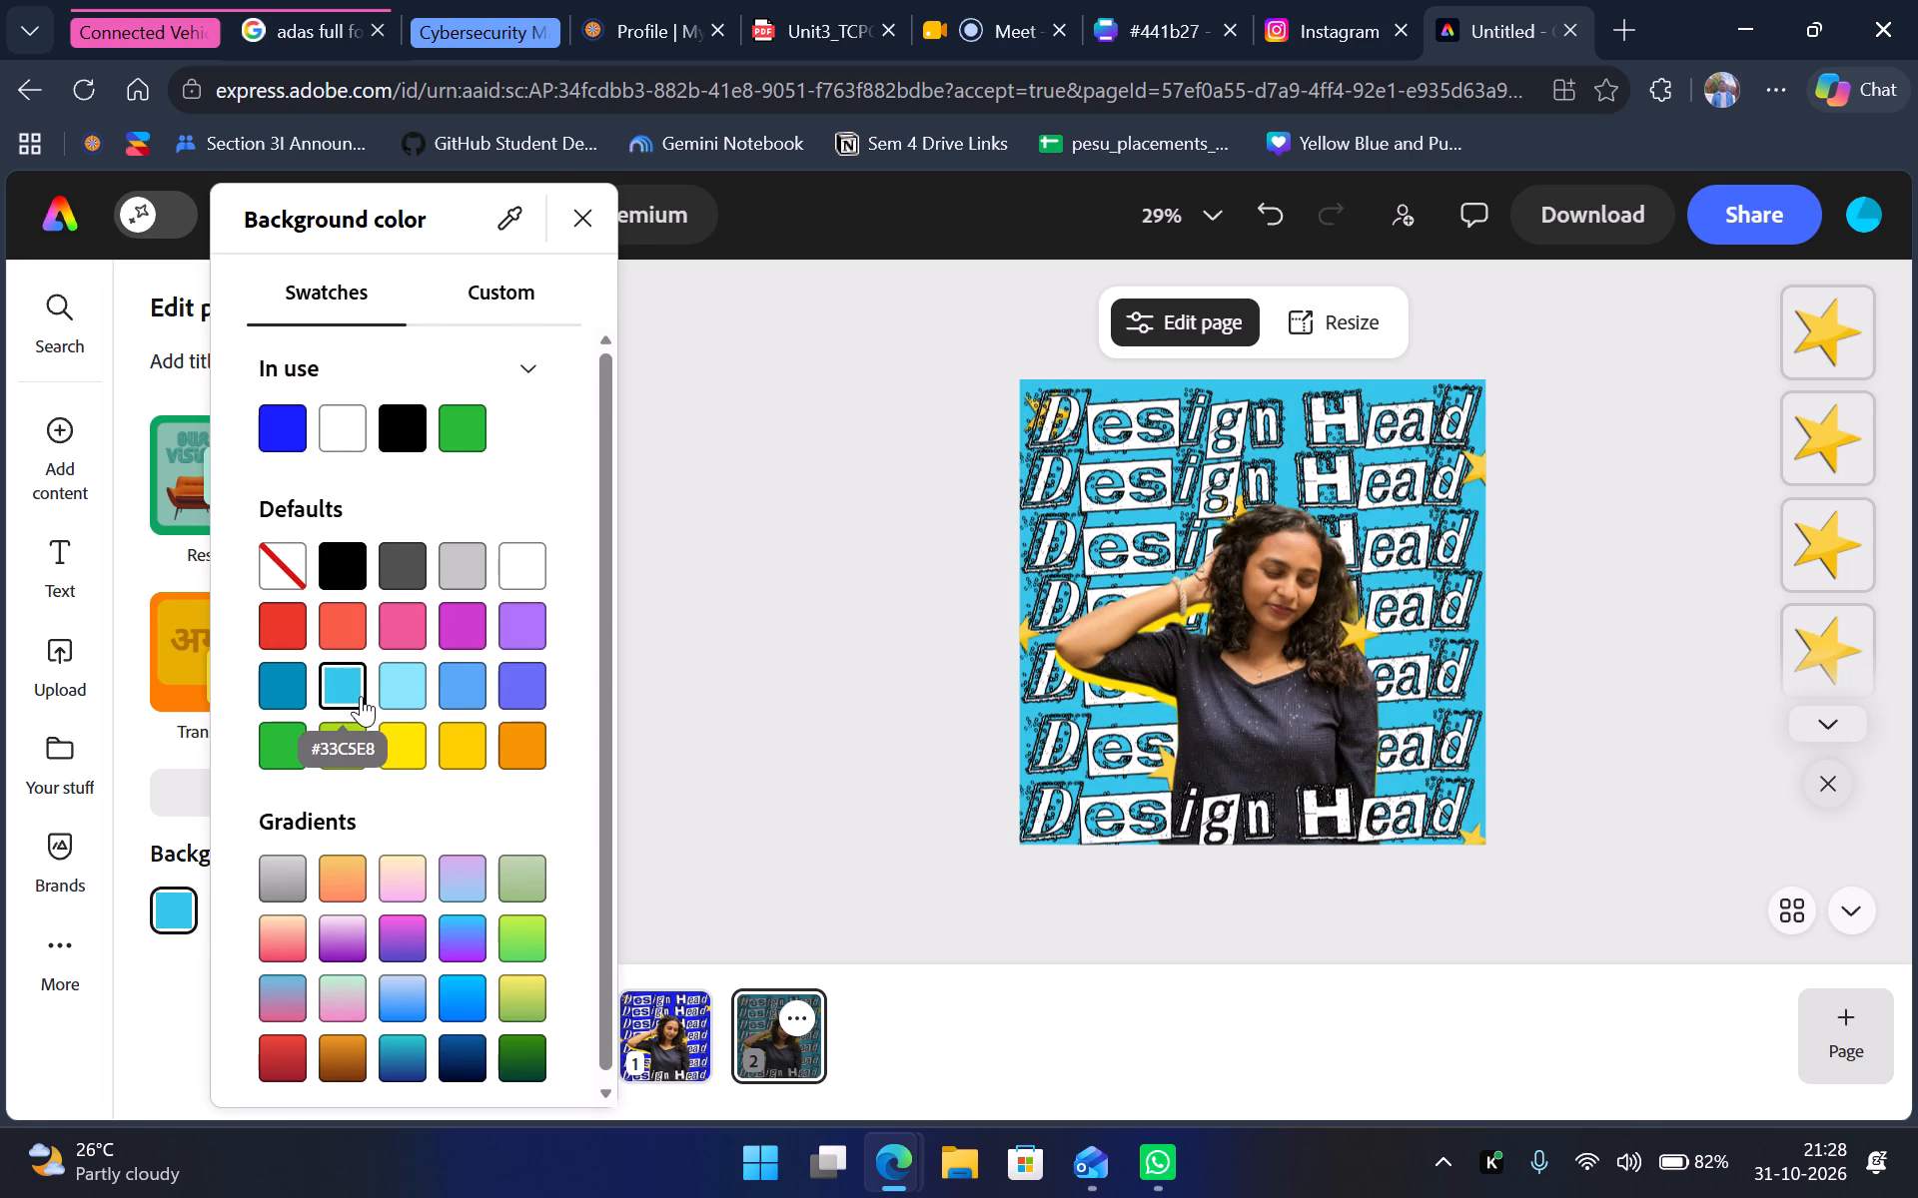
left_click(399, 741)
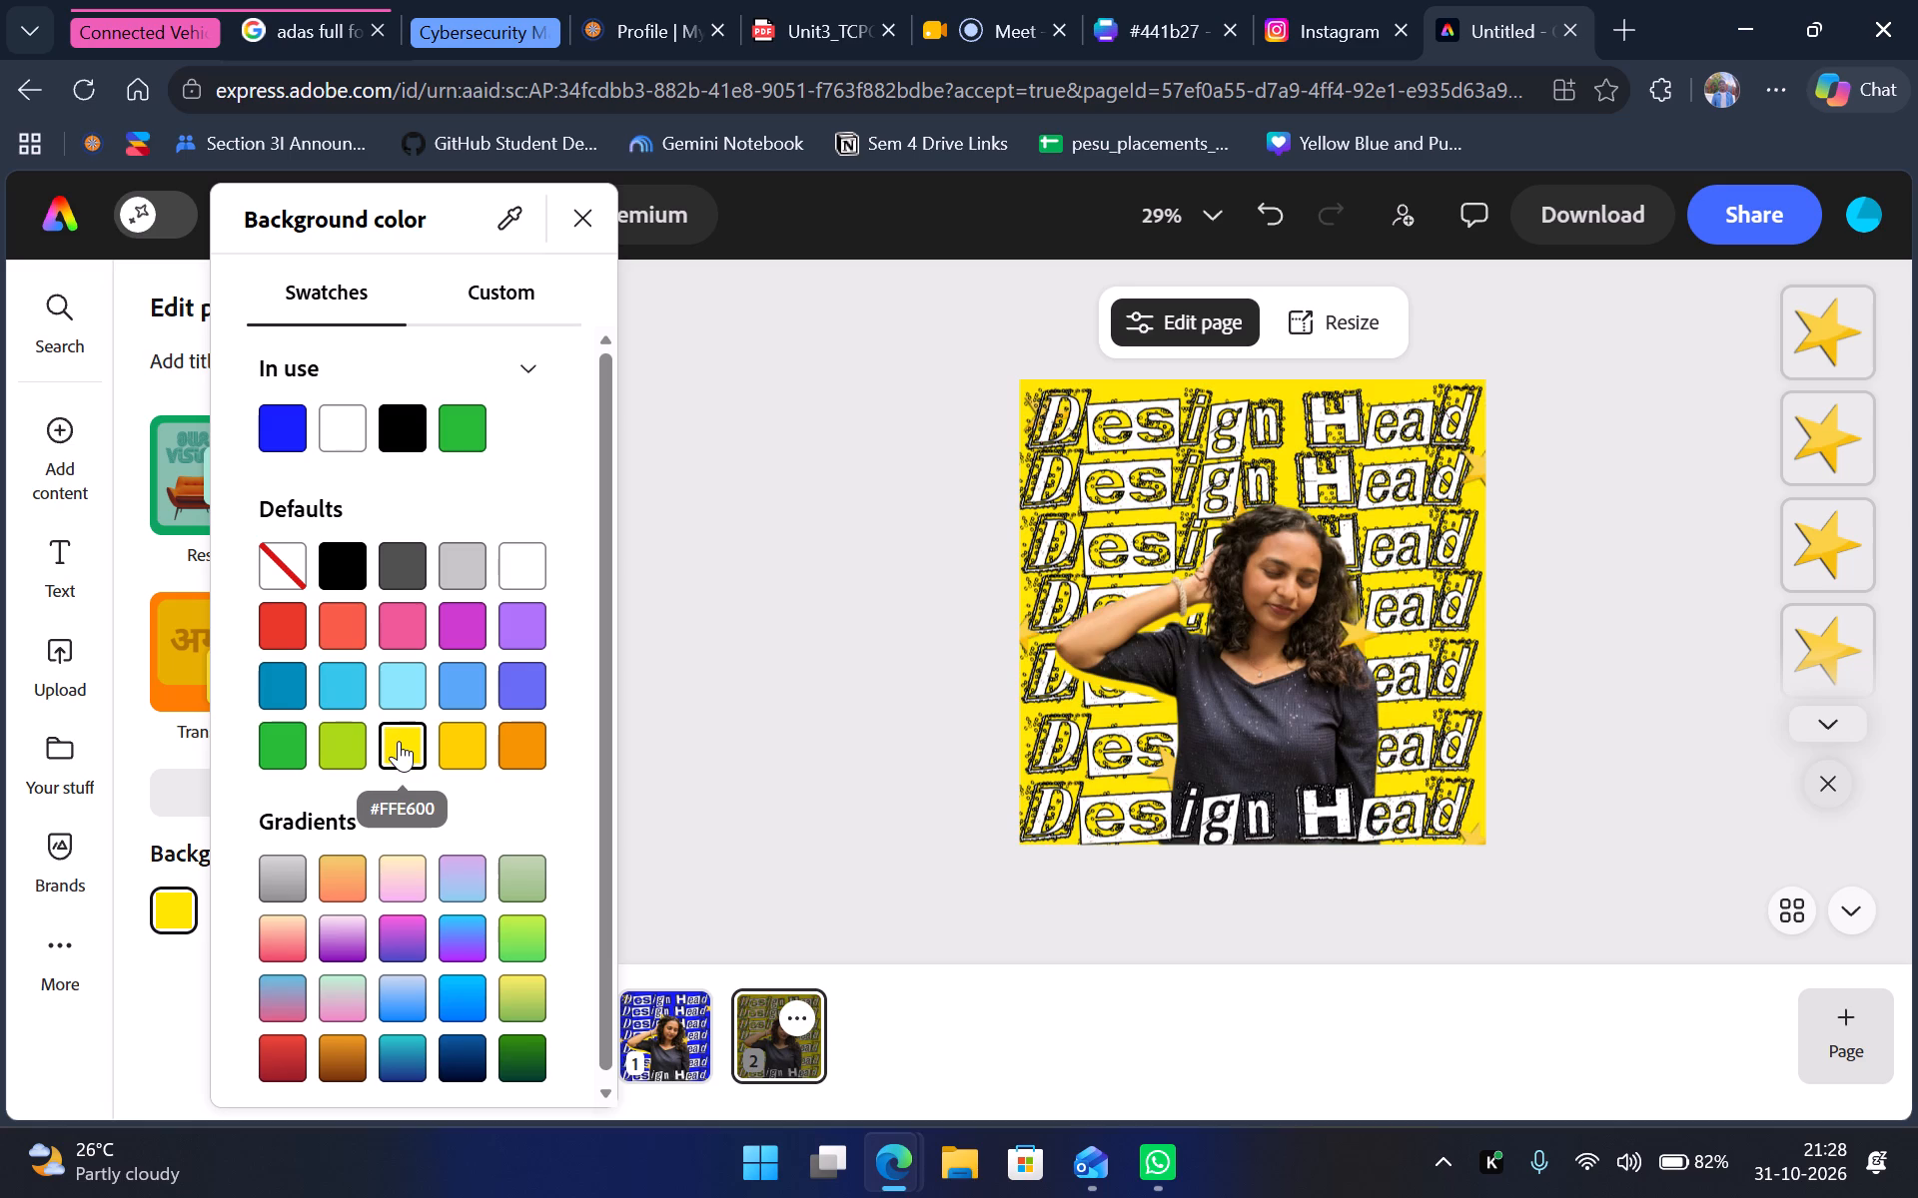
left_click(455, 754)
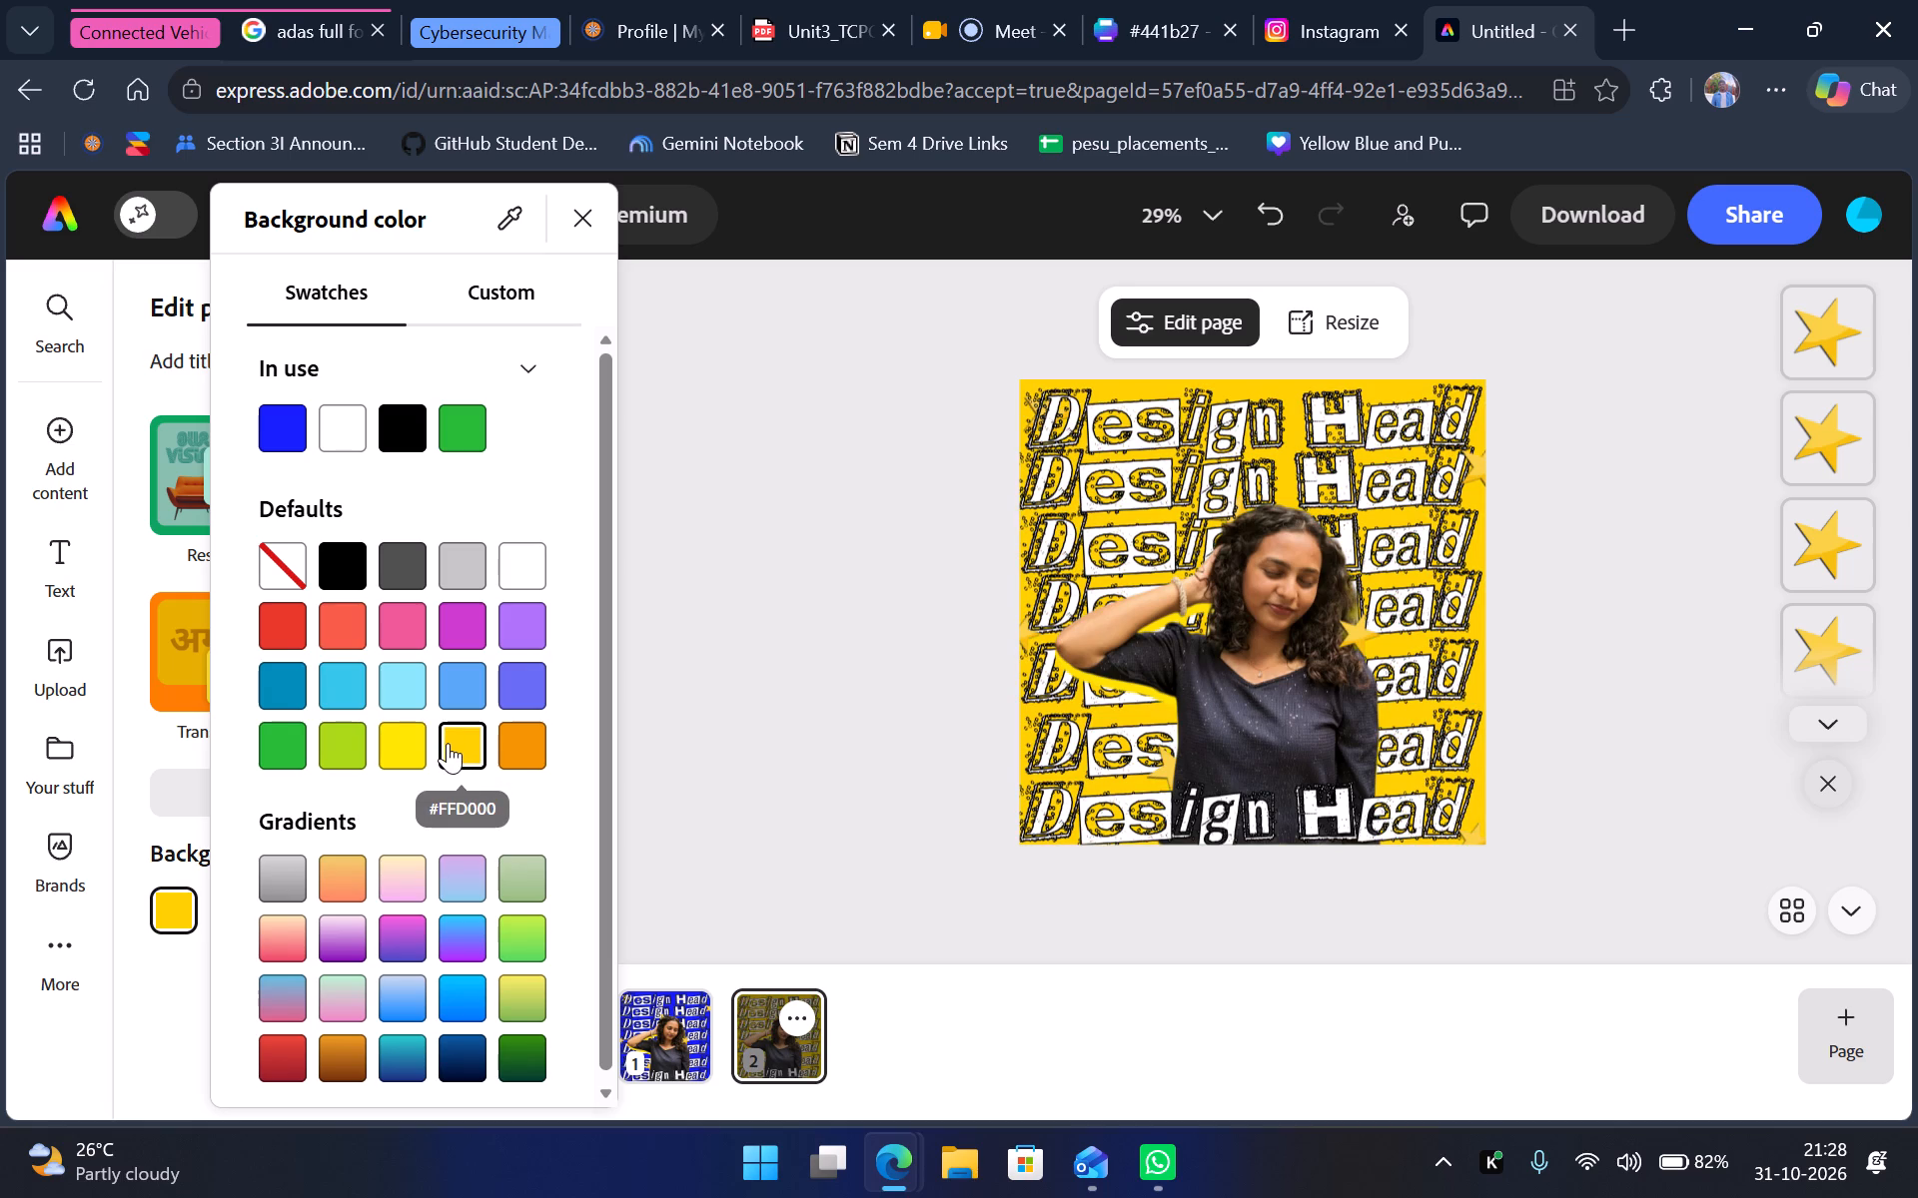
Set the second page's background color to the default coral red swatch #F75C46.
left_click(335, 621)
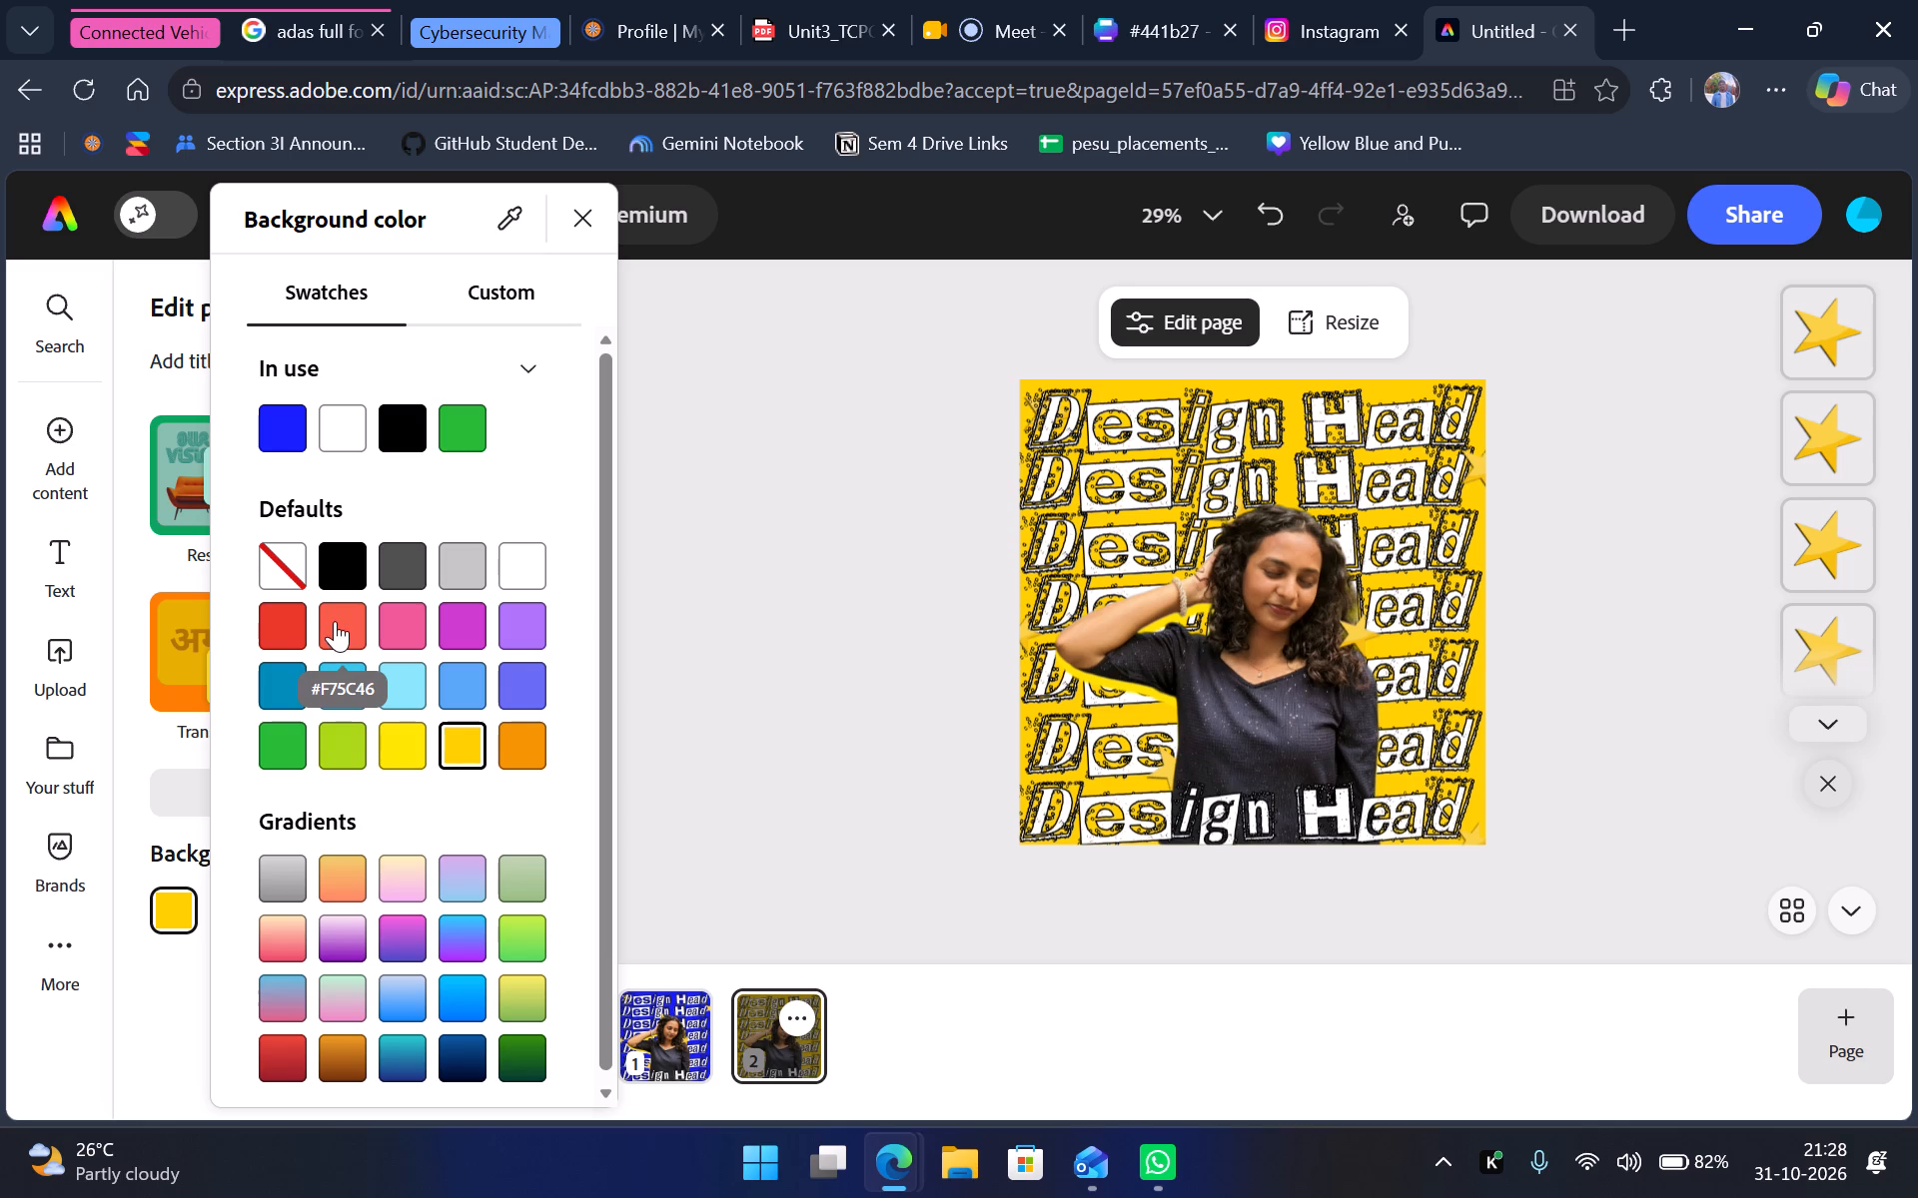
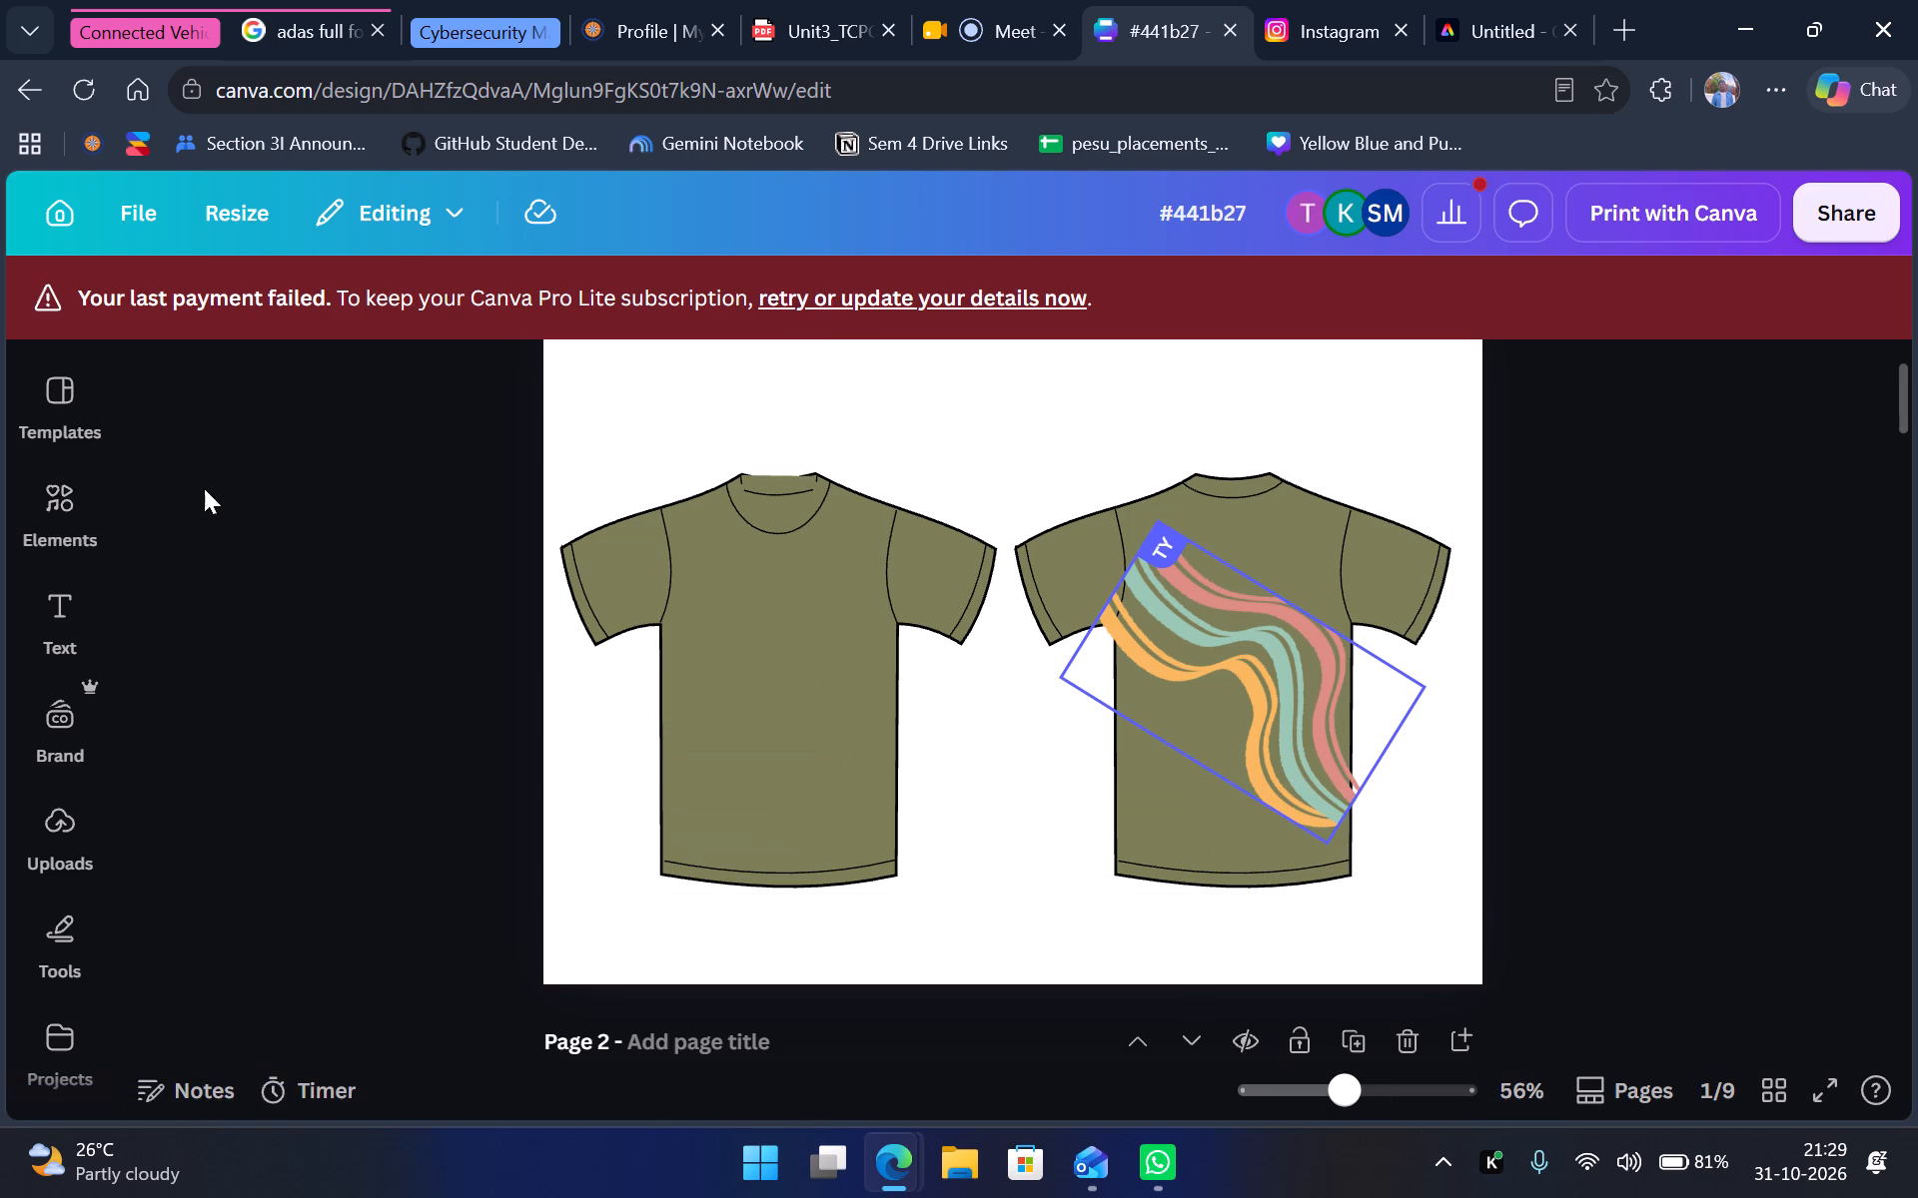
Open the elements library and look through the T-shirt and jacket pages of the Canva design, returning to the olive T-shirt page.
left_click(74, 495)
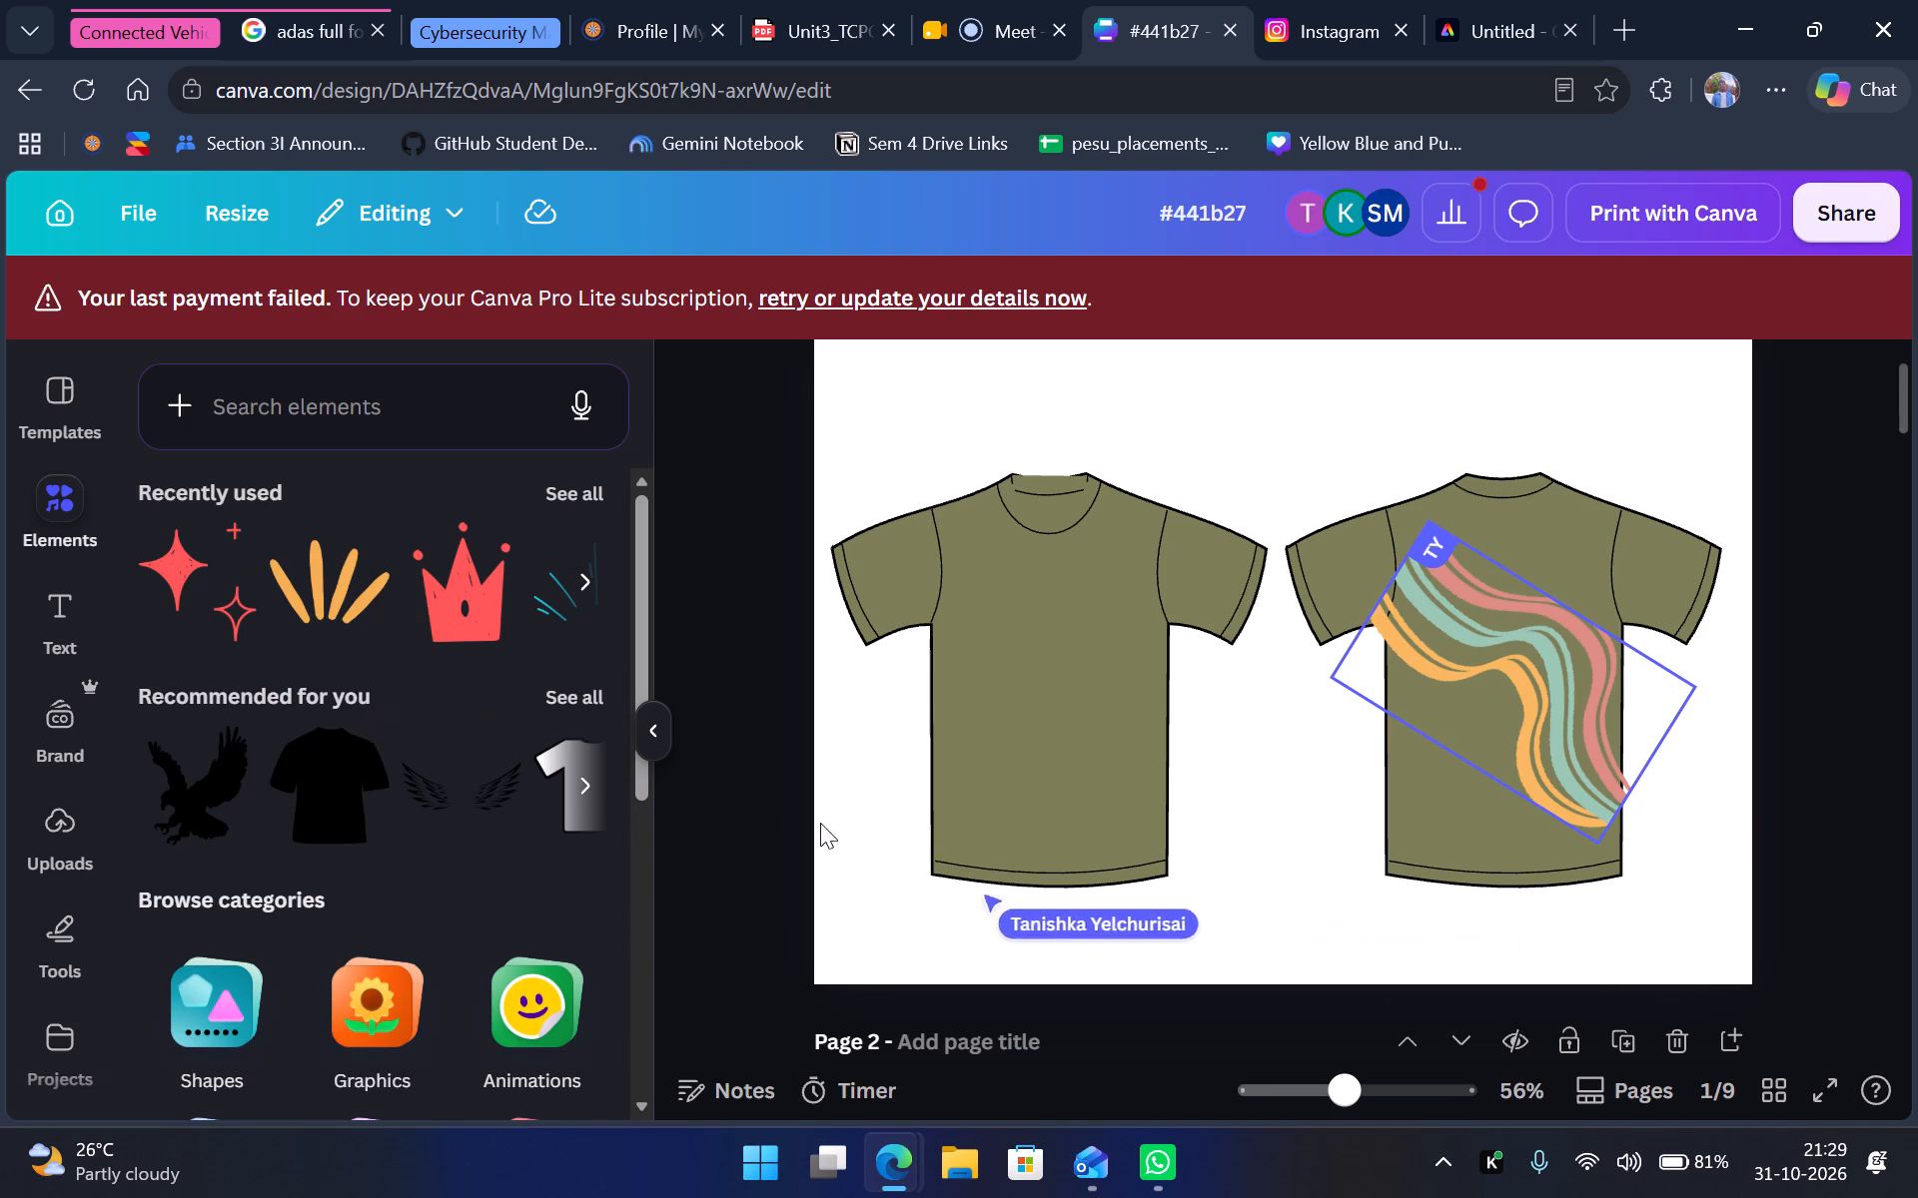
scroll(701, 821, "down", 12)
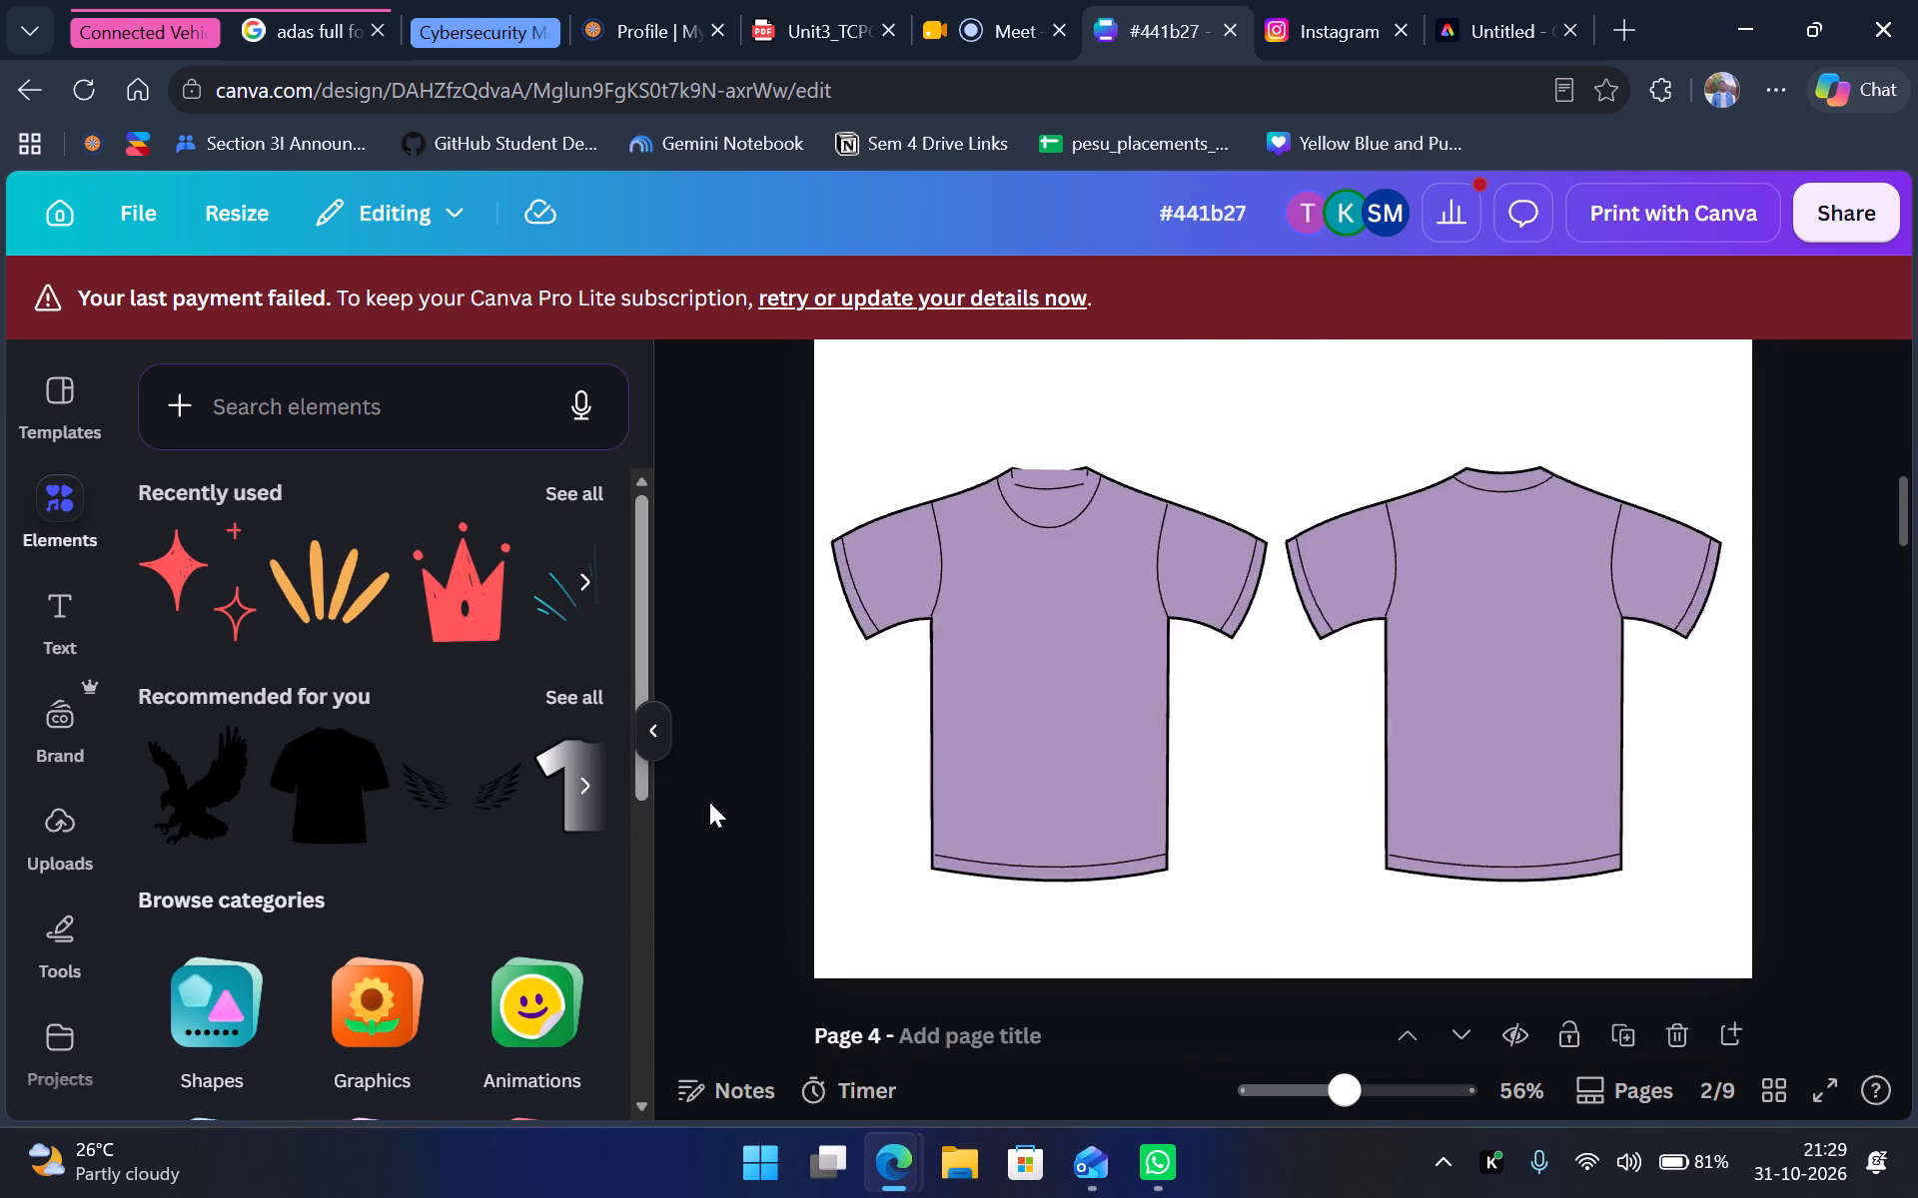
scroll(709, 802, "down", 8)
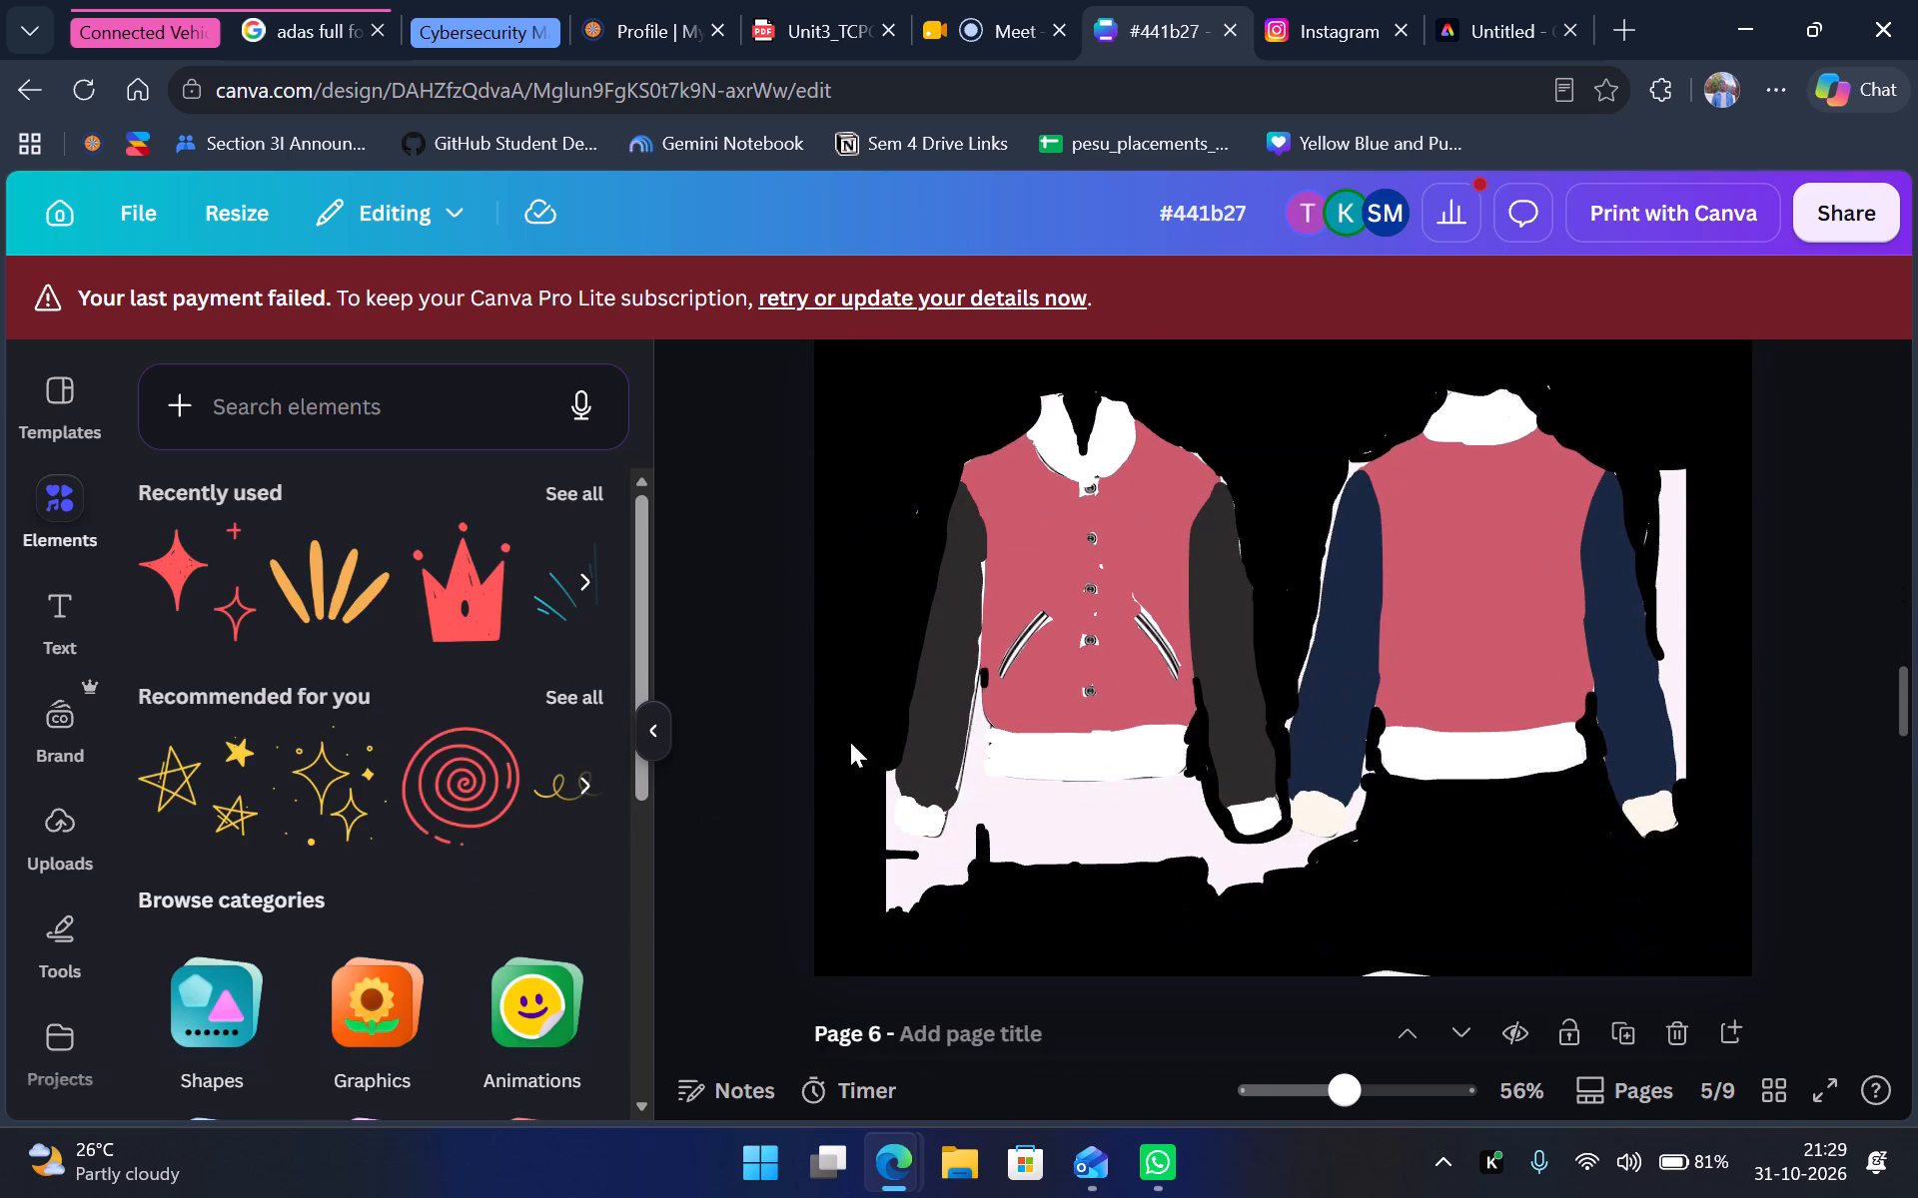
scroll(1024, 653, "down", 2)
scroll(786, 744, "down", 4)
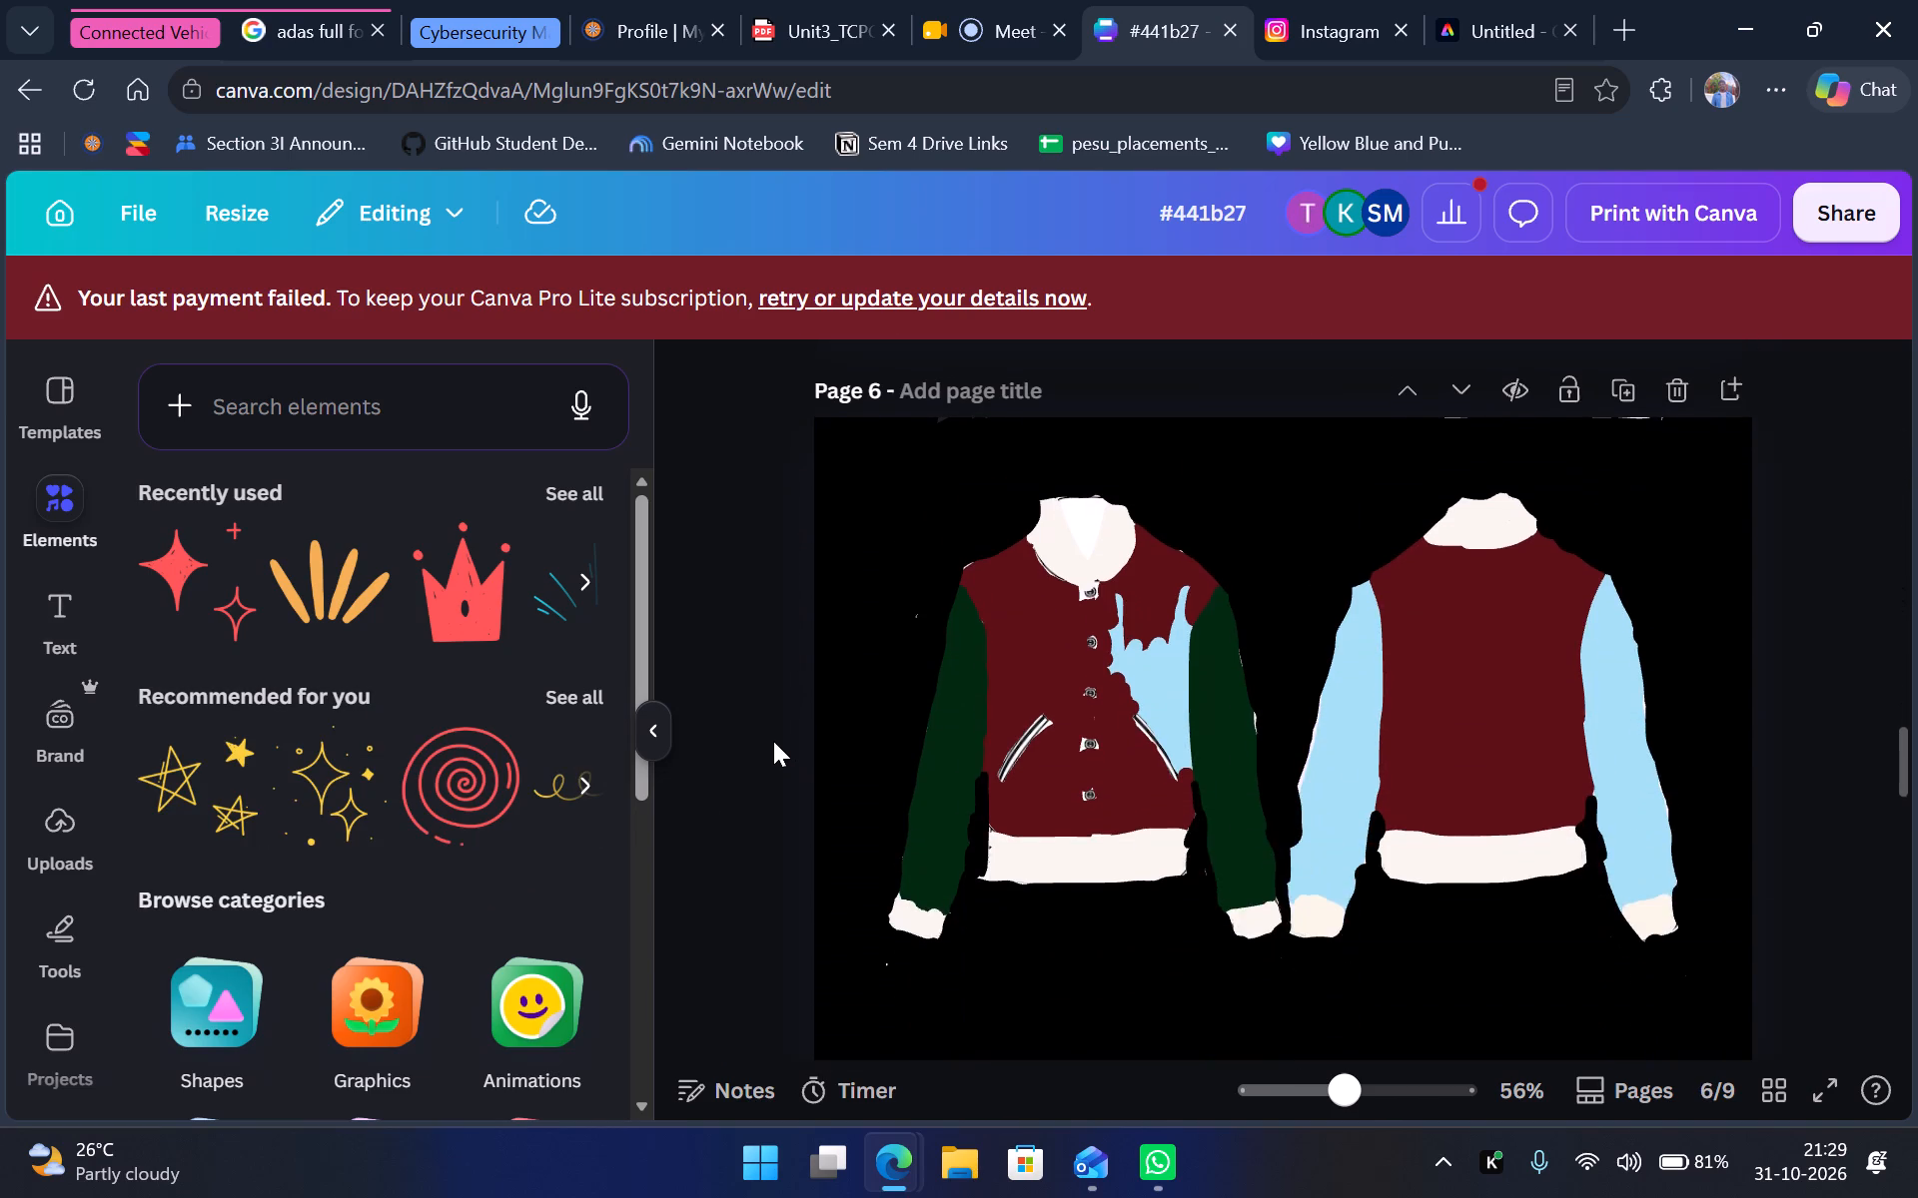
scroll(773, 726, "up", 2)
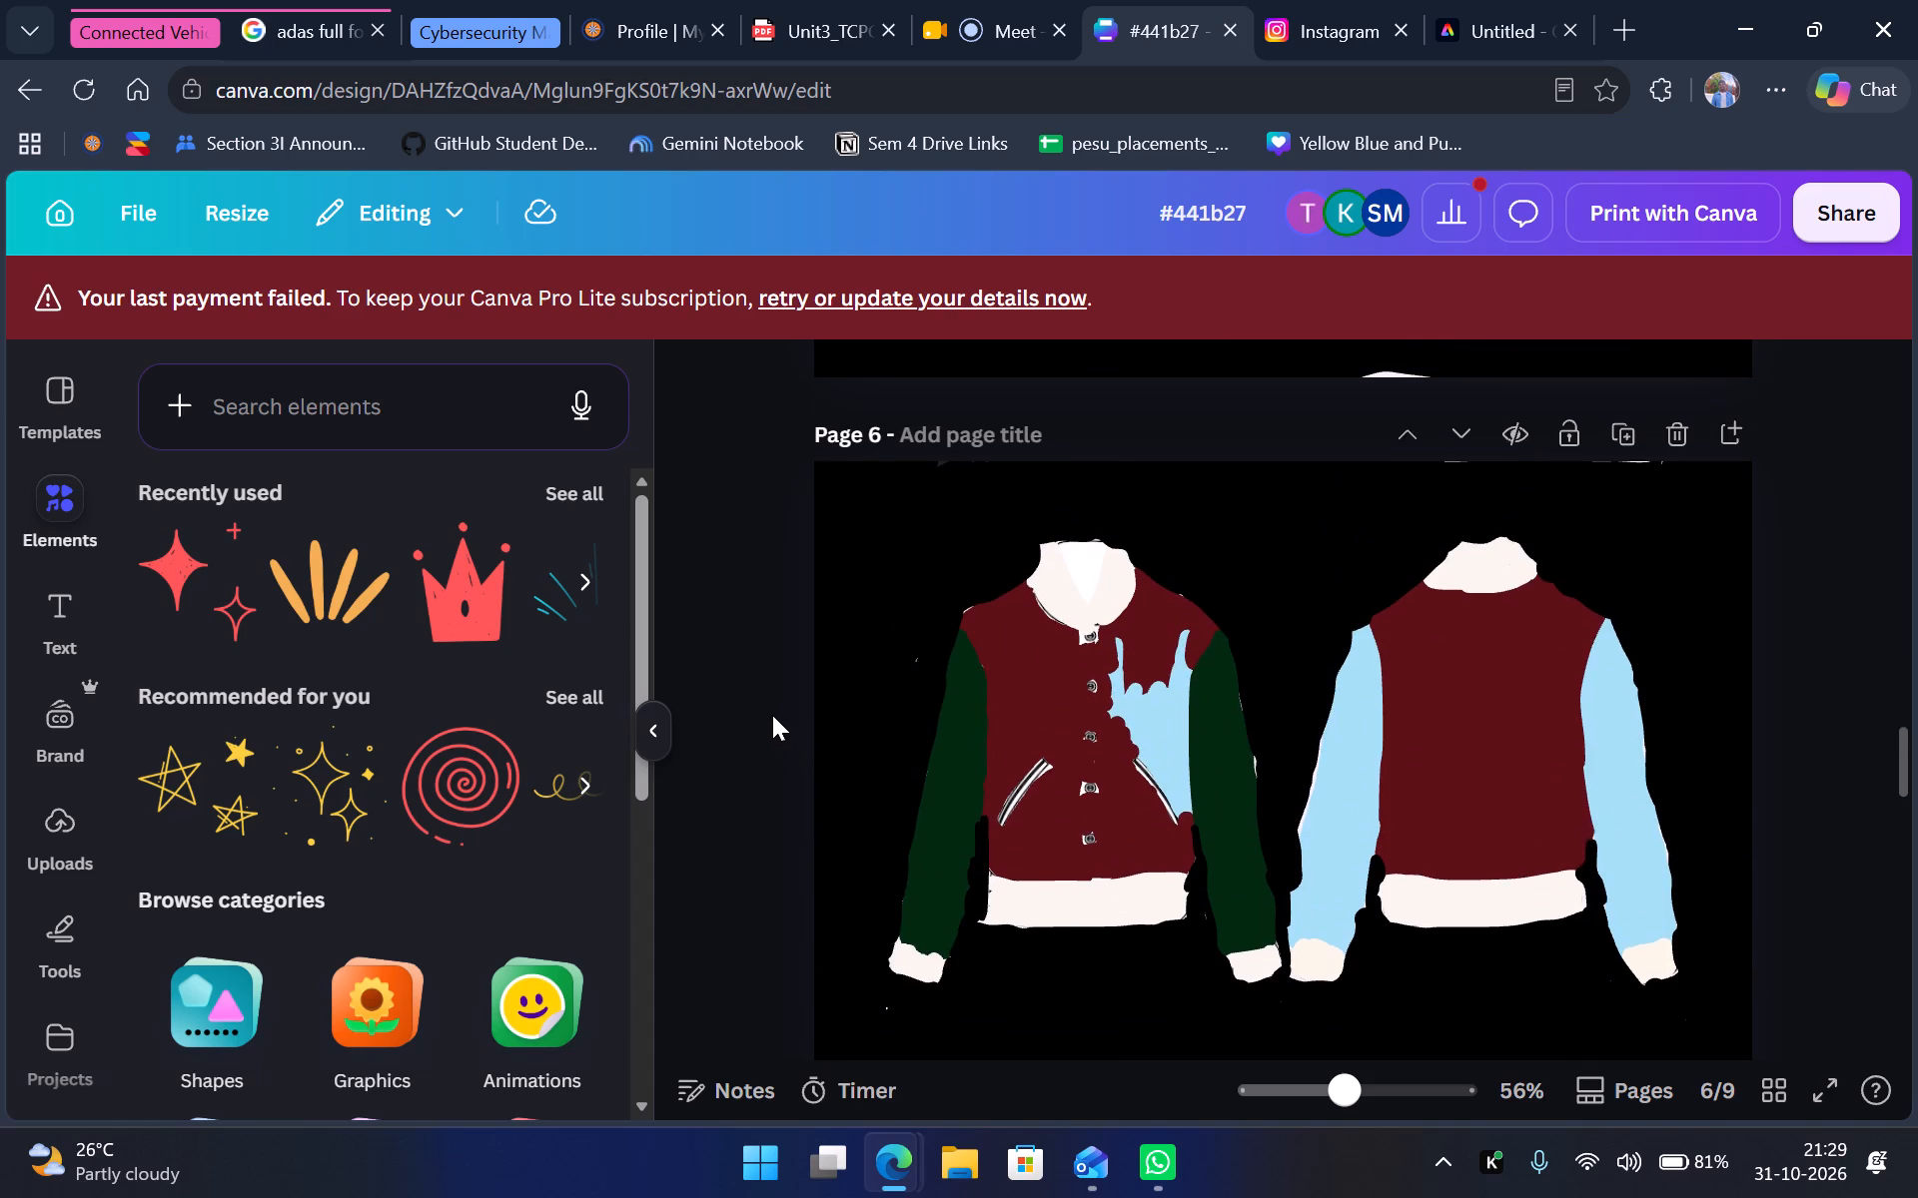
scroll(746, 677, "down", 6)
scroll(742, 669, "up", 20)
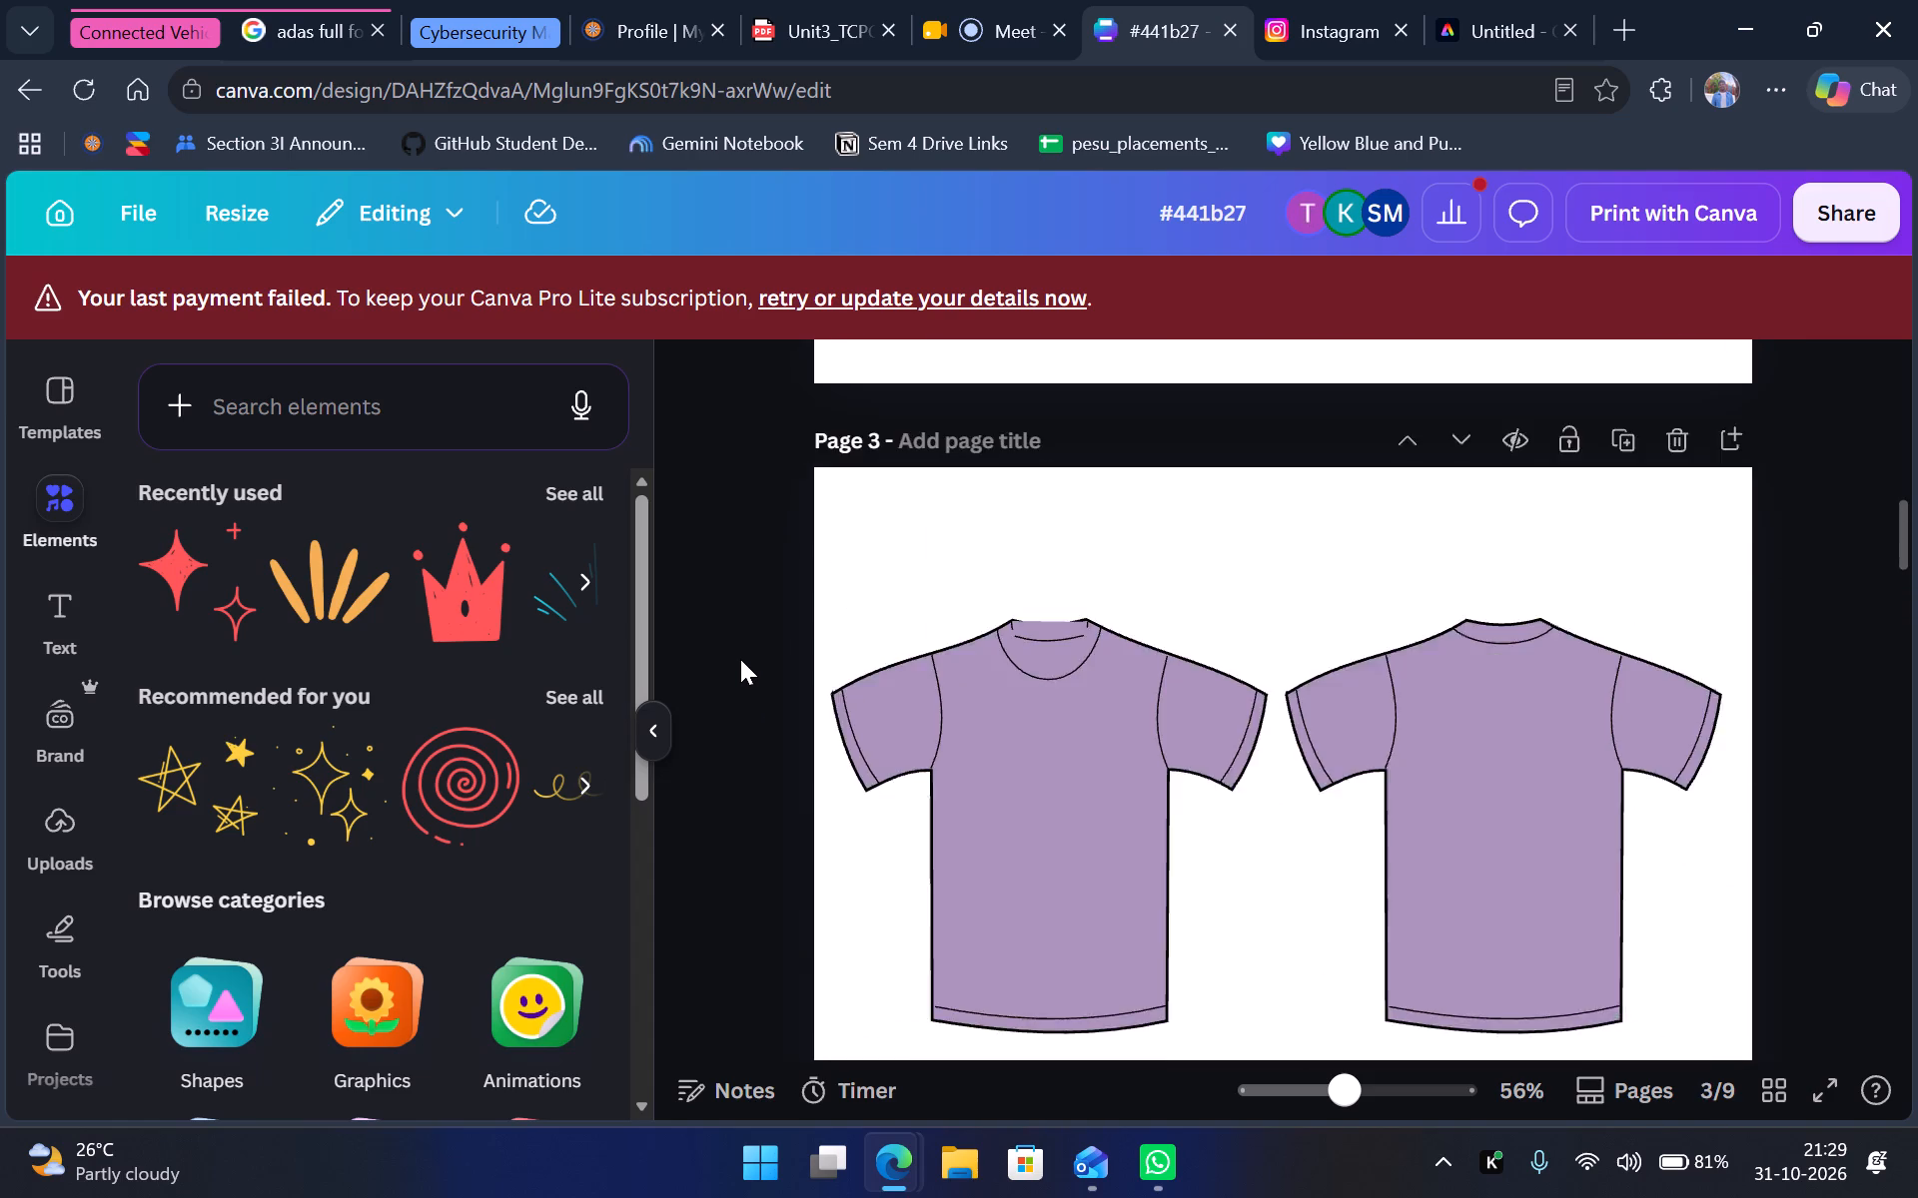
scroll(740, 659, "up", 14)
scroll(740, 659, "down", 1)
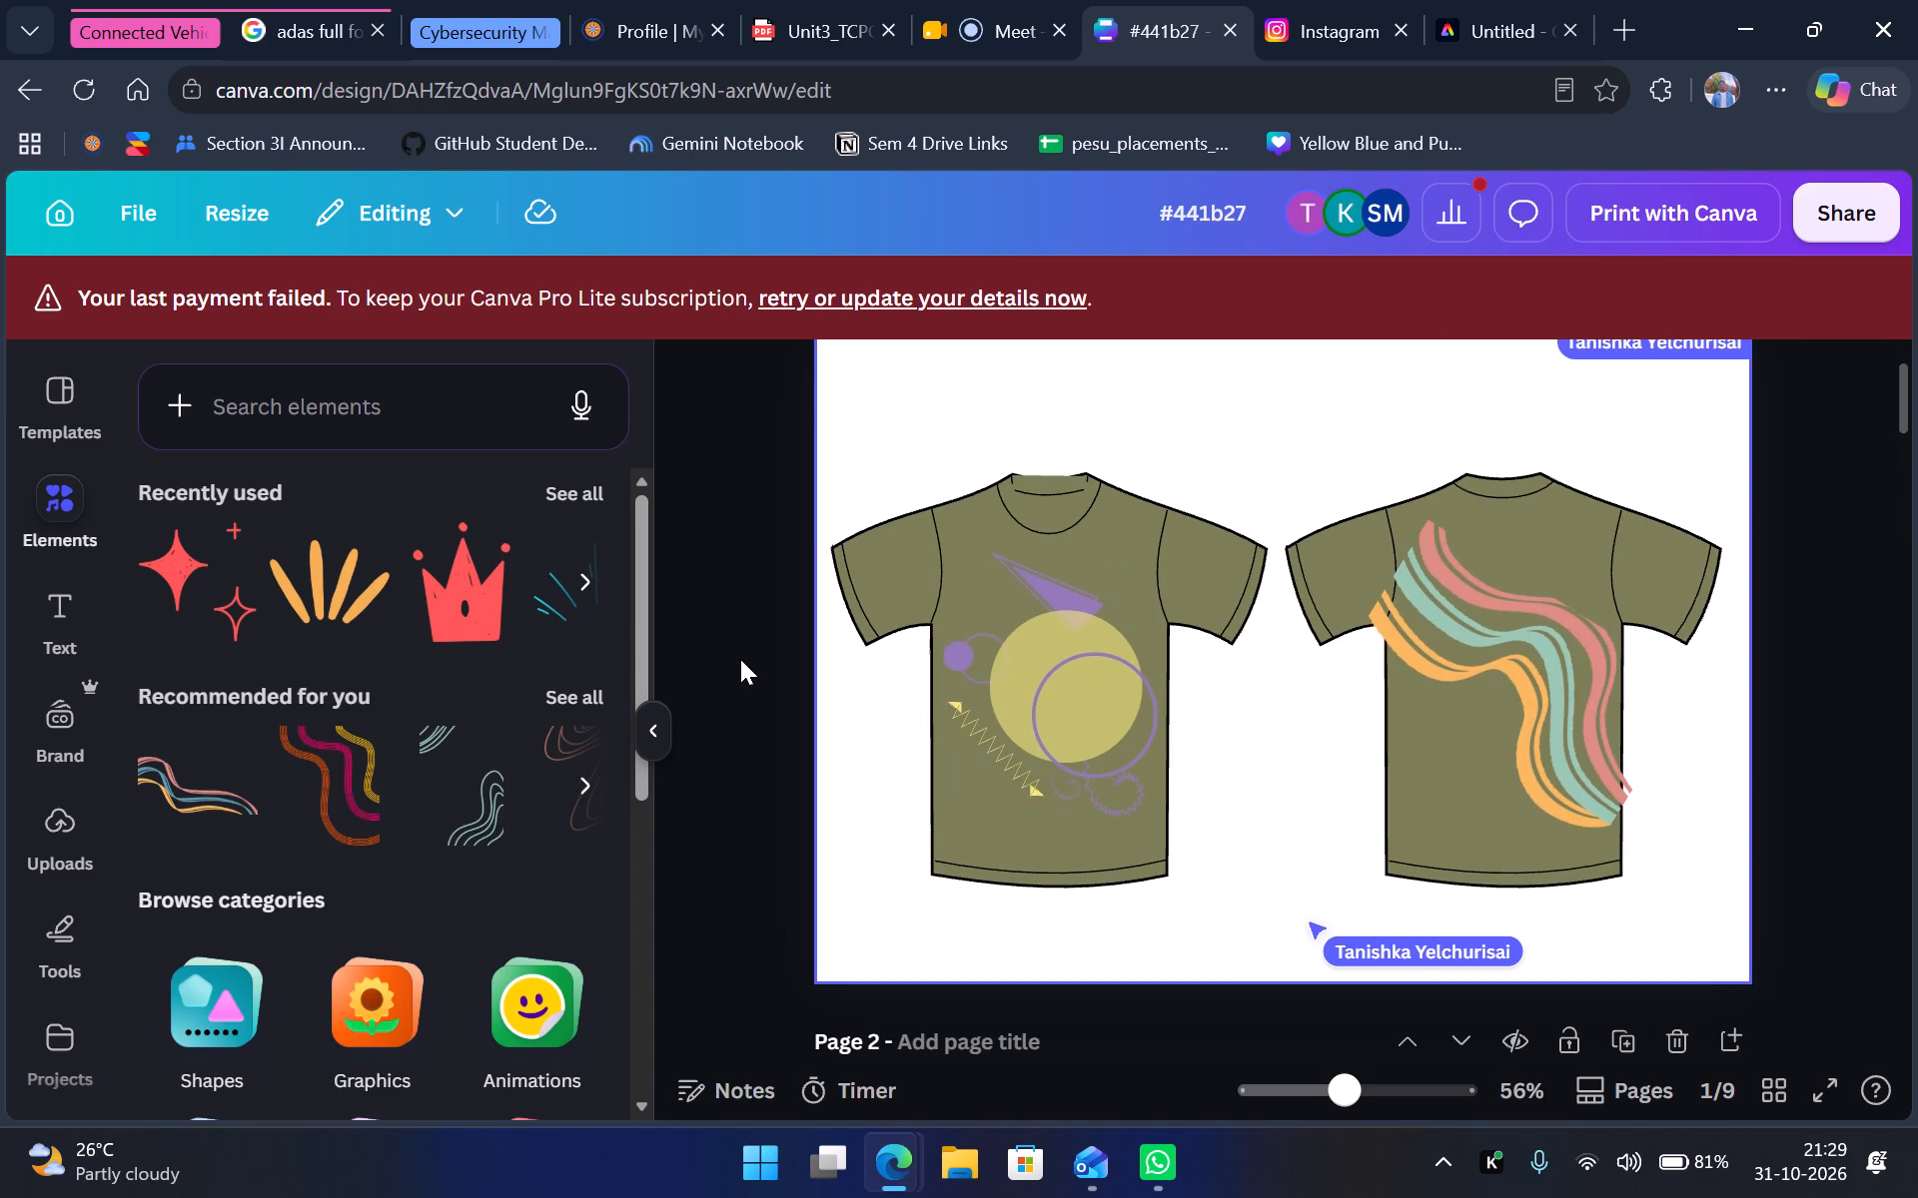
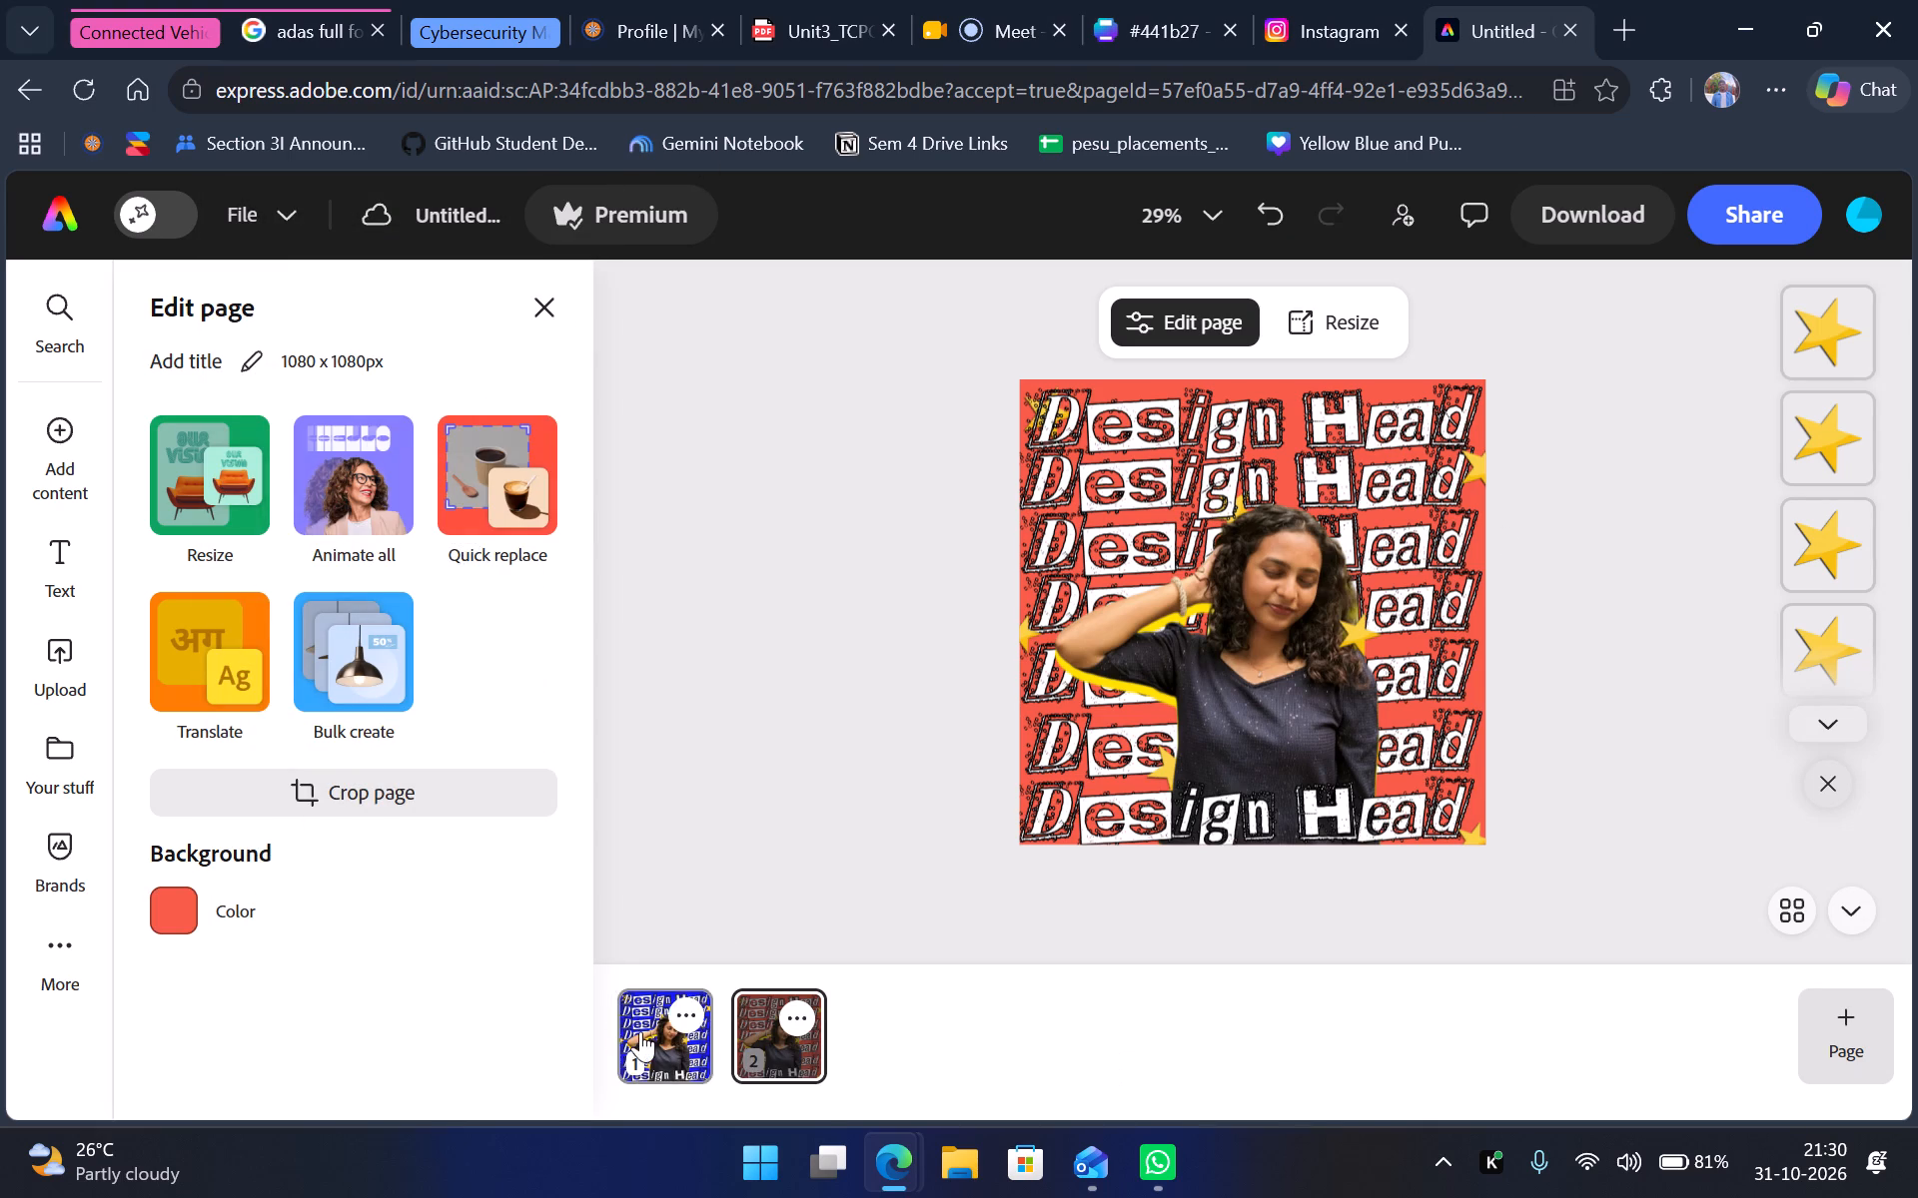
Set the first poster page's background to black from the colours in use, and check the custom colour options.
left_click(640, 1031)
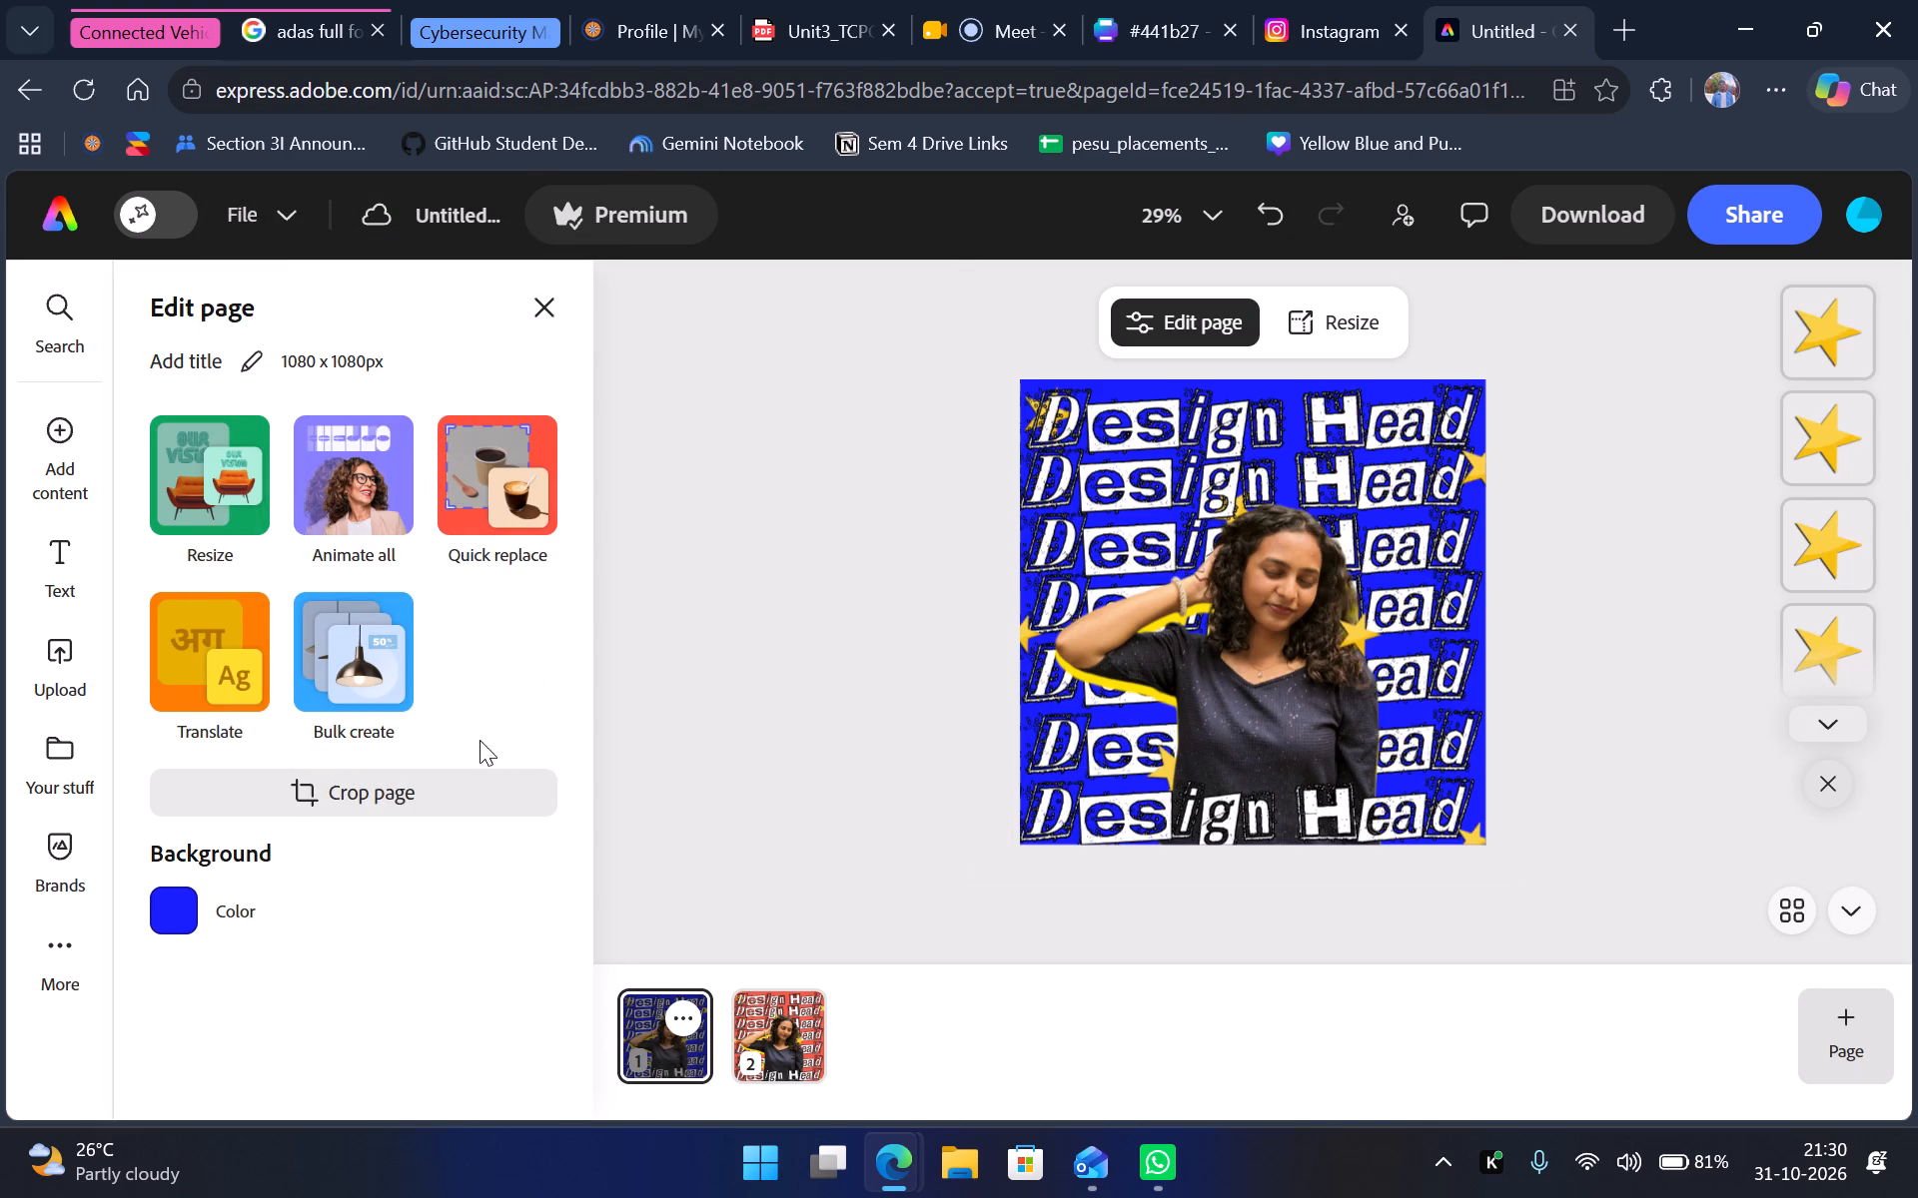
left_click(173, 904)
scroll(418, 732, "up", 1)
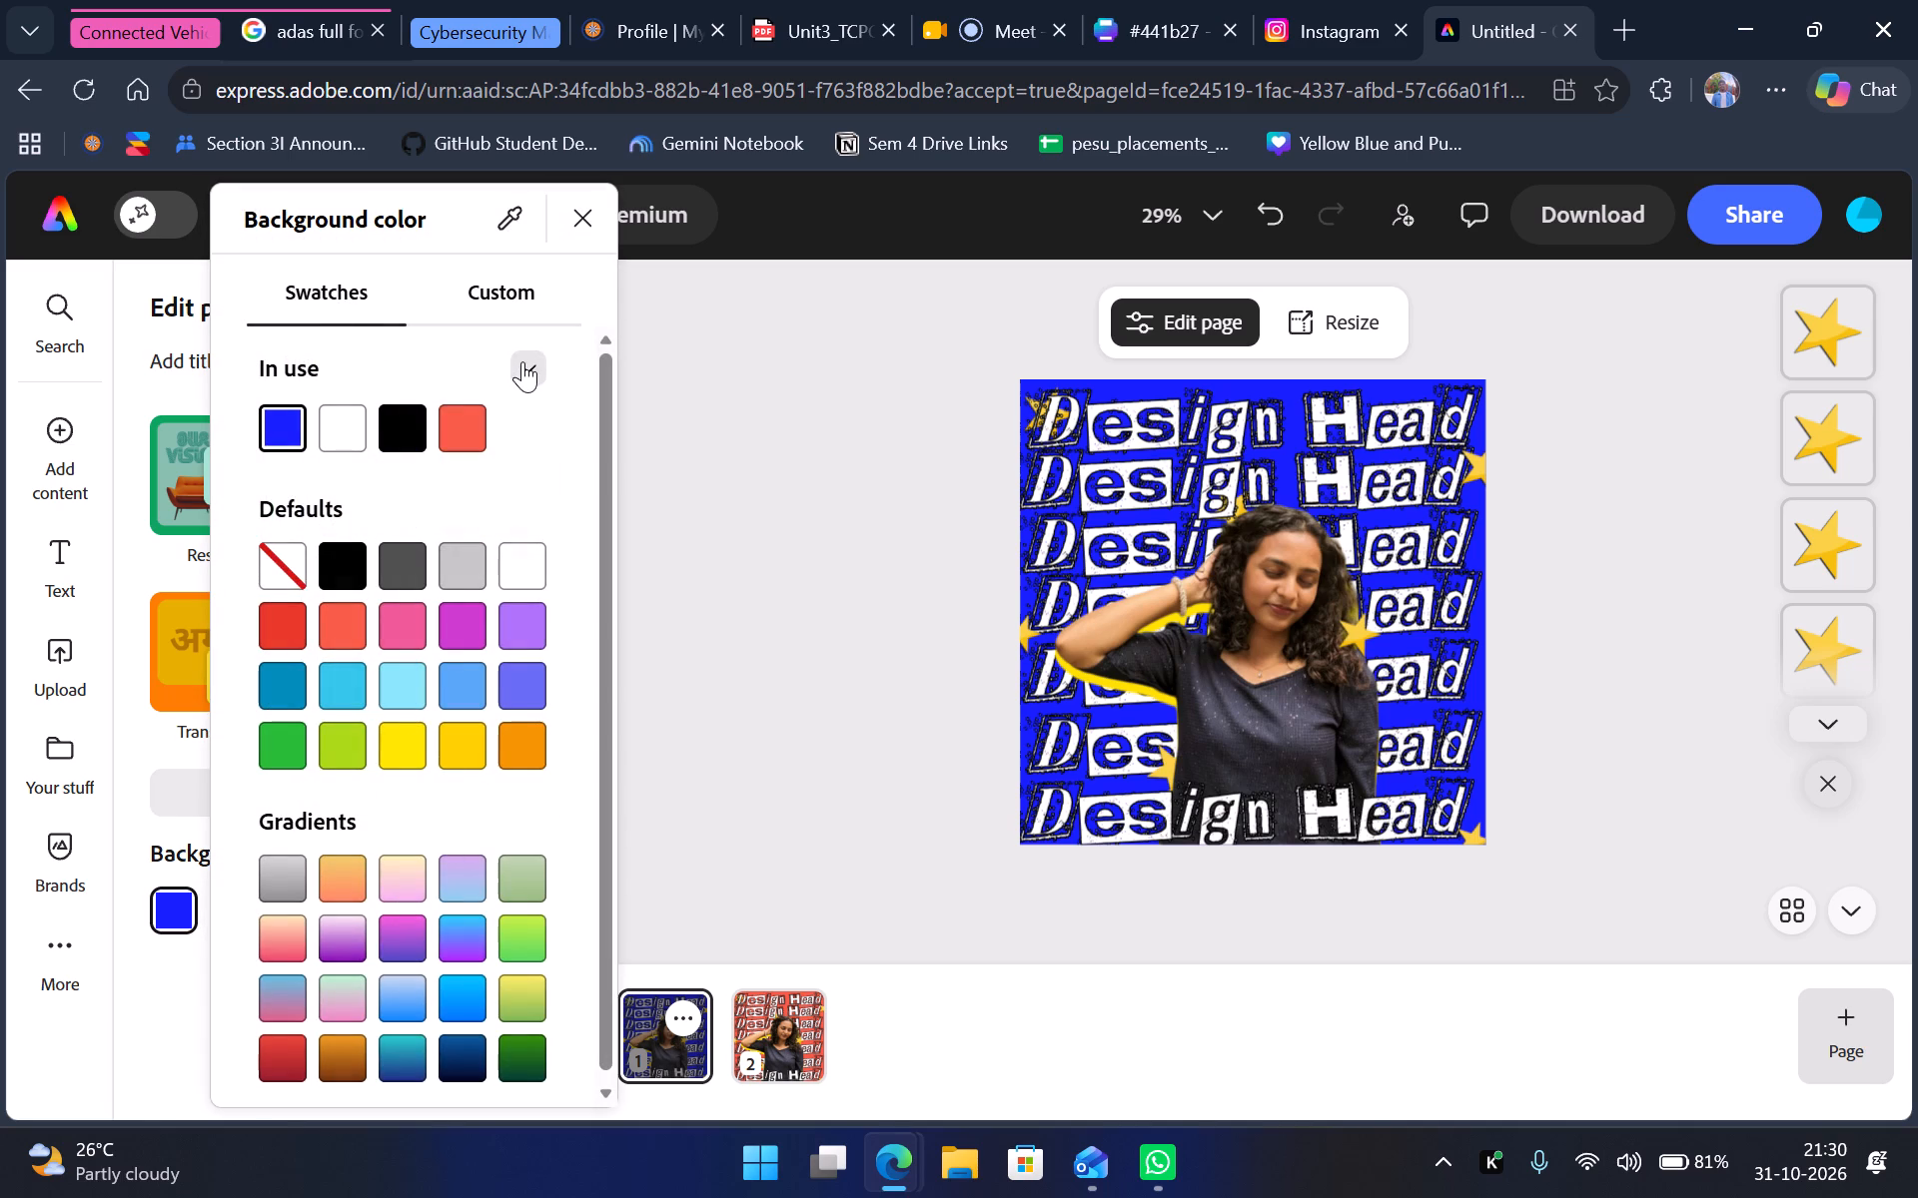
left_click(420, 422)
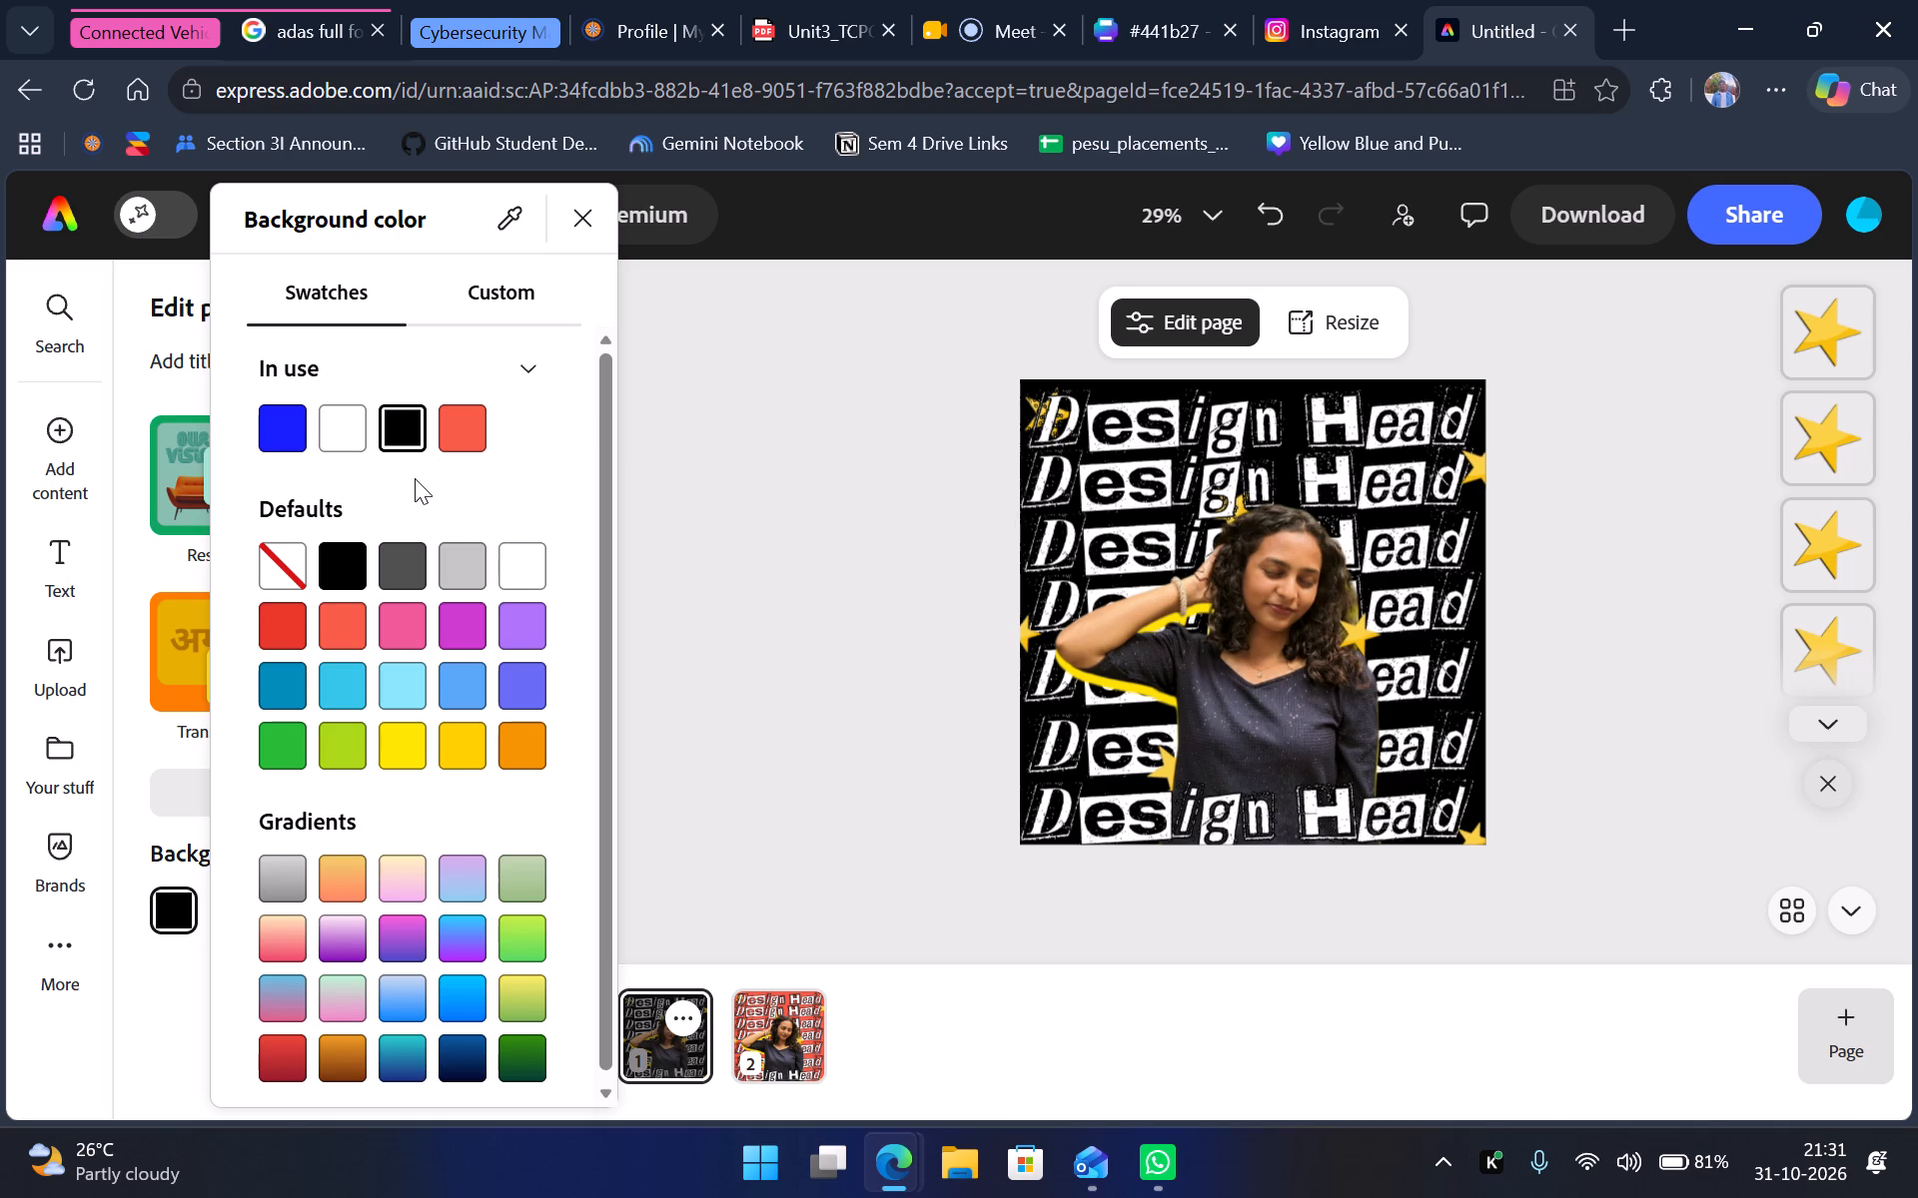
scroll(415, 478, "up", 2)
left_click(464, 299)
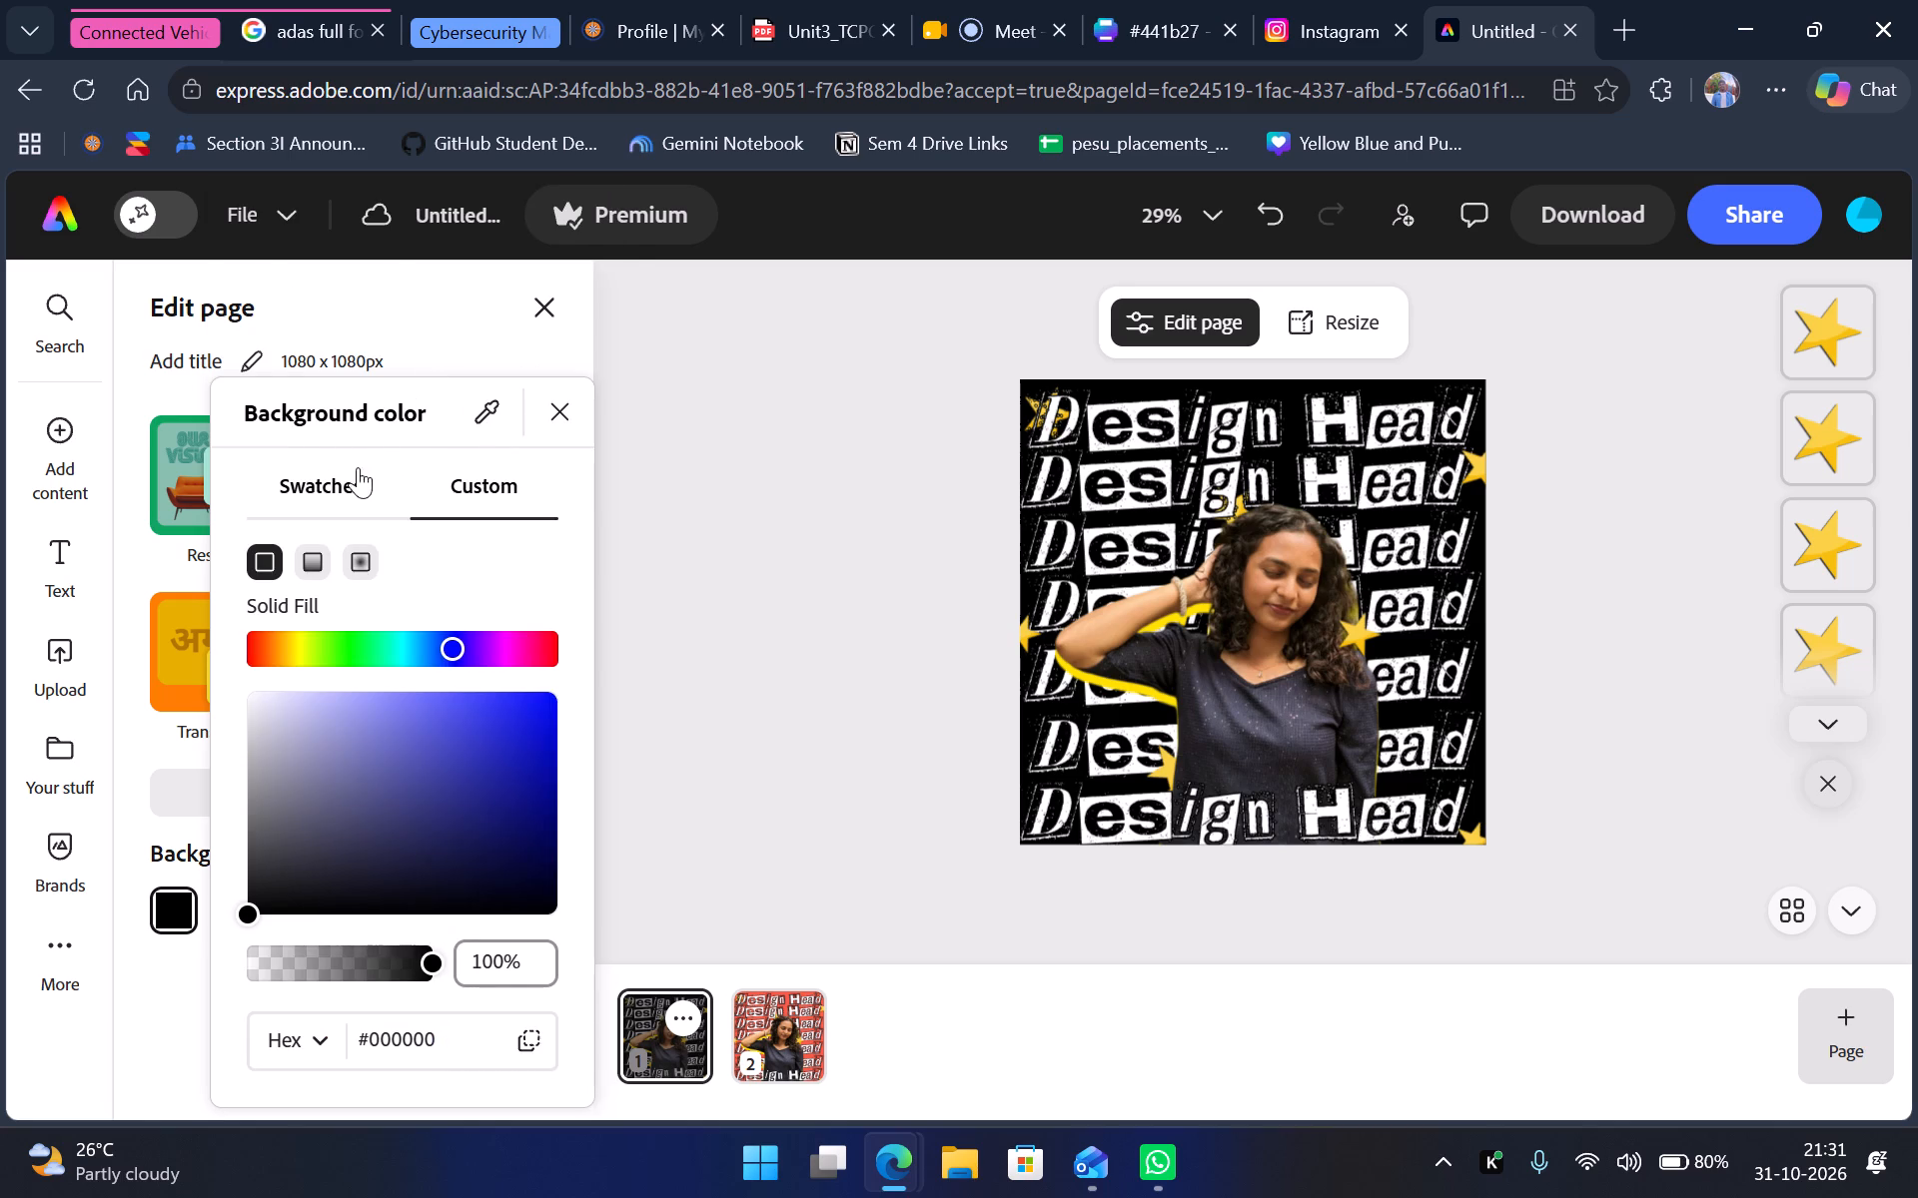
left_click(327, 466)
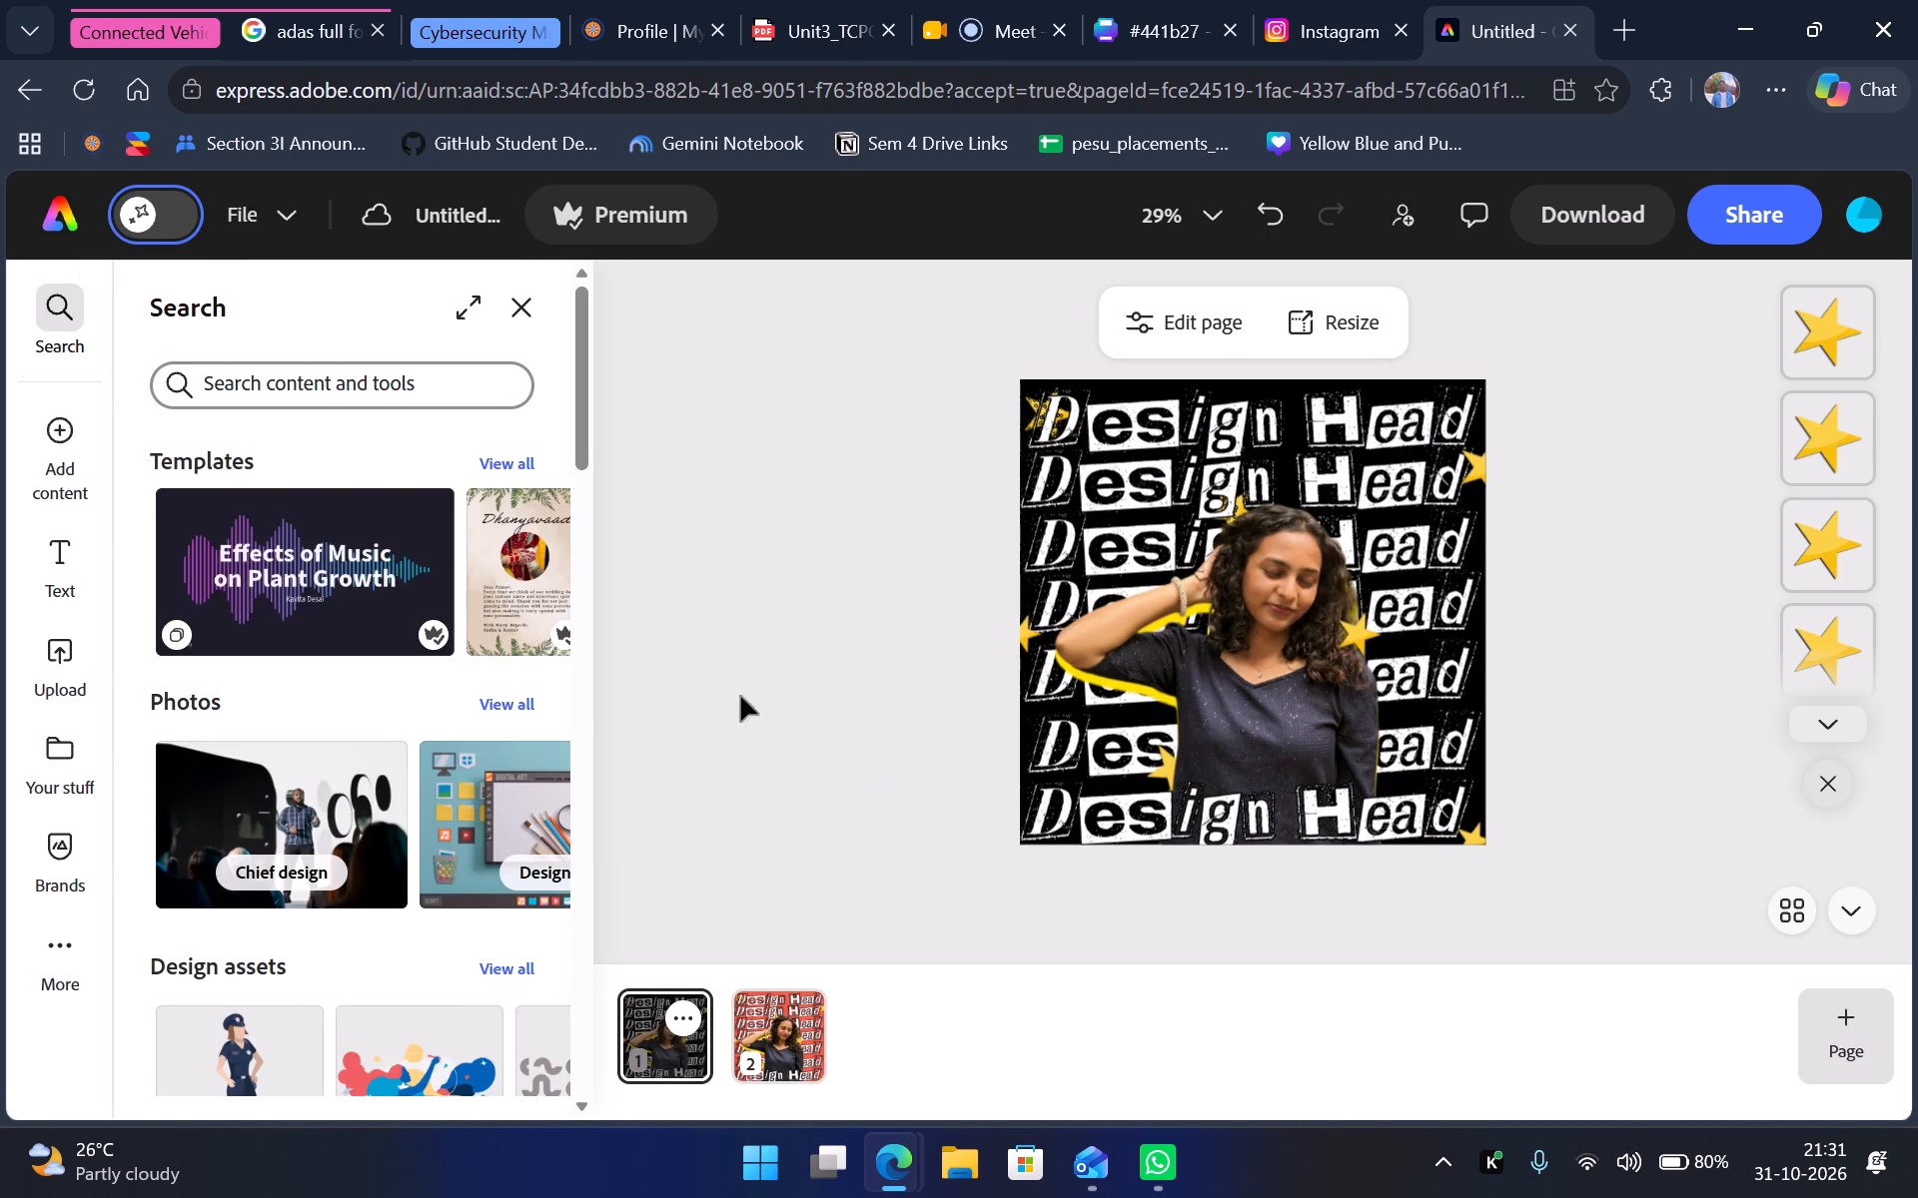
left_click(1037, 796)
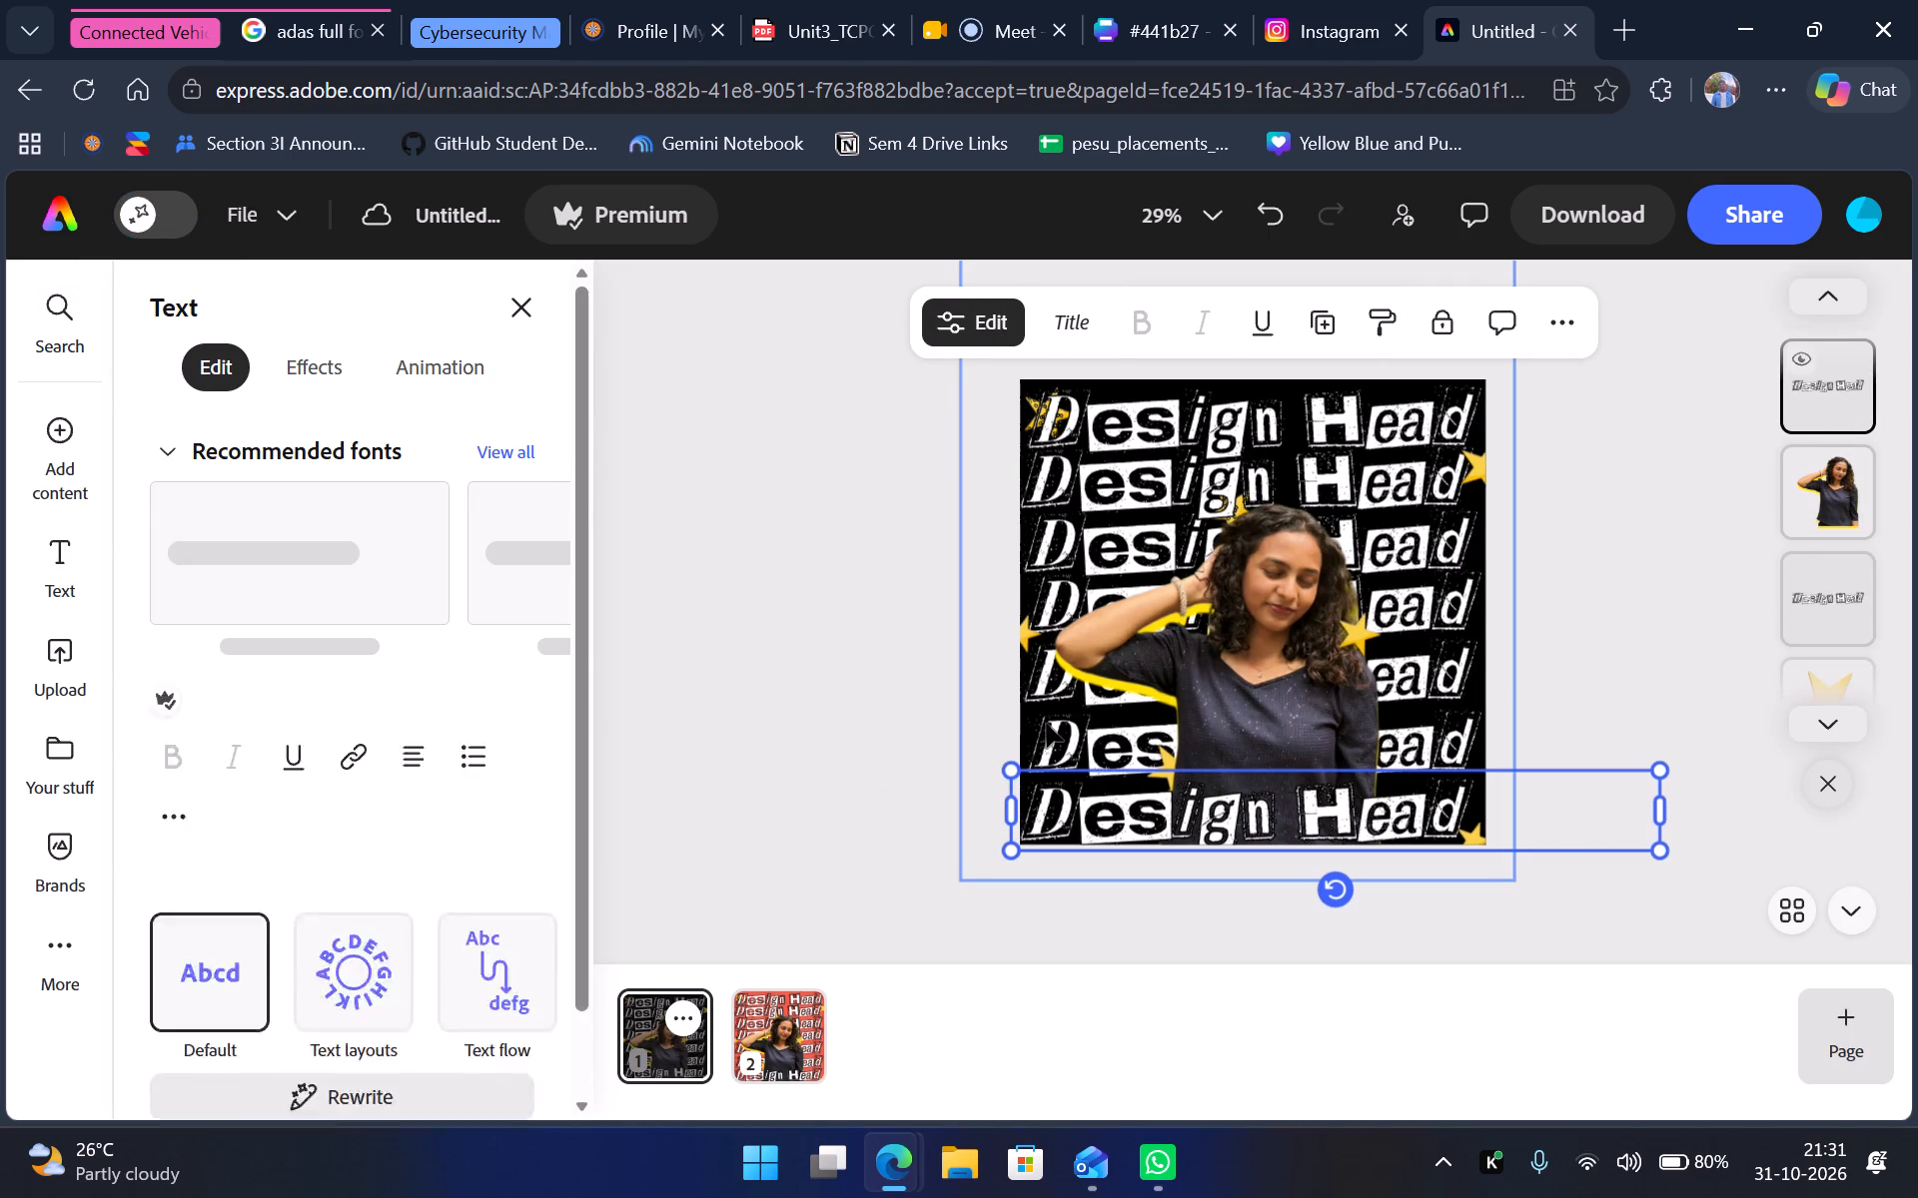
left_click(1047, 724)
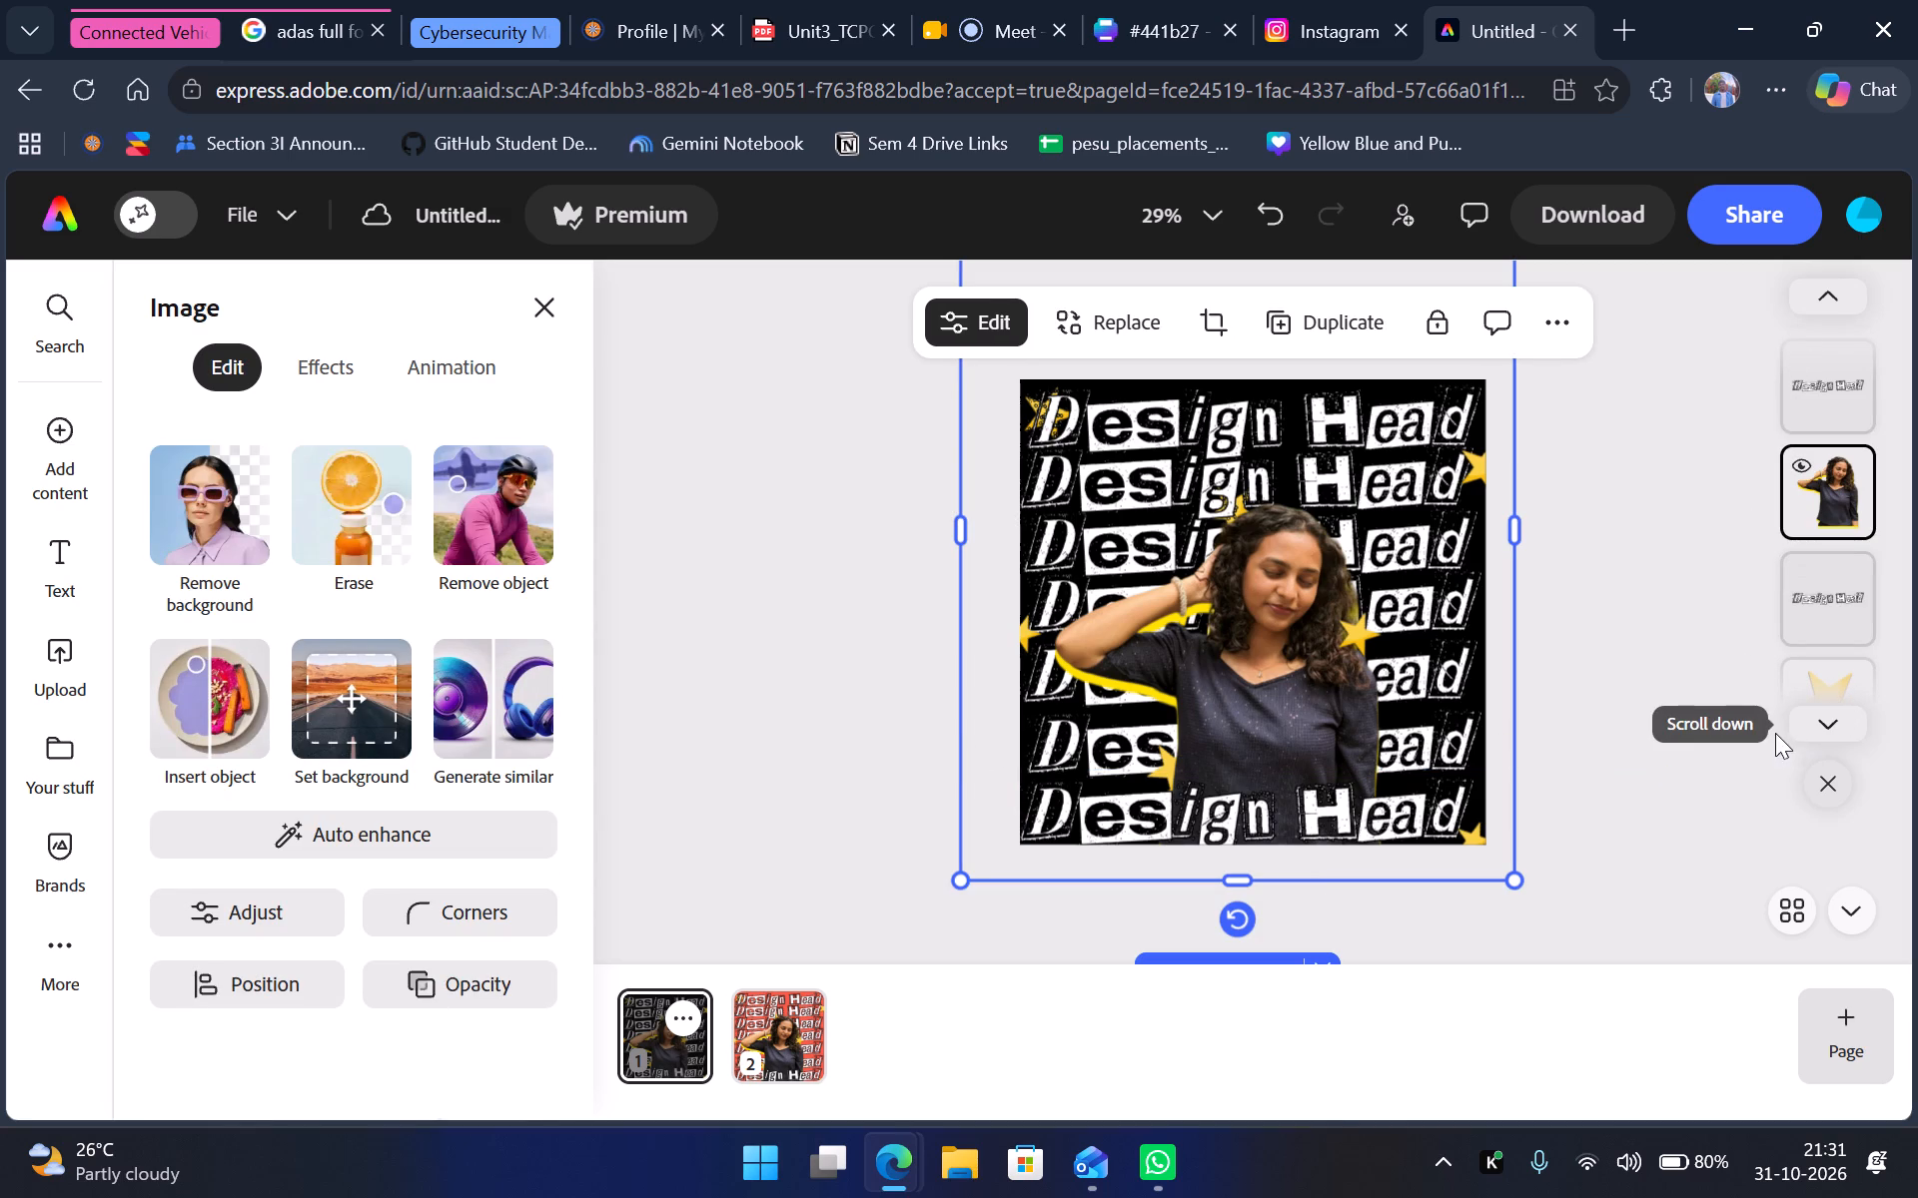
Look through the default, gradient and custom colour options for the first page's background.
left_click(1690, 747)
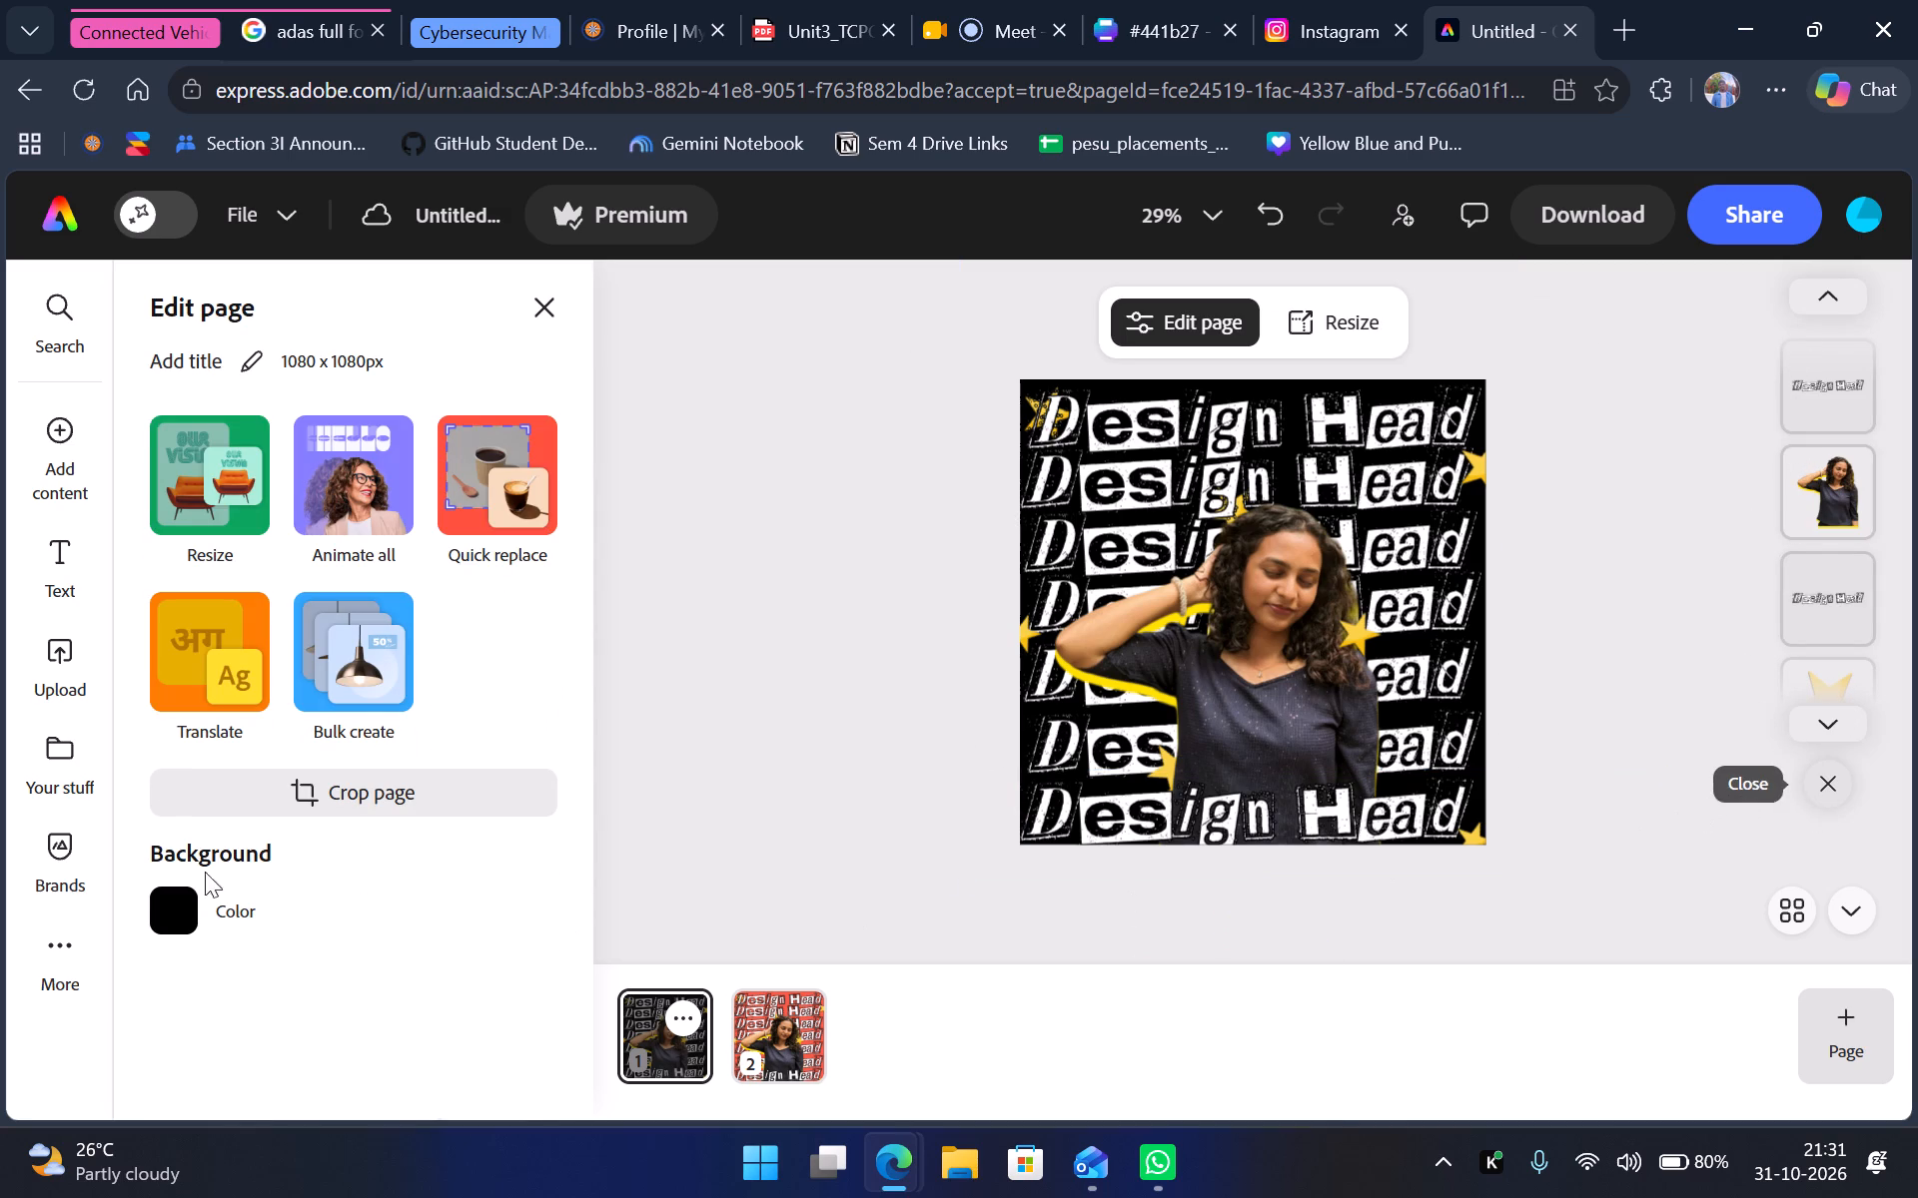
left_click(177, 893)
scroll(366, 564, "down", 2)
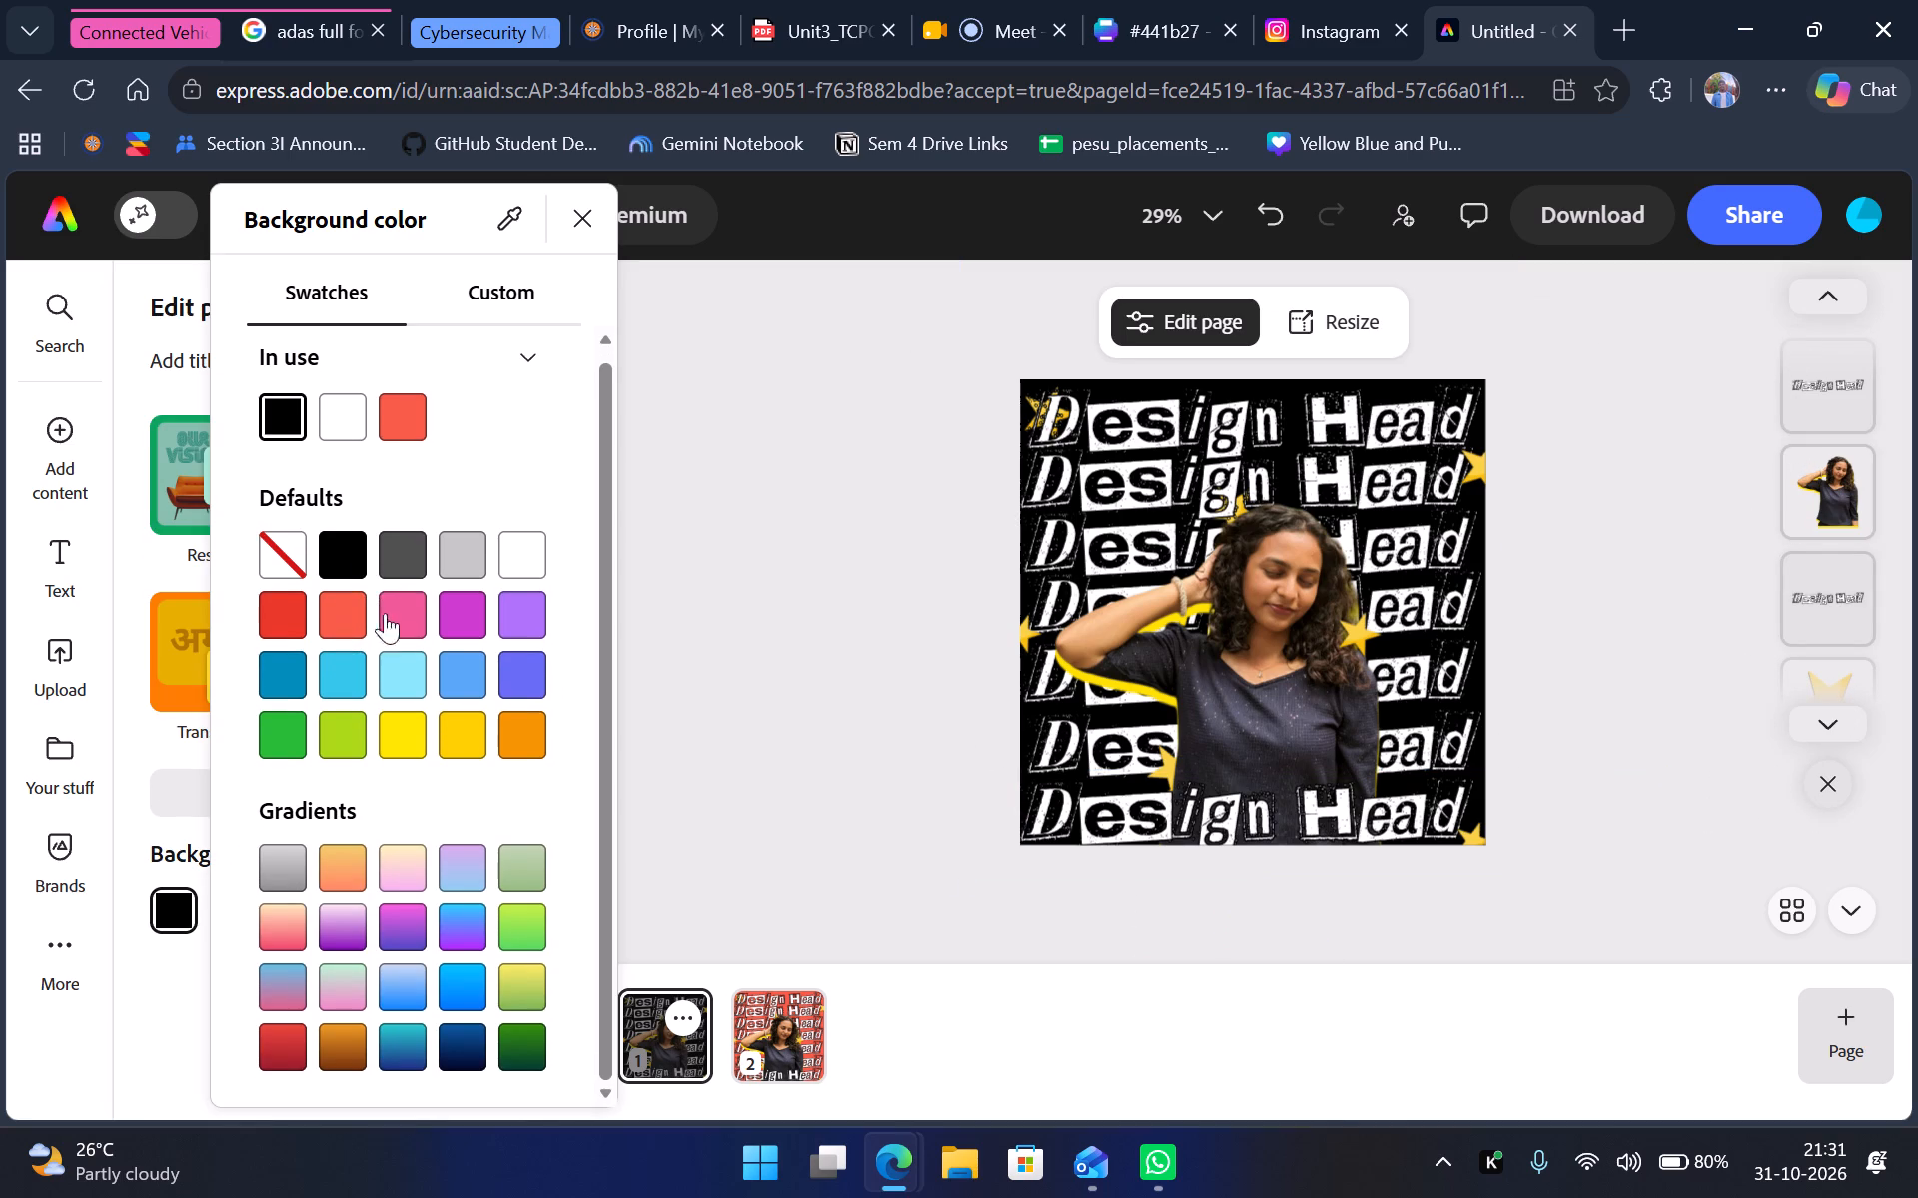
scroll(399, 634, "up", 3)
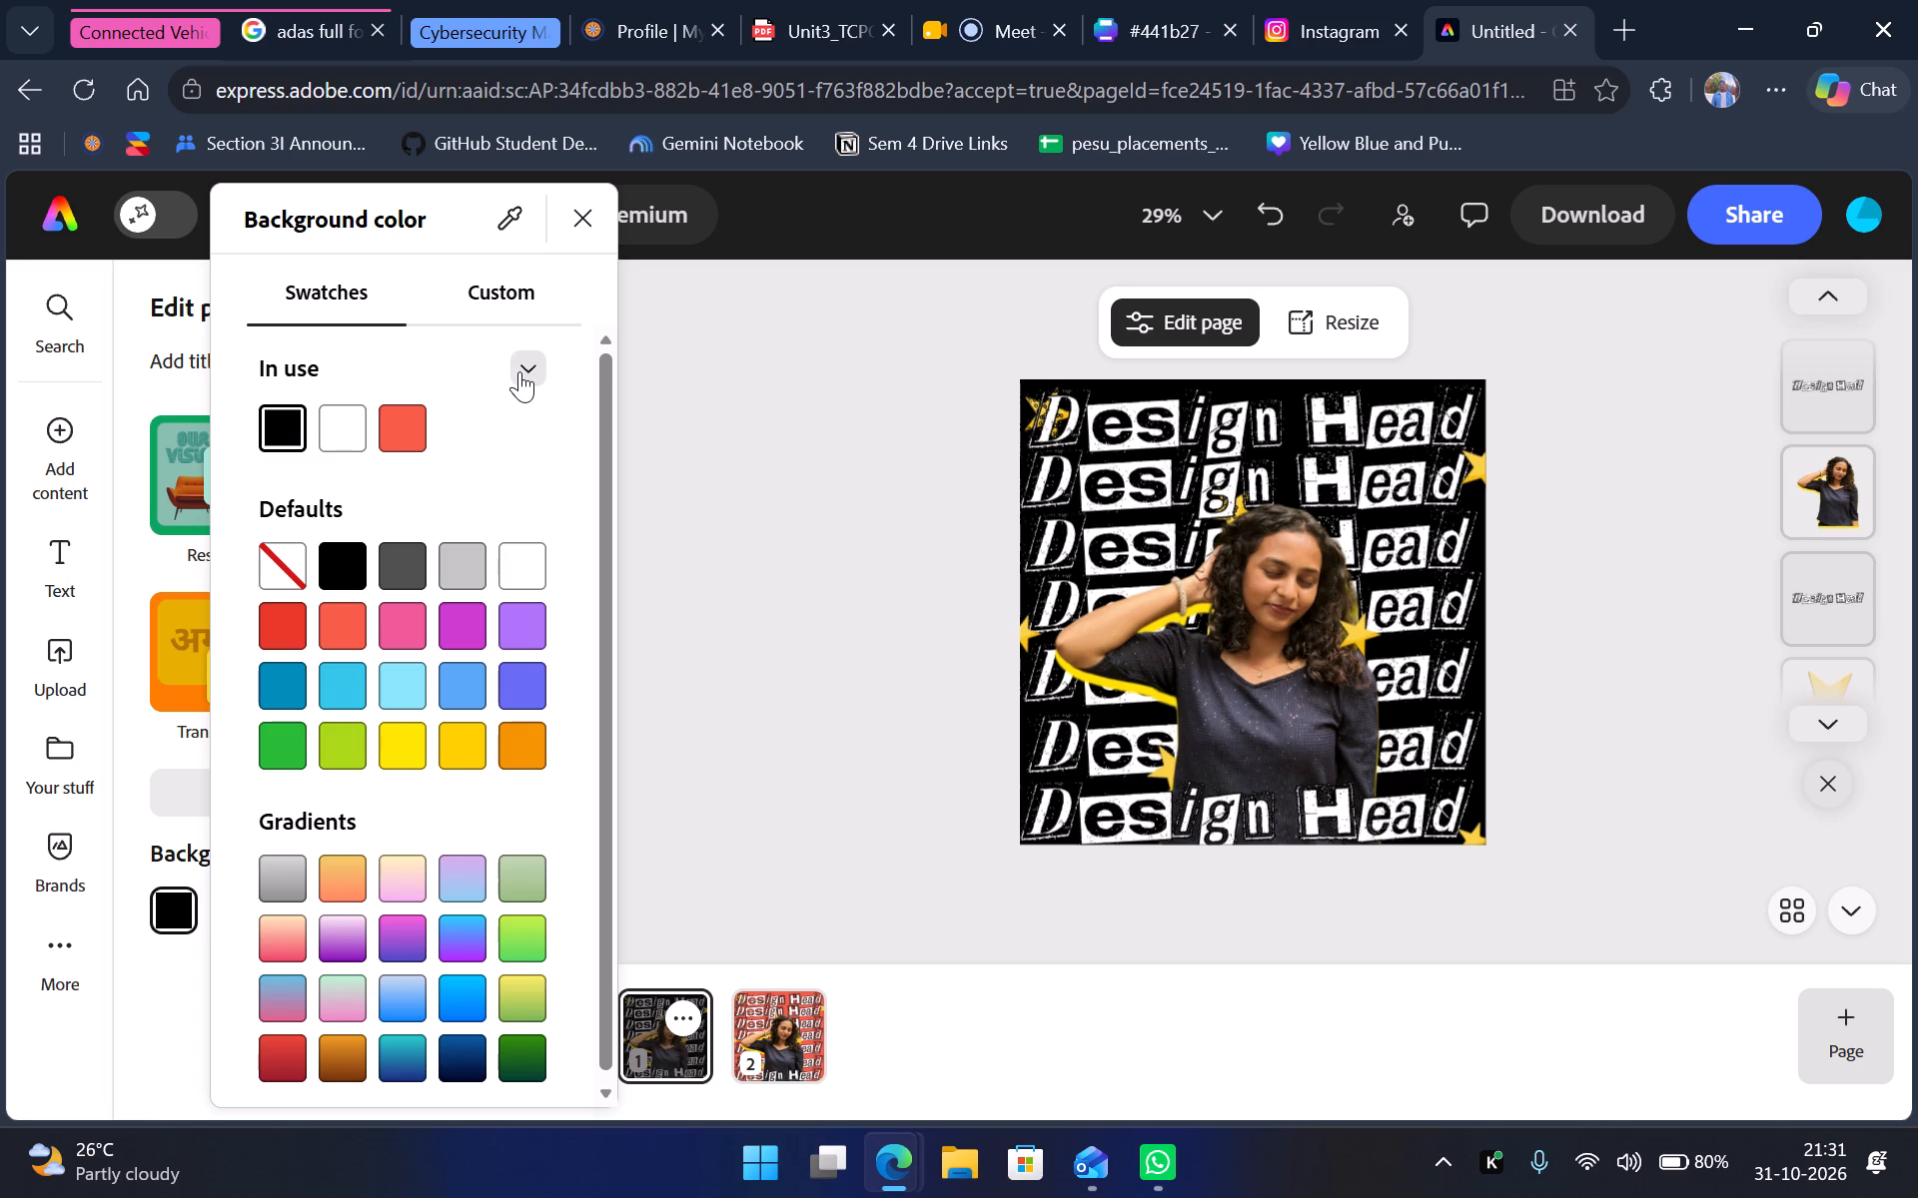
scroll(367, 644, "down", 3)
scroll(389, 764, "up", 4)
scroll(421, 915, "down", 5)
scroll(423, 900, "up", 5)
scroll(423, 900, "down", 20)
scroll(423, 900, "down", 20)
scroll(423, 900, "down", 3)
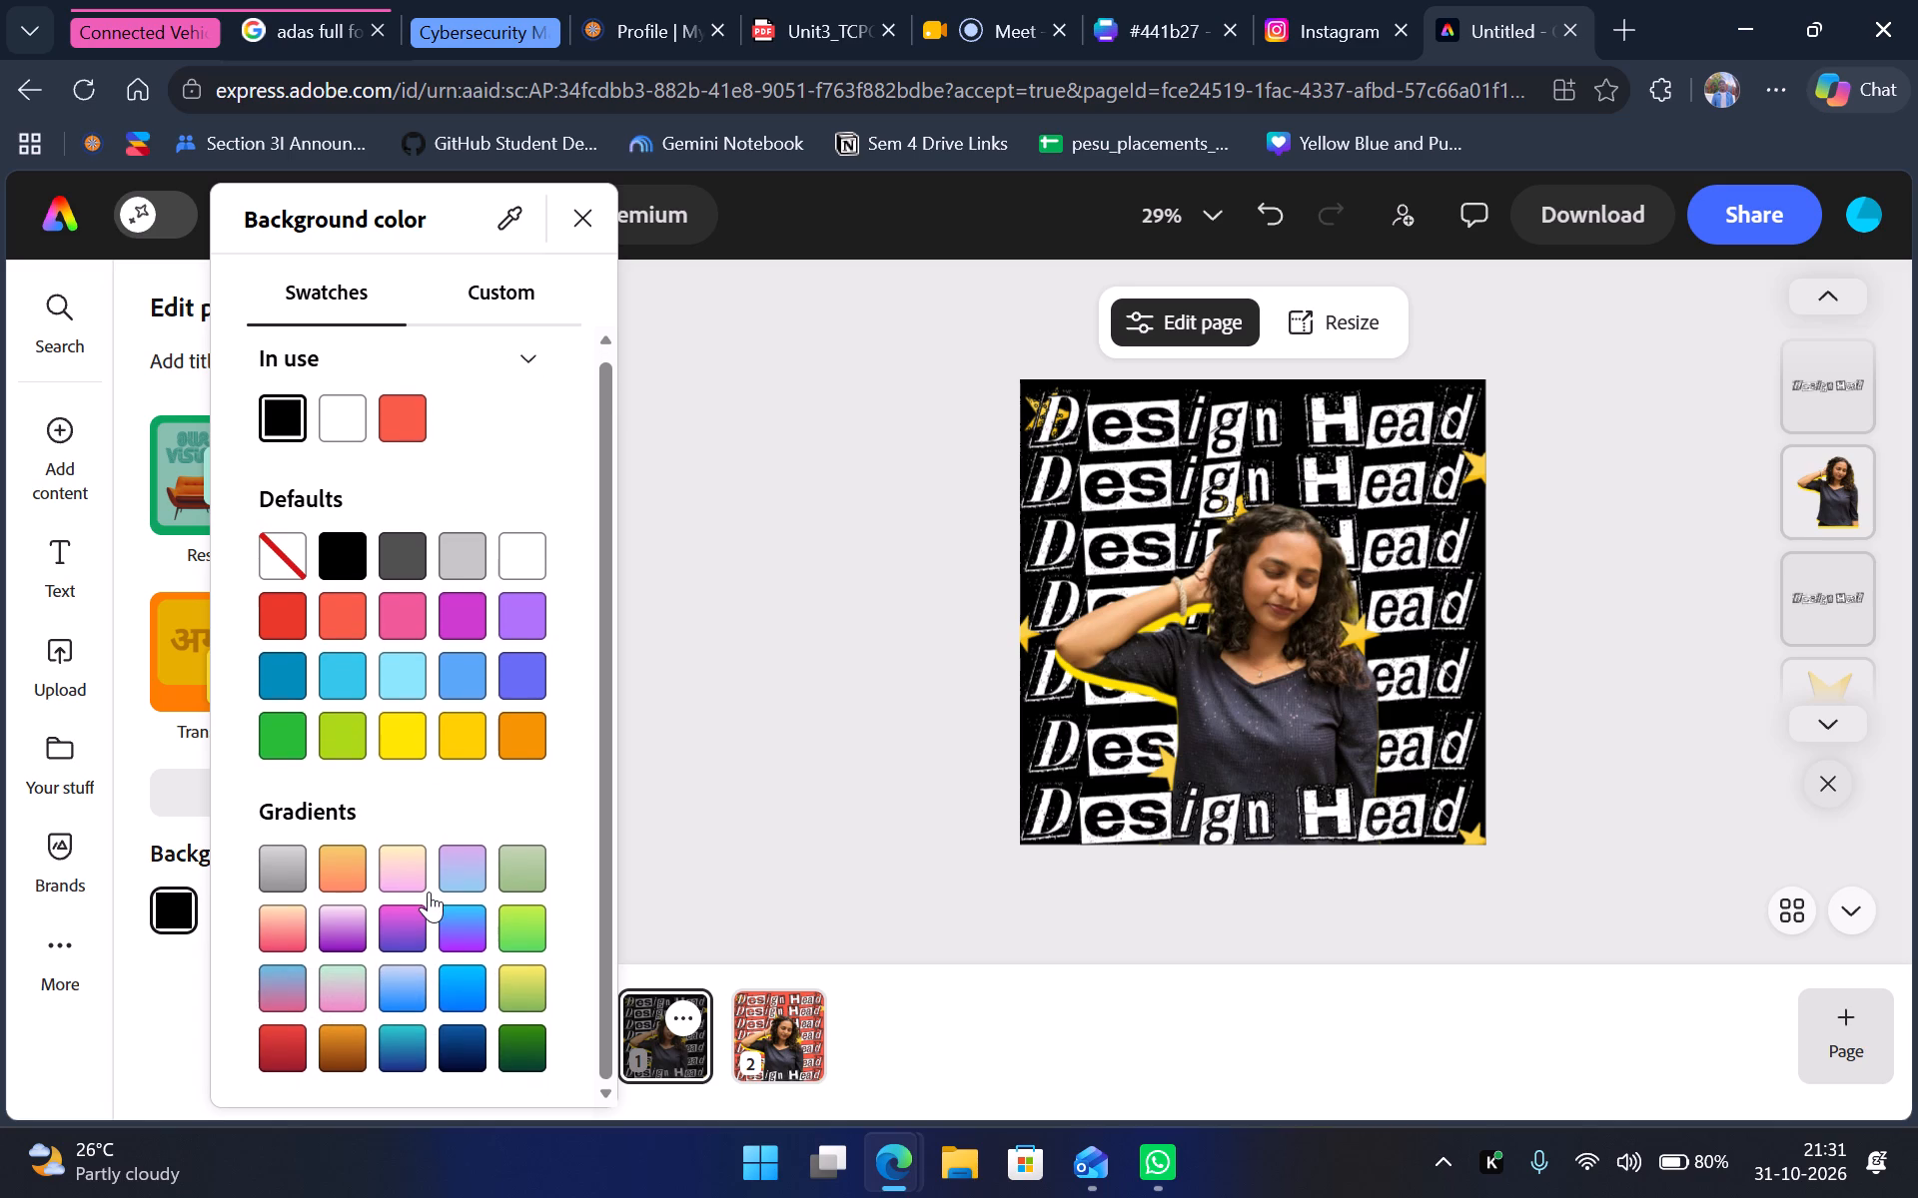
scroll(429, 892, "down", 20)
scroll(429, 892, "down", 20)
scroll(429, 892, "down", 20)
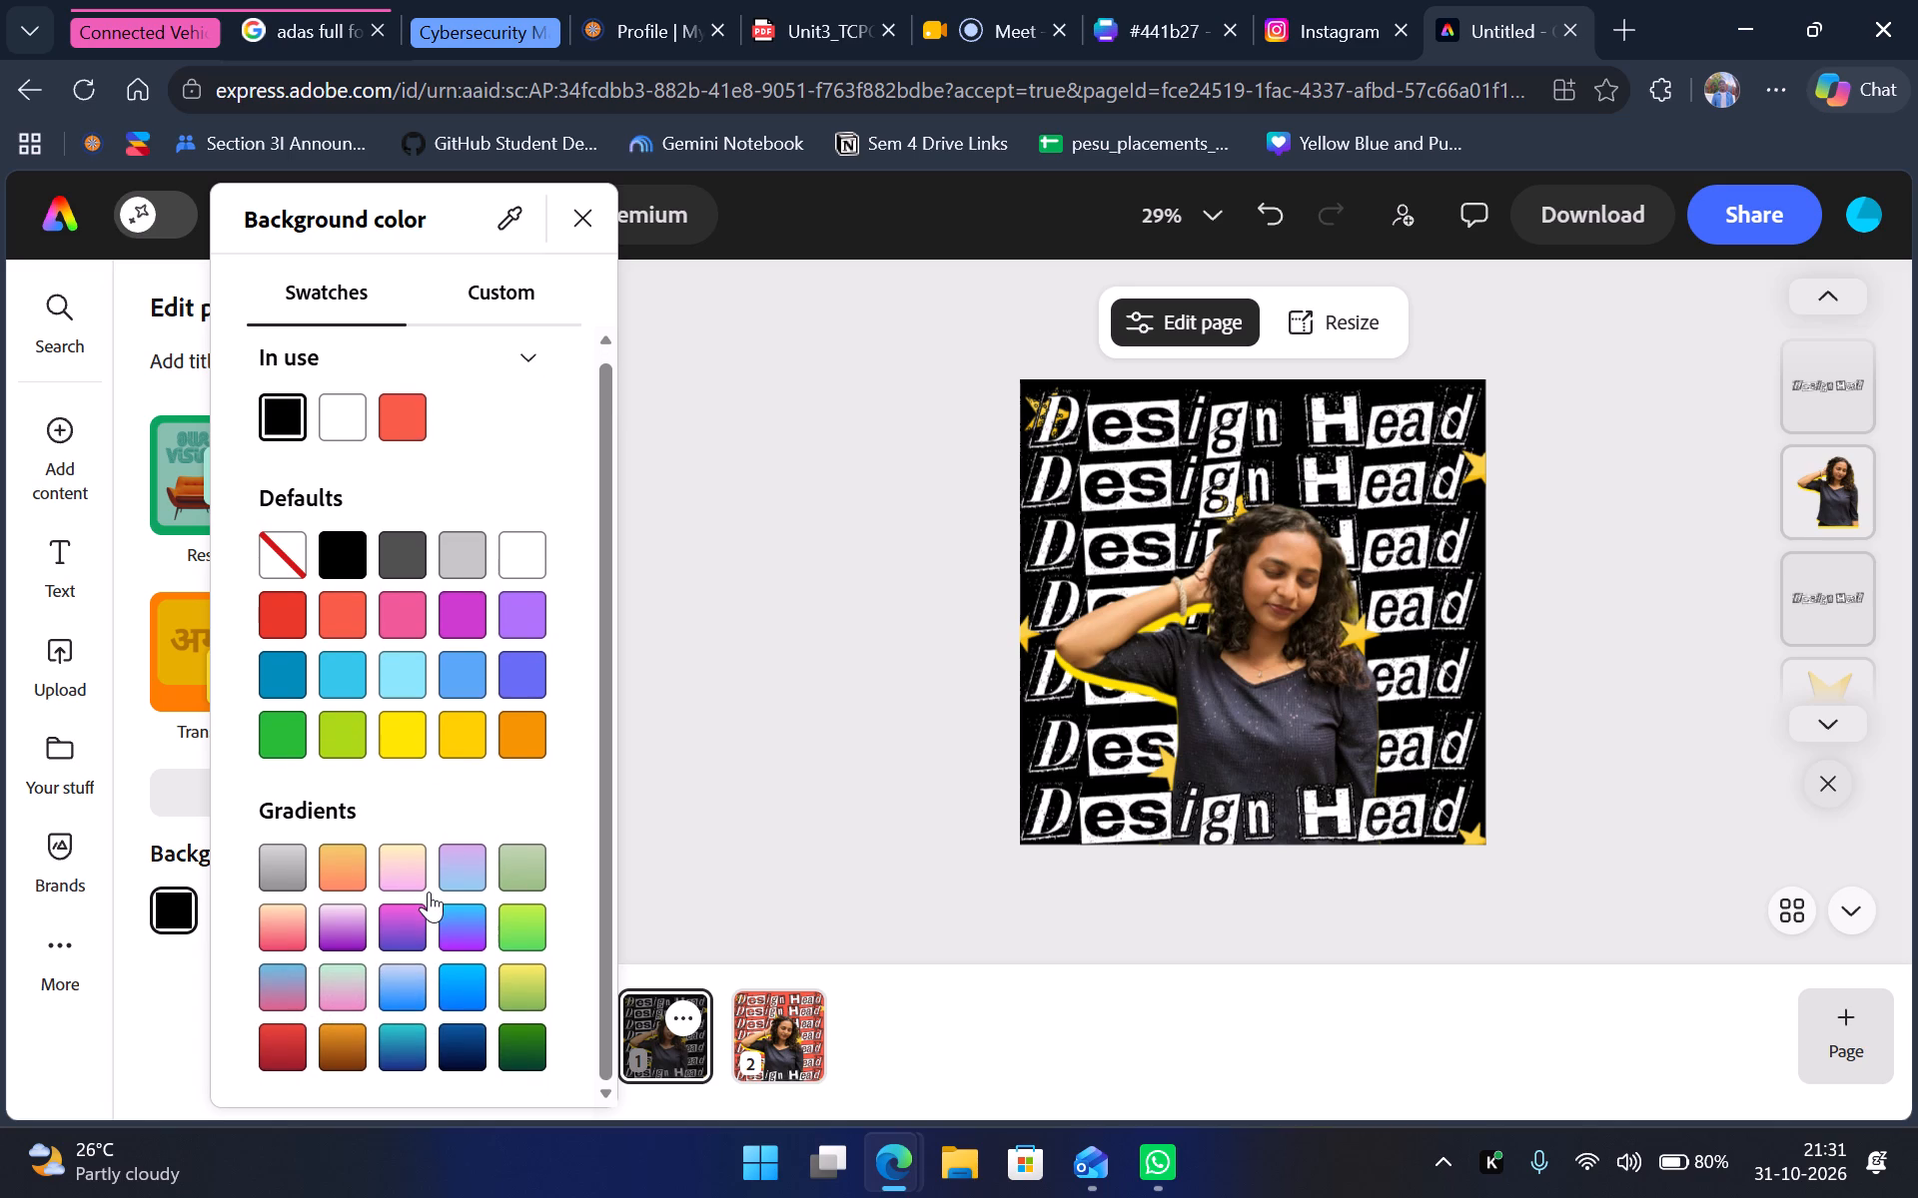
scroll(429, 894, "down", 20)
scroll(429, 894, "down", 20)
scroll(429, 894, "down", 20)
scroll(432, 894, "up", 7)
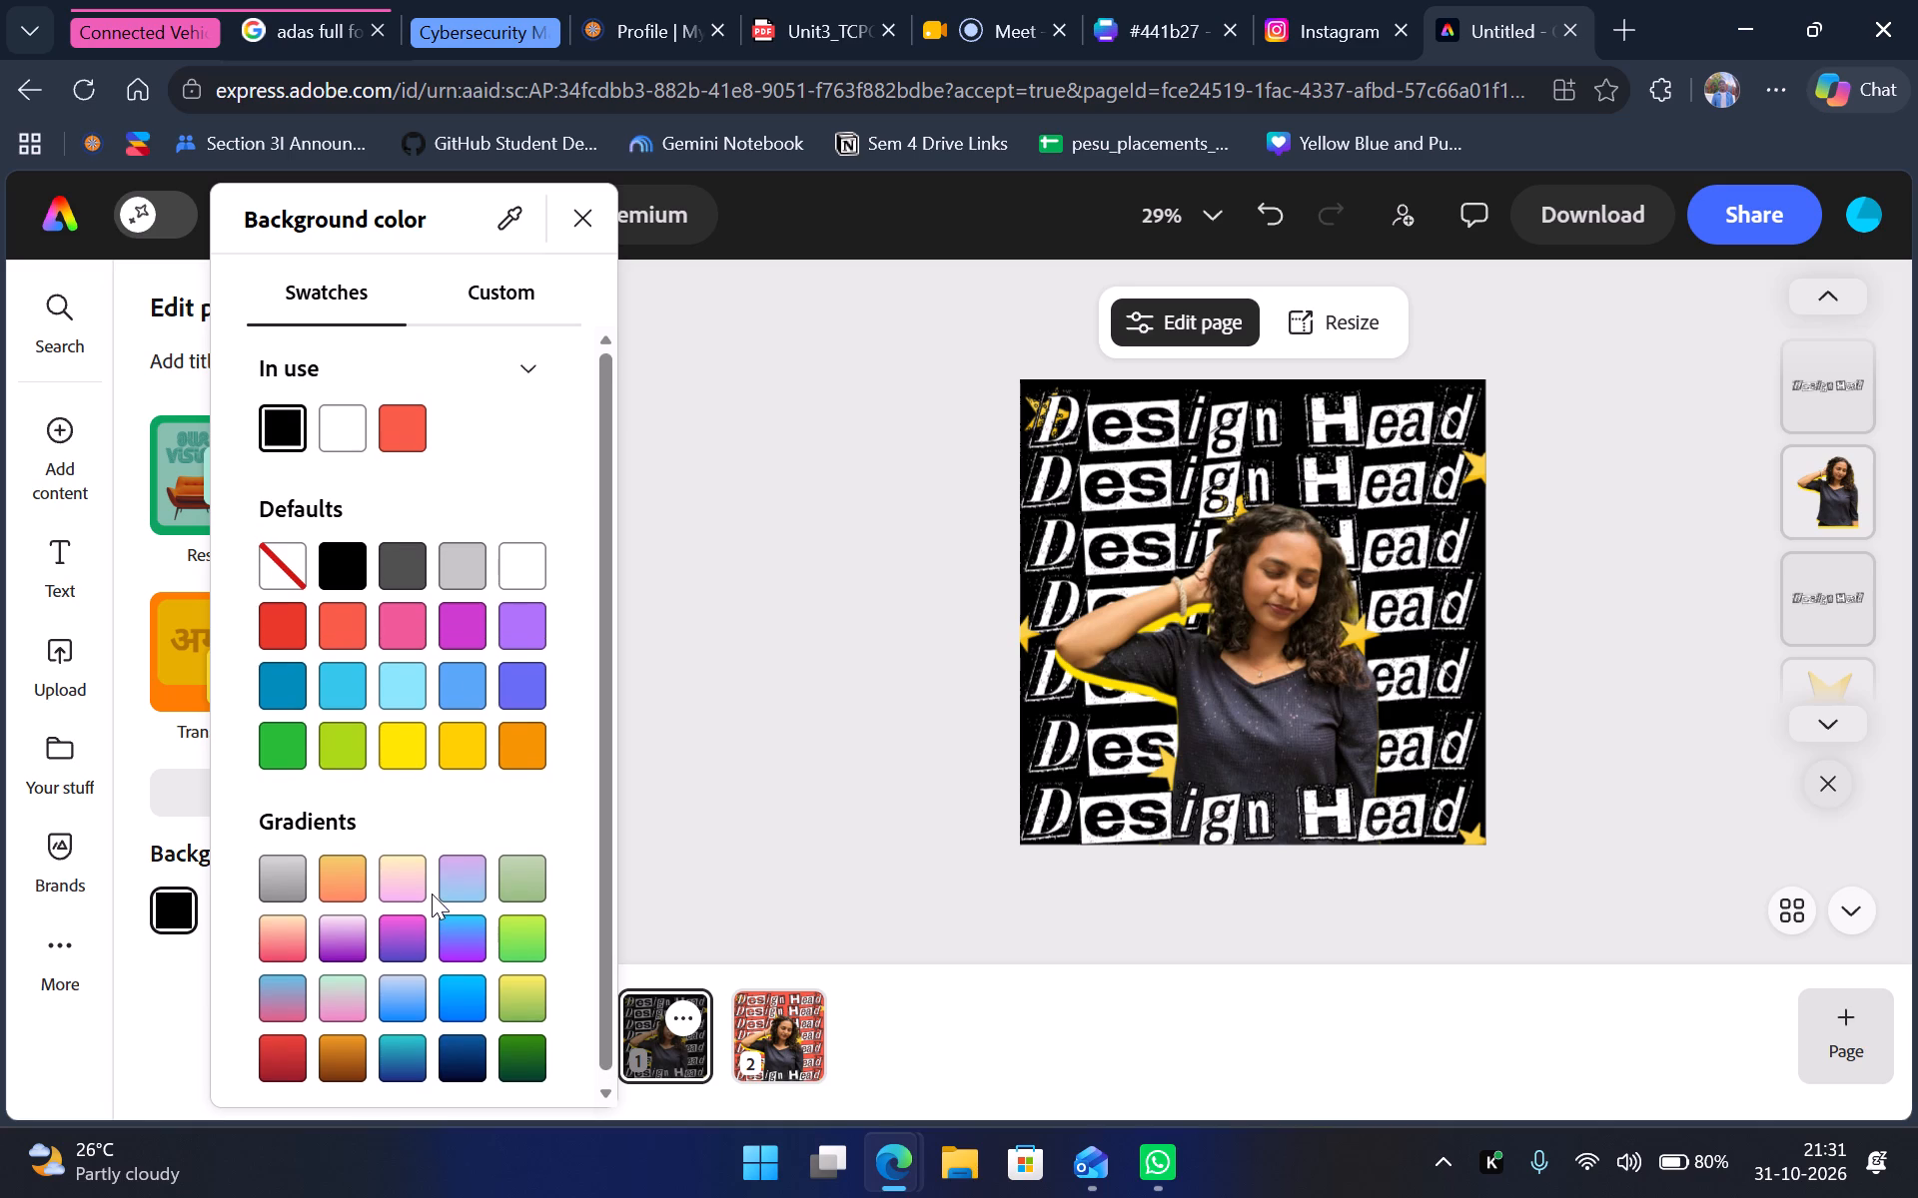
scroll(432, 894, "down", 20)
scroll(432, 894, "down", 20)
scroll(432, 894, "down", 20)
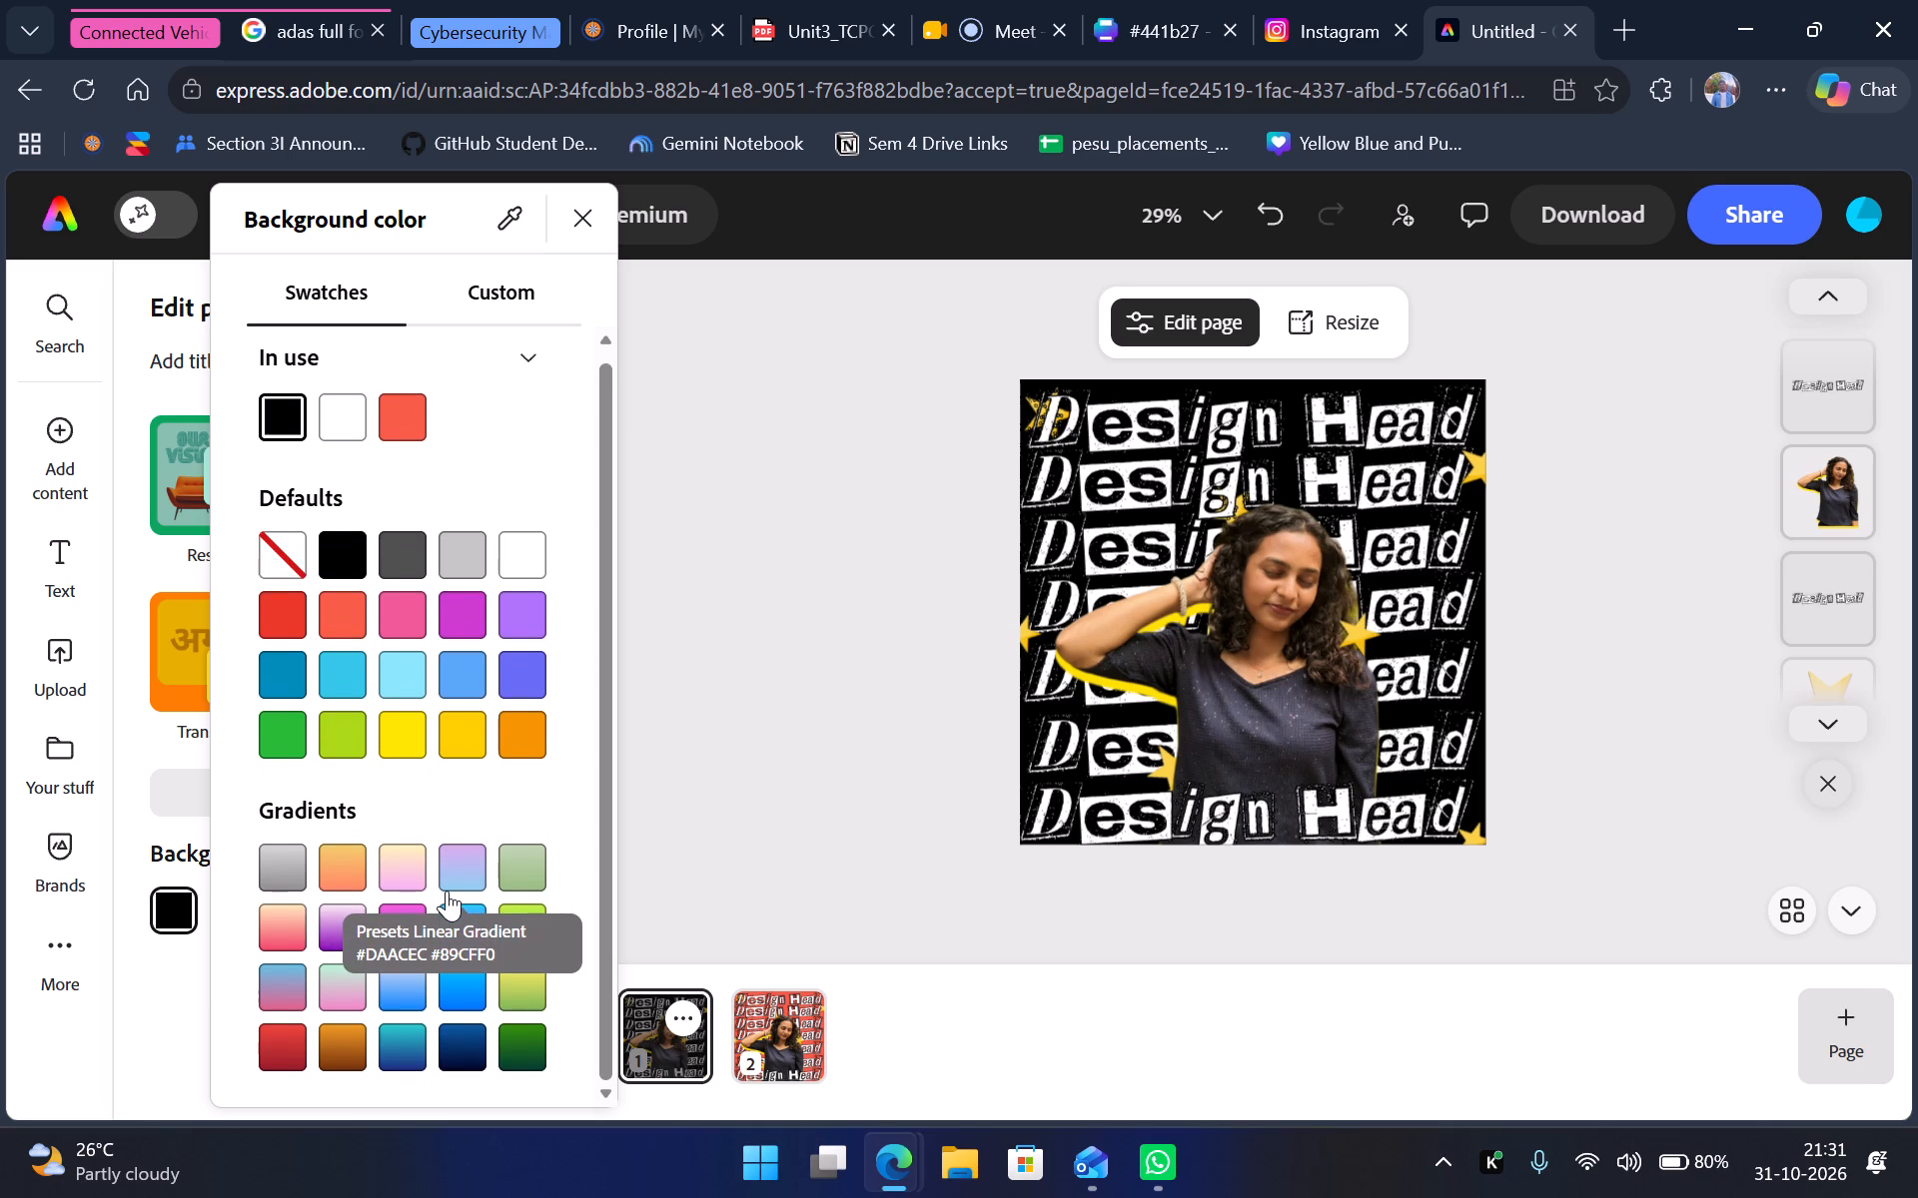
scroll(447, 891, "down", 20)
scroll(447, 891, "down", 20)
scroll(447, 891, "down", 20)
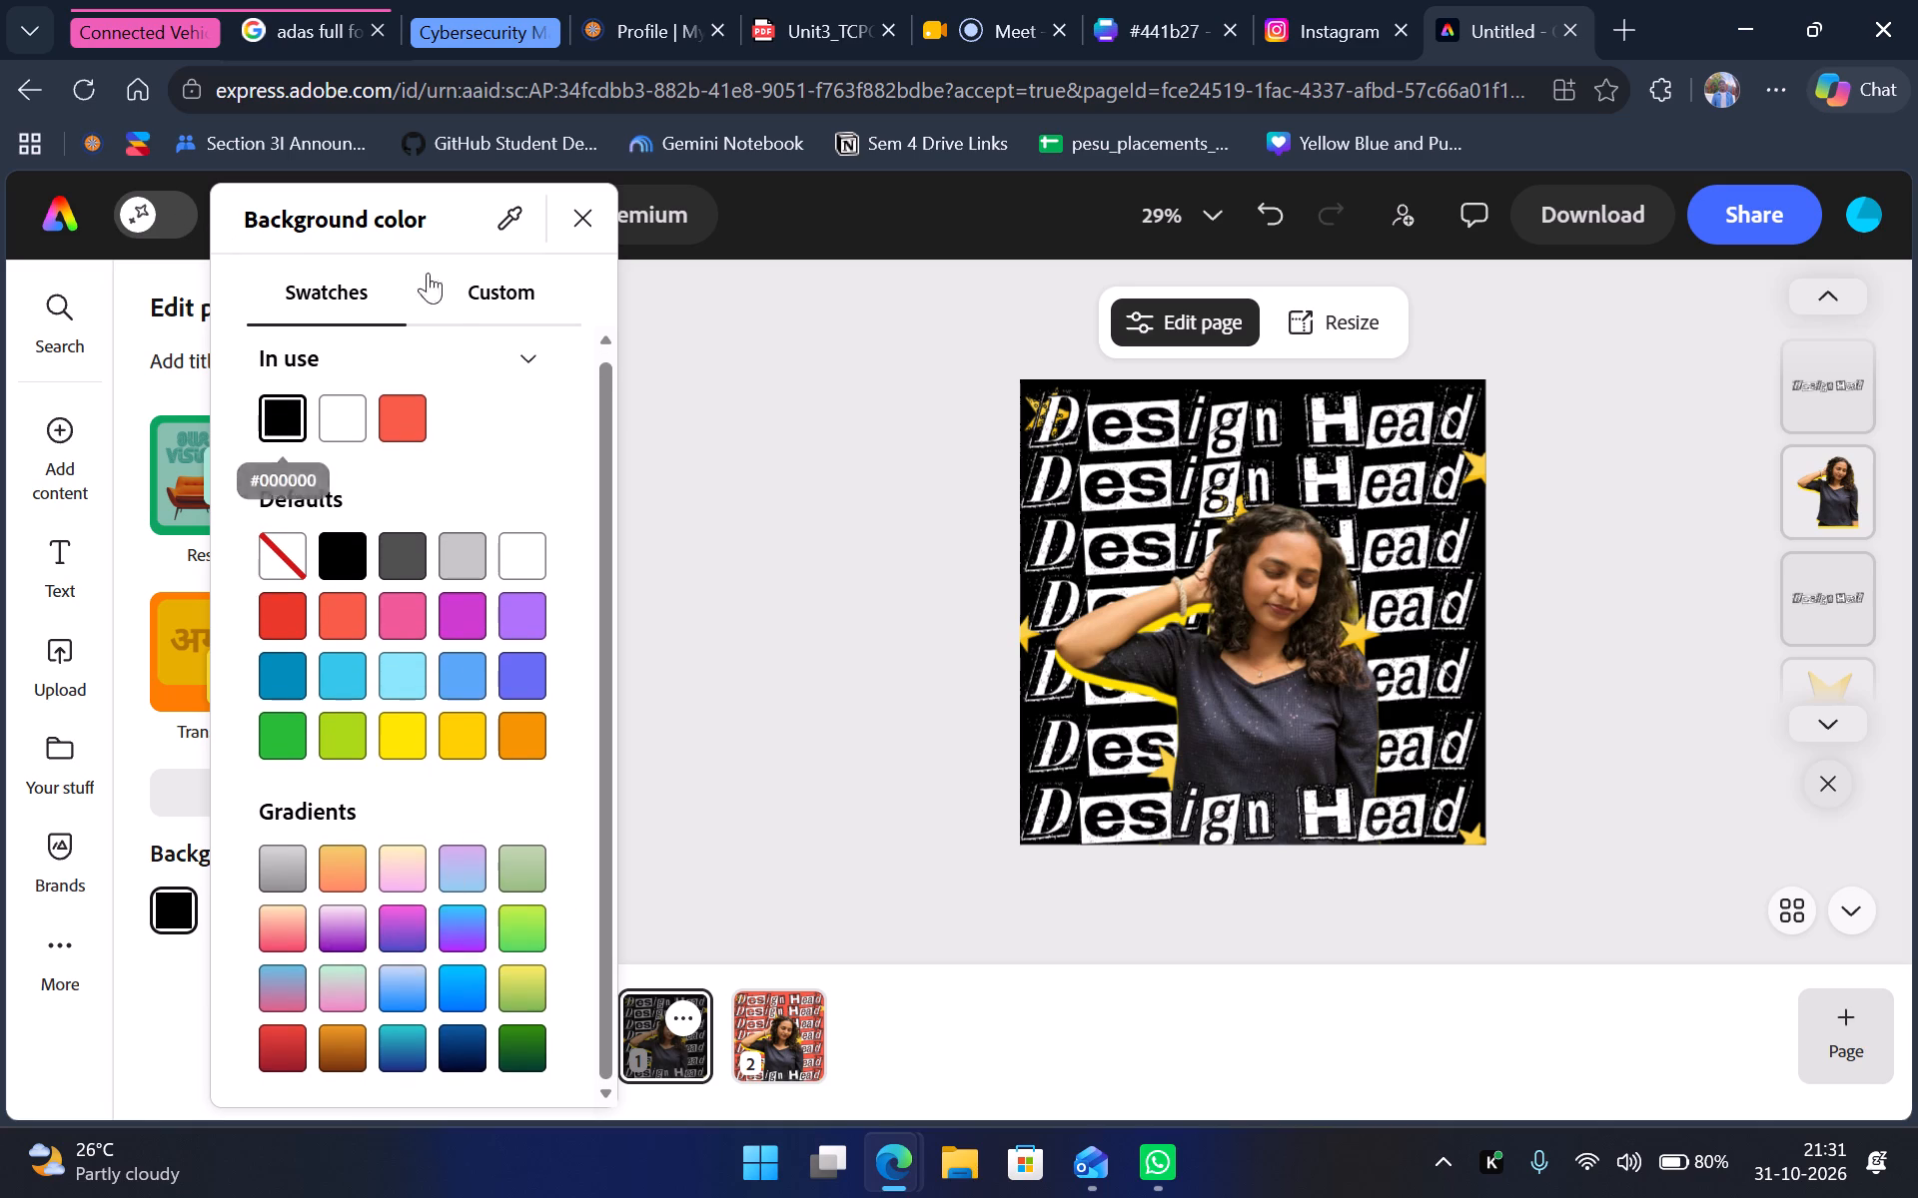
left_click(452, 289)
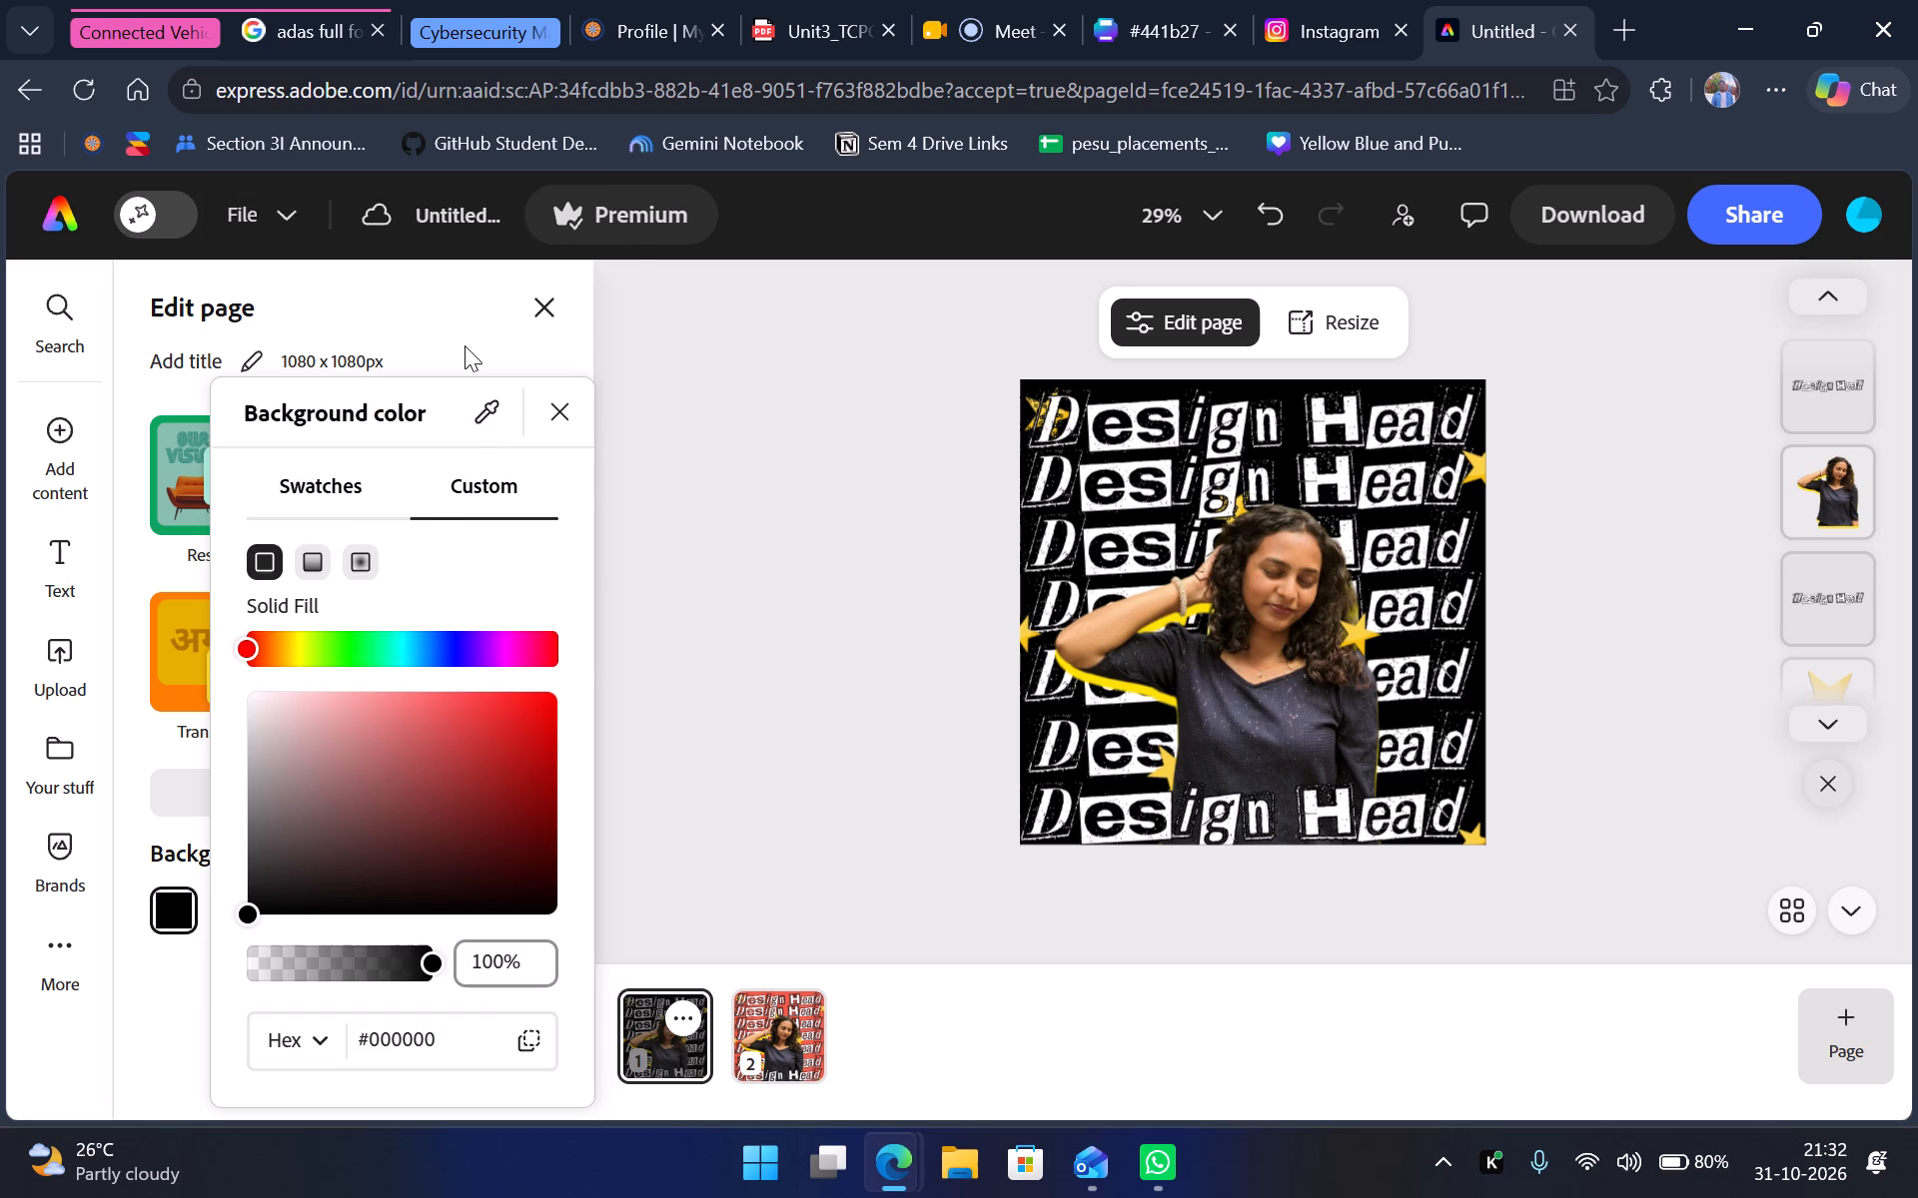
left_click(368, 483)
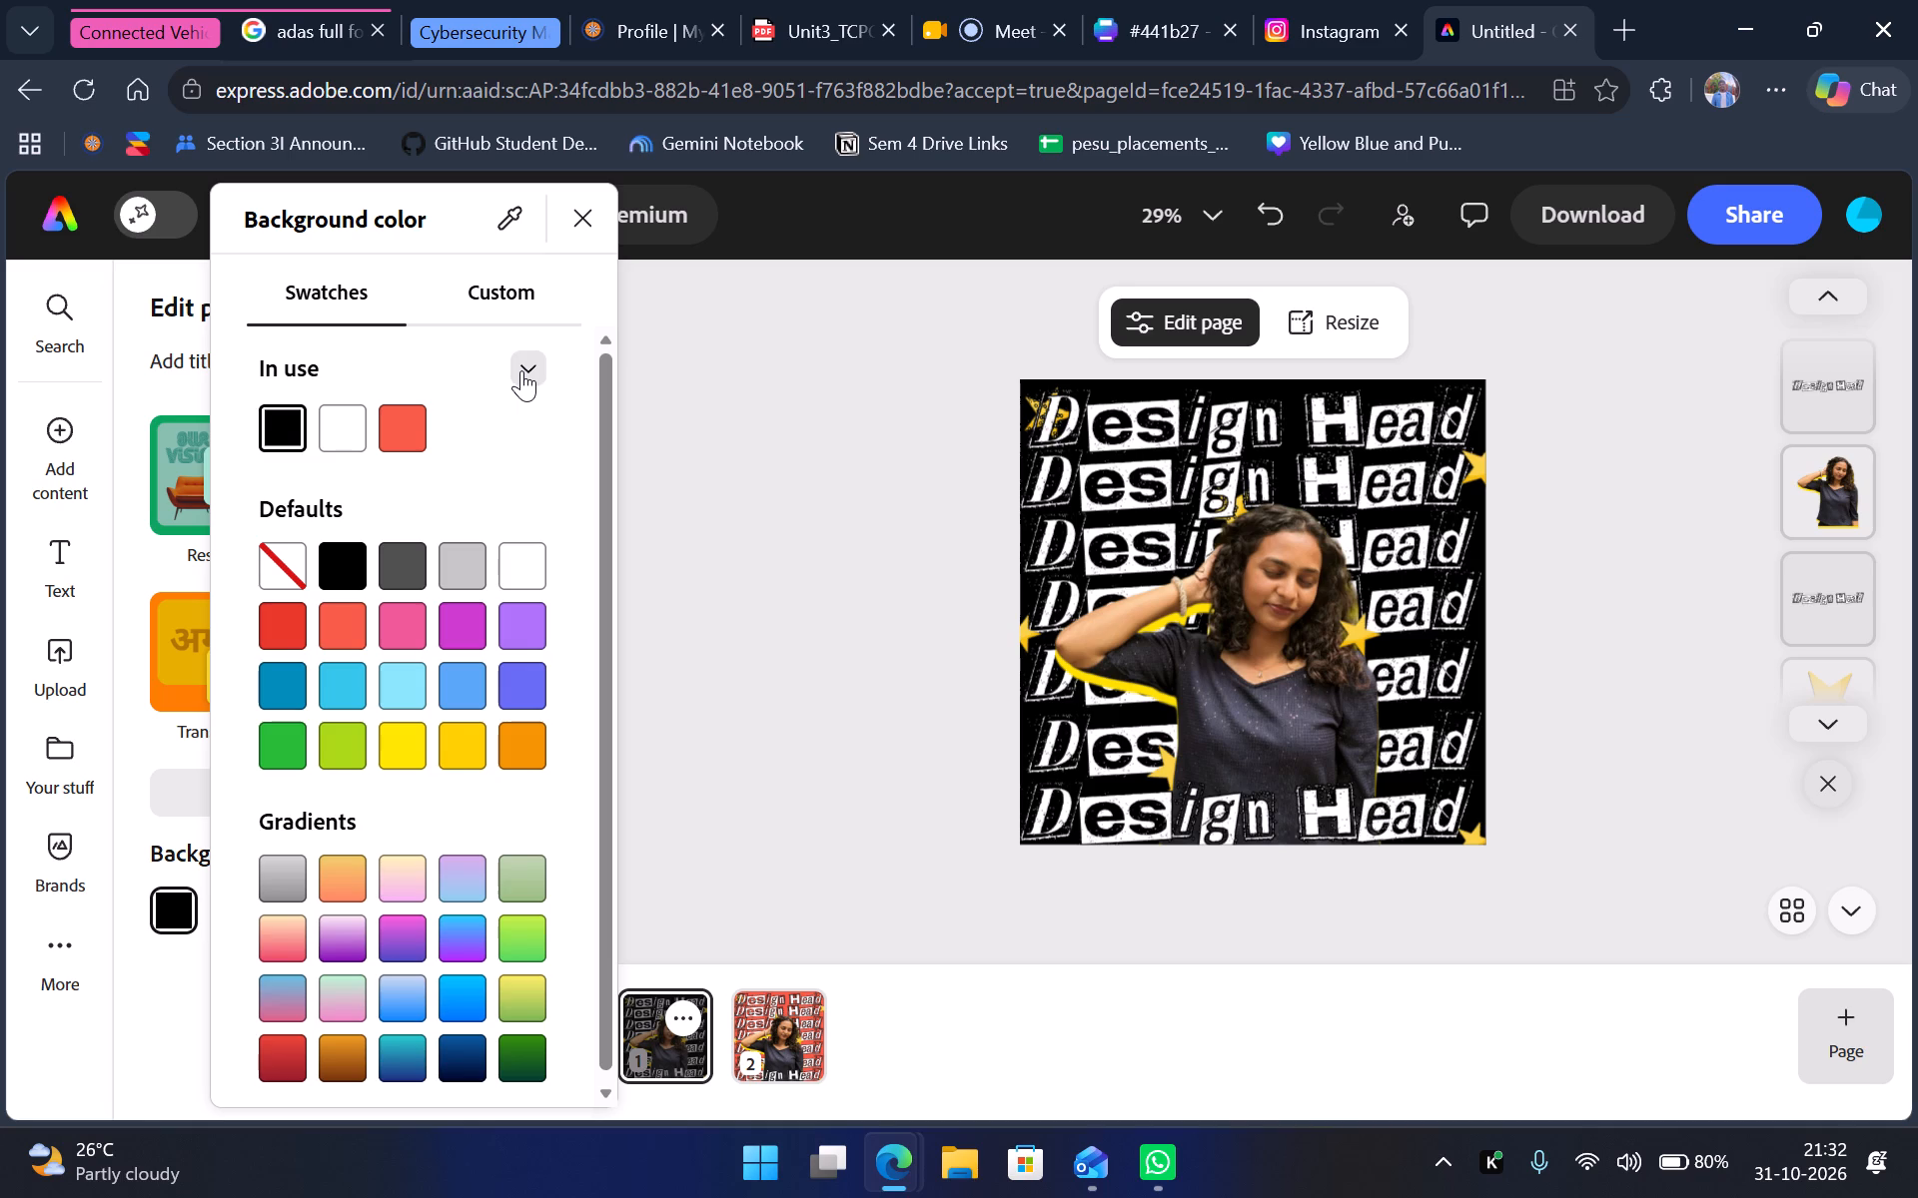
scroll(466, 879, "down", 2)
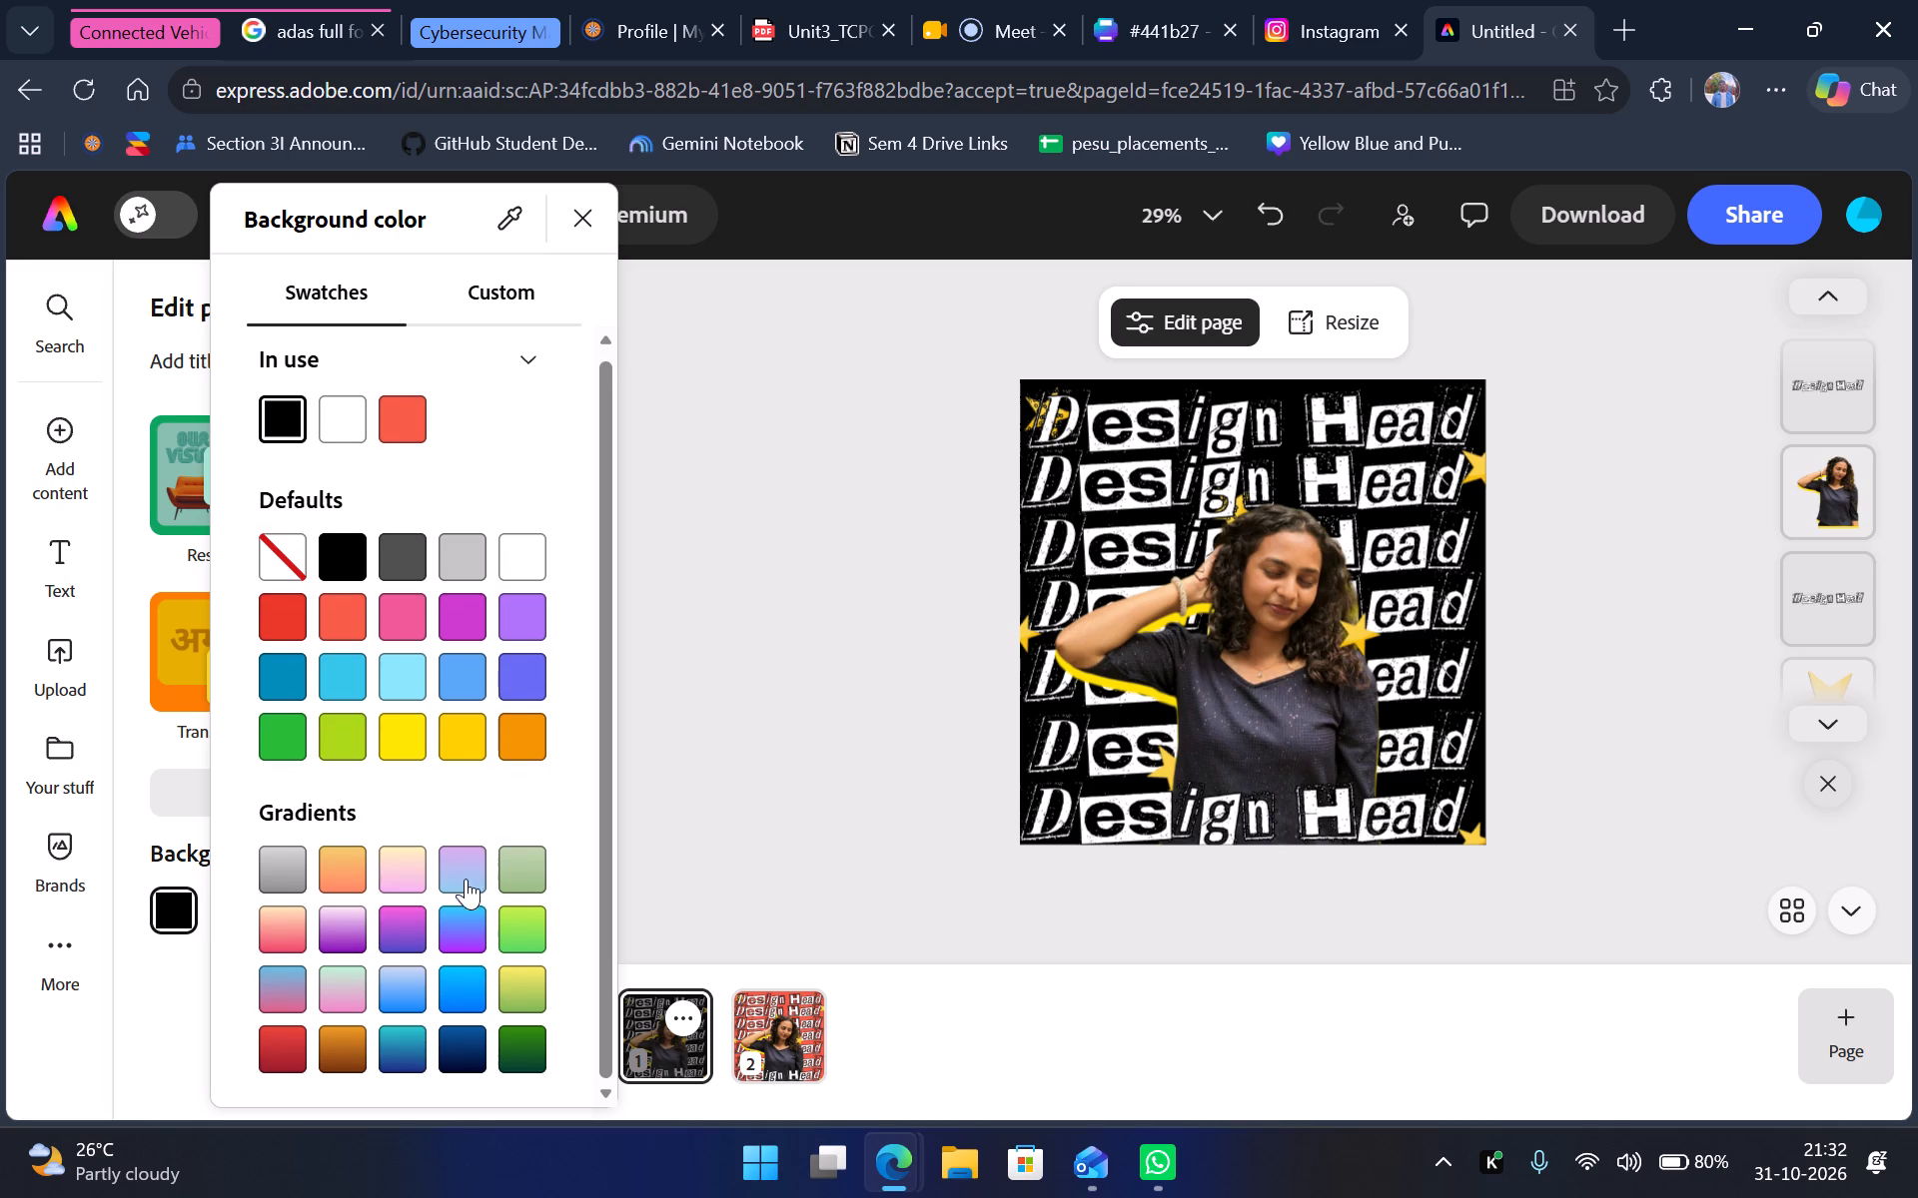
scroll(466, 879, "down", 1)
scroll(380, 770, "down", 1)
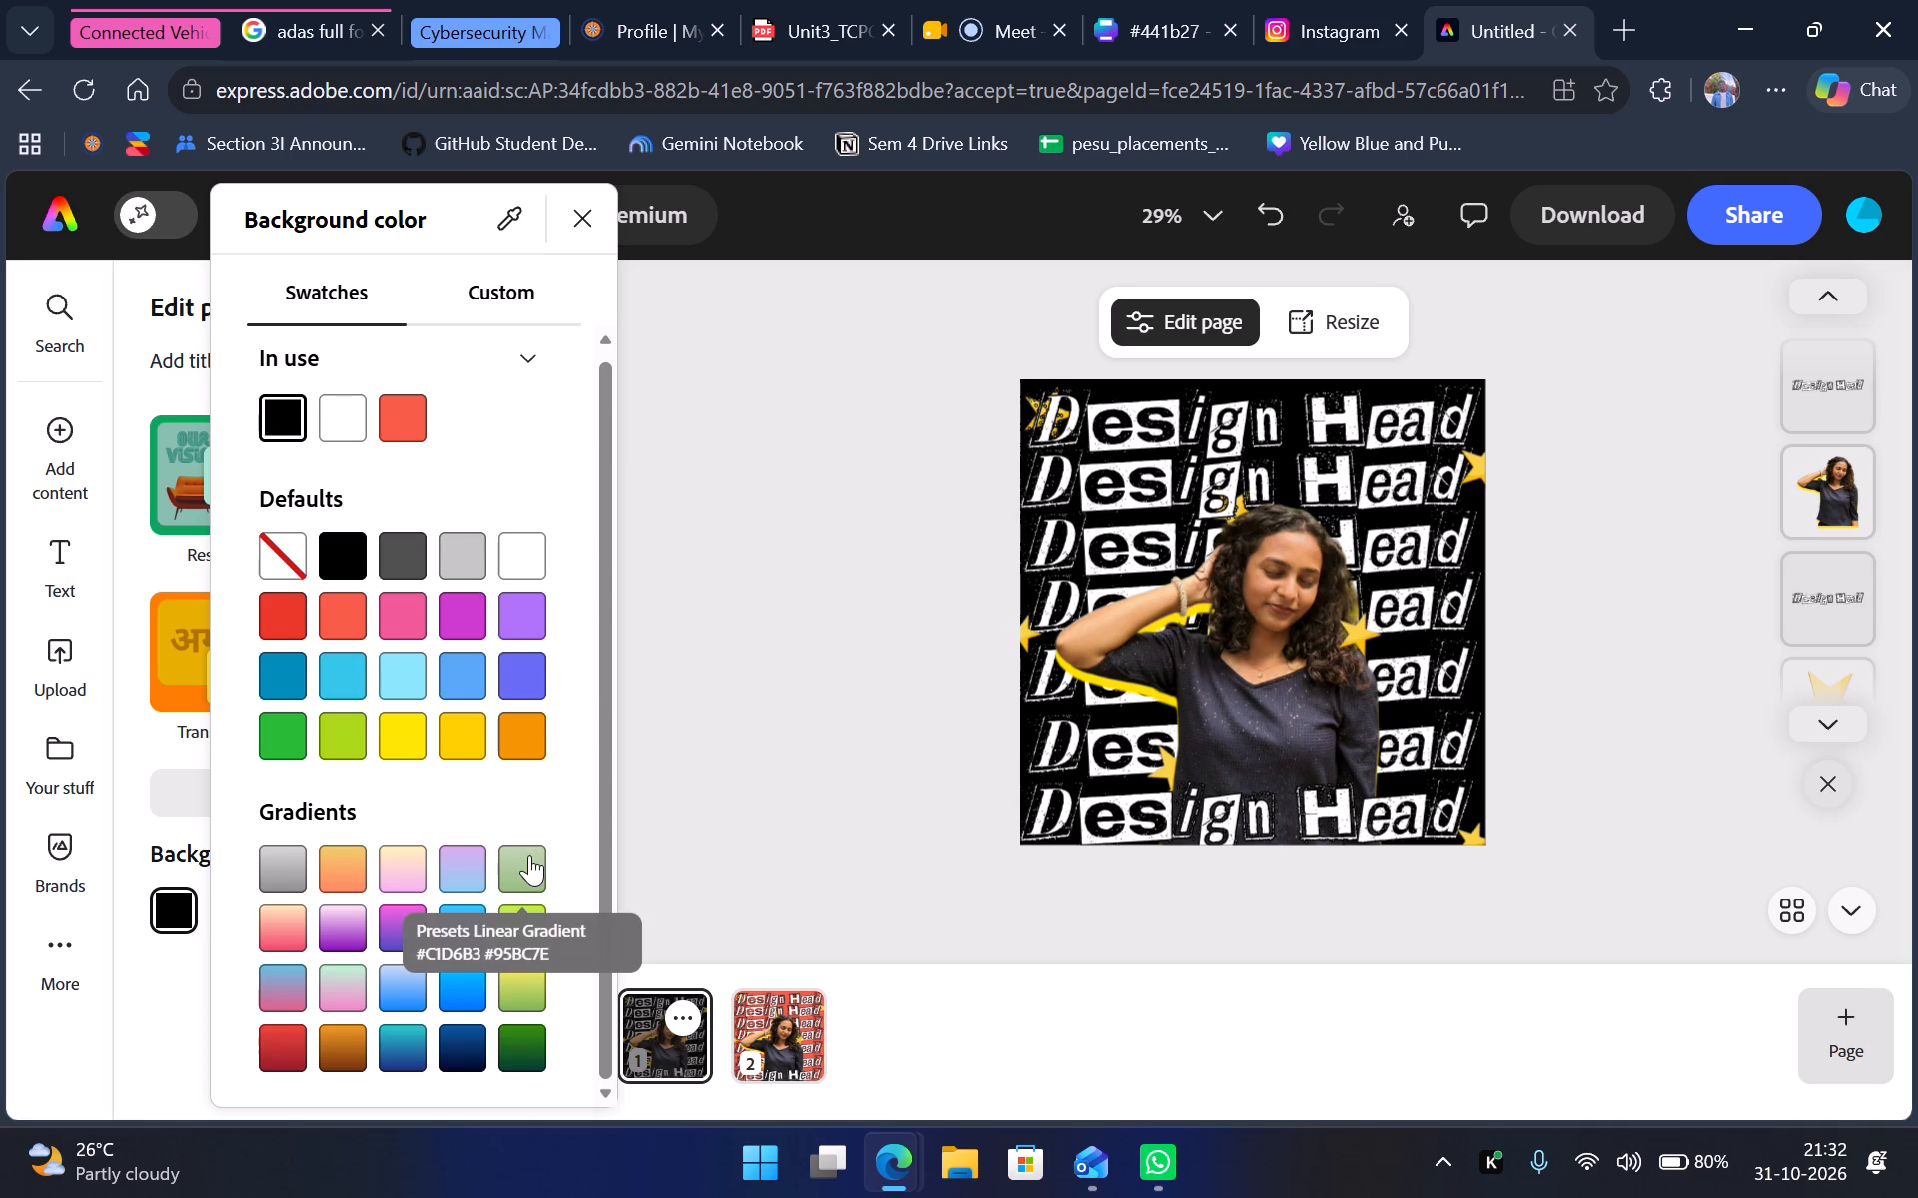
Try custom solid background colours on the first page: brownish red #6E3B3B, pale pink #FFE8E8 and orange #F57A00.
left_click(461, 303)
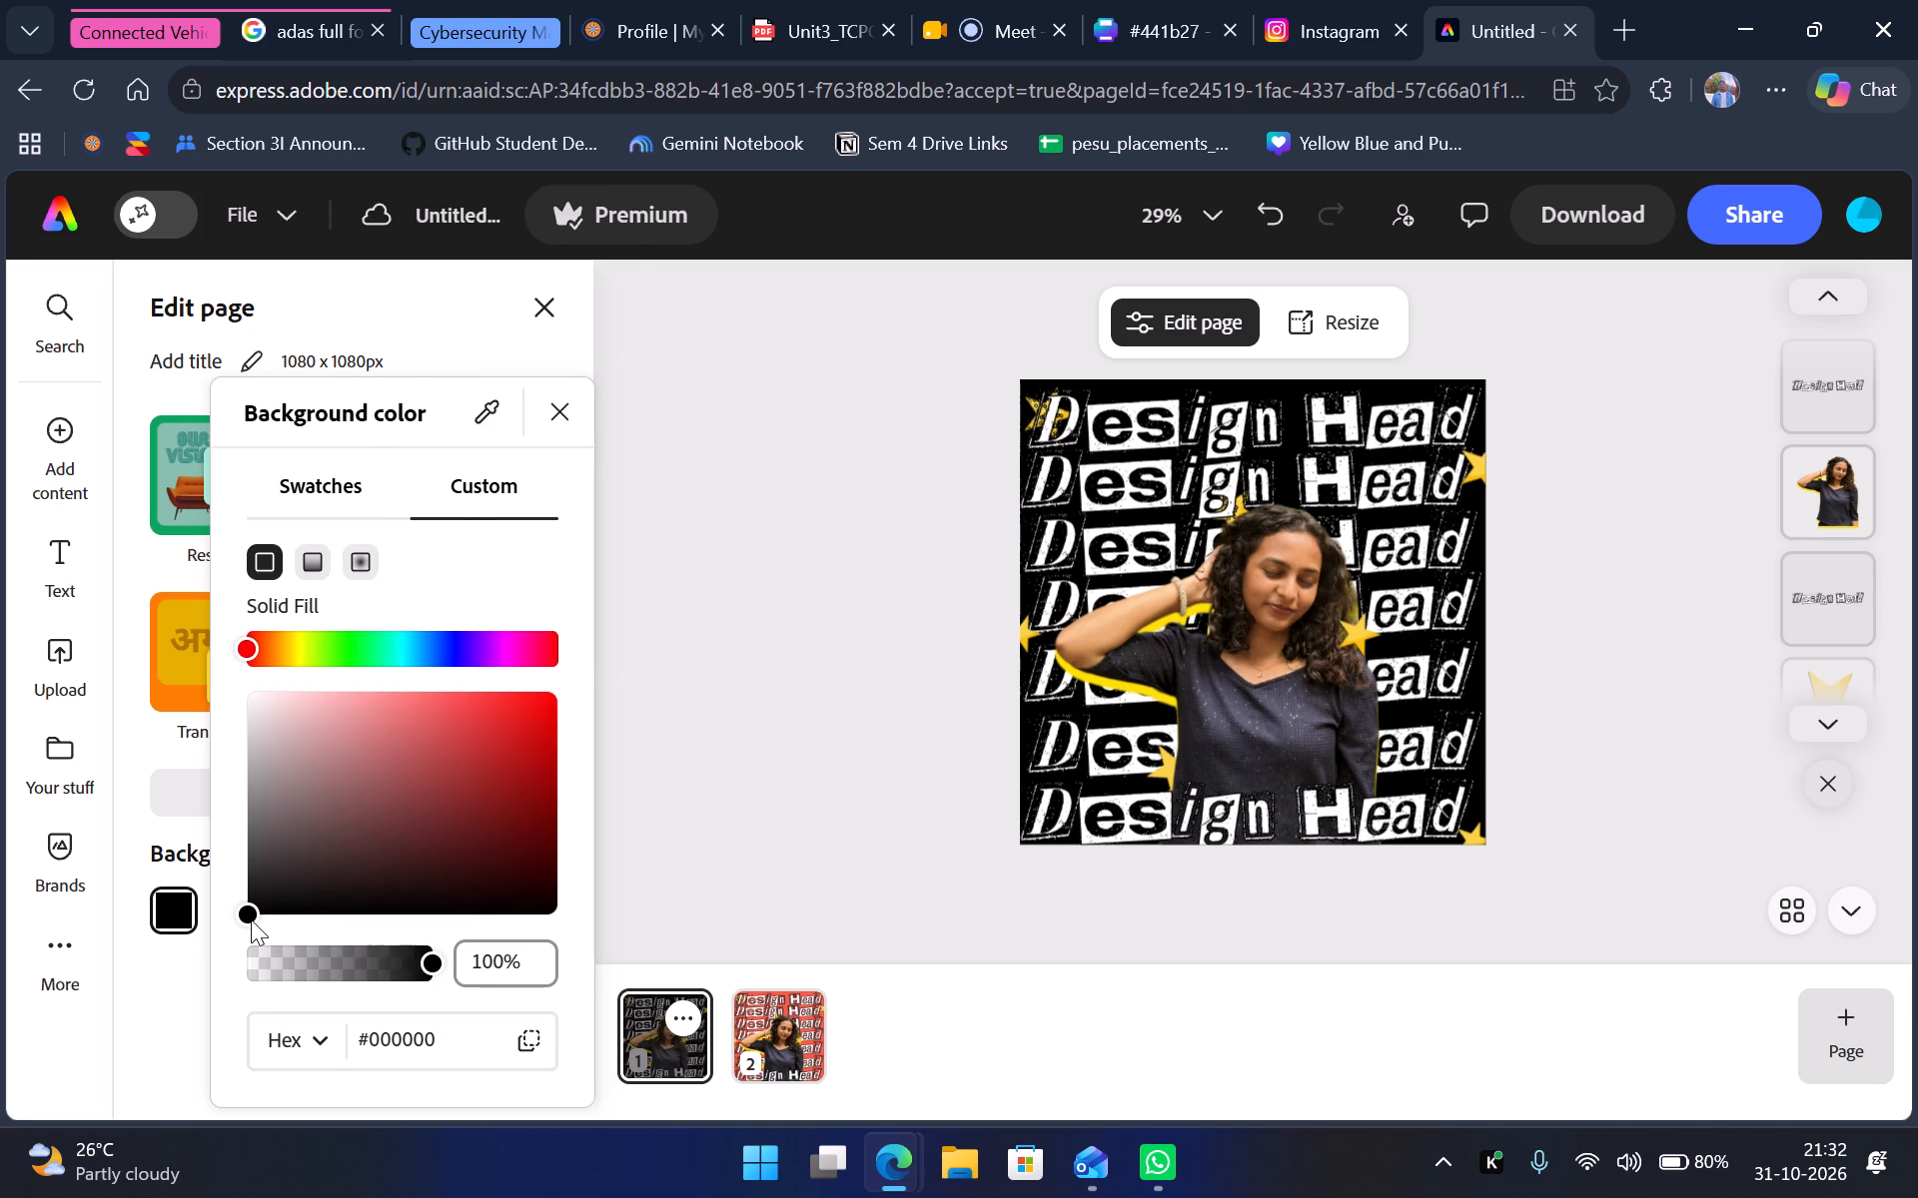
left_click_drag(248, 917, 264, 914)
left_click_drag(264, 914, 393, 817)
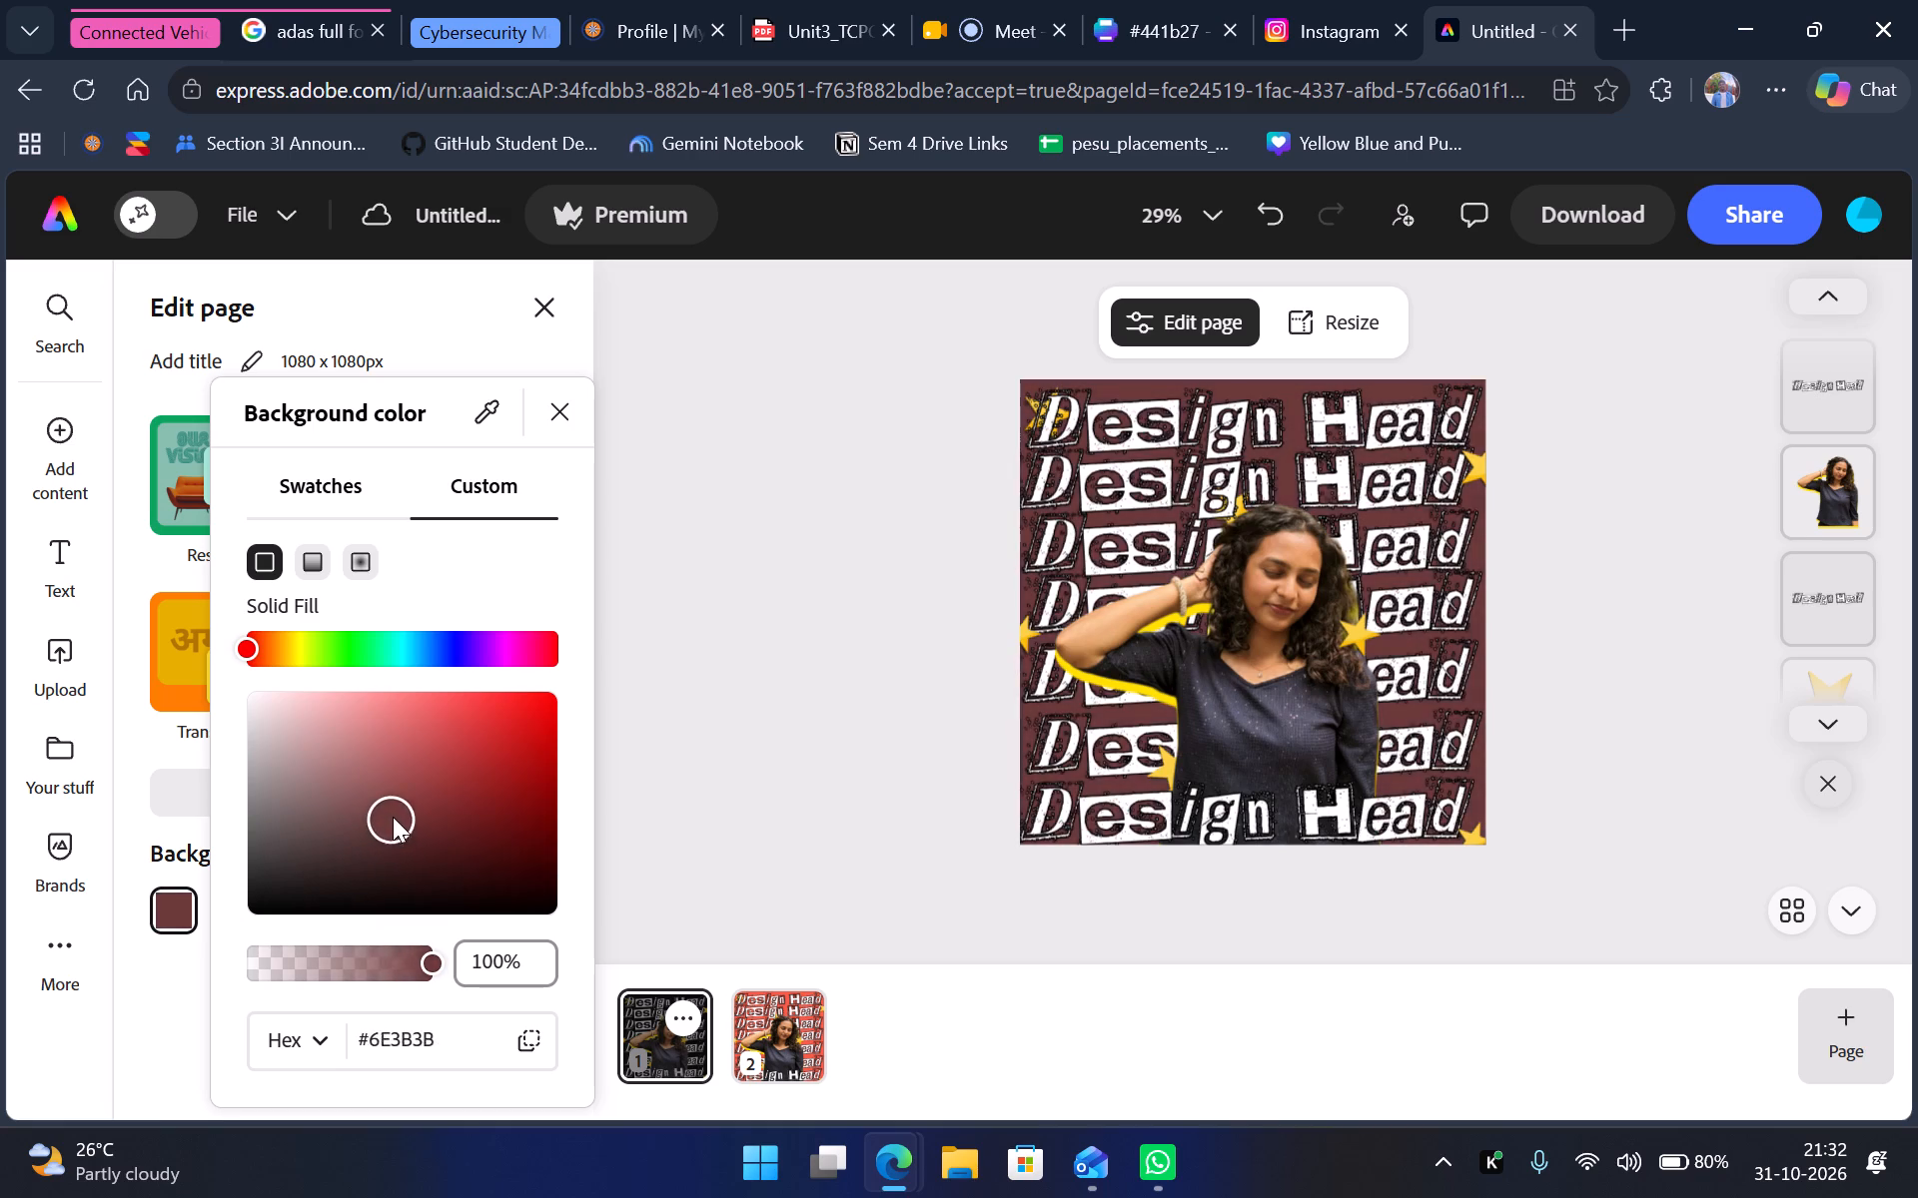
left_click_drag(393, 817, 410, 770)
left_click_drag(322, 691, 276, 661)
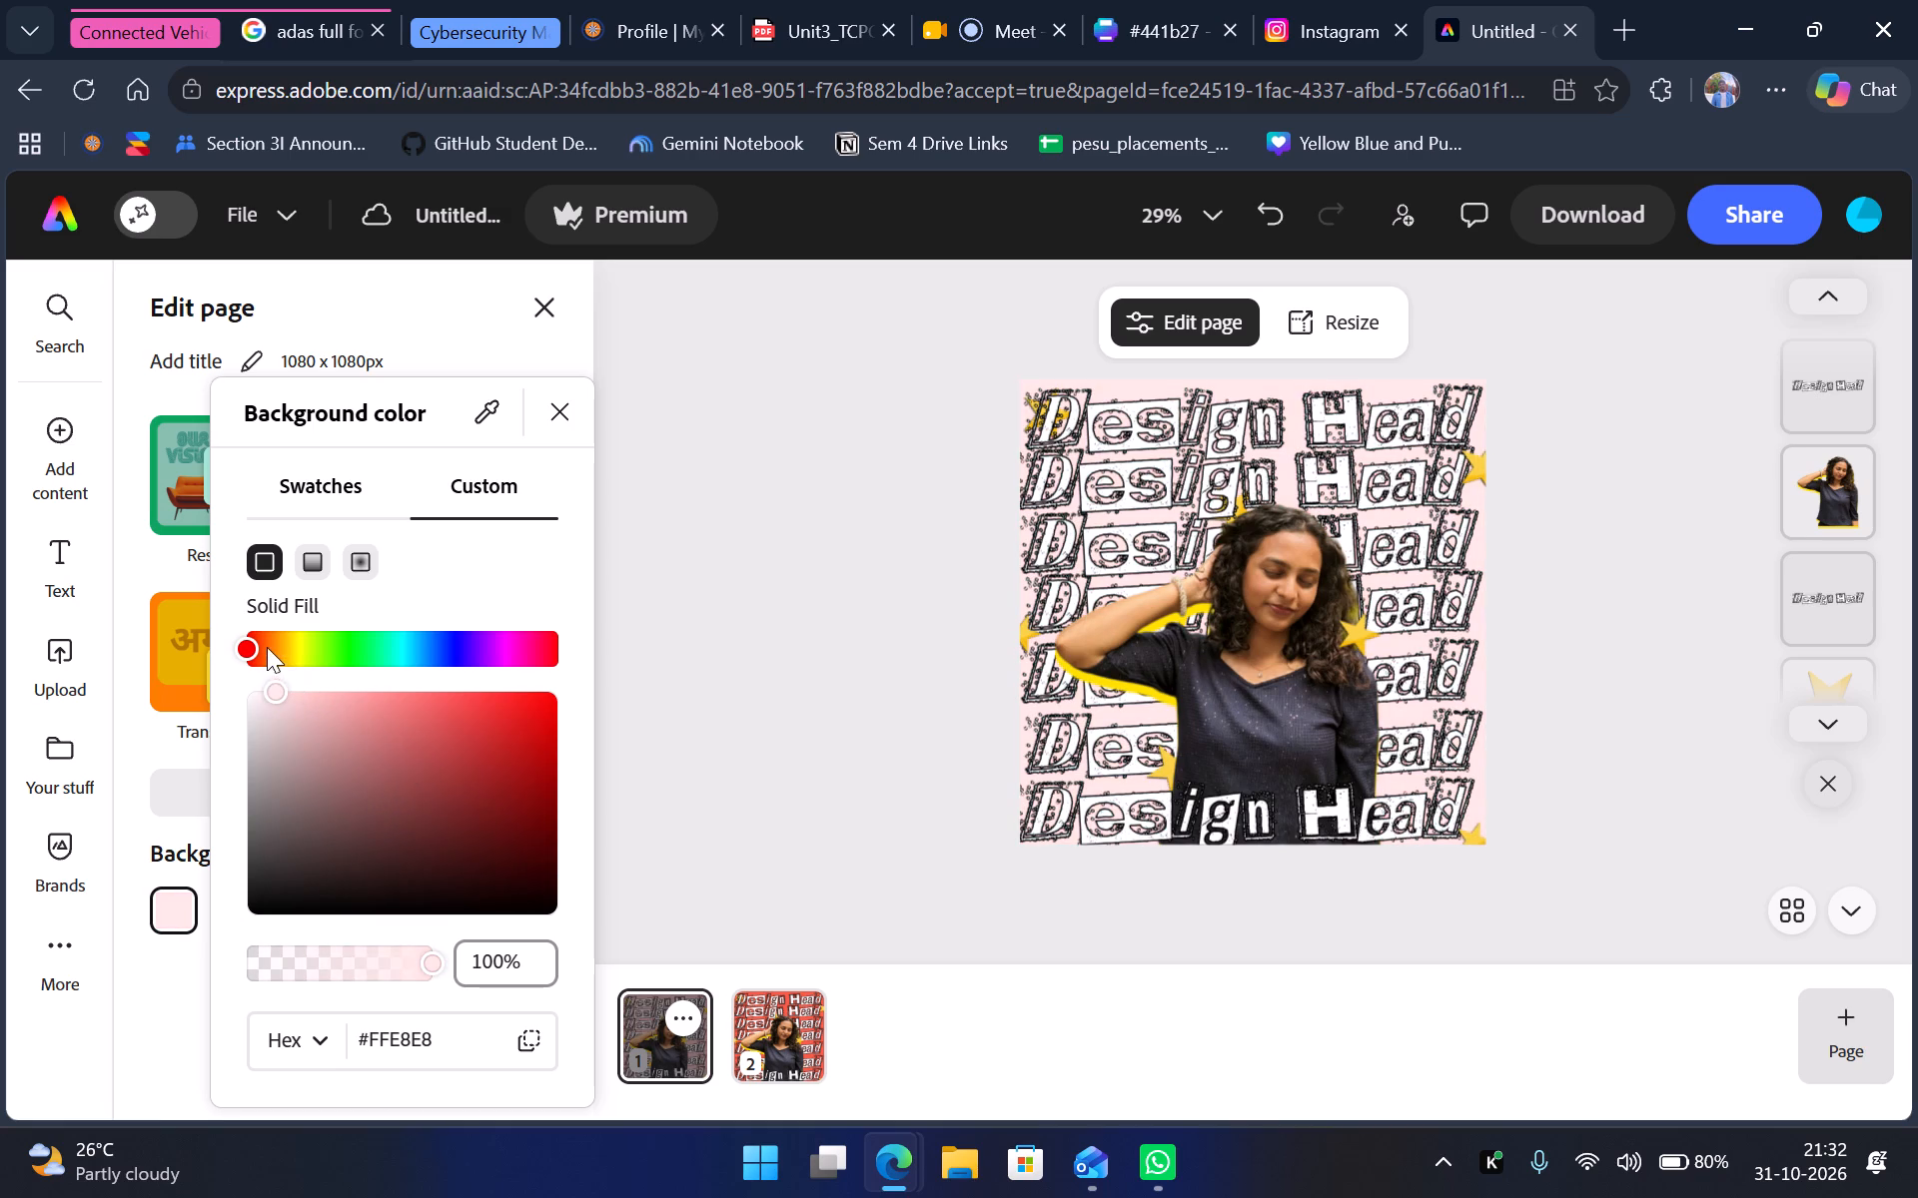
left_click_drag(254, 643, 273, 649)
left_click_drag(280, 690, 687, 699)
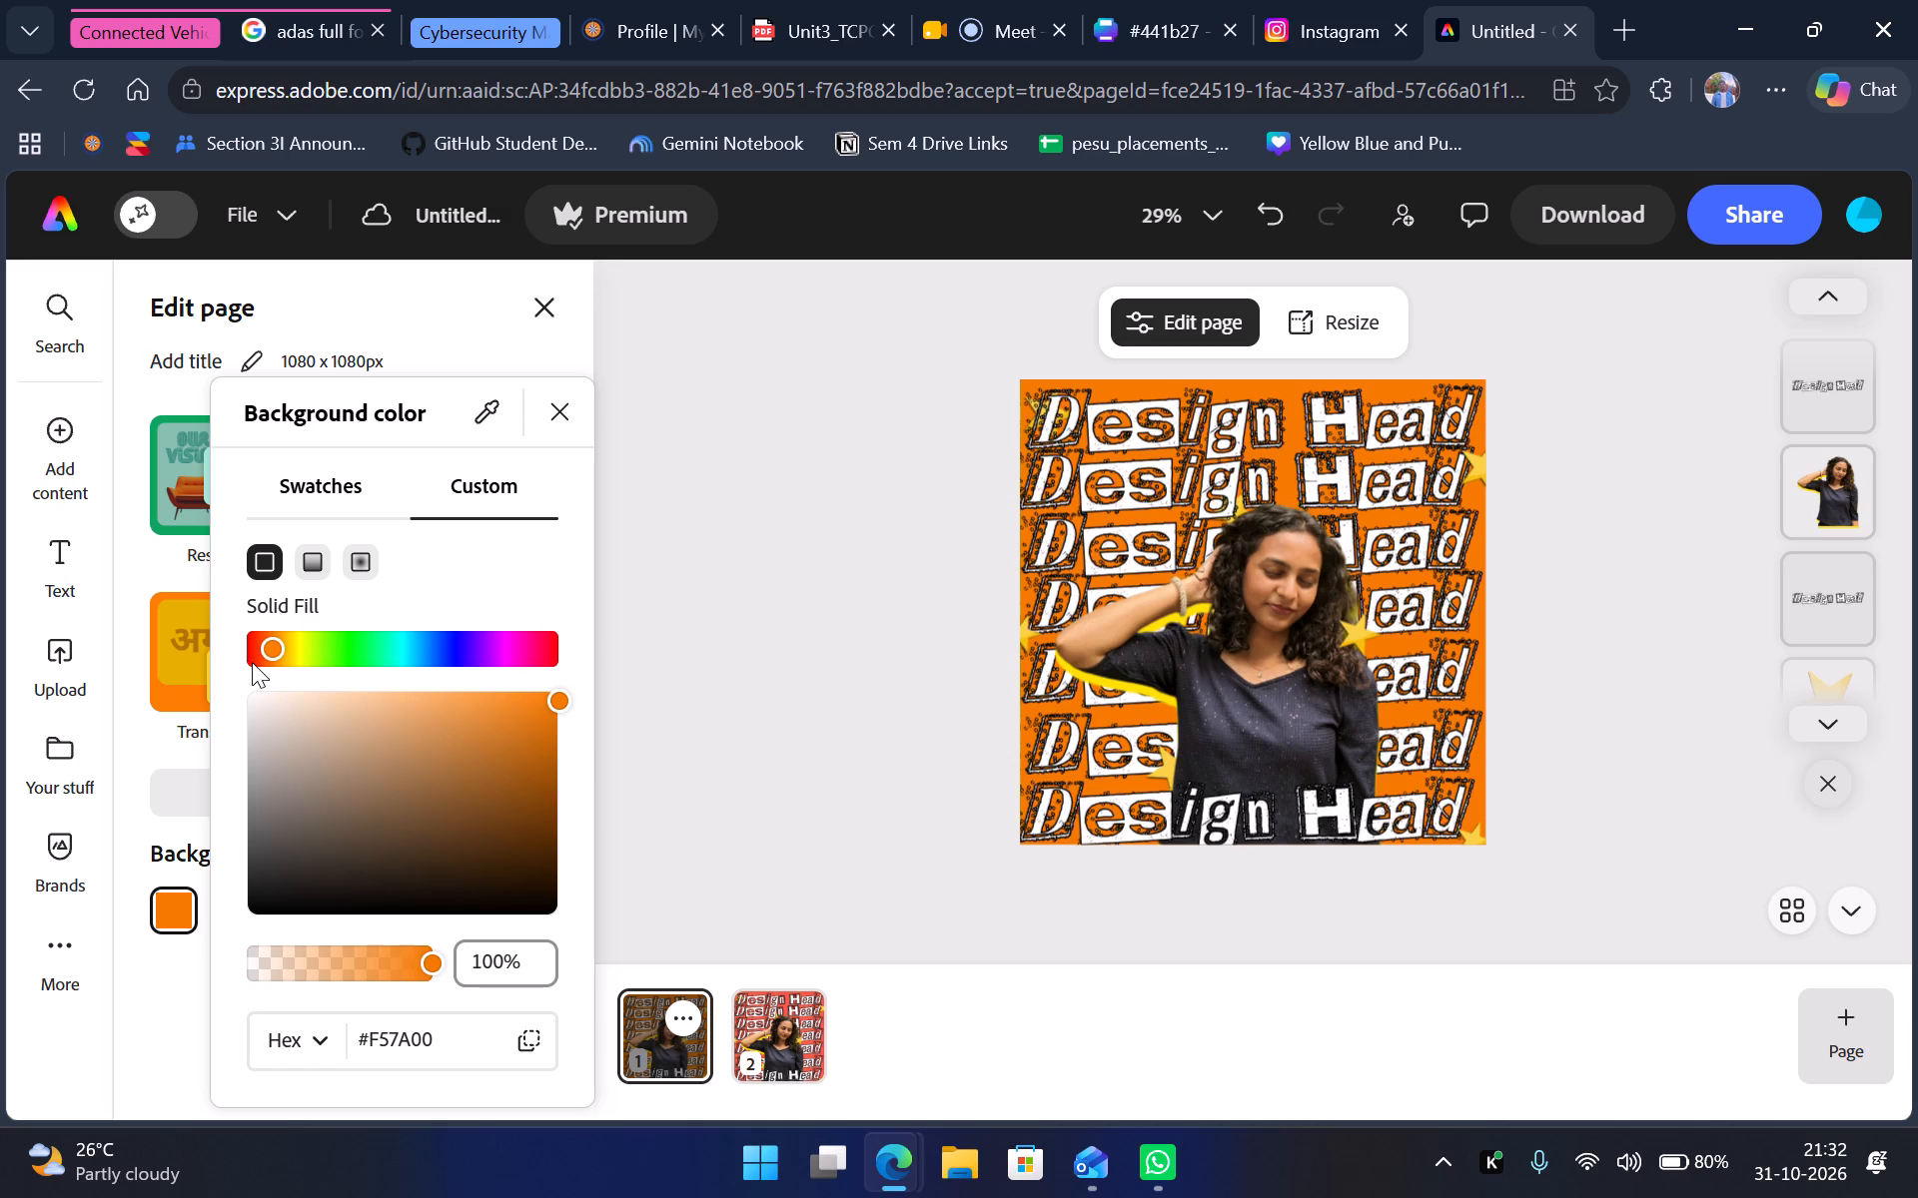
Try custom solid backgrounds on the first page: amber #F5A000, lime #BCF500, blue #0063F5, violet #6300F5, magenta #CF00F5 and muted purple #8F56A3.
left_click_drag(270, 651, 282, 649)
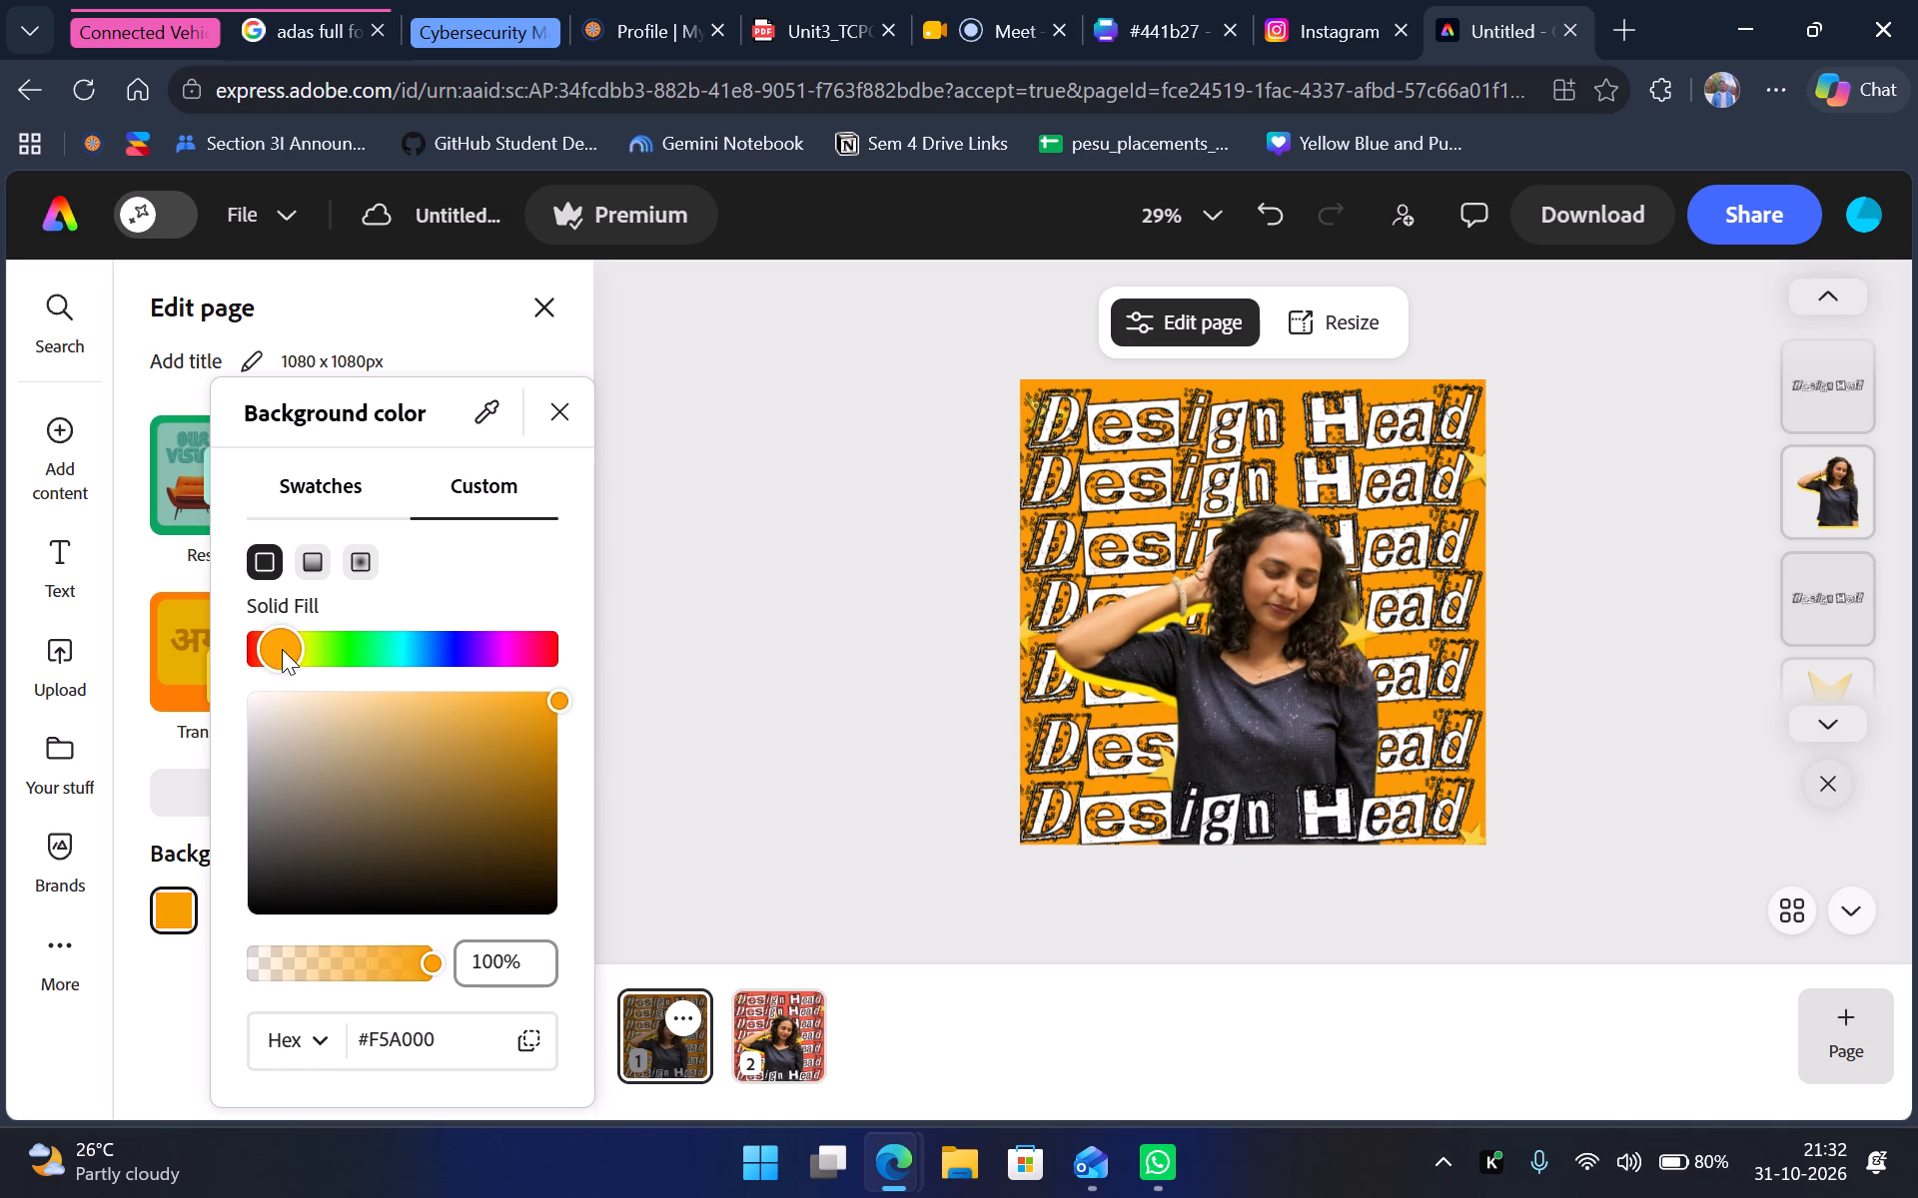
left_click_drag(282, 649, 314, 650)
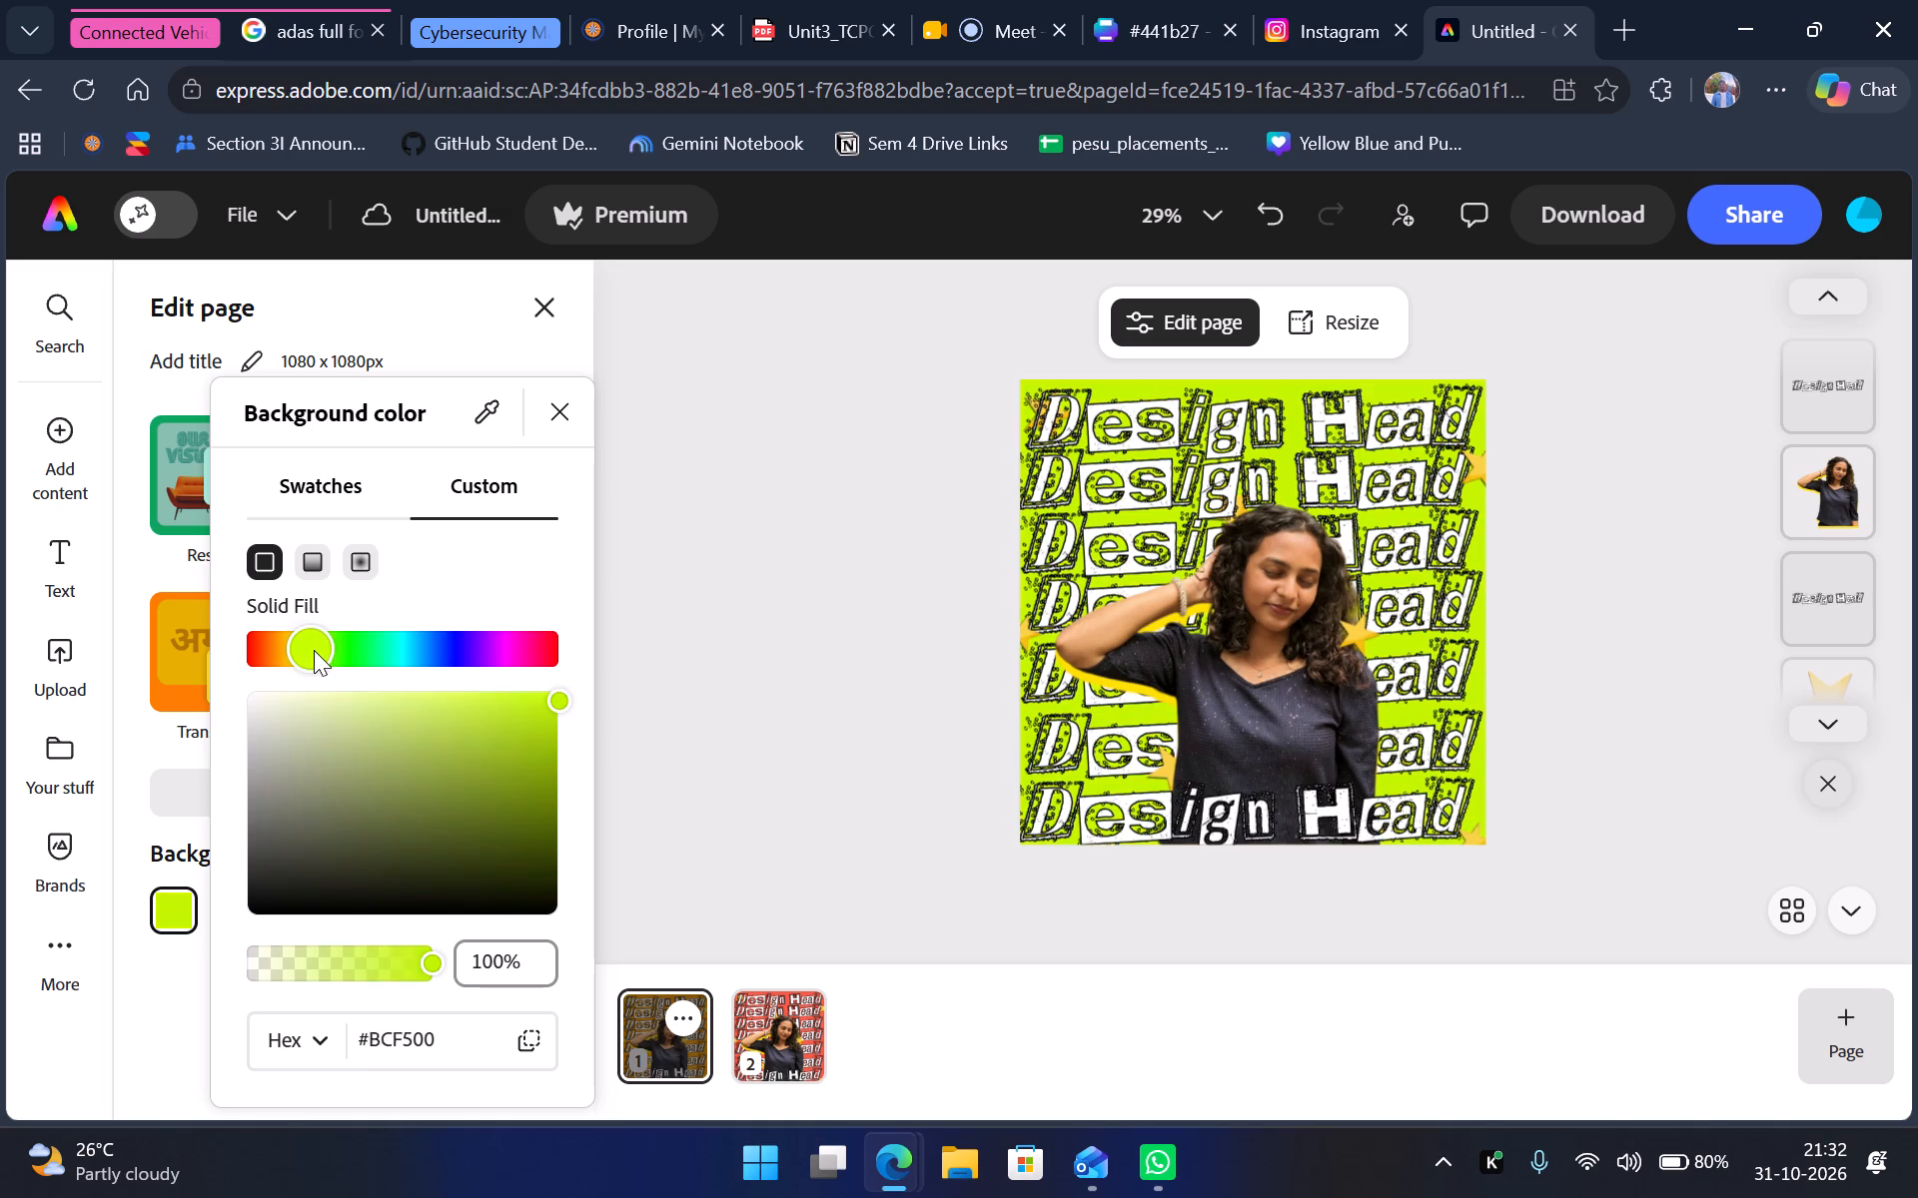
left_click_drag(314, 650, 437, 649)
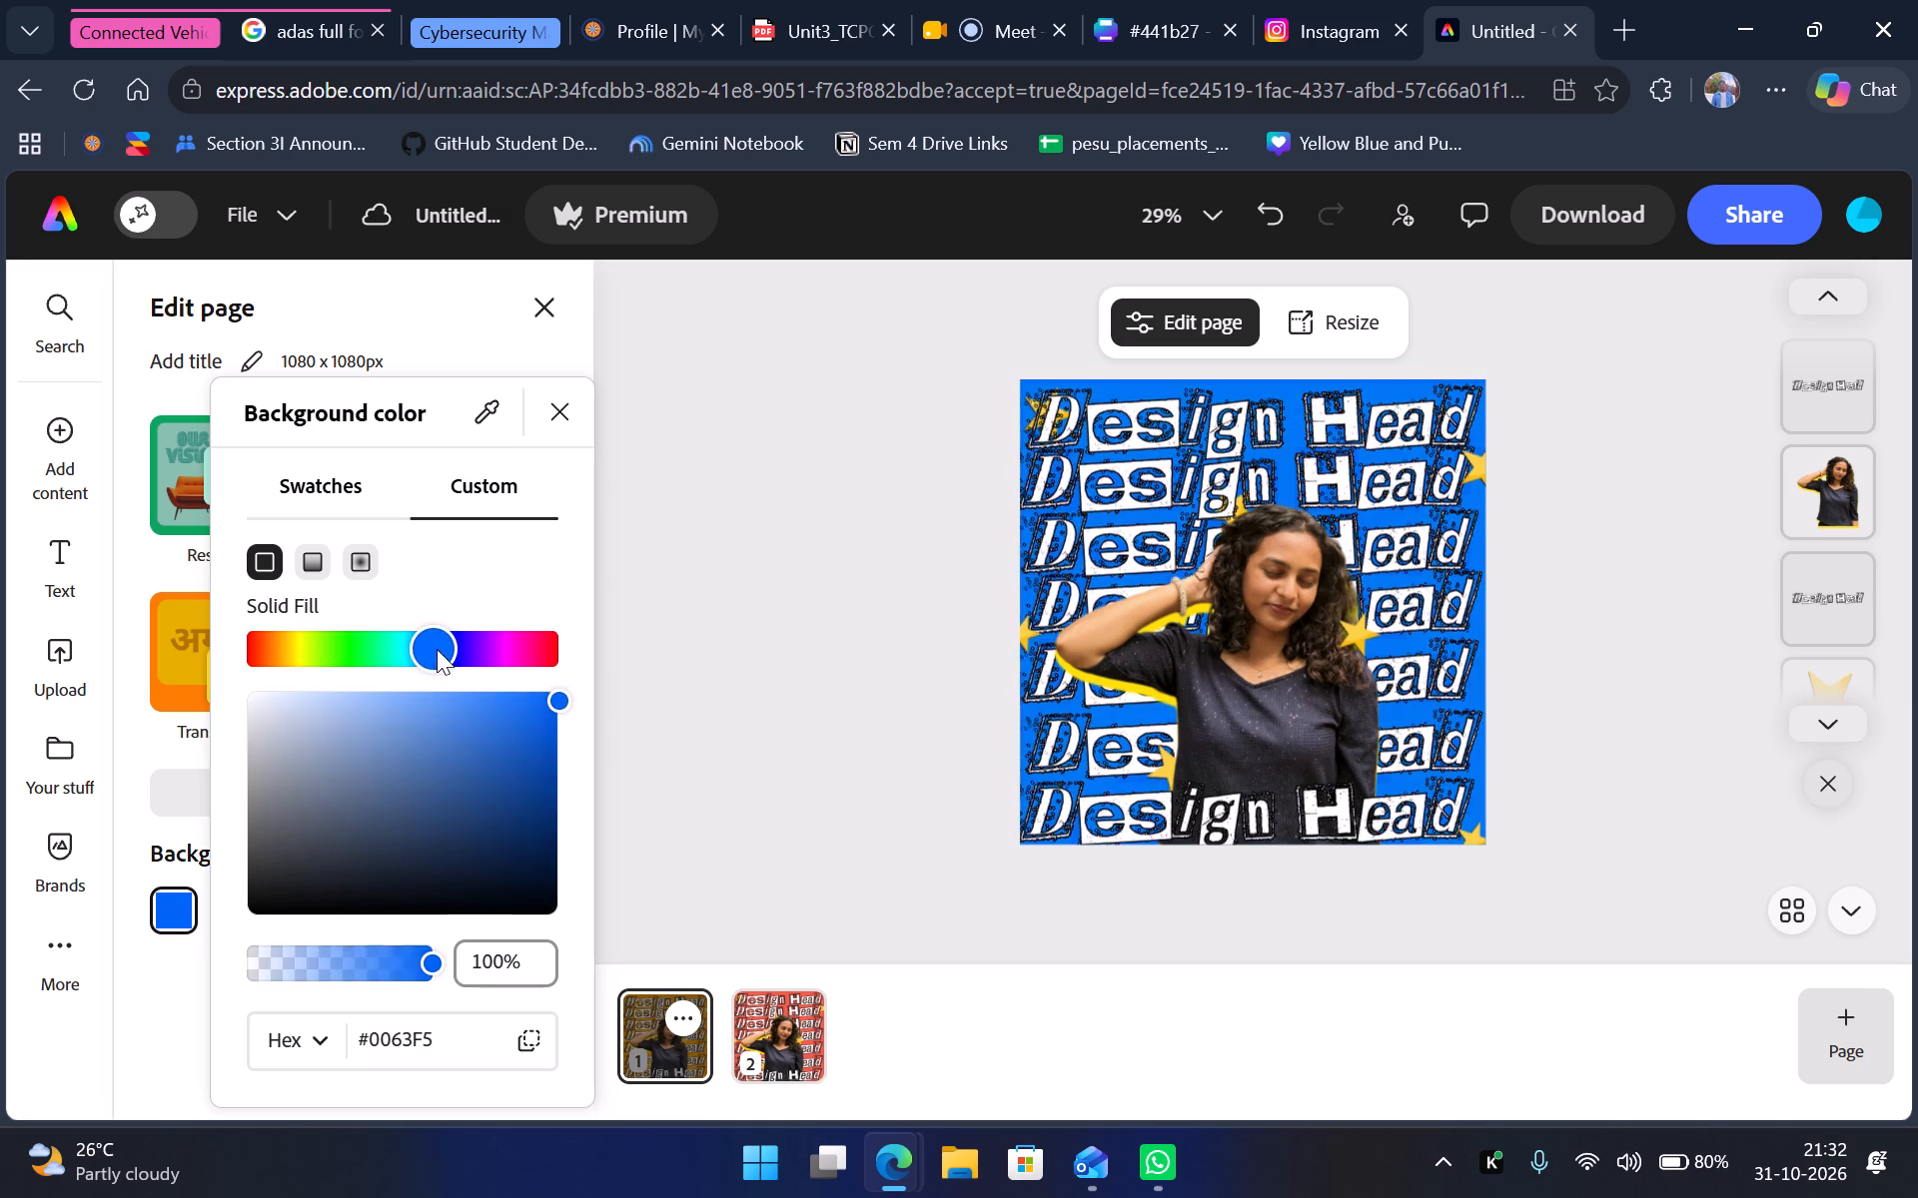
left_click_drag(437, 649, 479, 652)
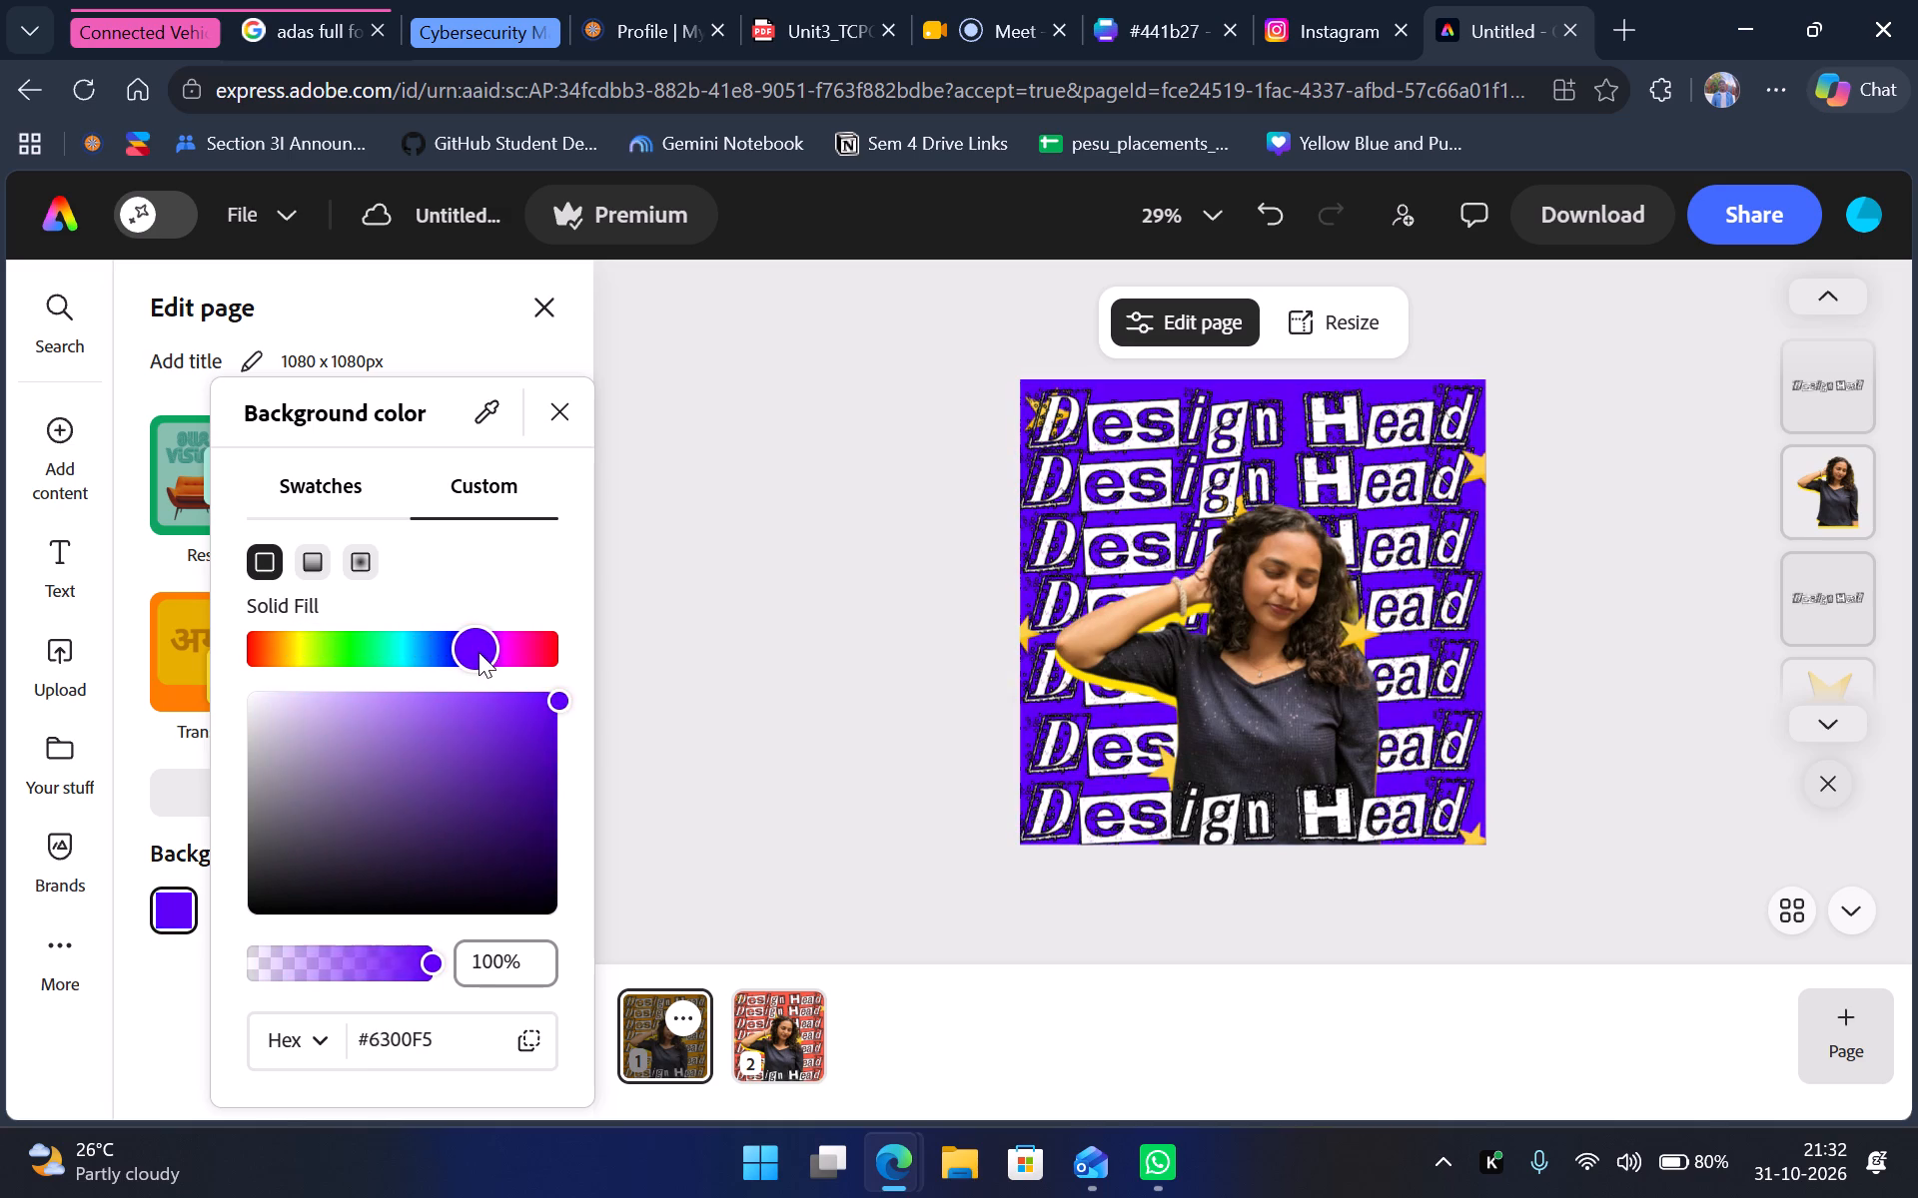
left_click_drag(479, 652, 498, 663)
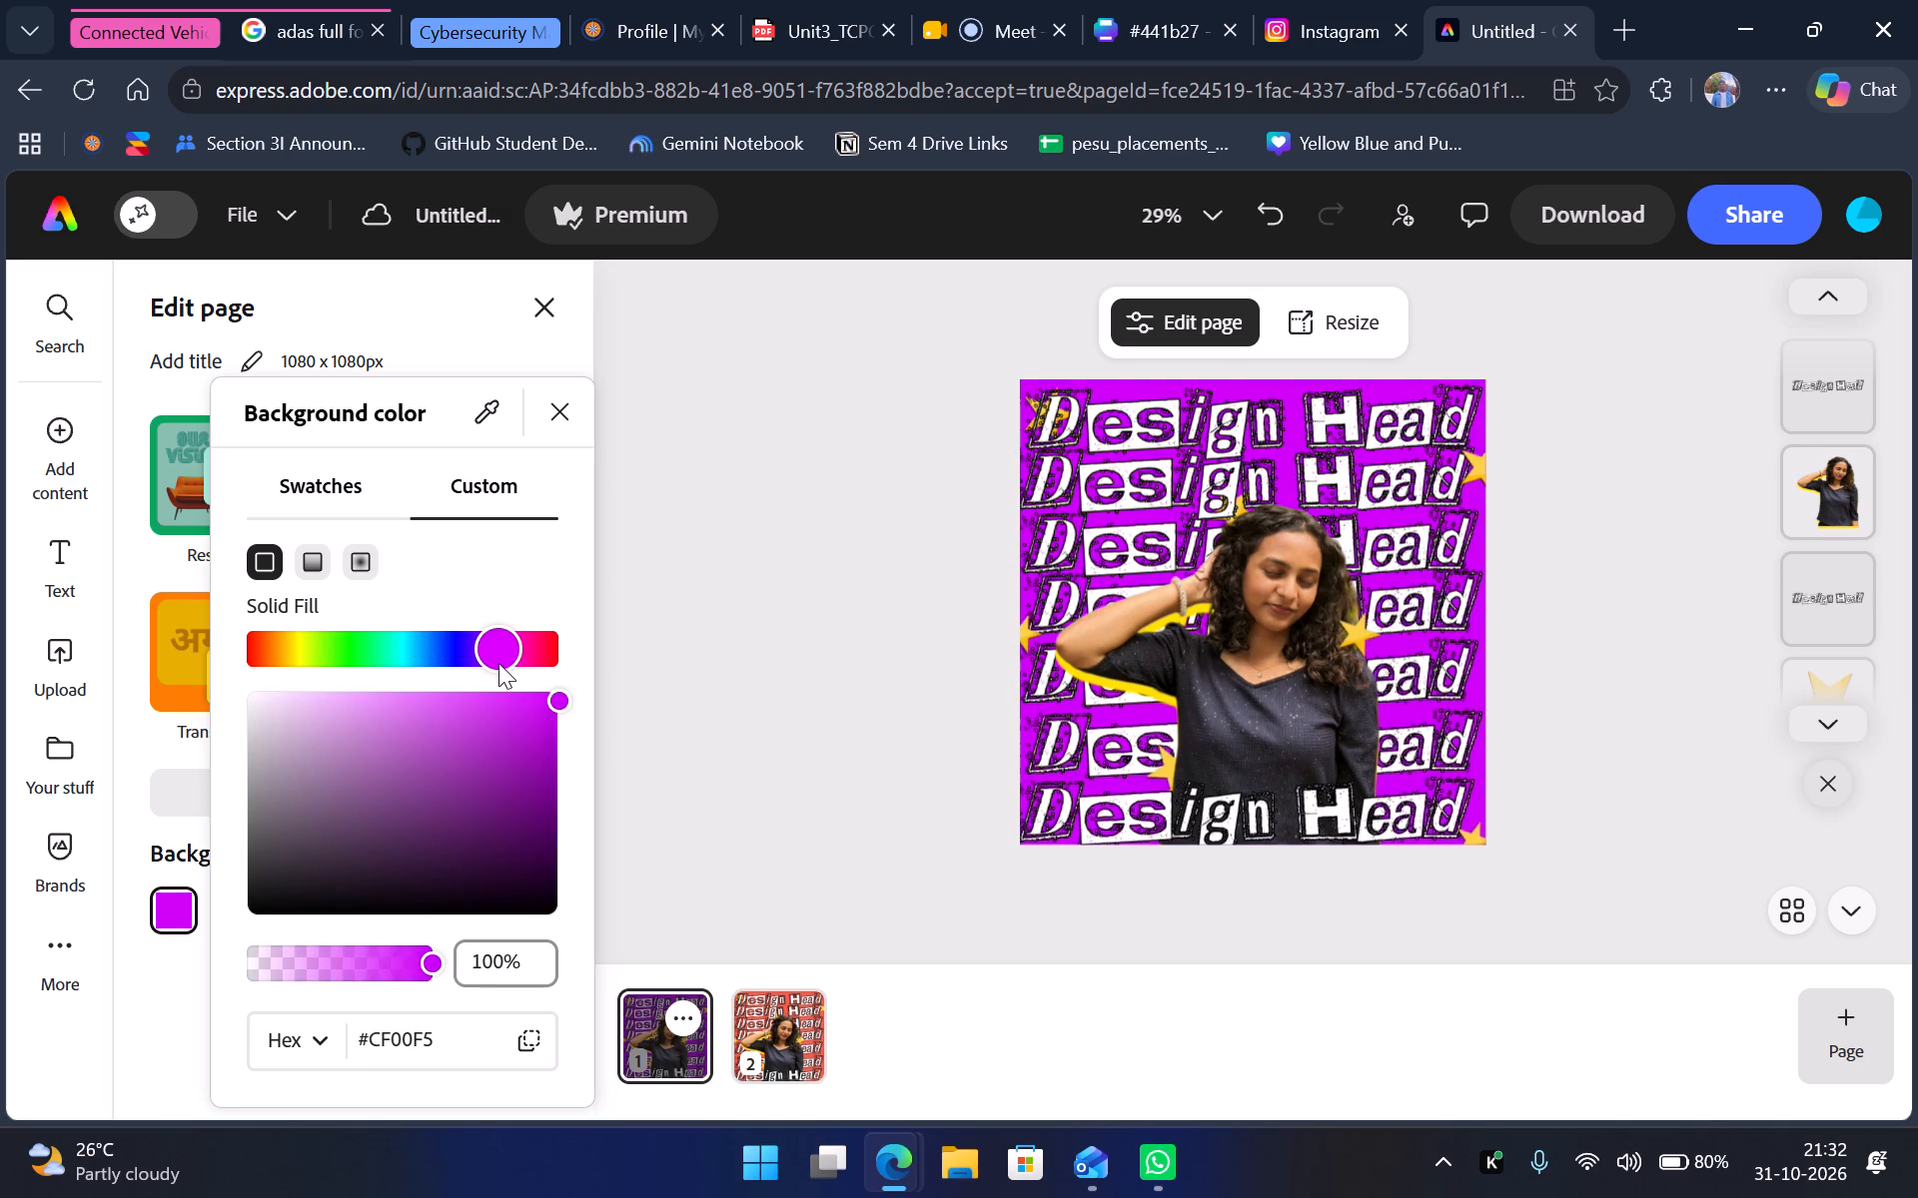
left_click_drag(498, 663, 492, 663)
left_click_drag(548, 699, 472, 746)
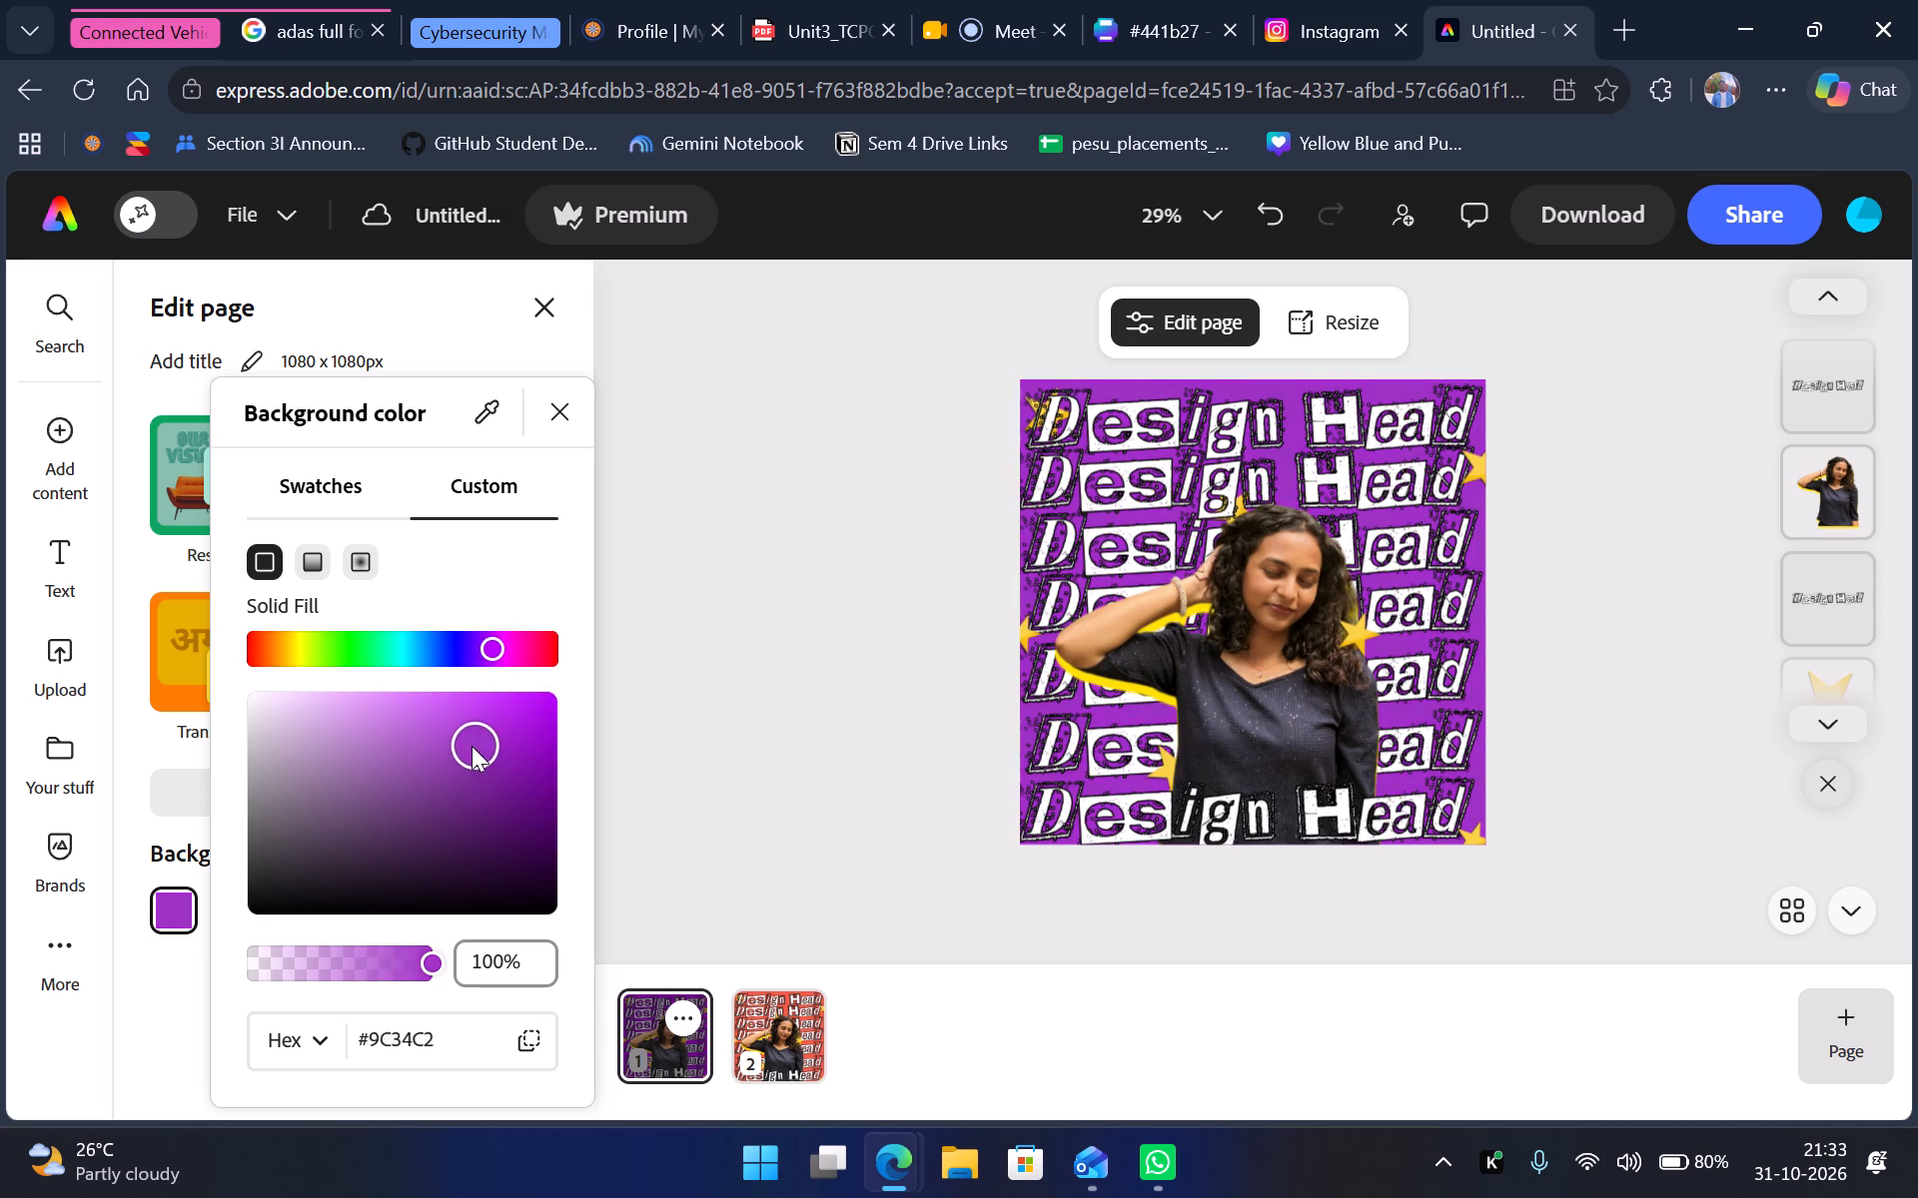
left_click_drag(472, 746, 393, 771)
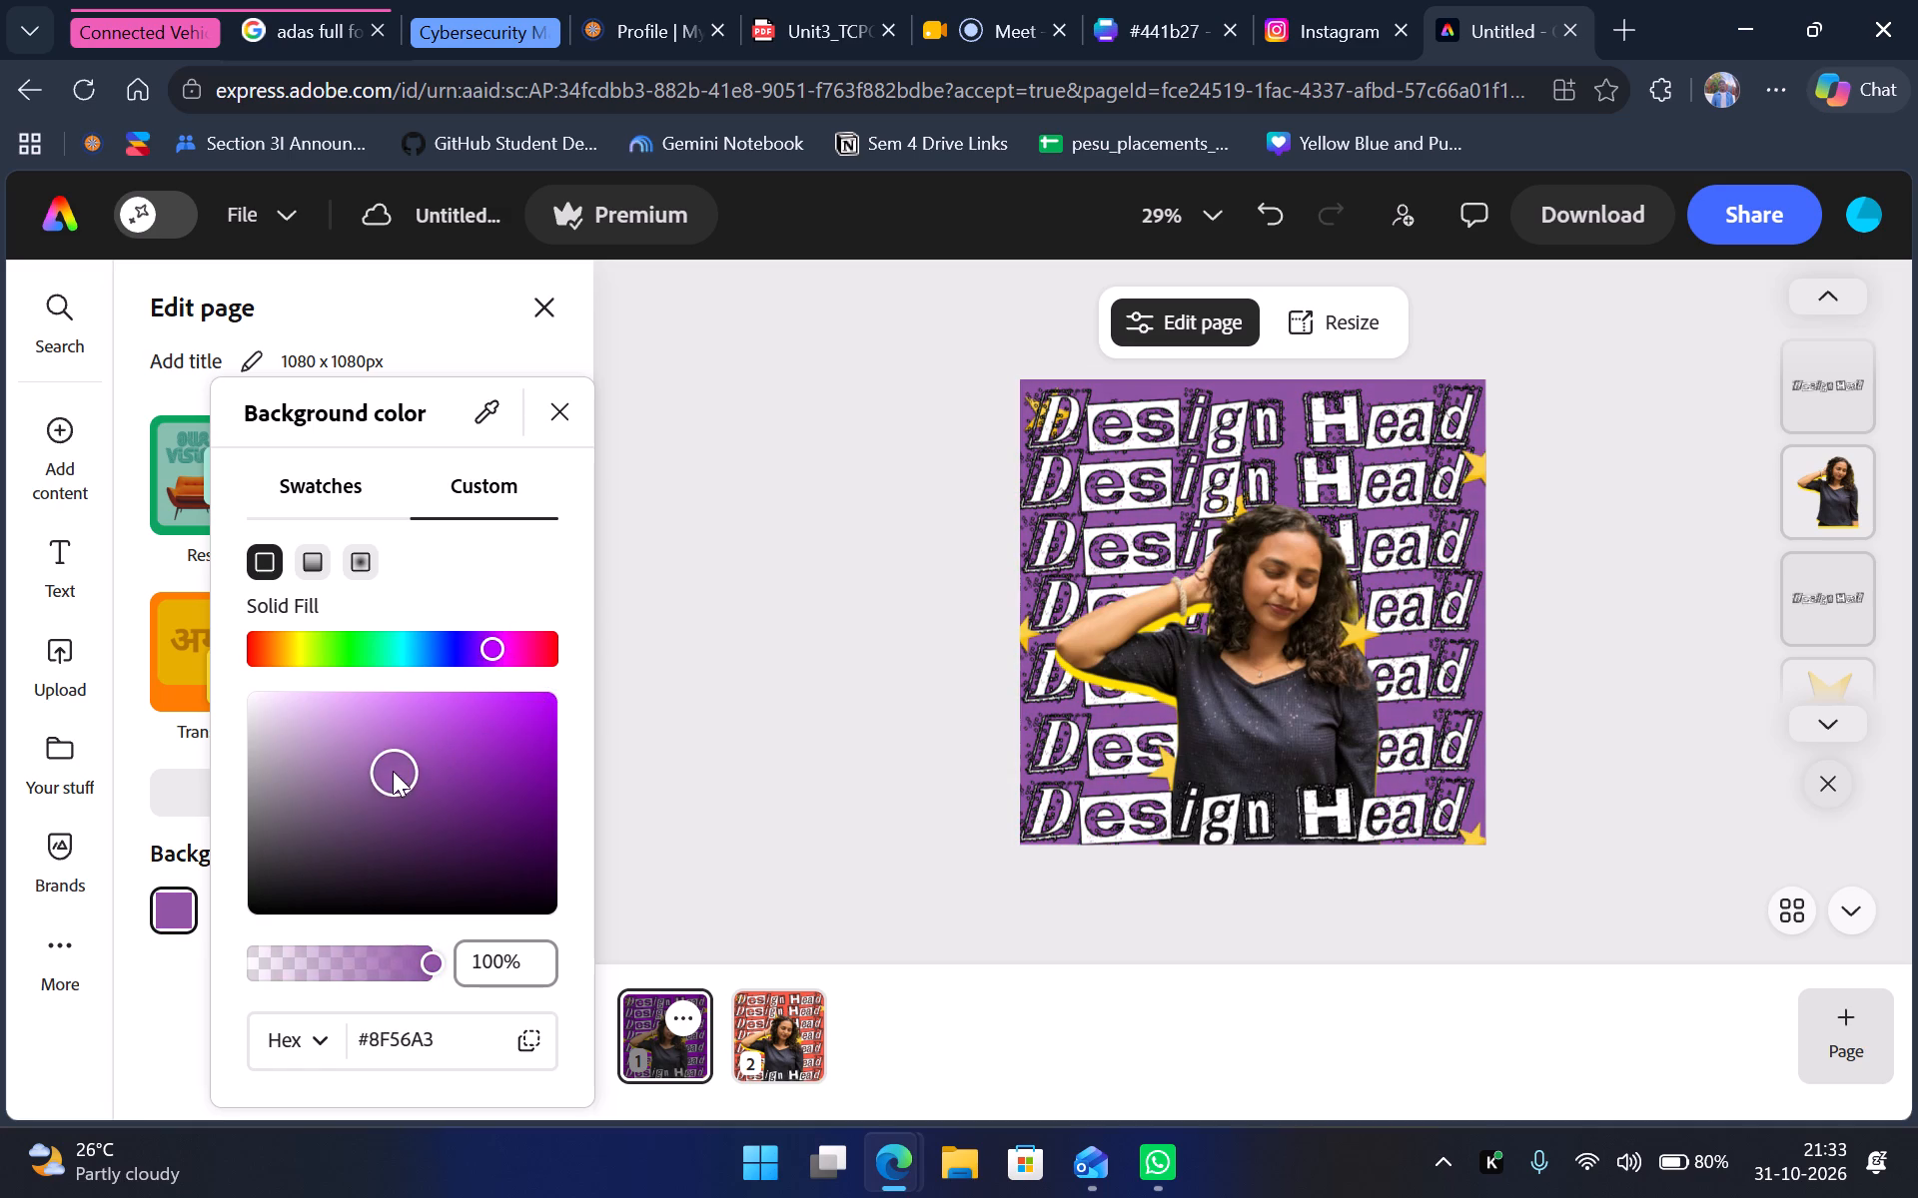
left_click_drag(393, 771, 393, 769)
Shift the first page's background to a bluer violet hue and deepen it to a strong purple, about #6120D4.
left_click_drag(489, 653, 481, 658)
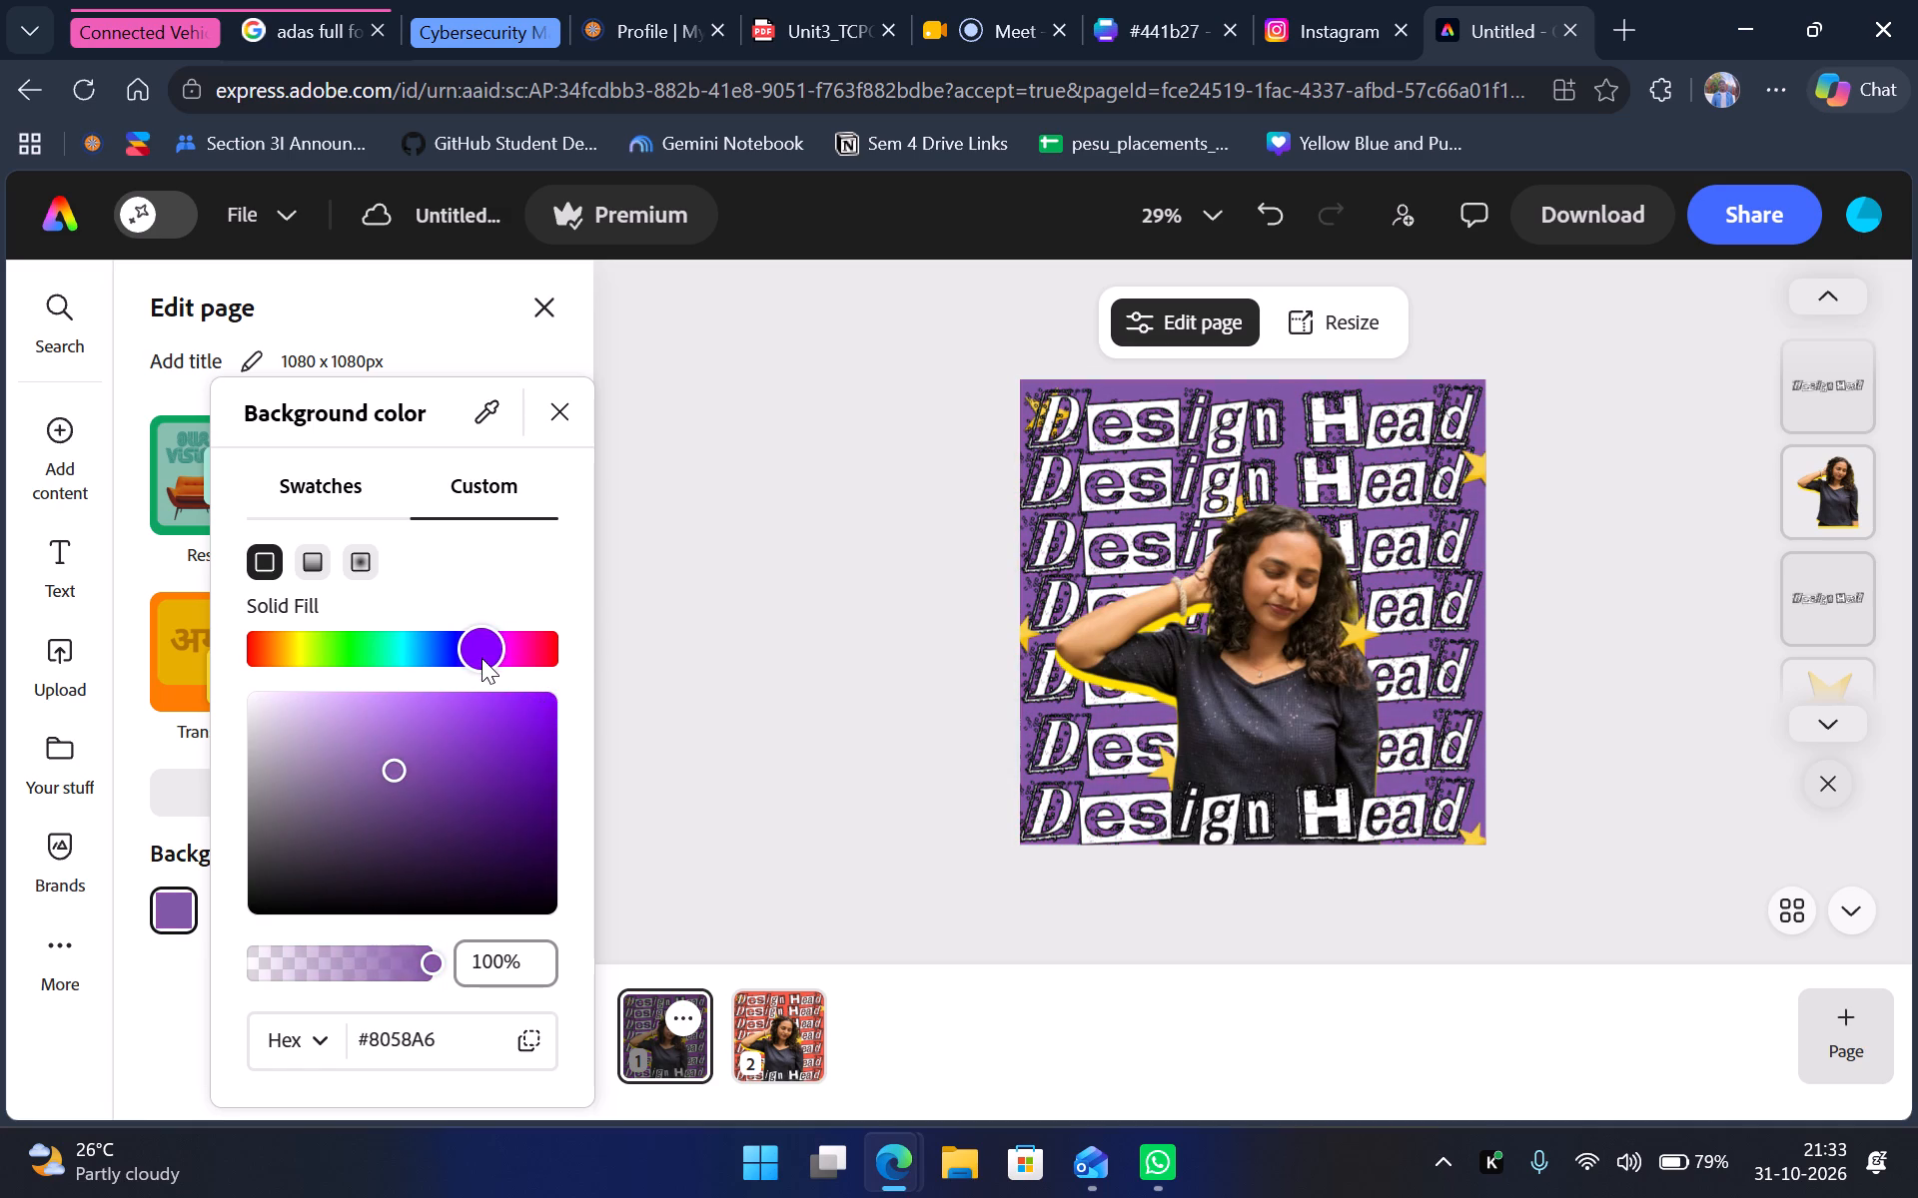
left_click_drag(481, 658, 474, 679)
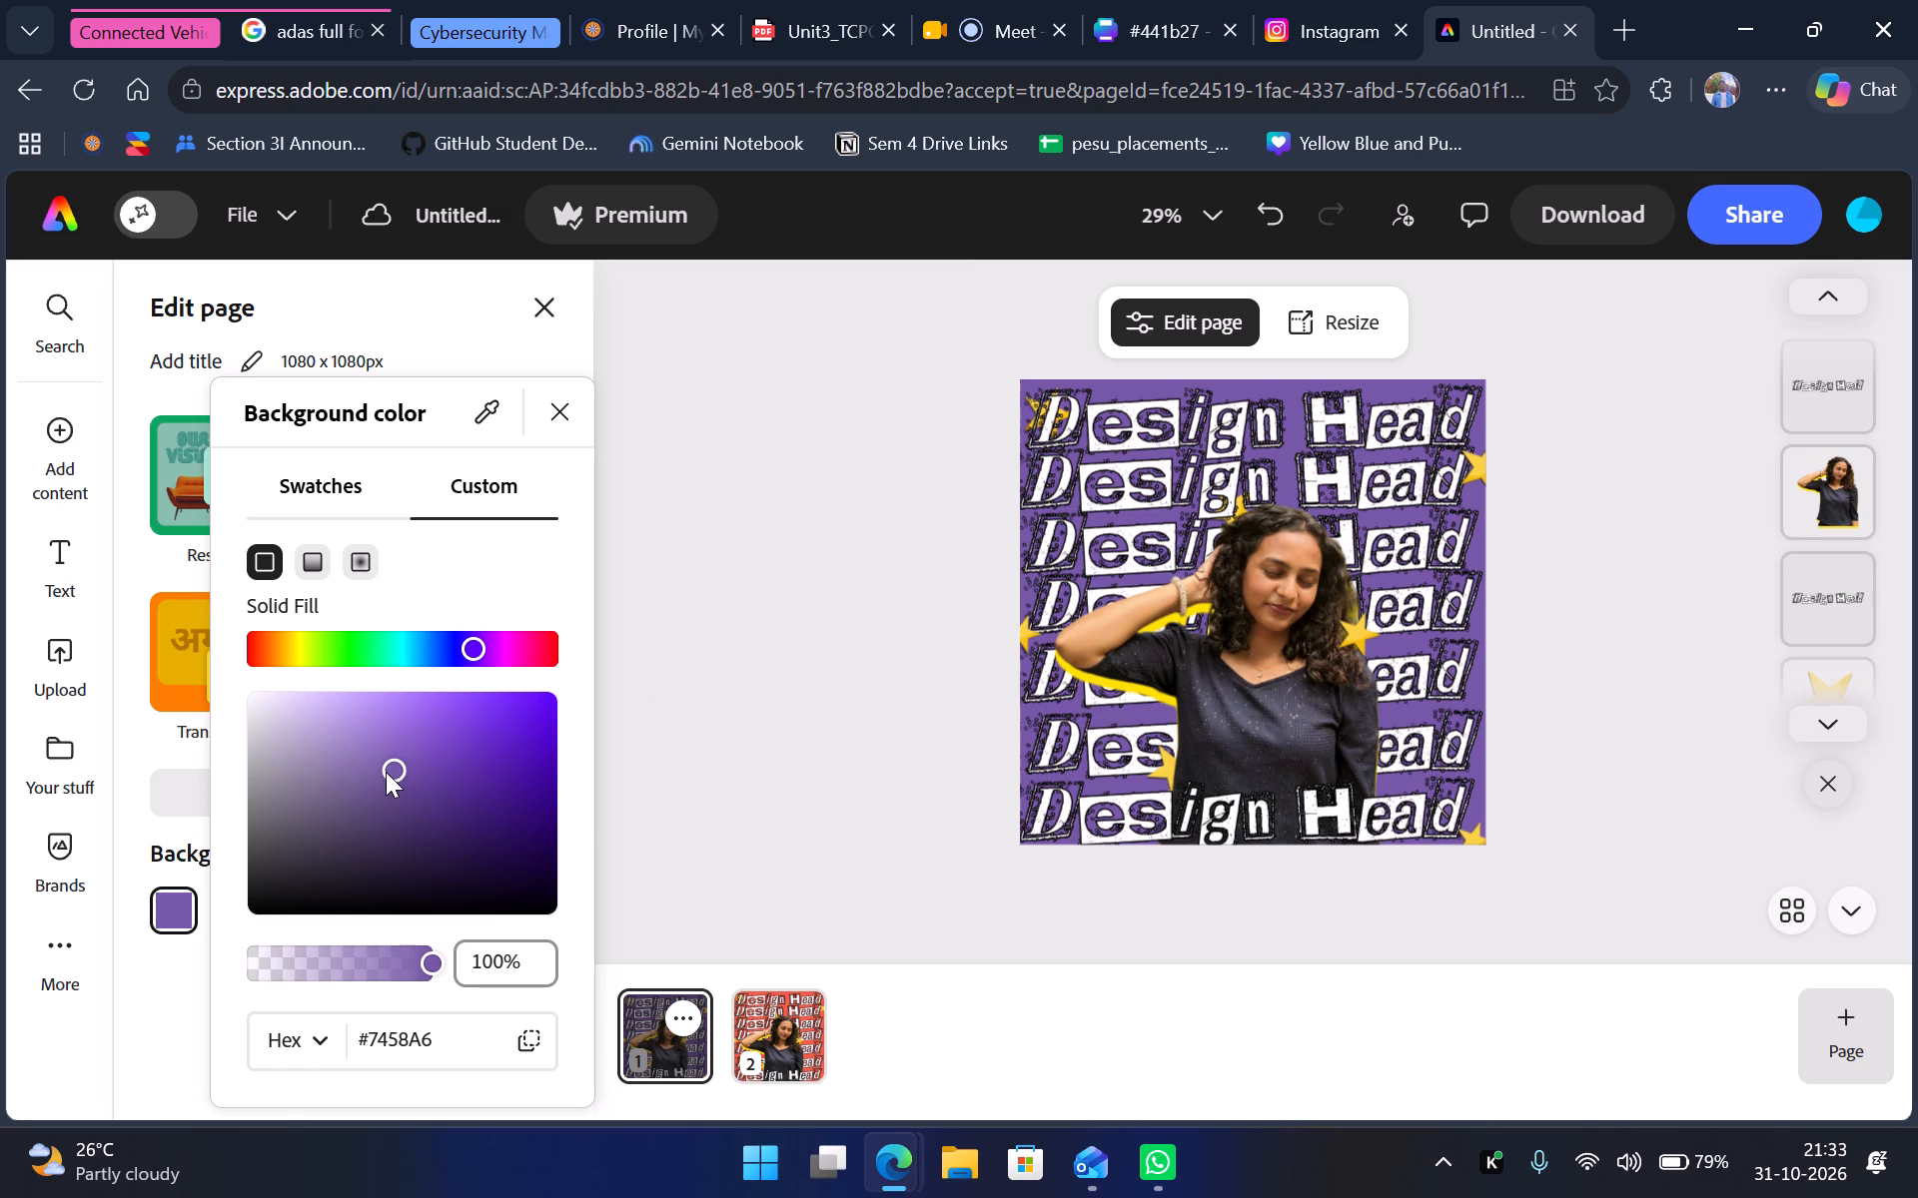
left_click_drag(386, 772, 410, 764)
left_click_drag(410, 764, 436, 751)
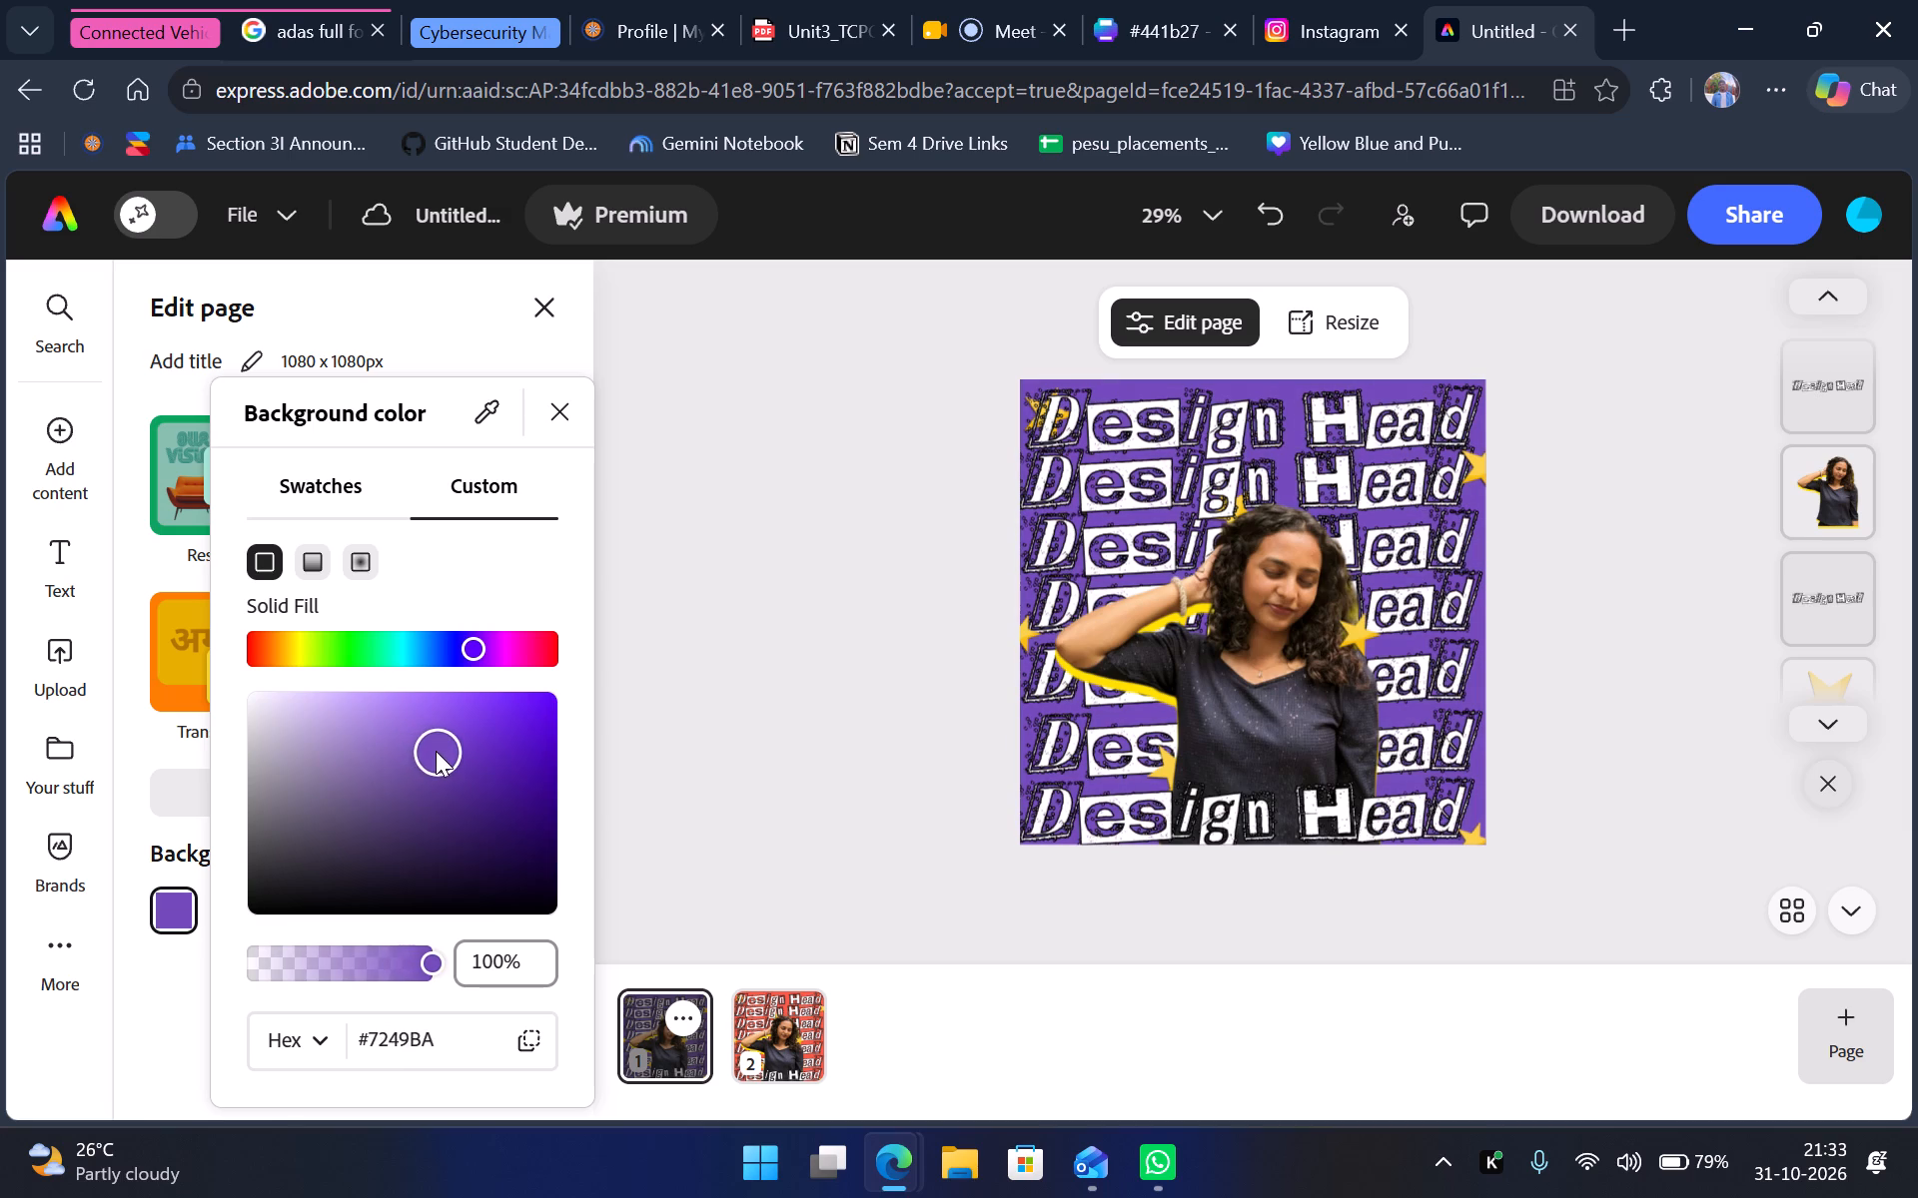
left_click_drag(436, 751, 459, 740)
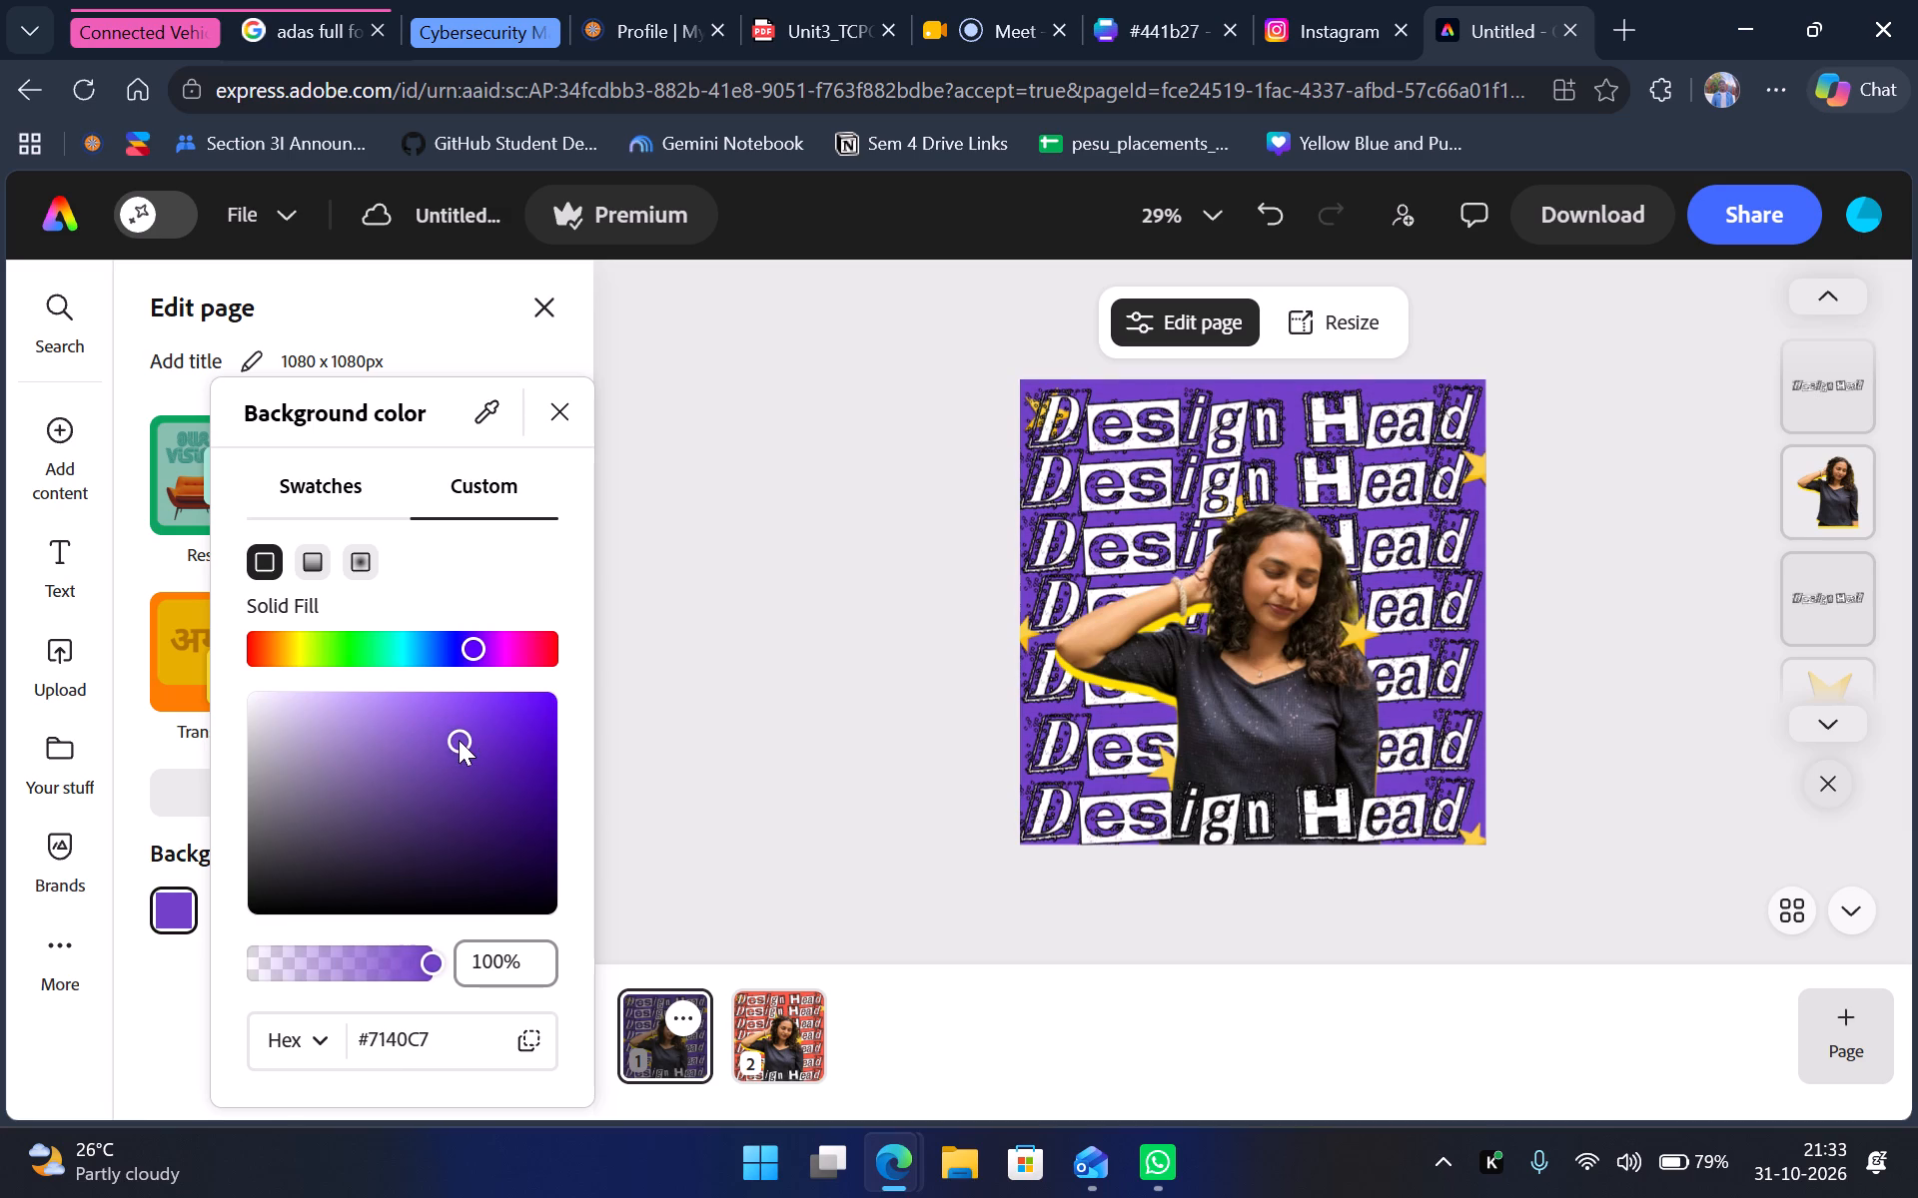
left_click_drag(459, 740, 467, 740)
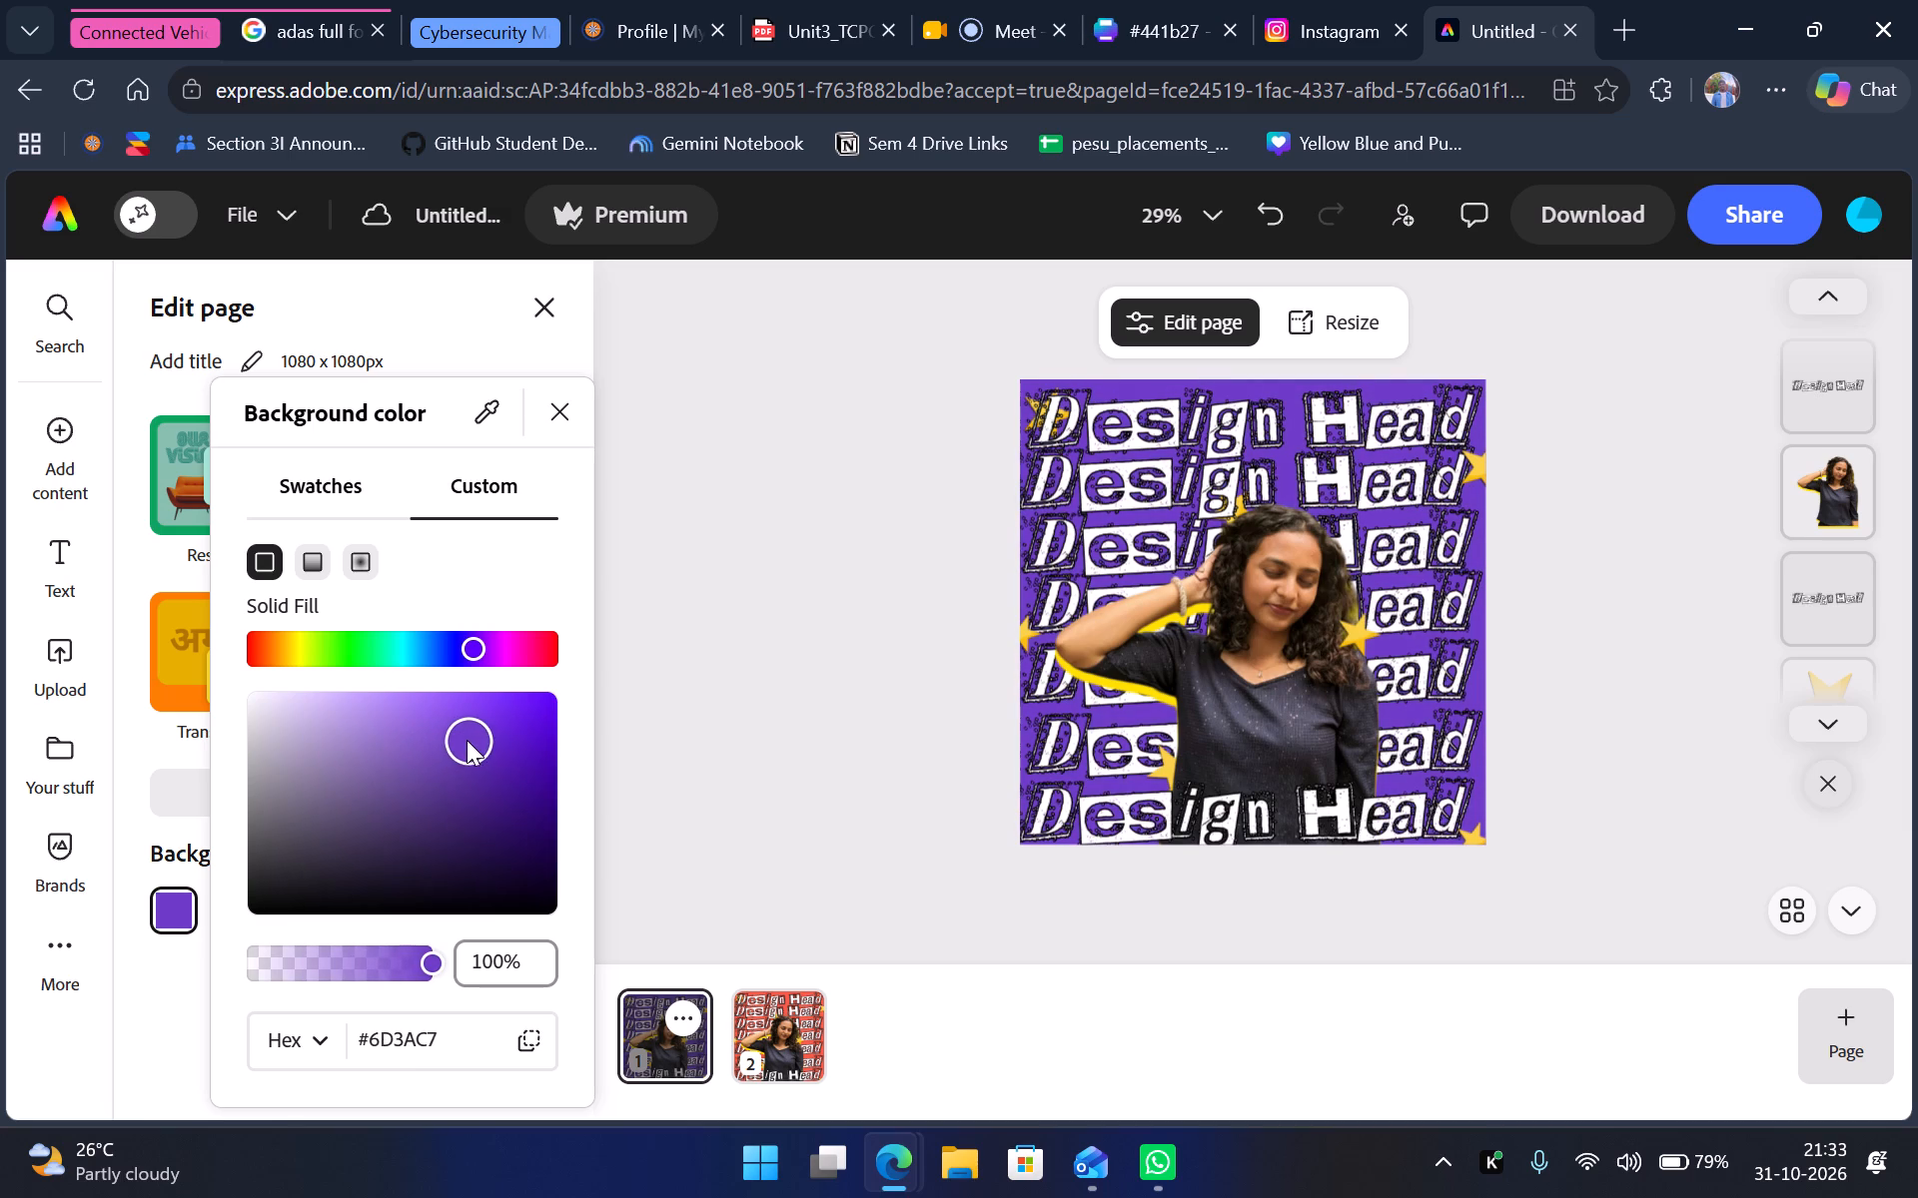
left_click_drag(467, 740, 485, 732)
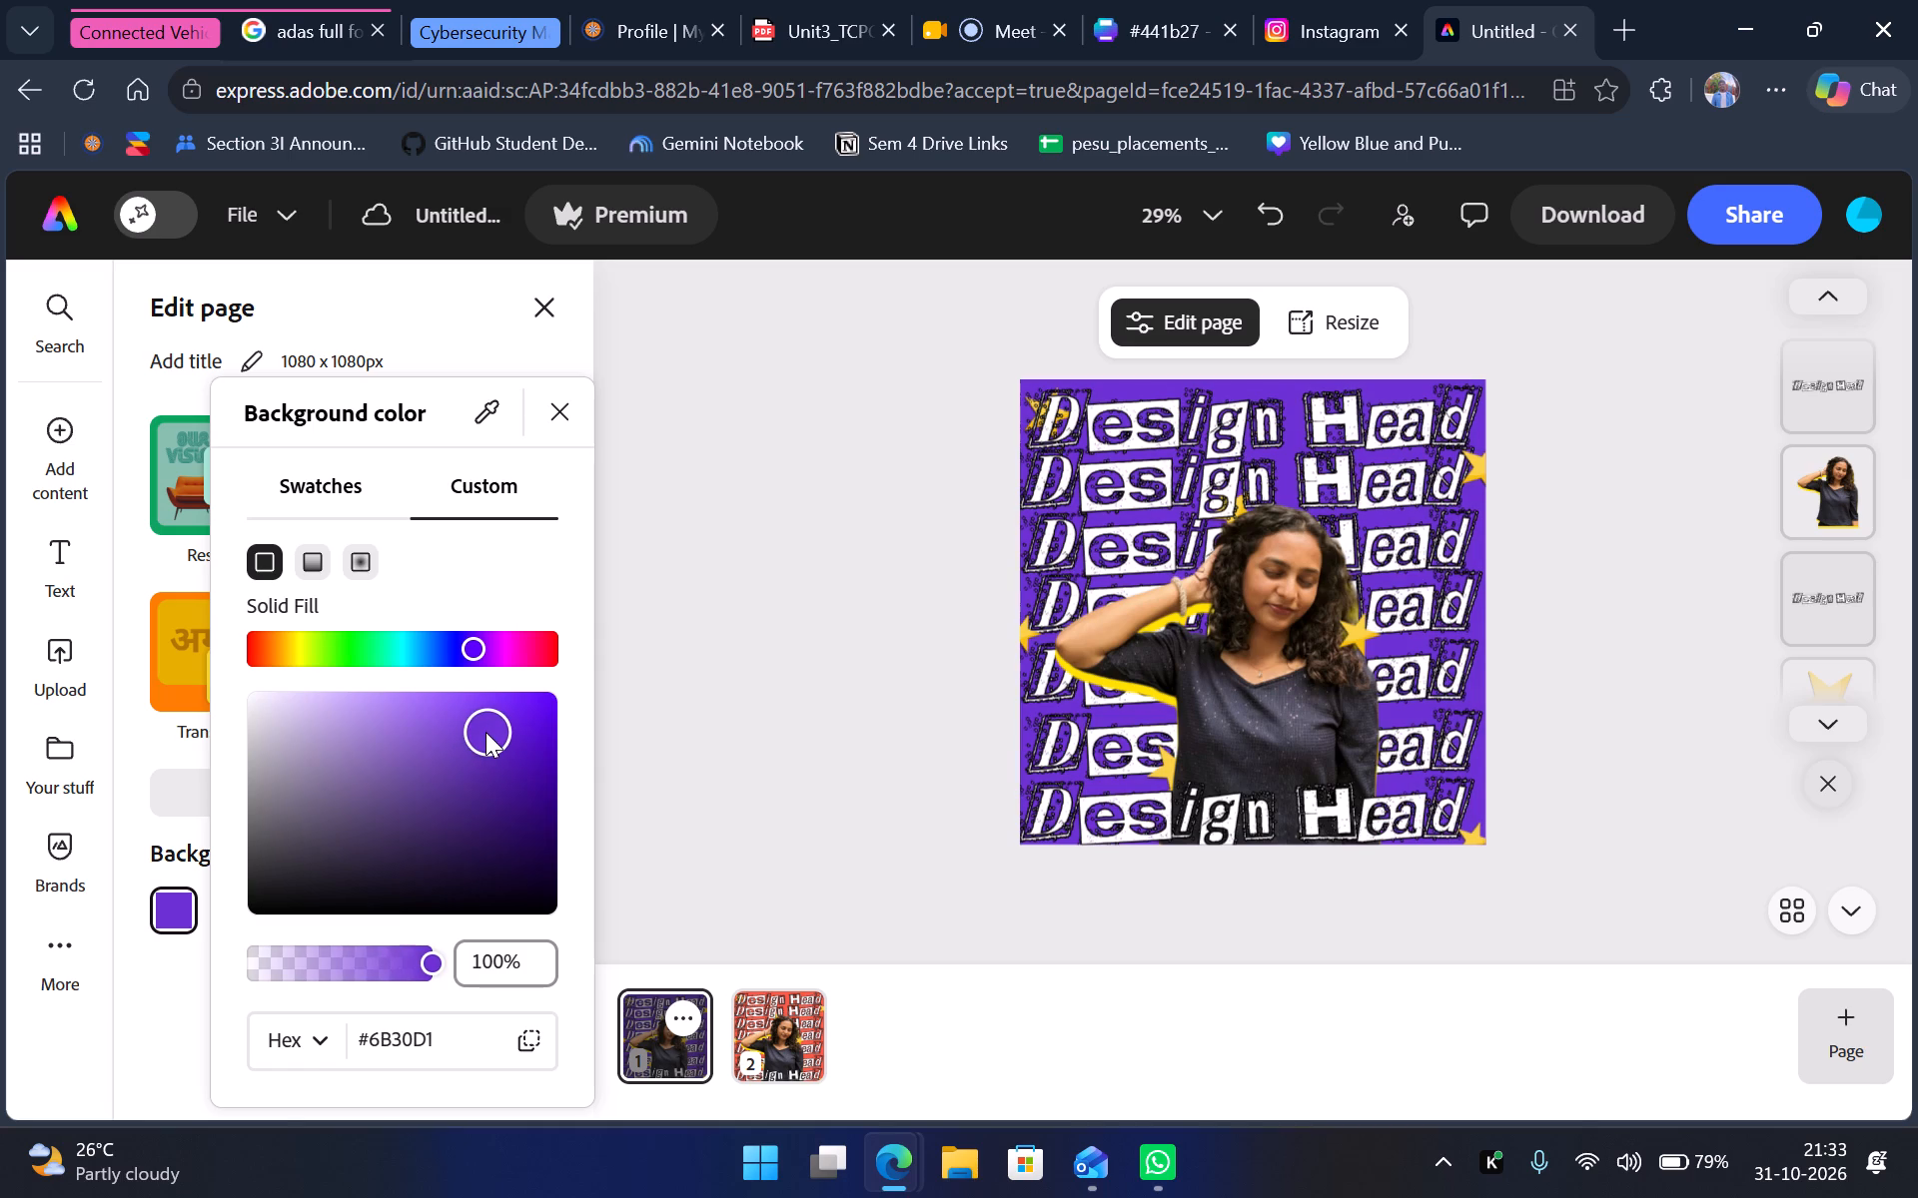
left_click_drag(485, 732, 490, 733)
right_click_drag(485, 732, 490, 733)
right_click_drag(490, 733, 495, 733)
left_click_drag(490, 733, 511, 728)
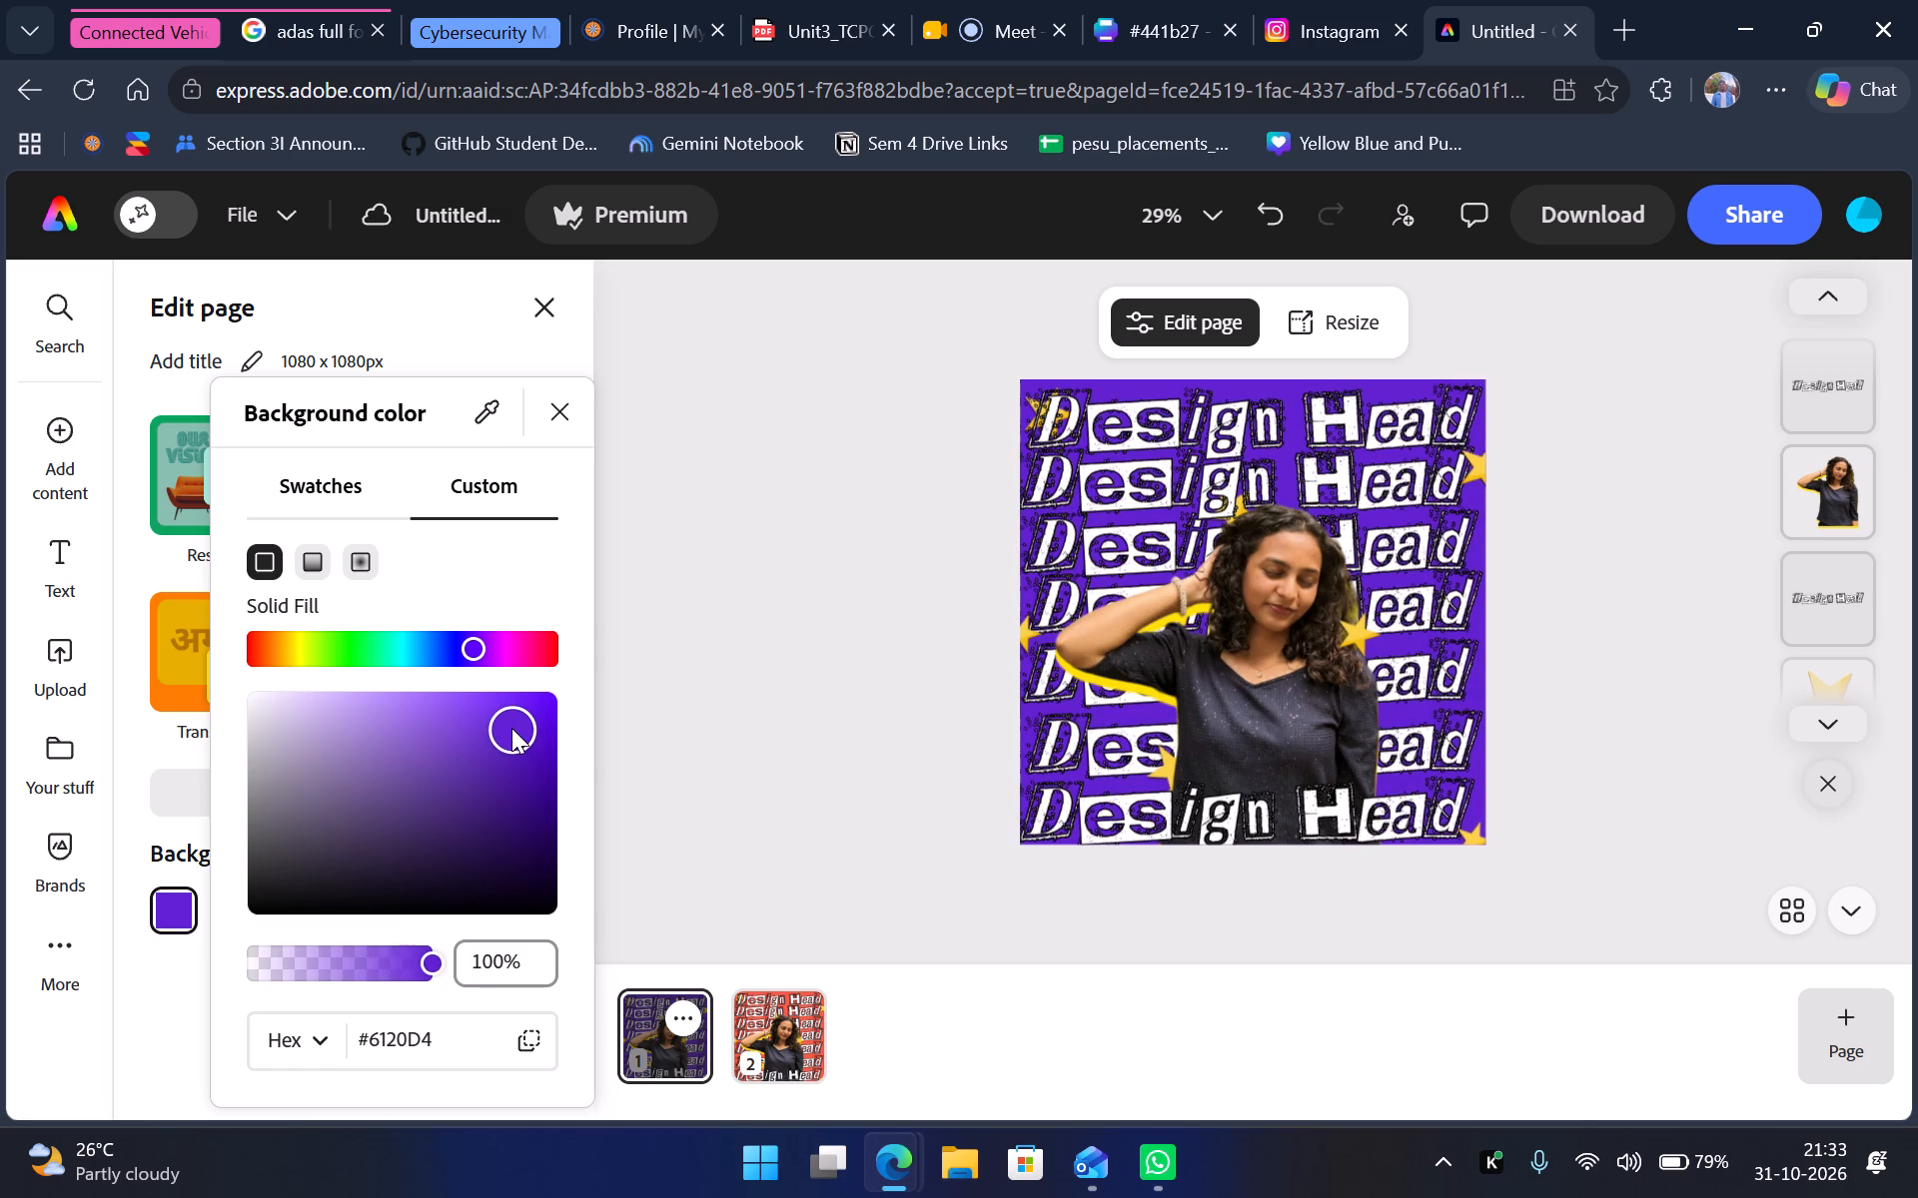
left_click_drag(511, 728, 508, 729)
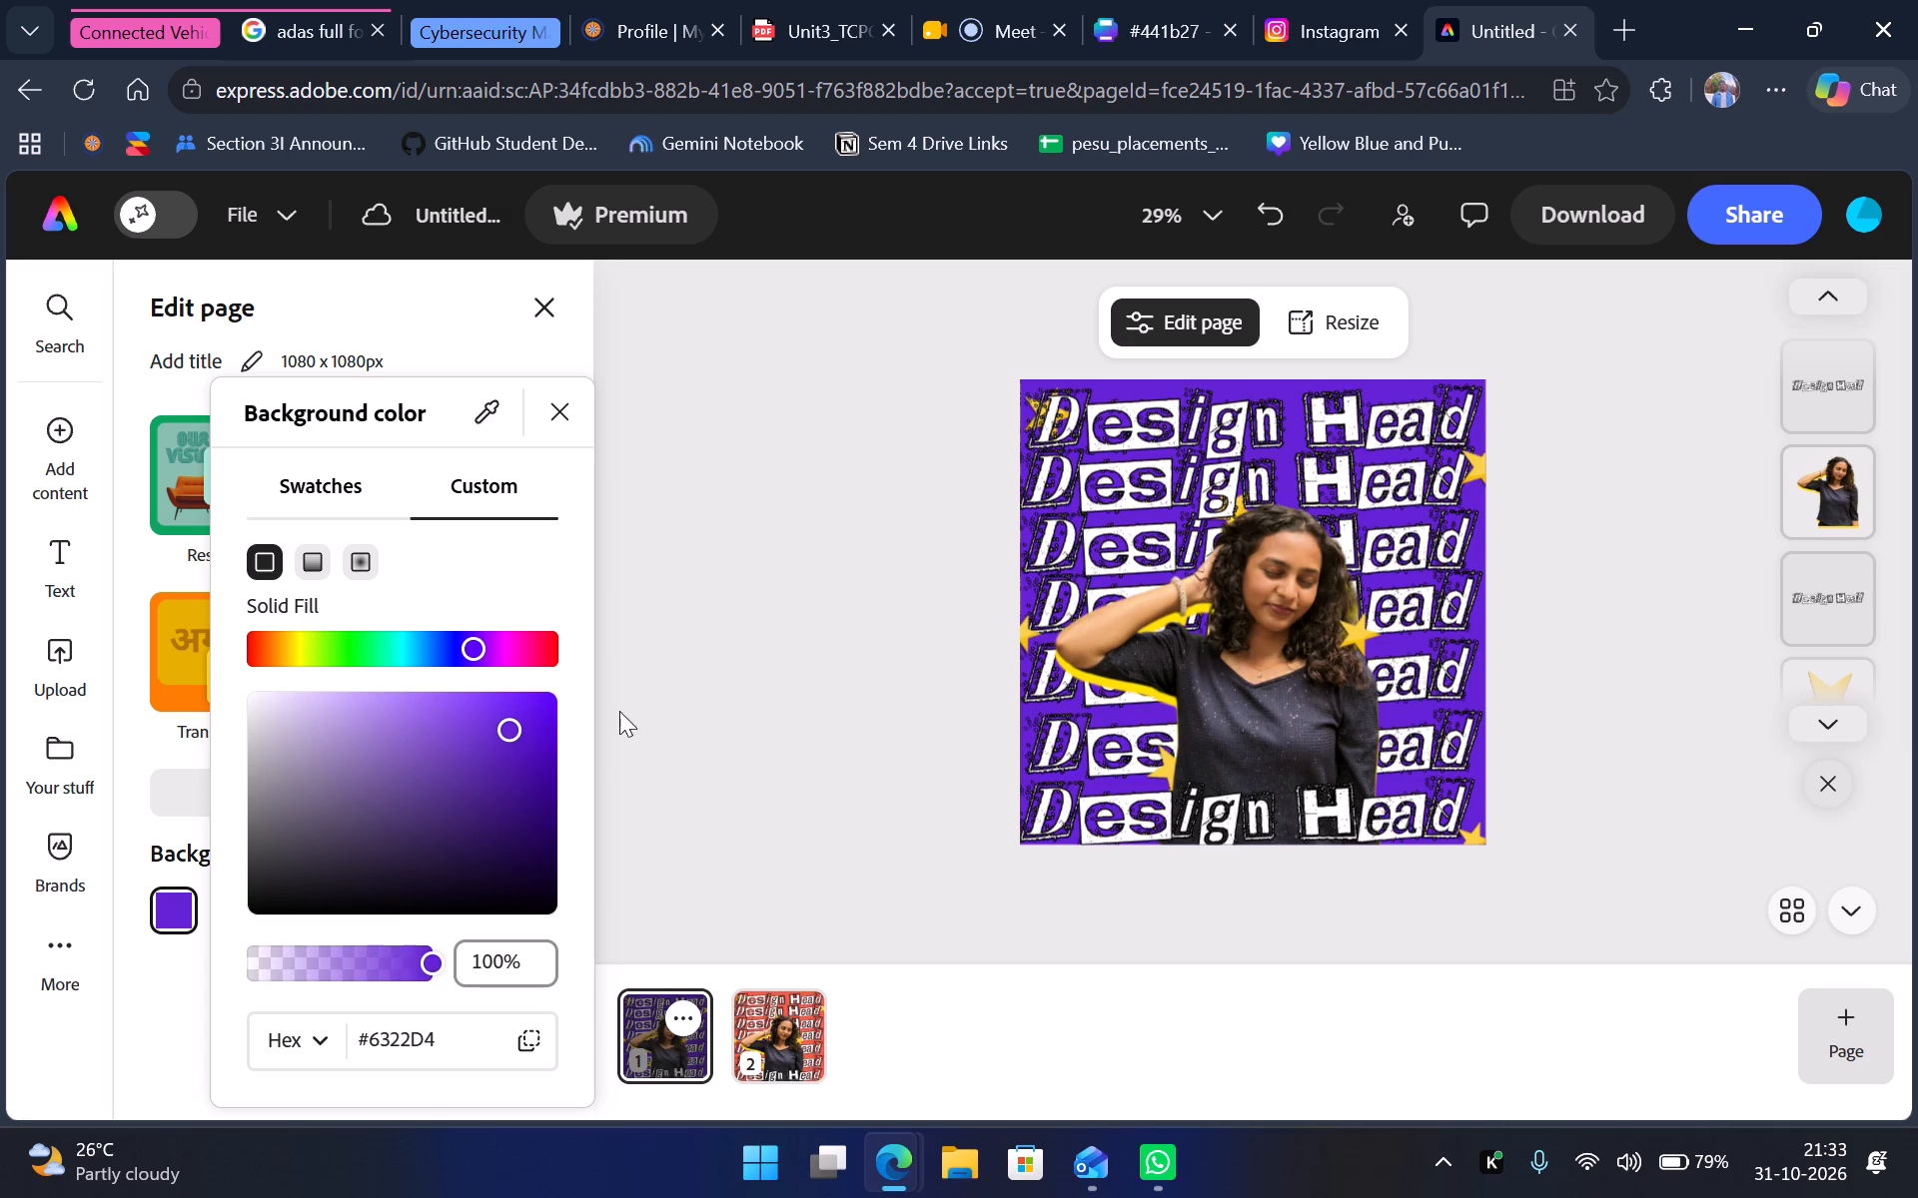
Close the first page's background colour options, keeping the strong purple.
left_click(751, 690)
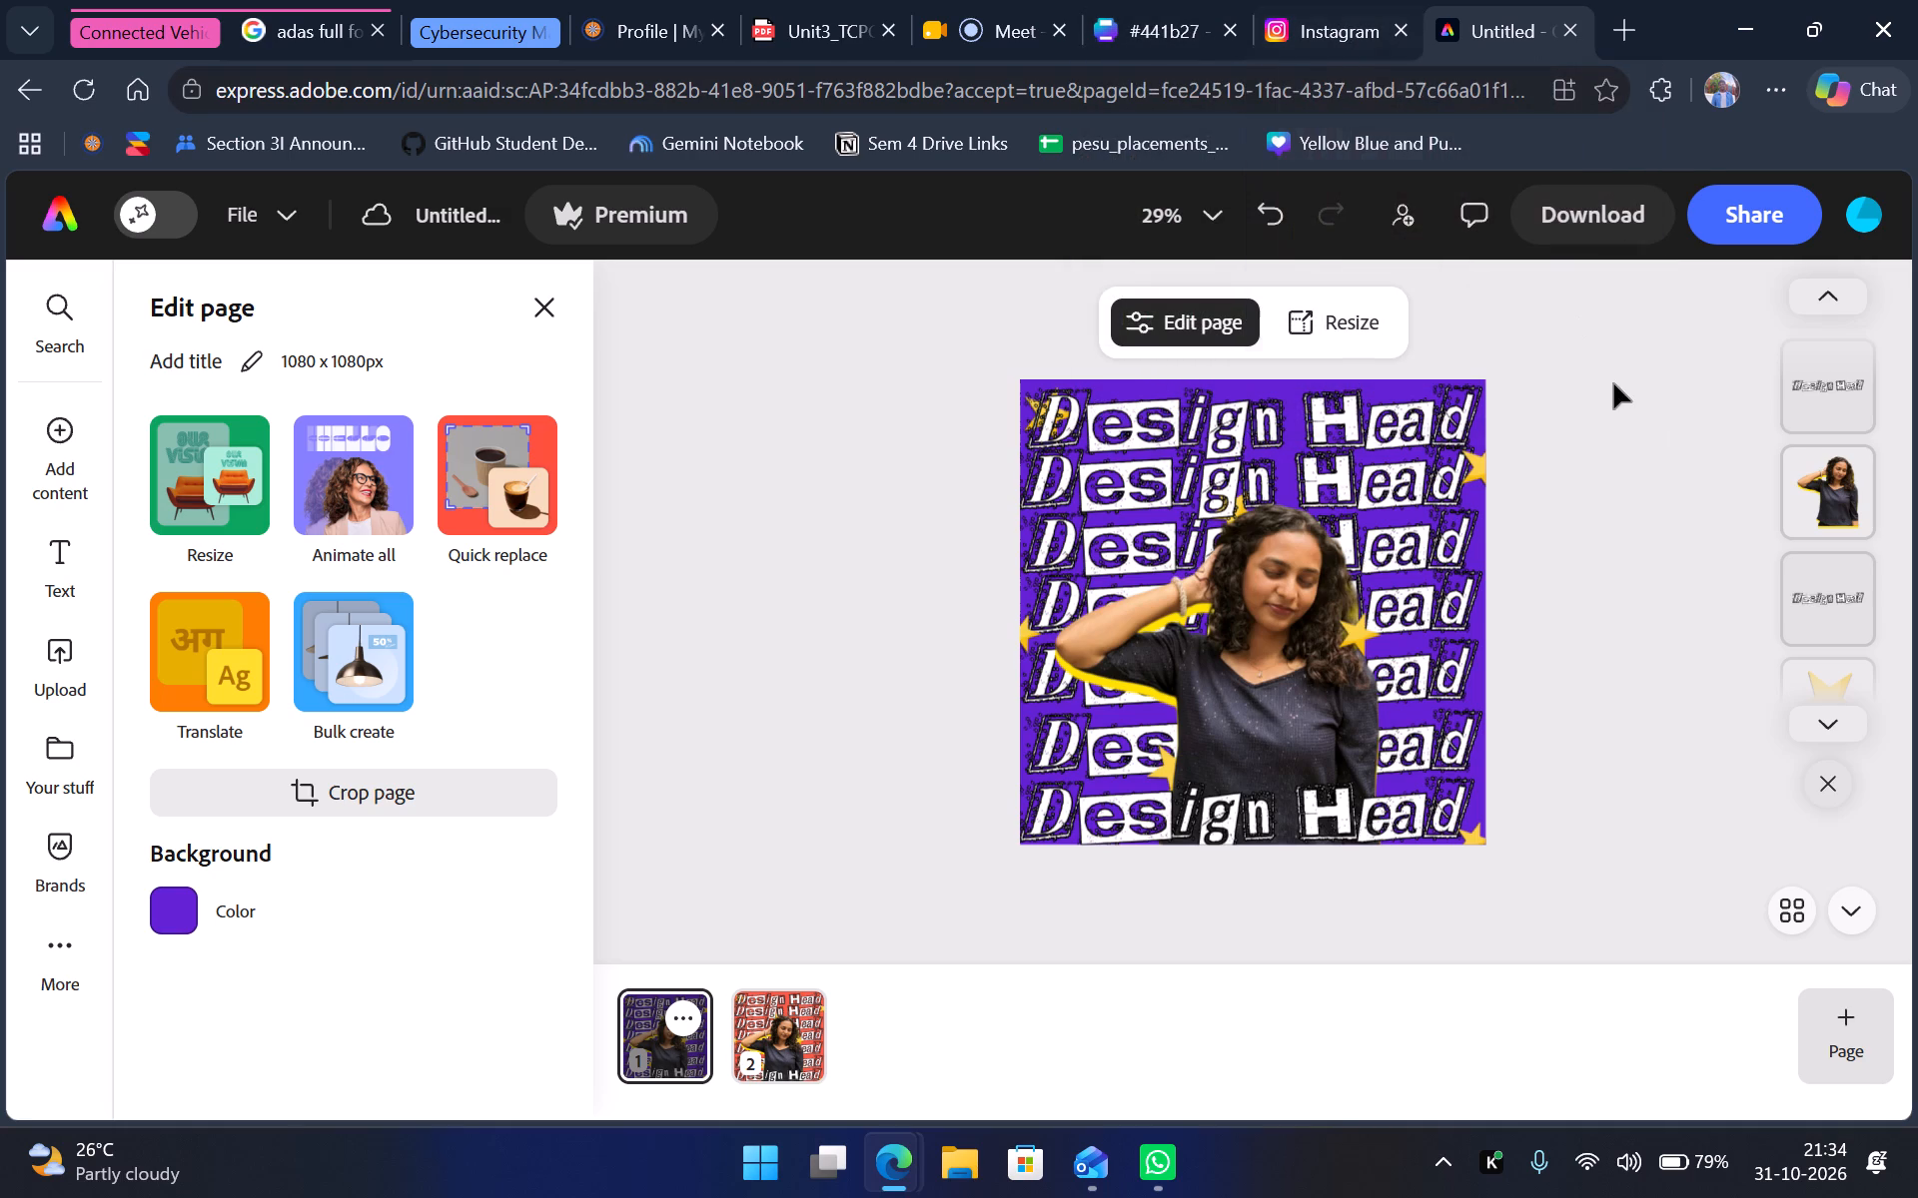
Switch to Instagram, search for csr and open the csr.pesu club profile.
left_click(1349, 0)
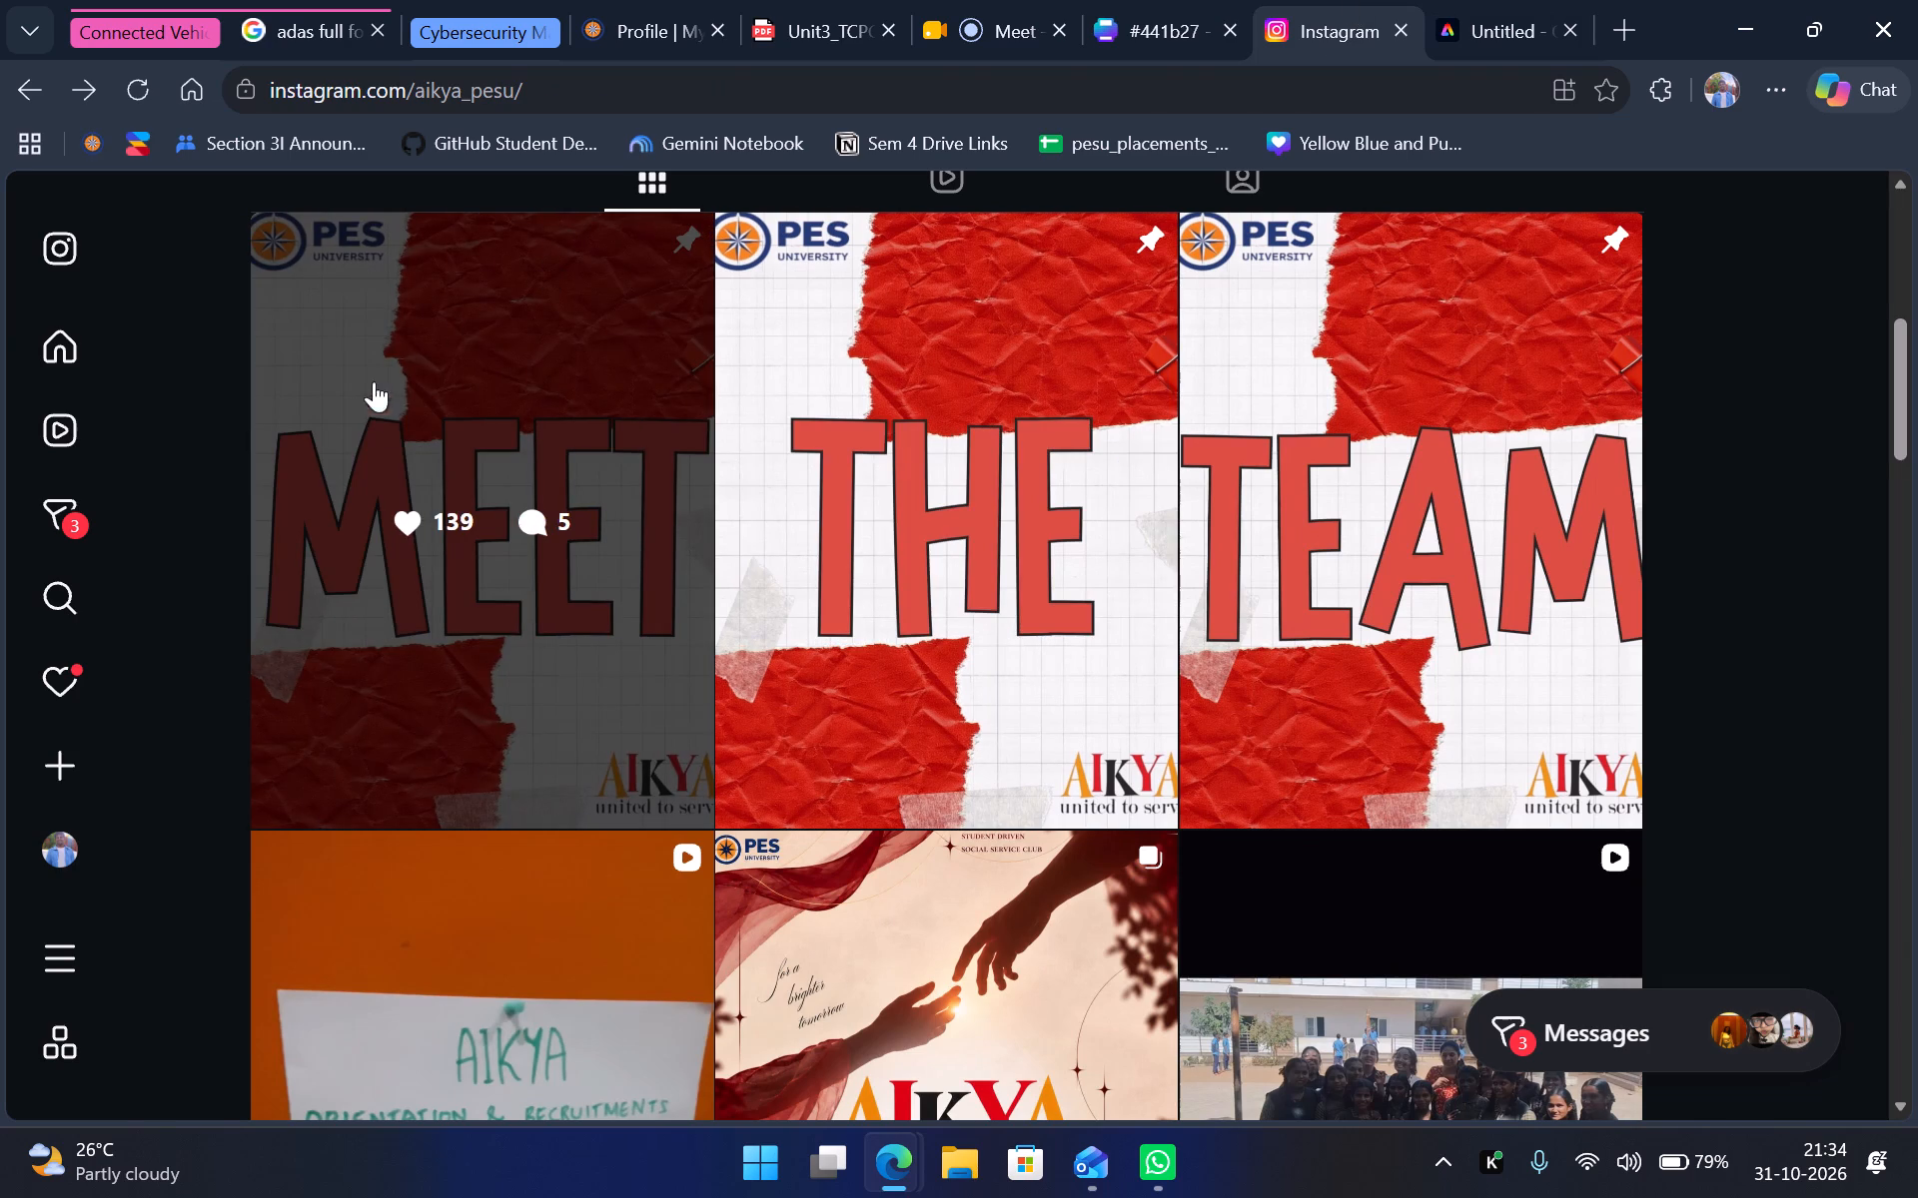
left_click(56, 603)
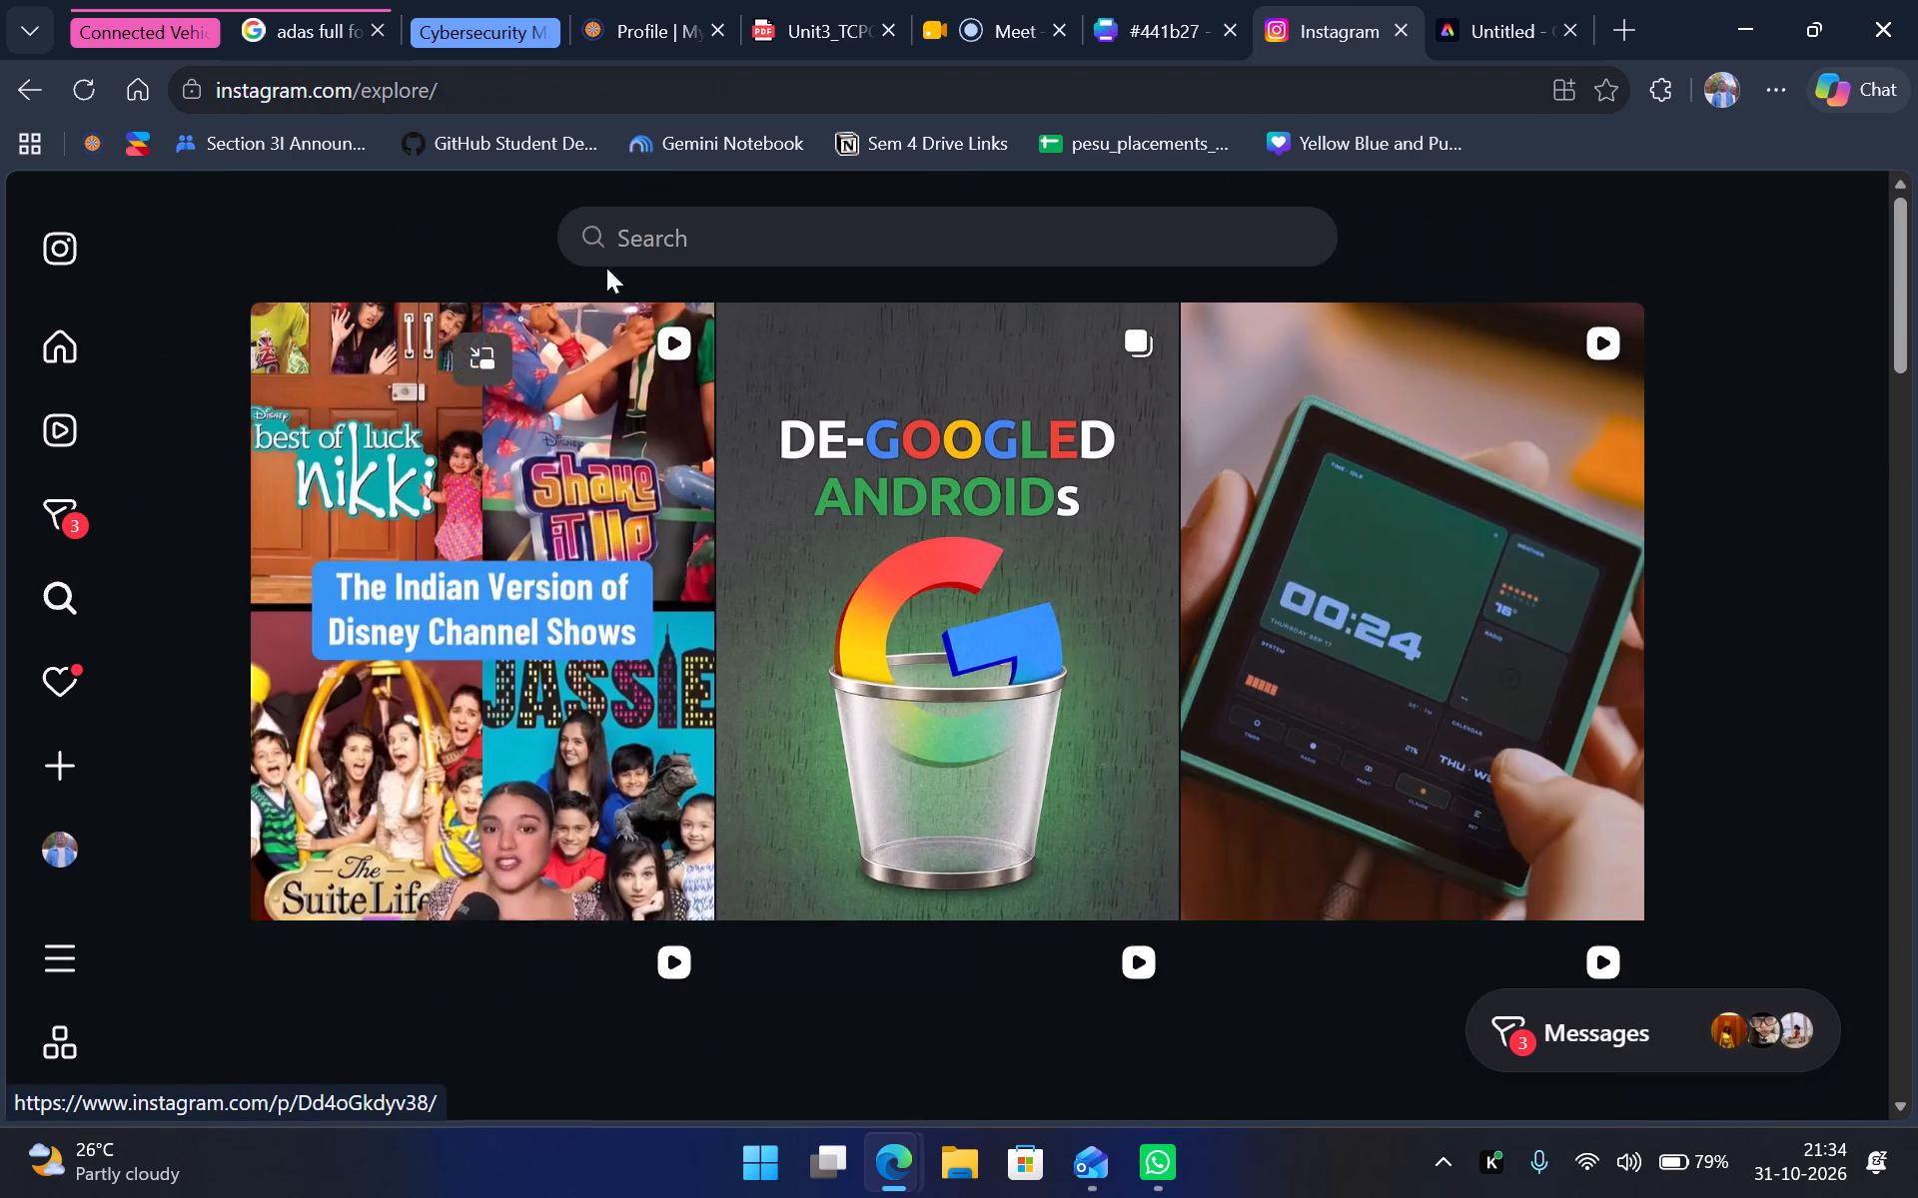
left_click(647, 233)
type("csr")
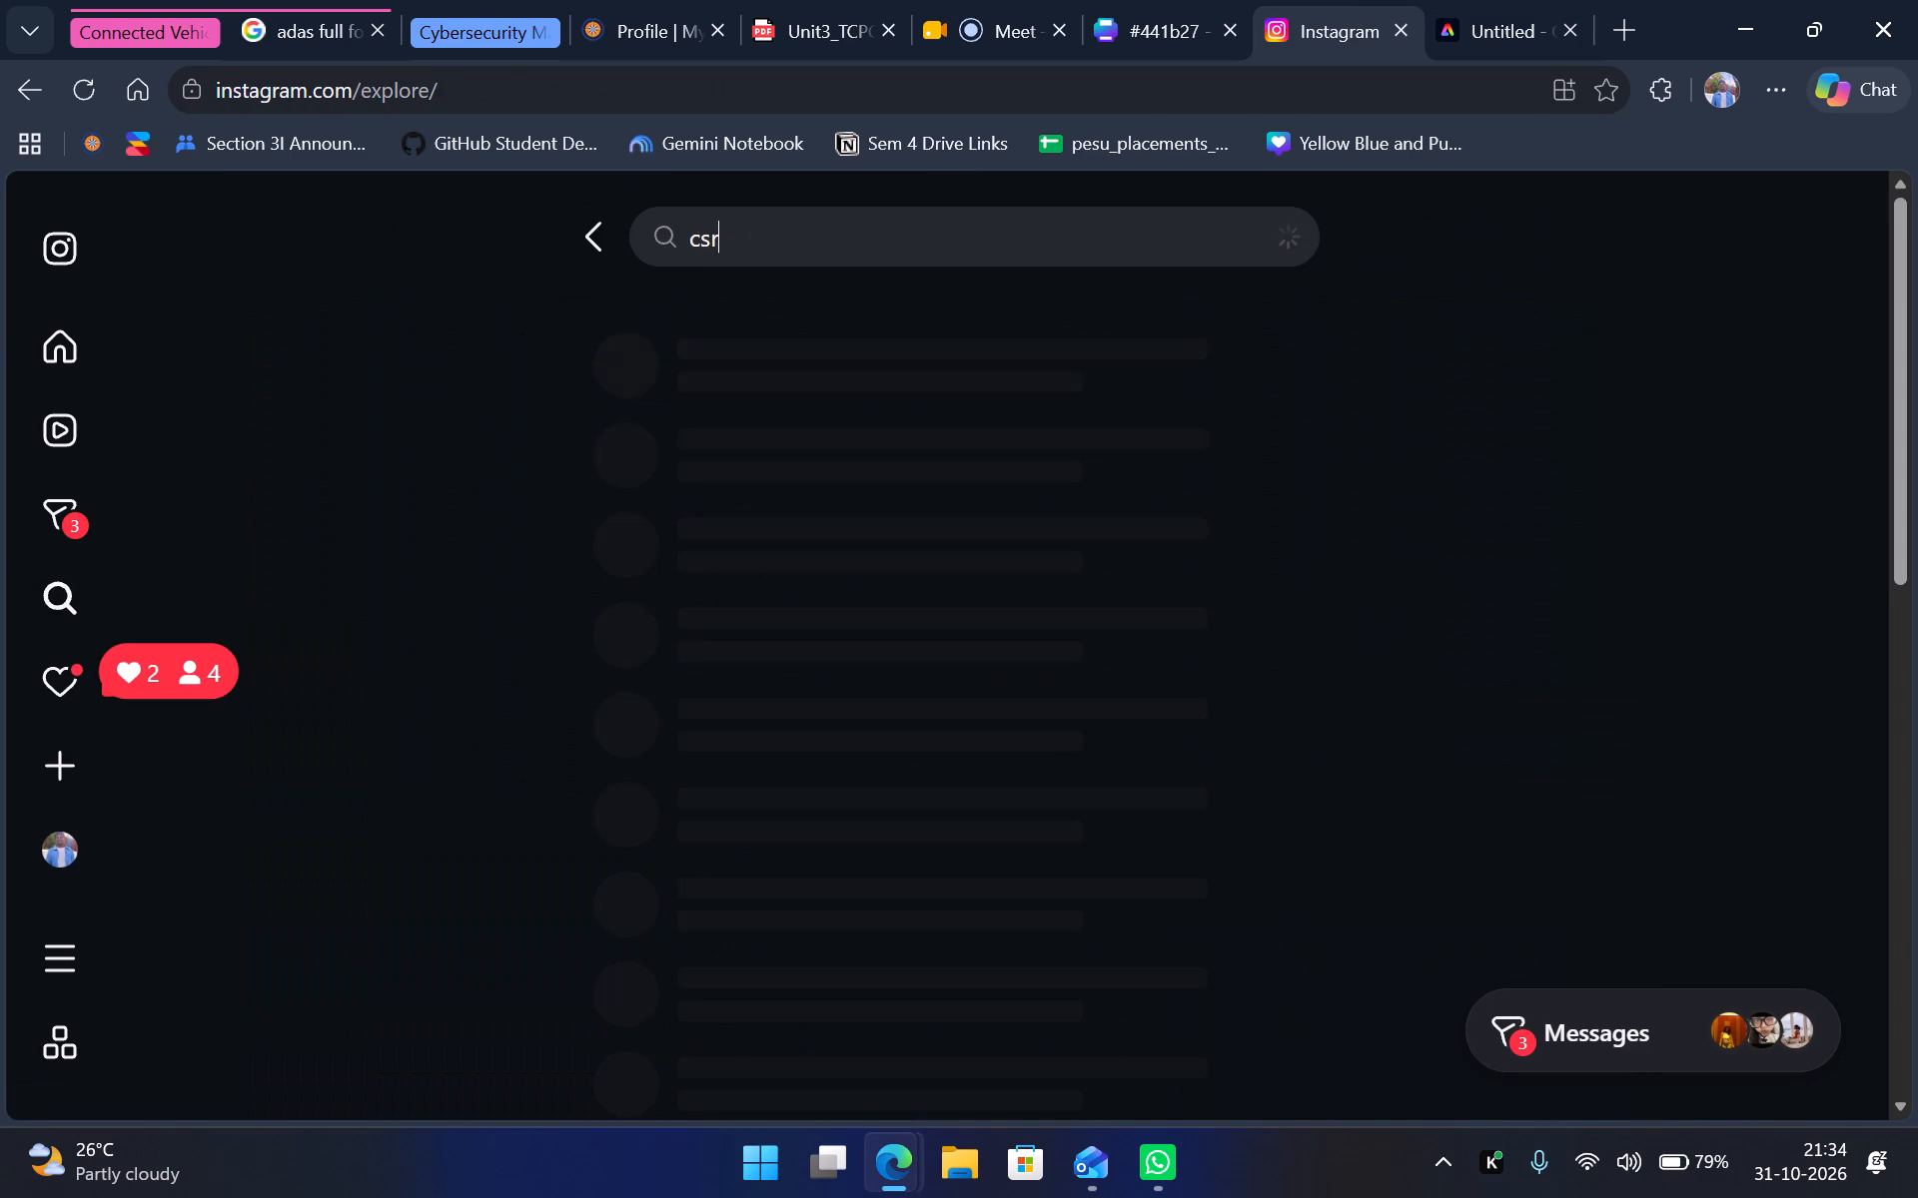
left_click(890, 364)
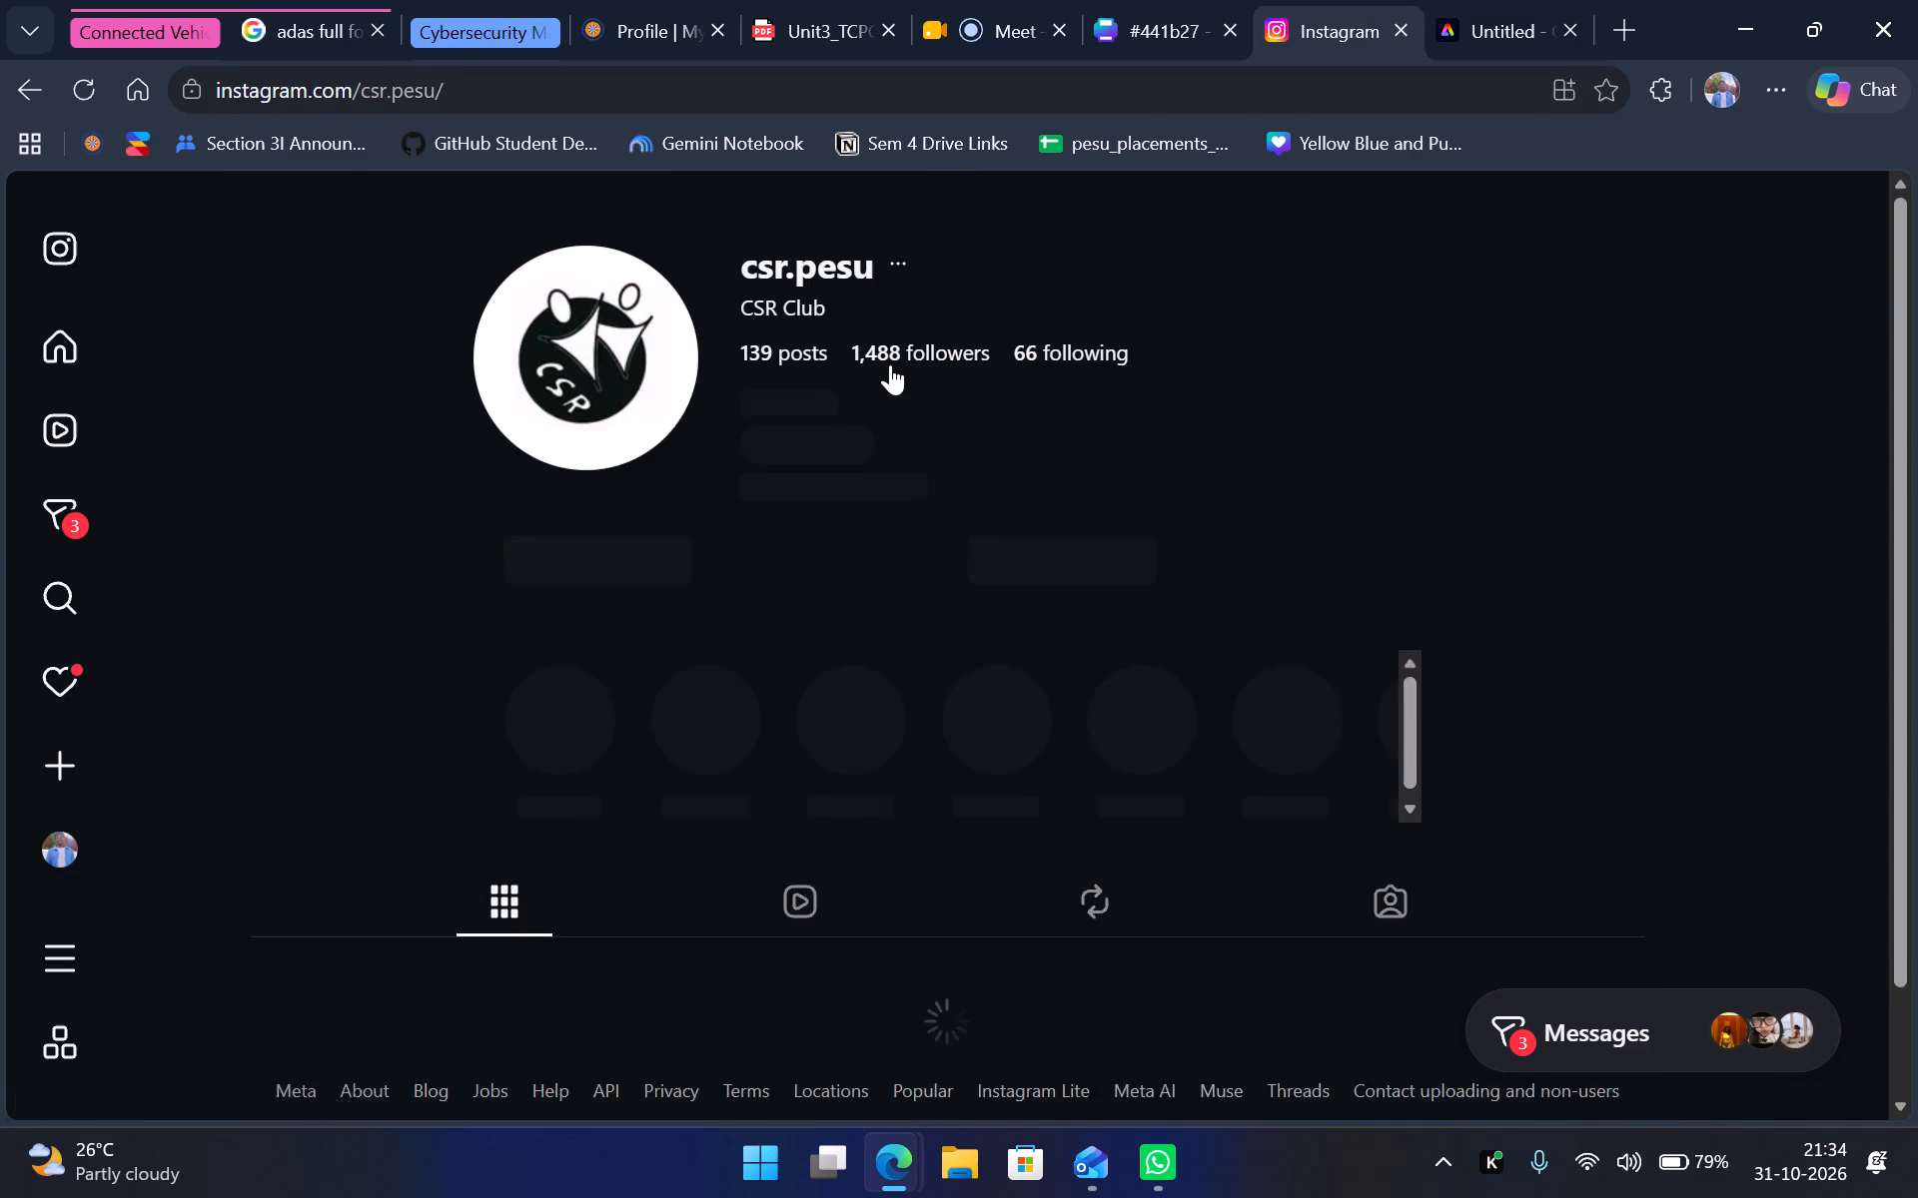
Browse the csr.pesu posts and view the first two slides of the "Meet our council for 2025-2026" carousel for reference.
scroll(740, 464, "down", 1)
scroll(662, 503, "down", 3)
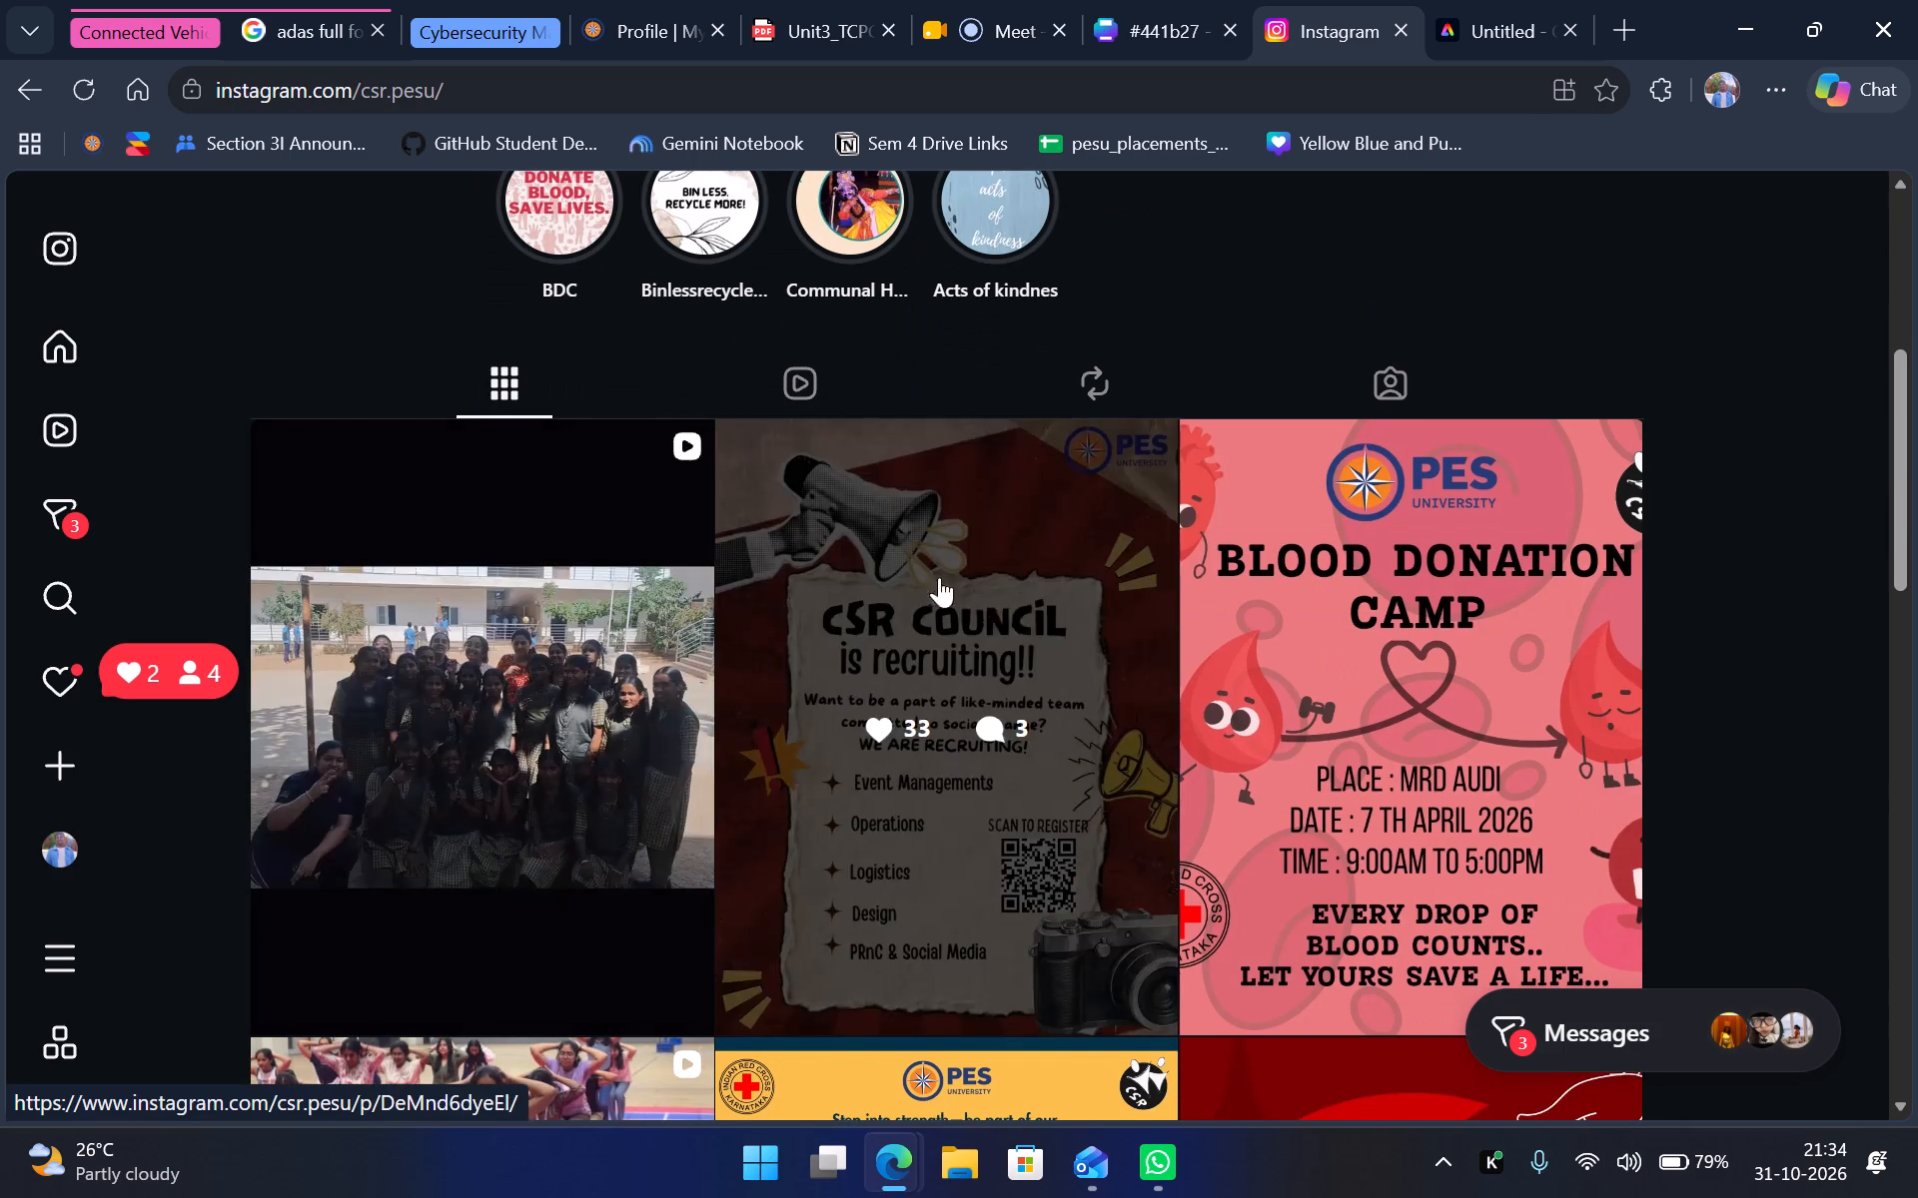
scroll(1162, 672, "down", 15)
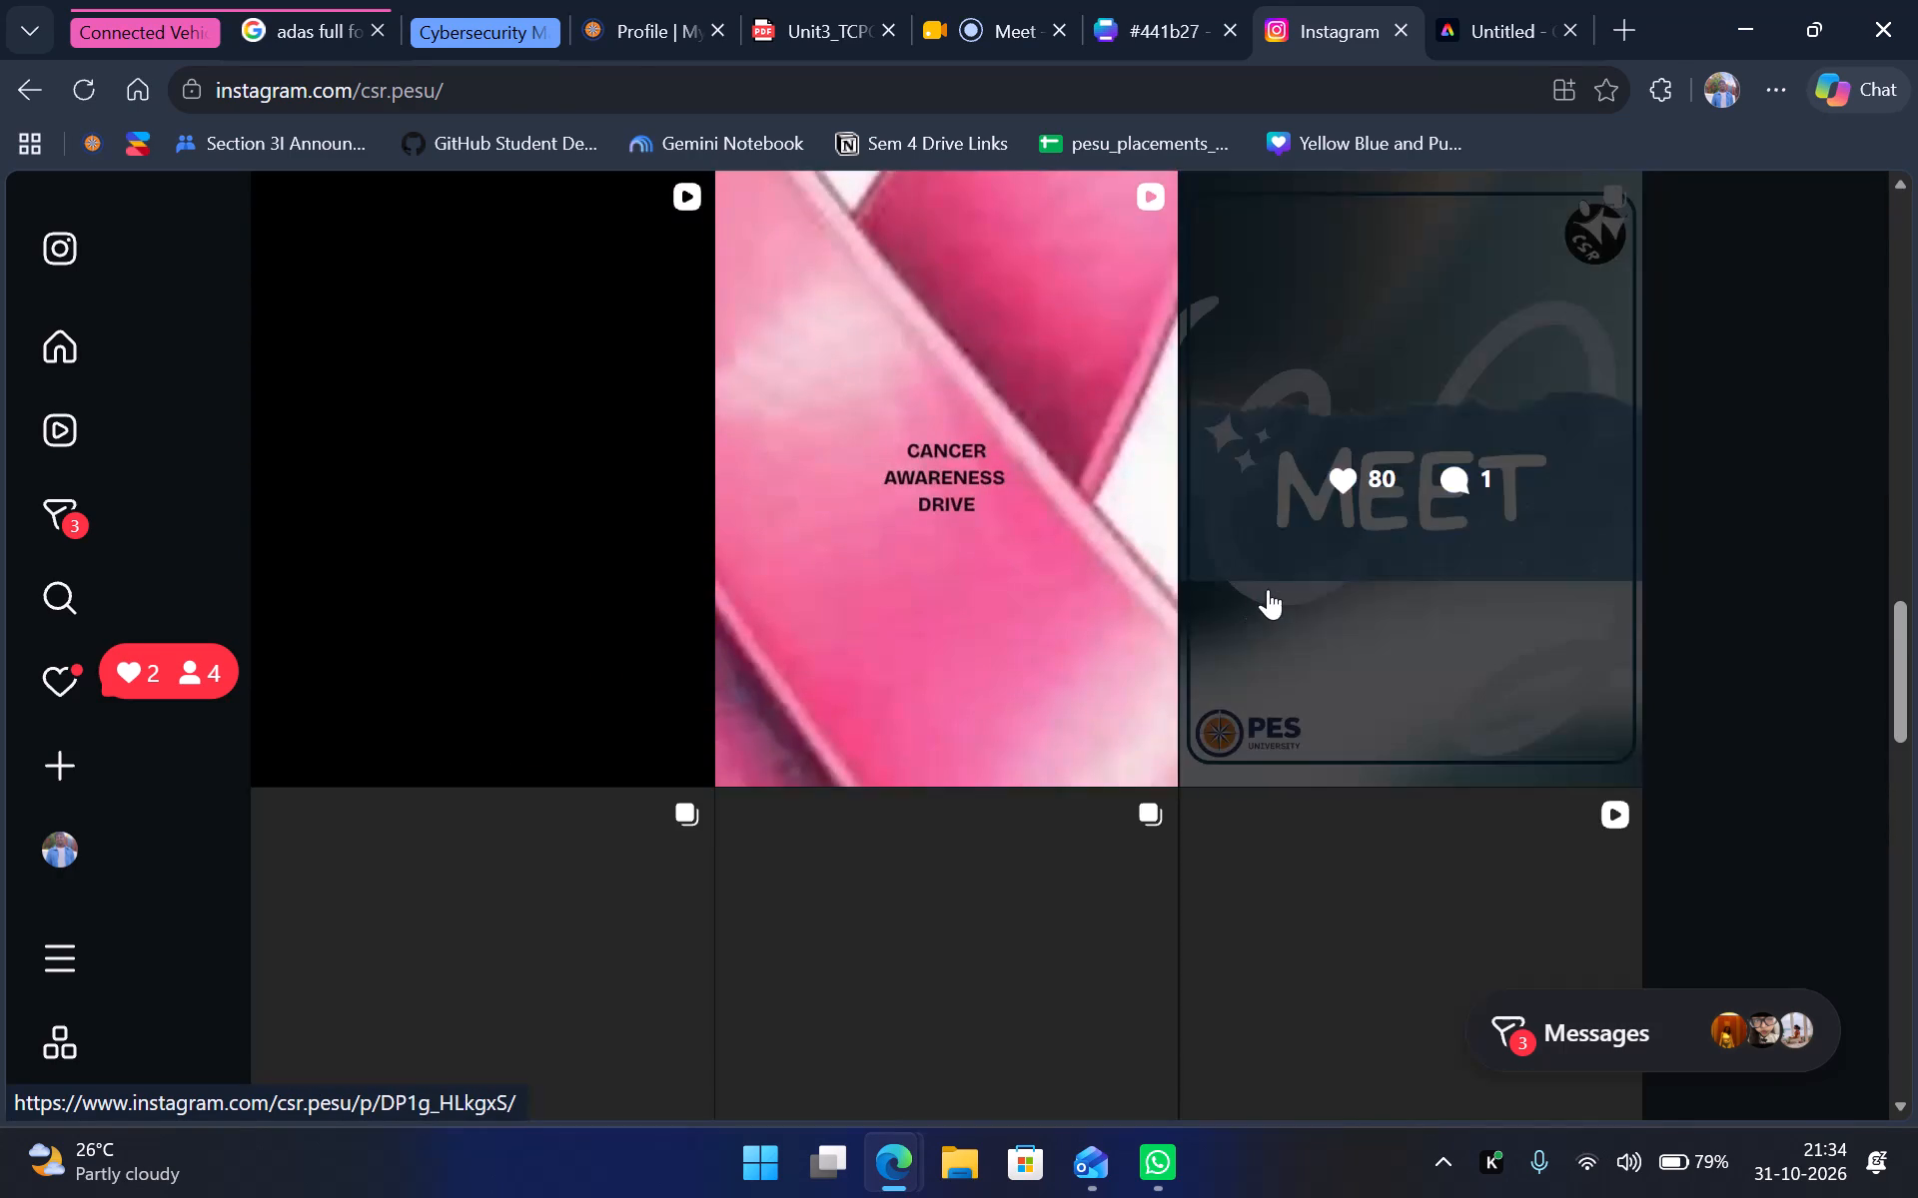
left_click(1268, 589)
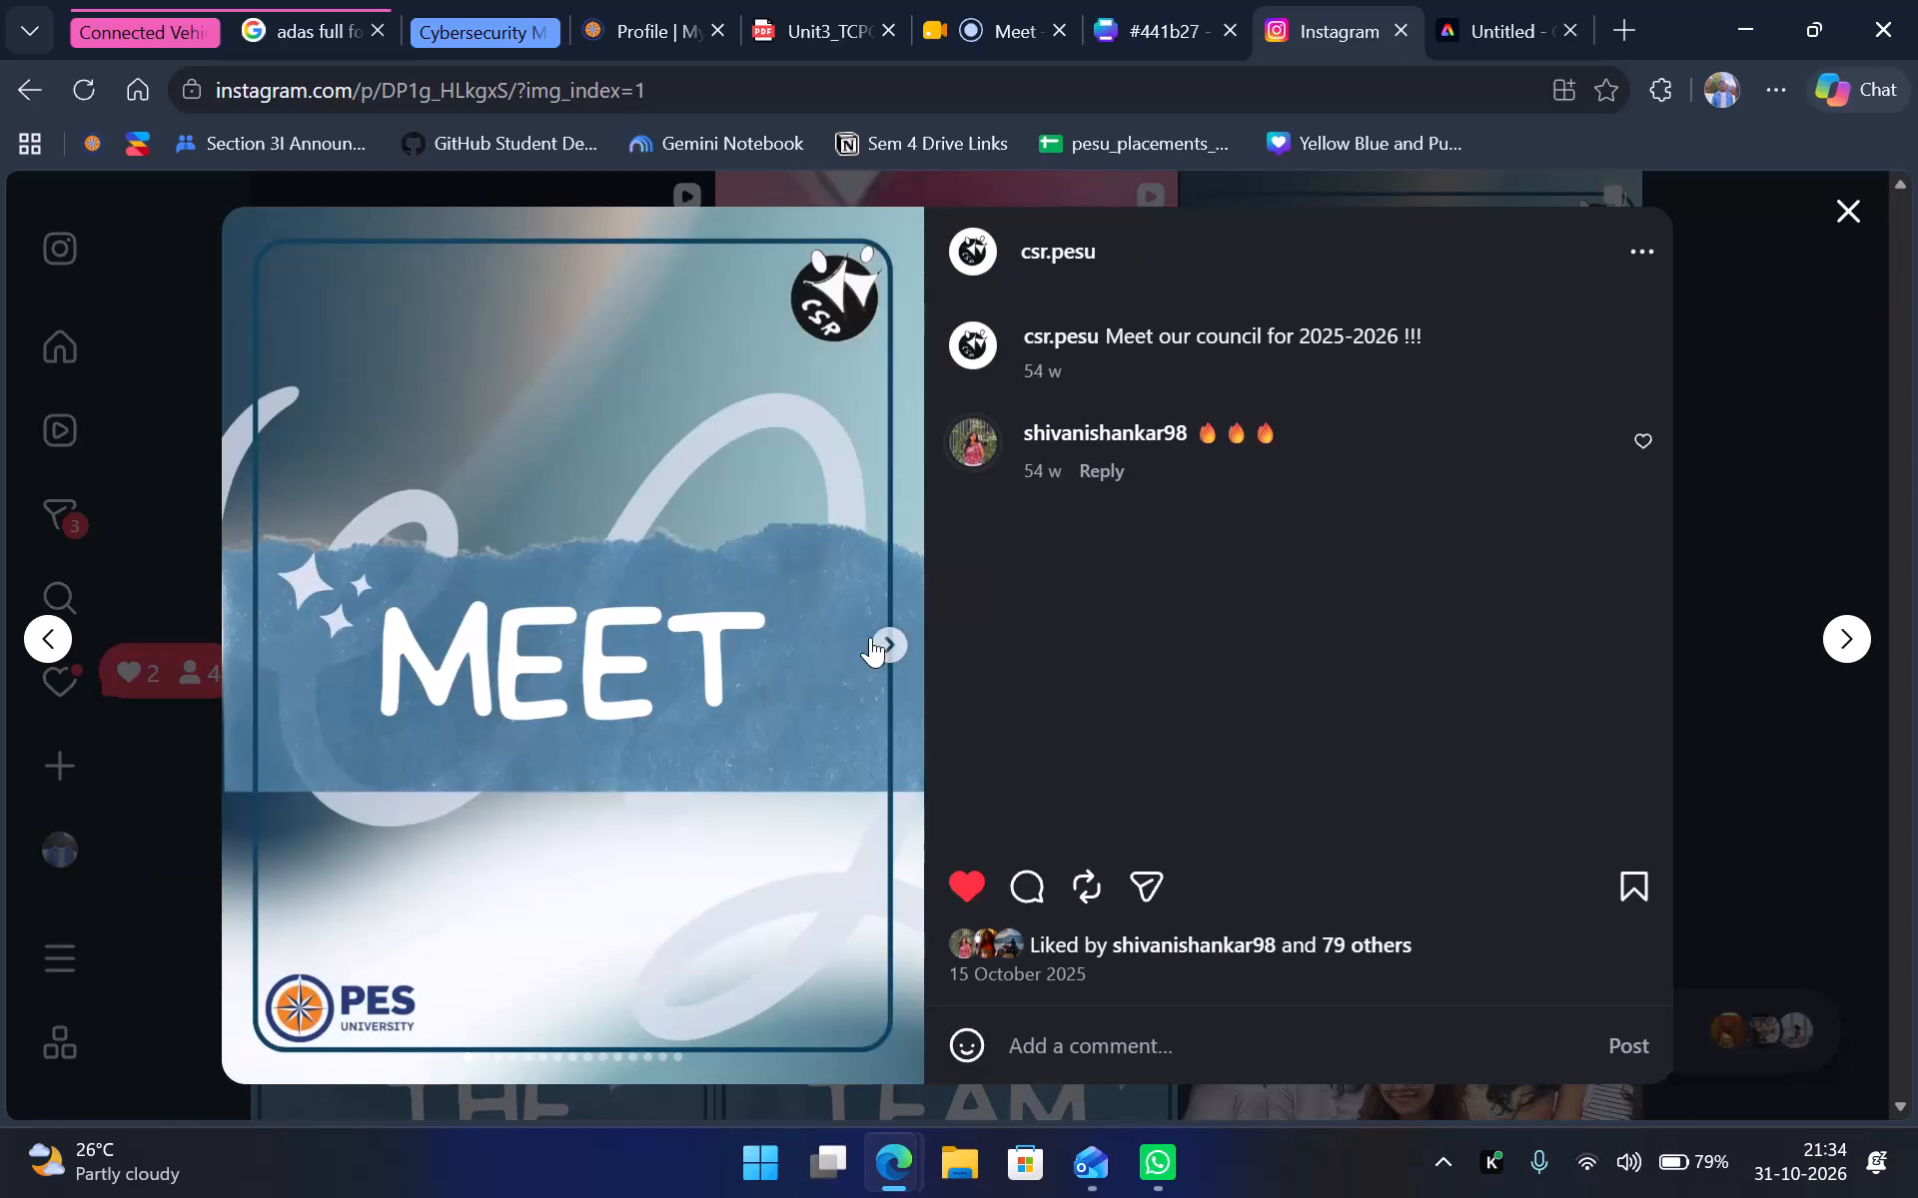
left_click(877, 639)
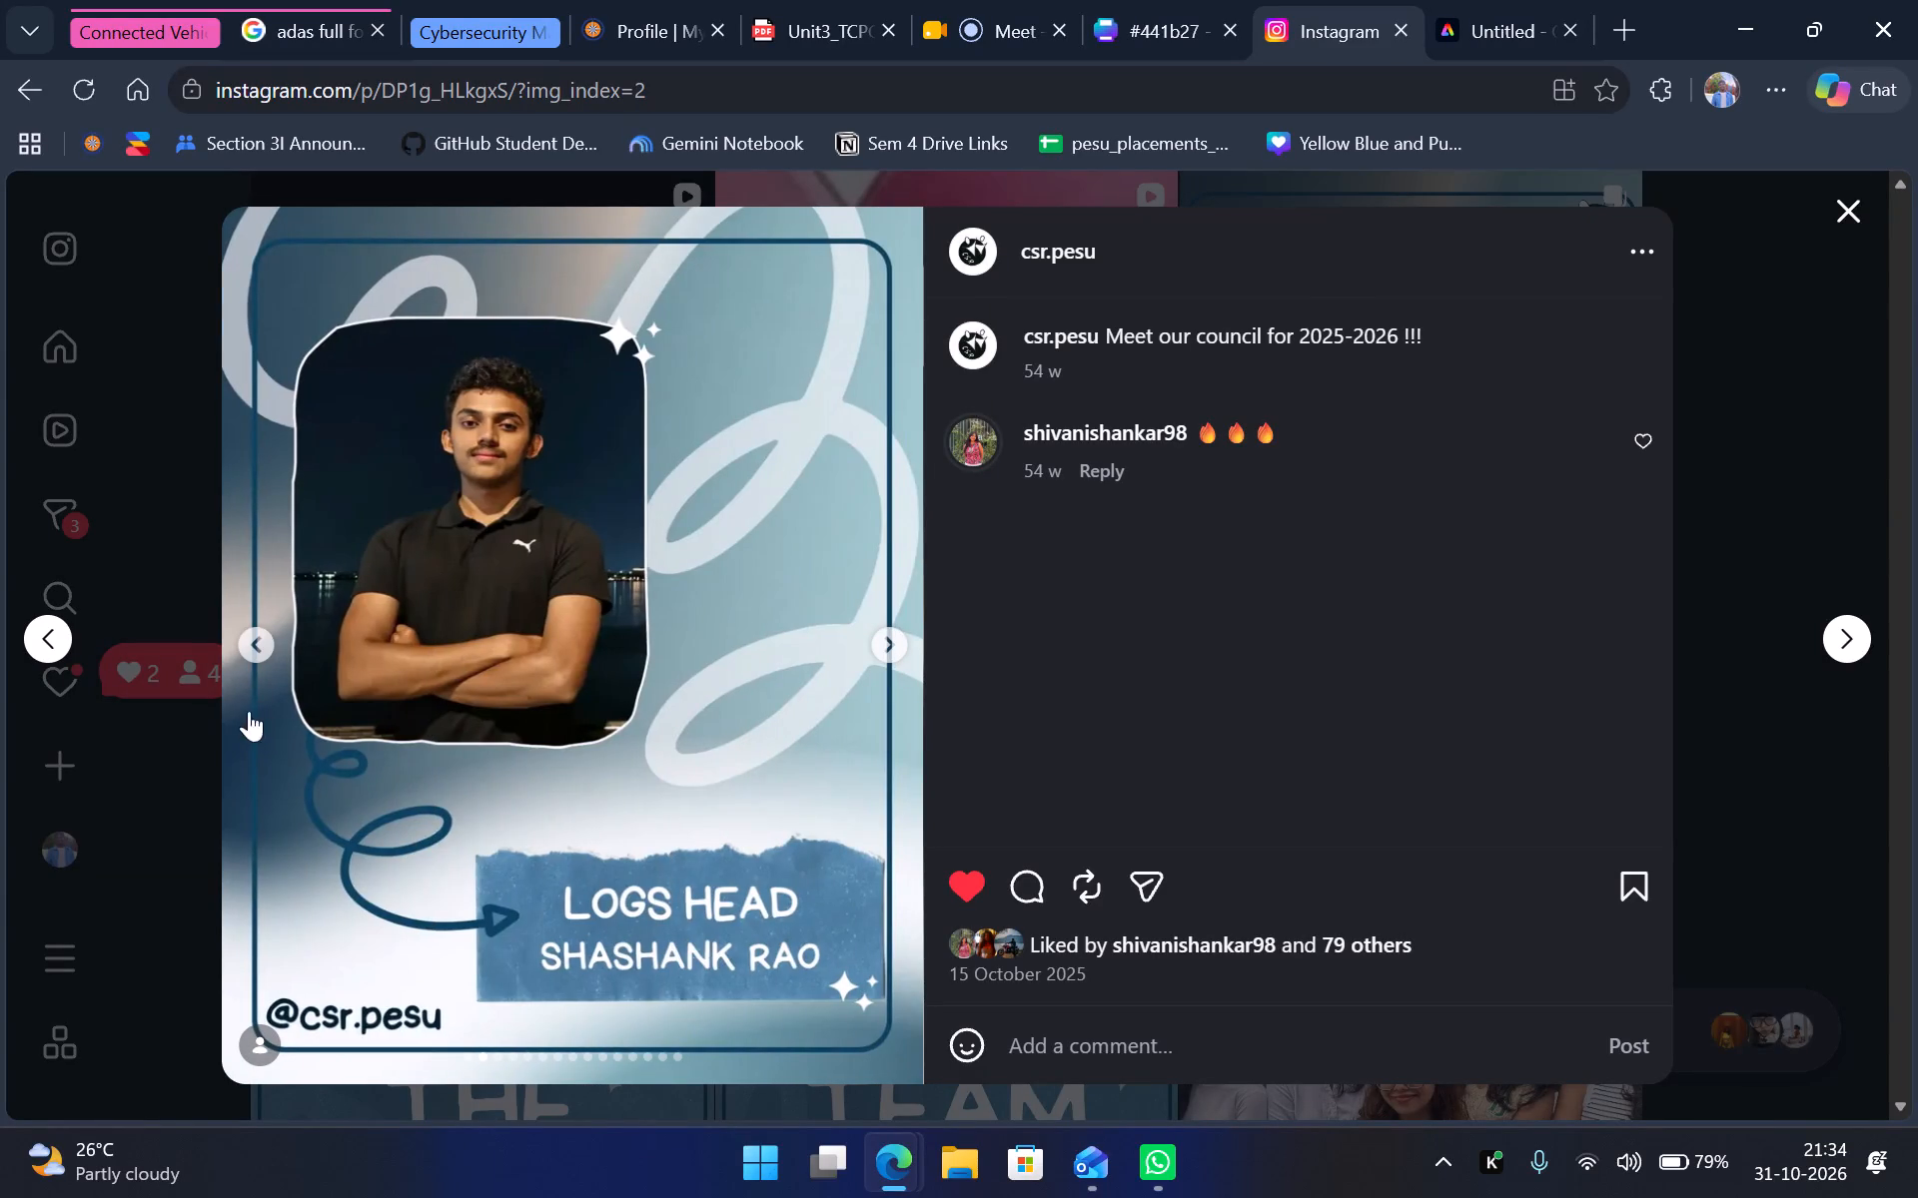
left_click(245, 630)
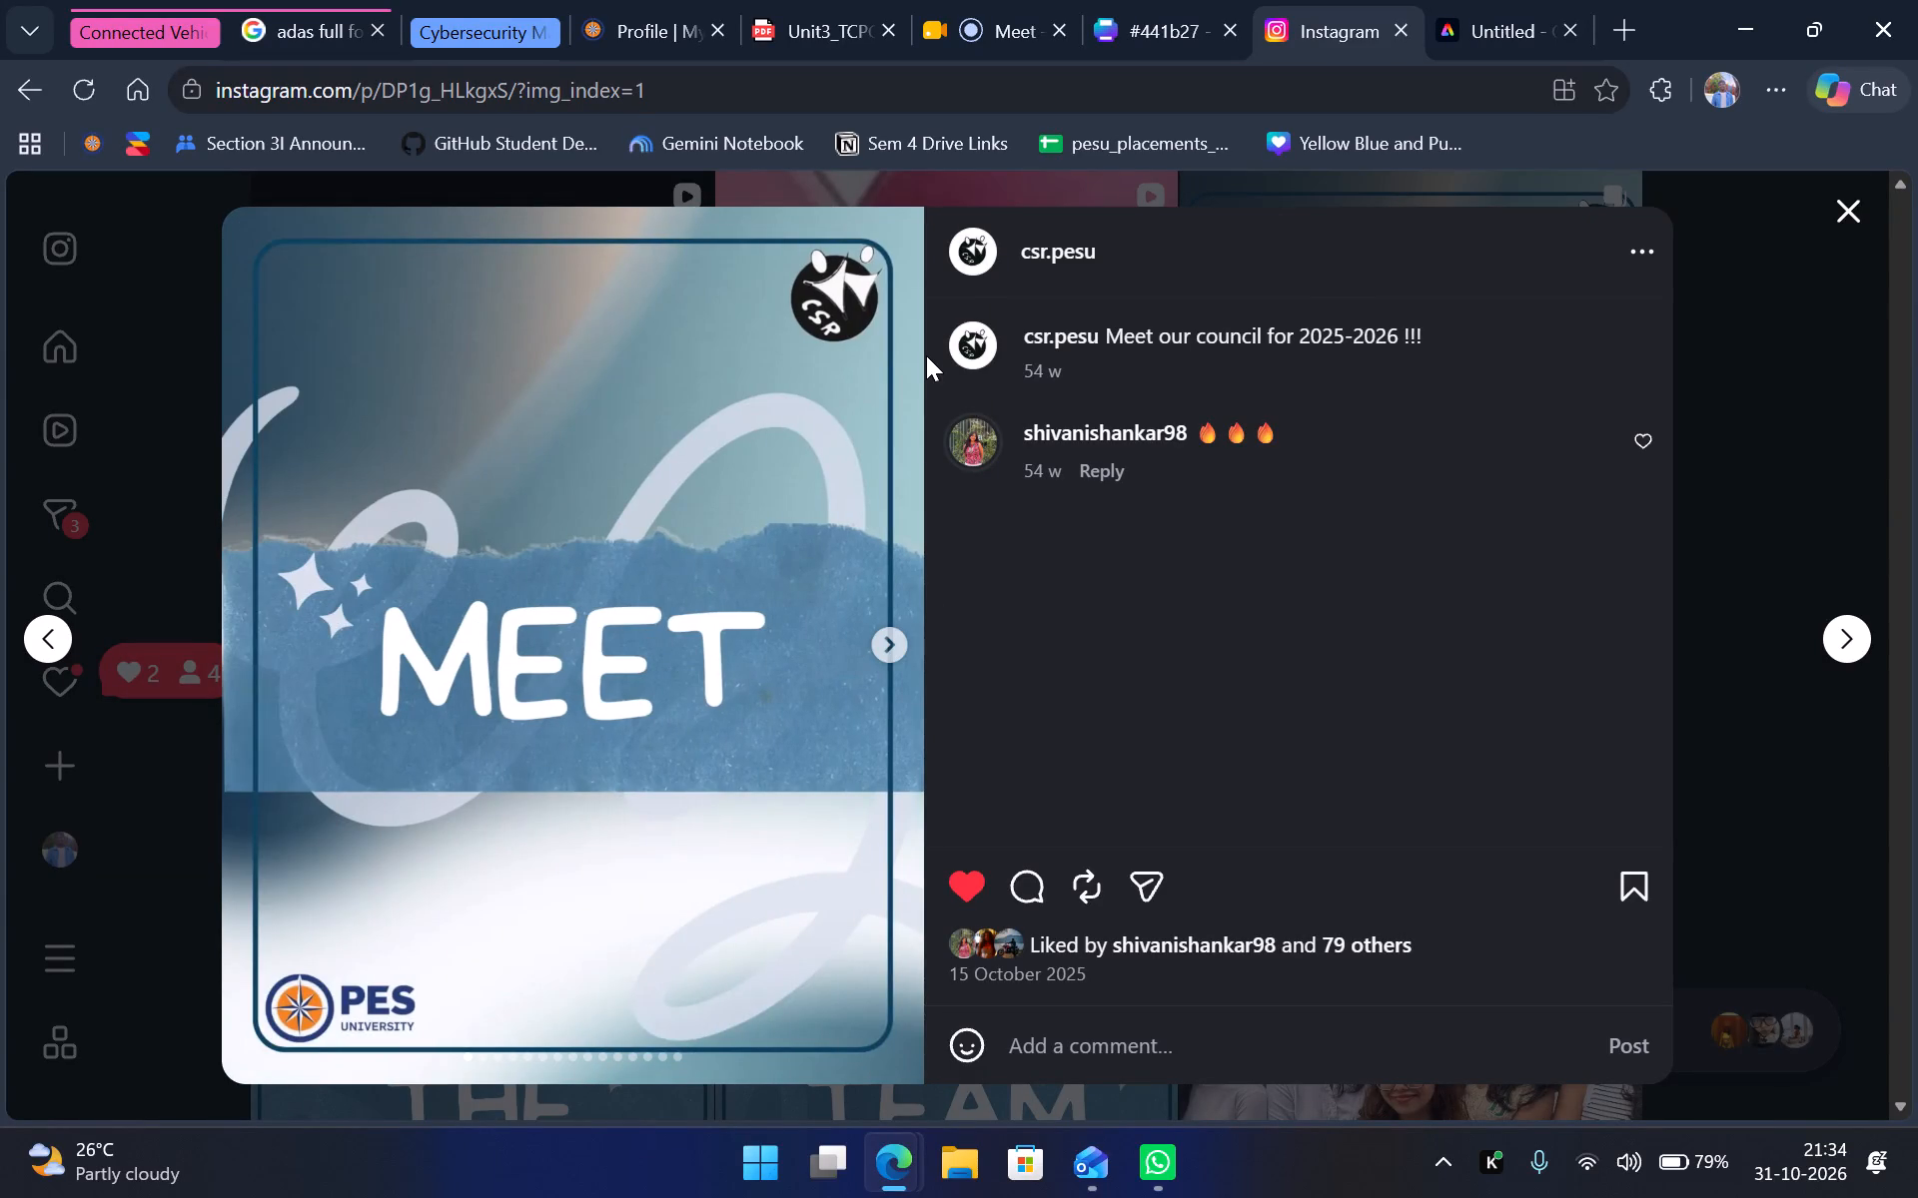
left_click(1480, 0)
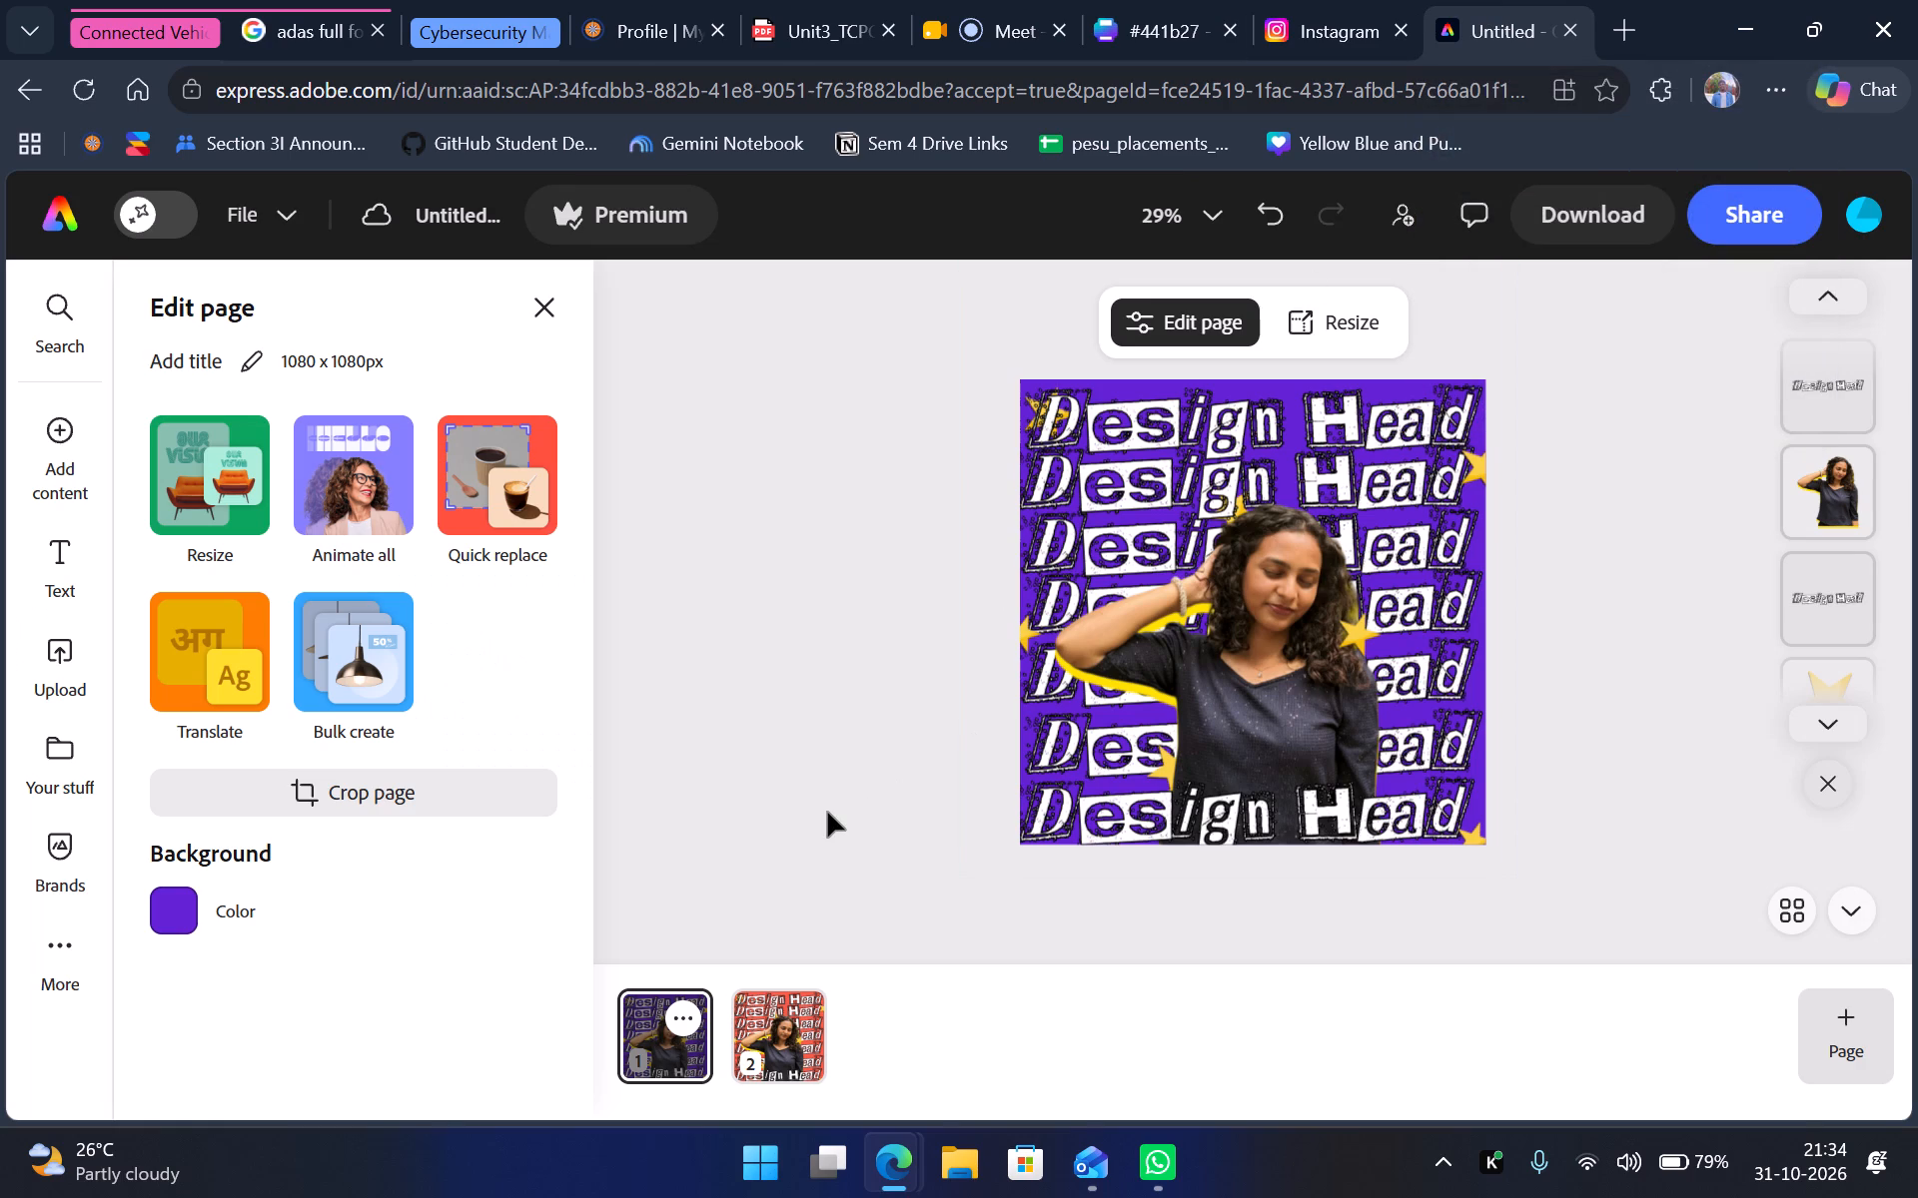
Open Google Forms (forms.google.com) in a new browser tab.
left_click(1627, 31)
left_click(1508, 98)
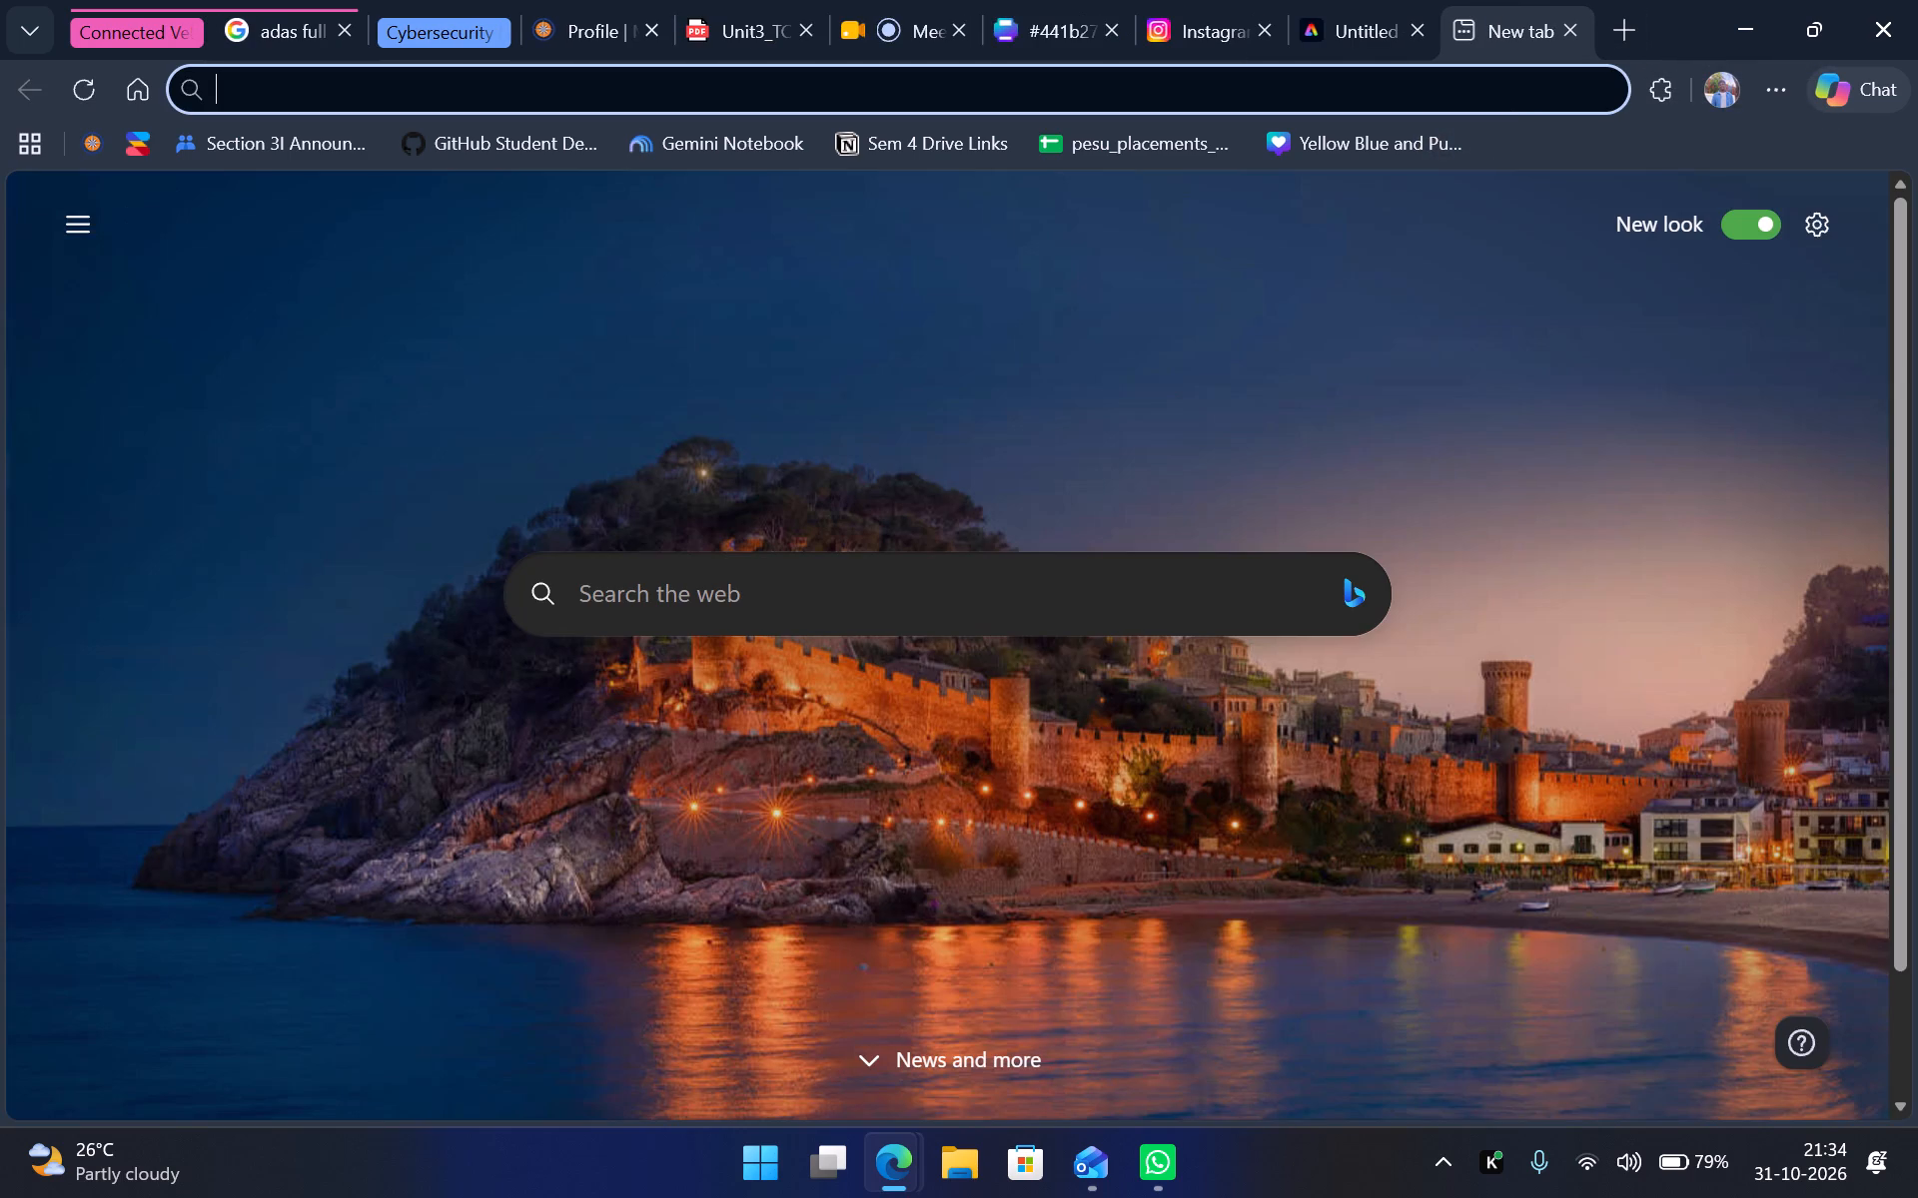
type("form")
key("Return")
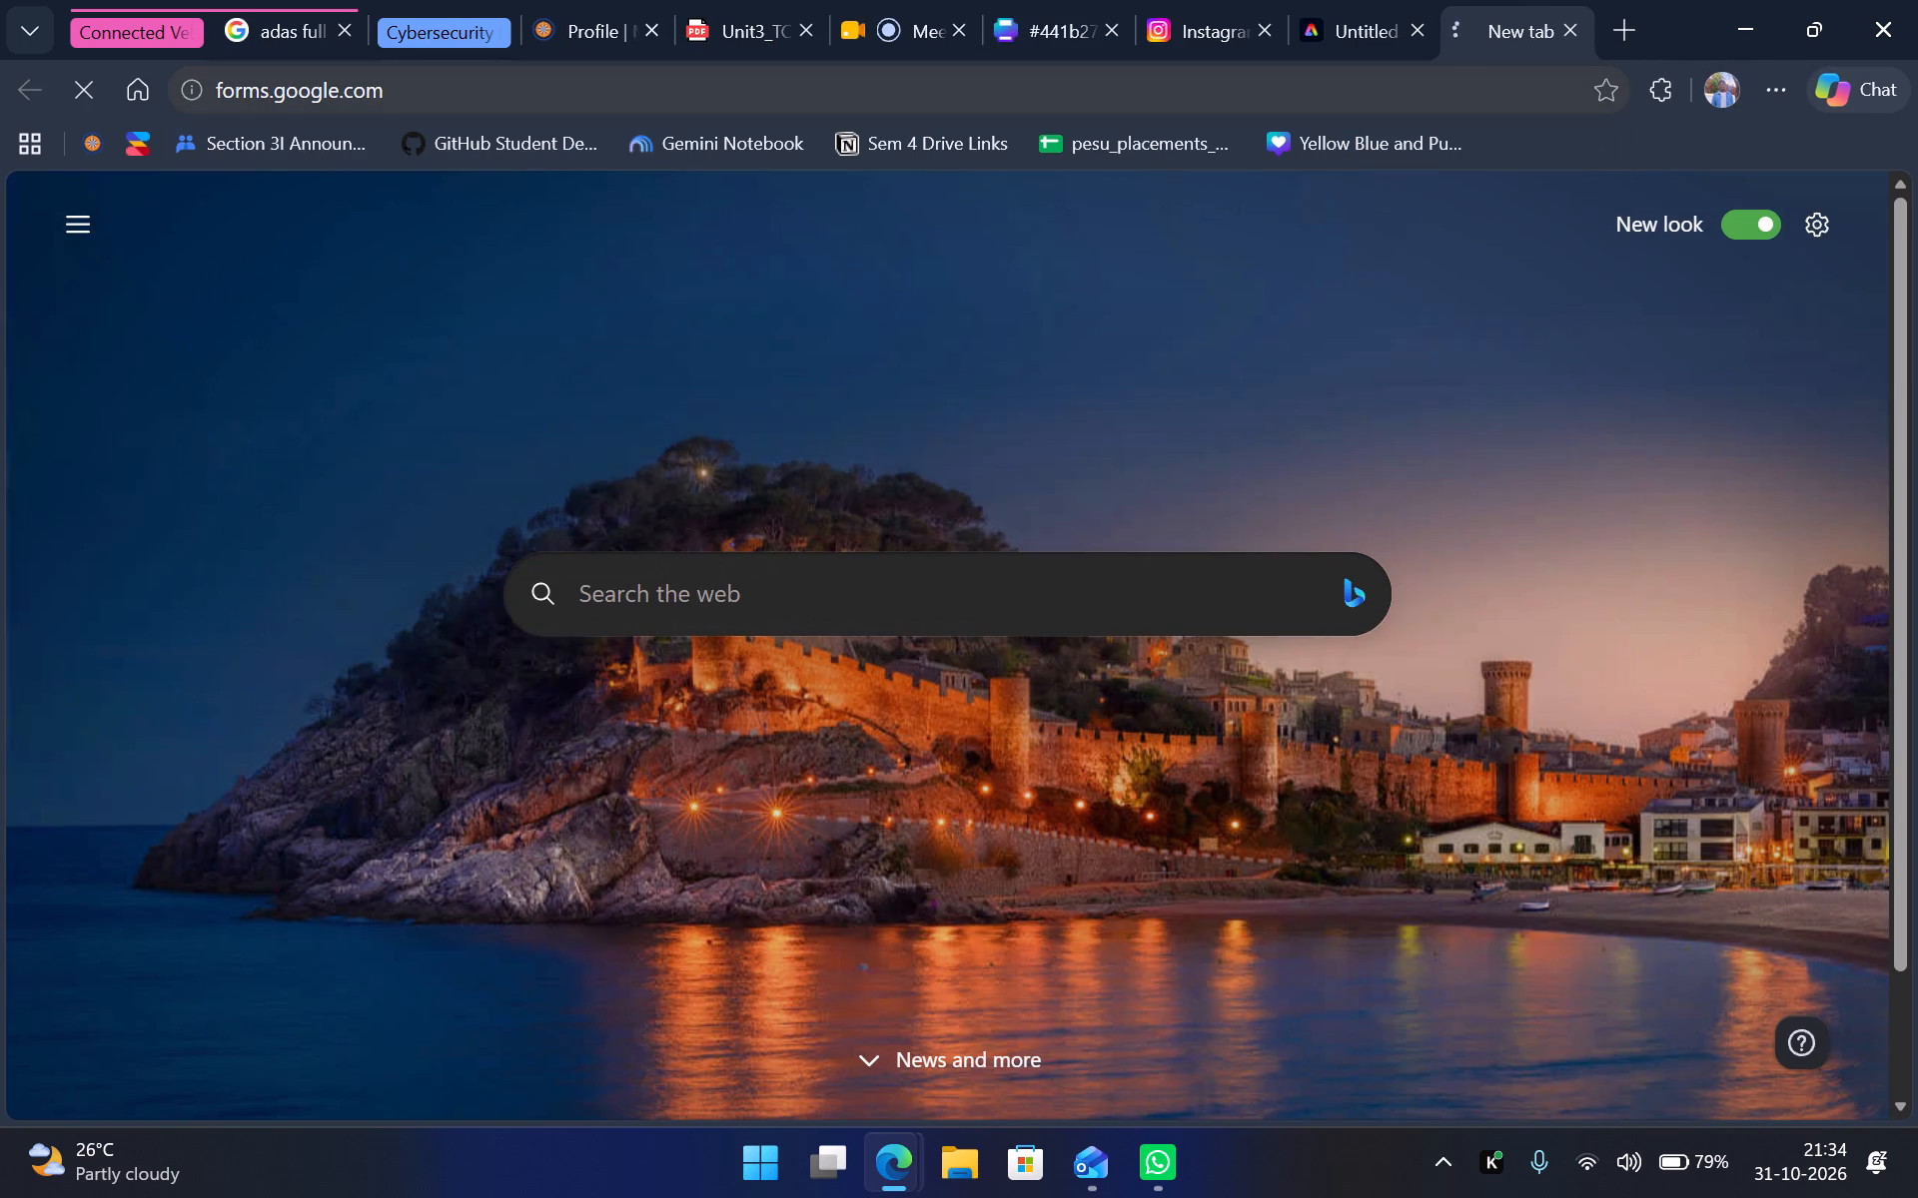
scroll(1517, 93, "up", 9)
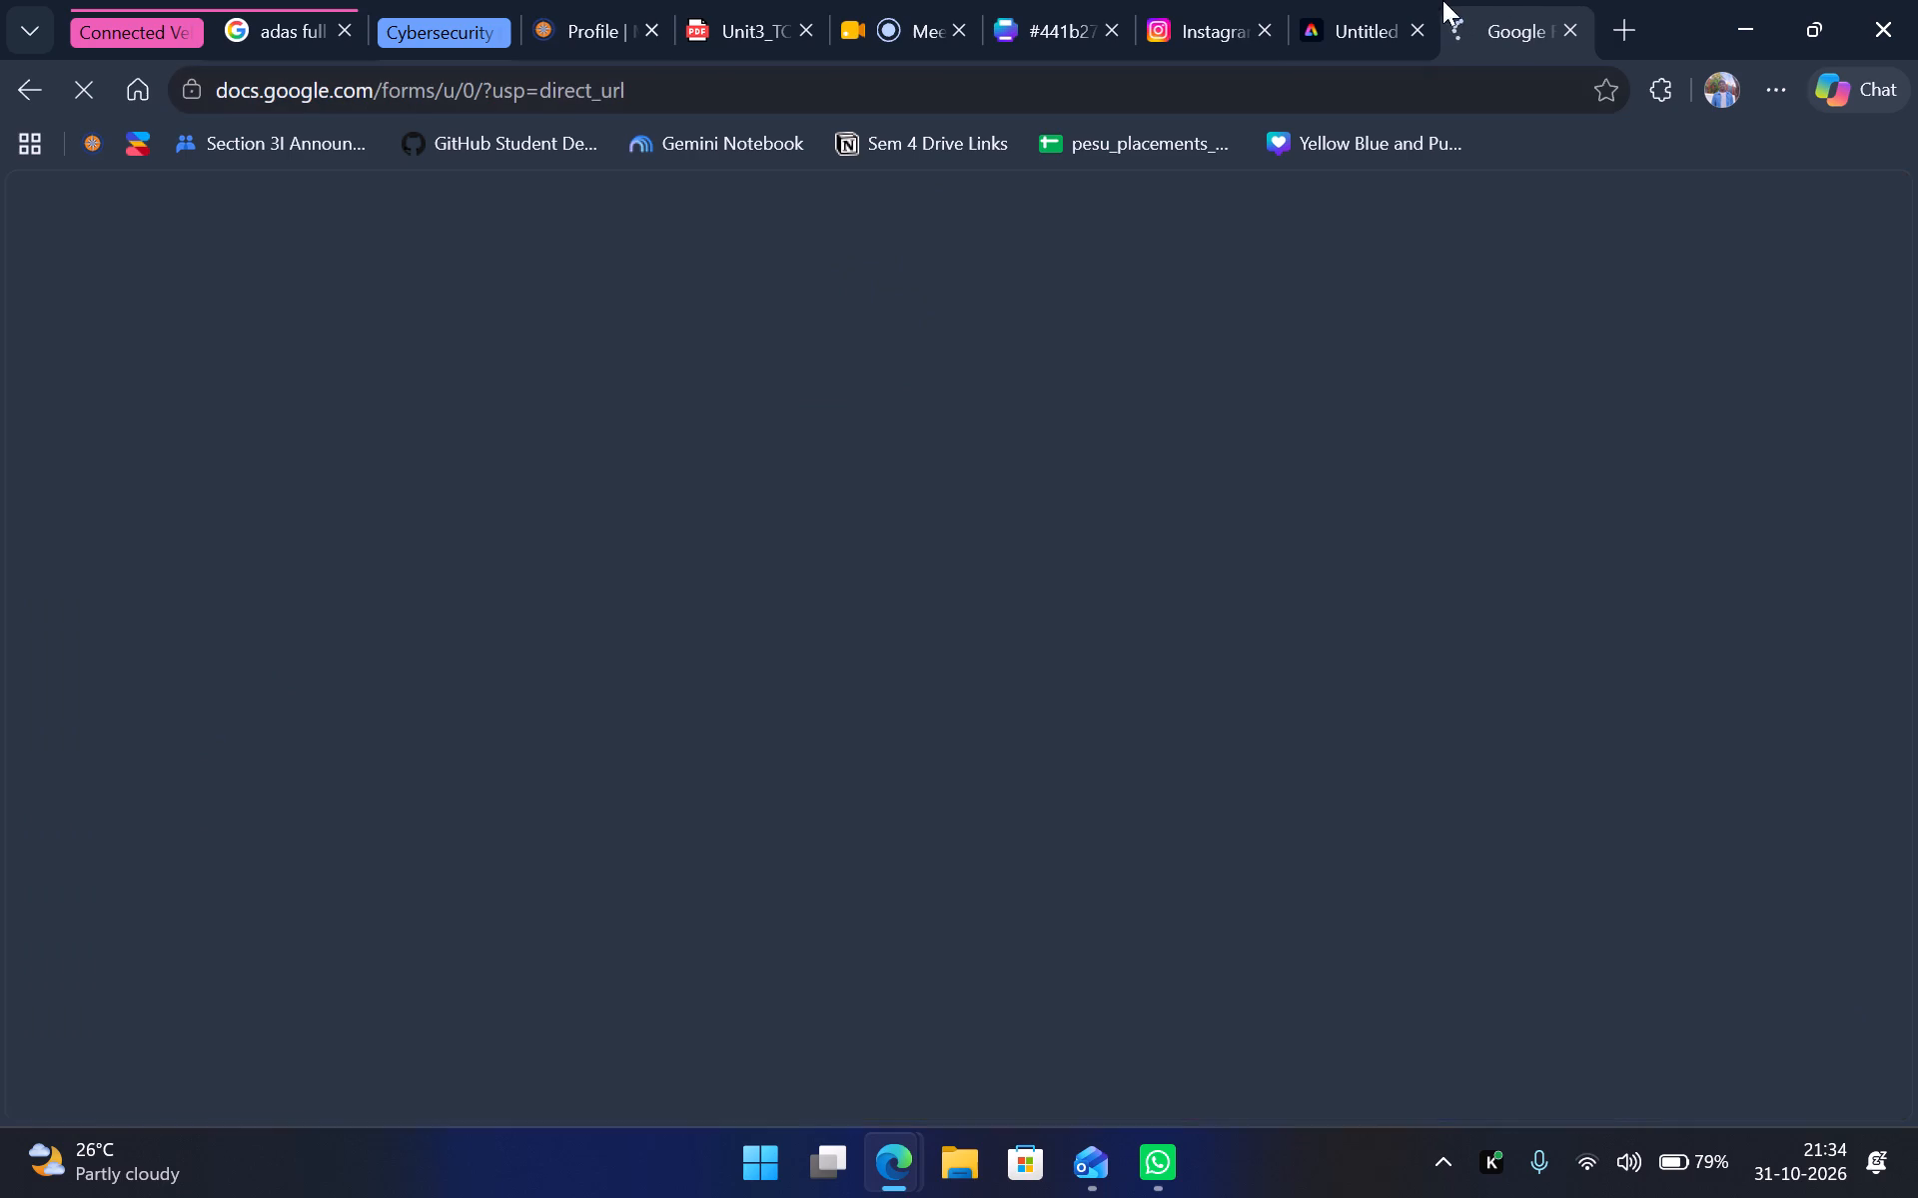
Return to the Adobe Express design and start a screen capture of the purple Design Head poster.
left_click(1415, 0)
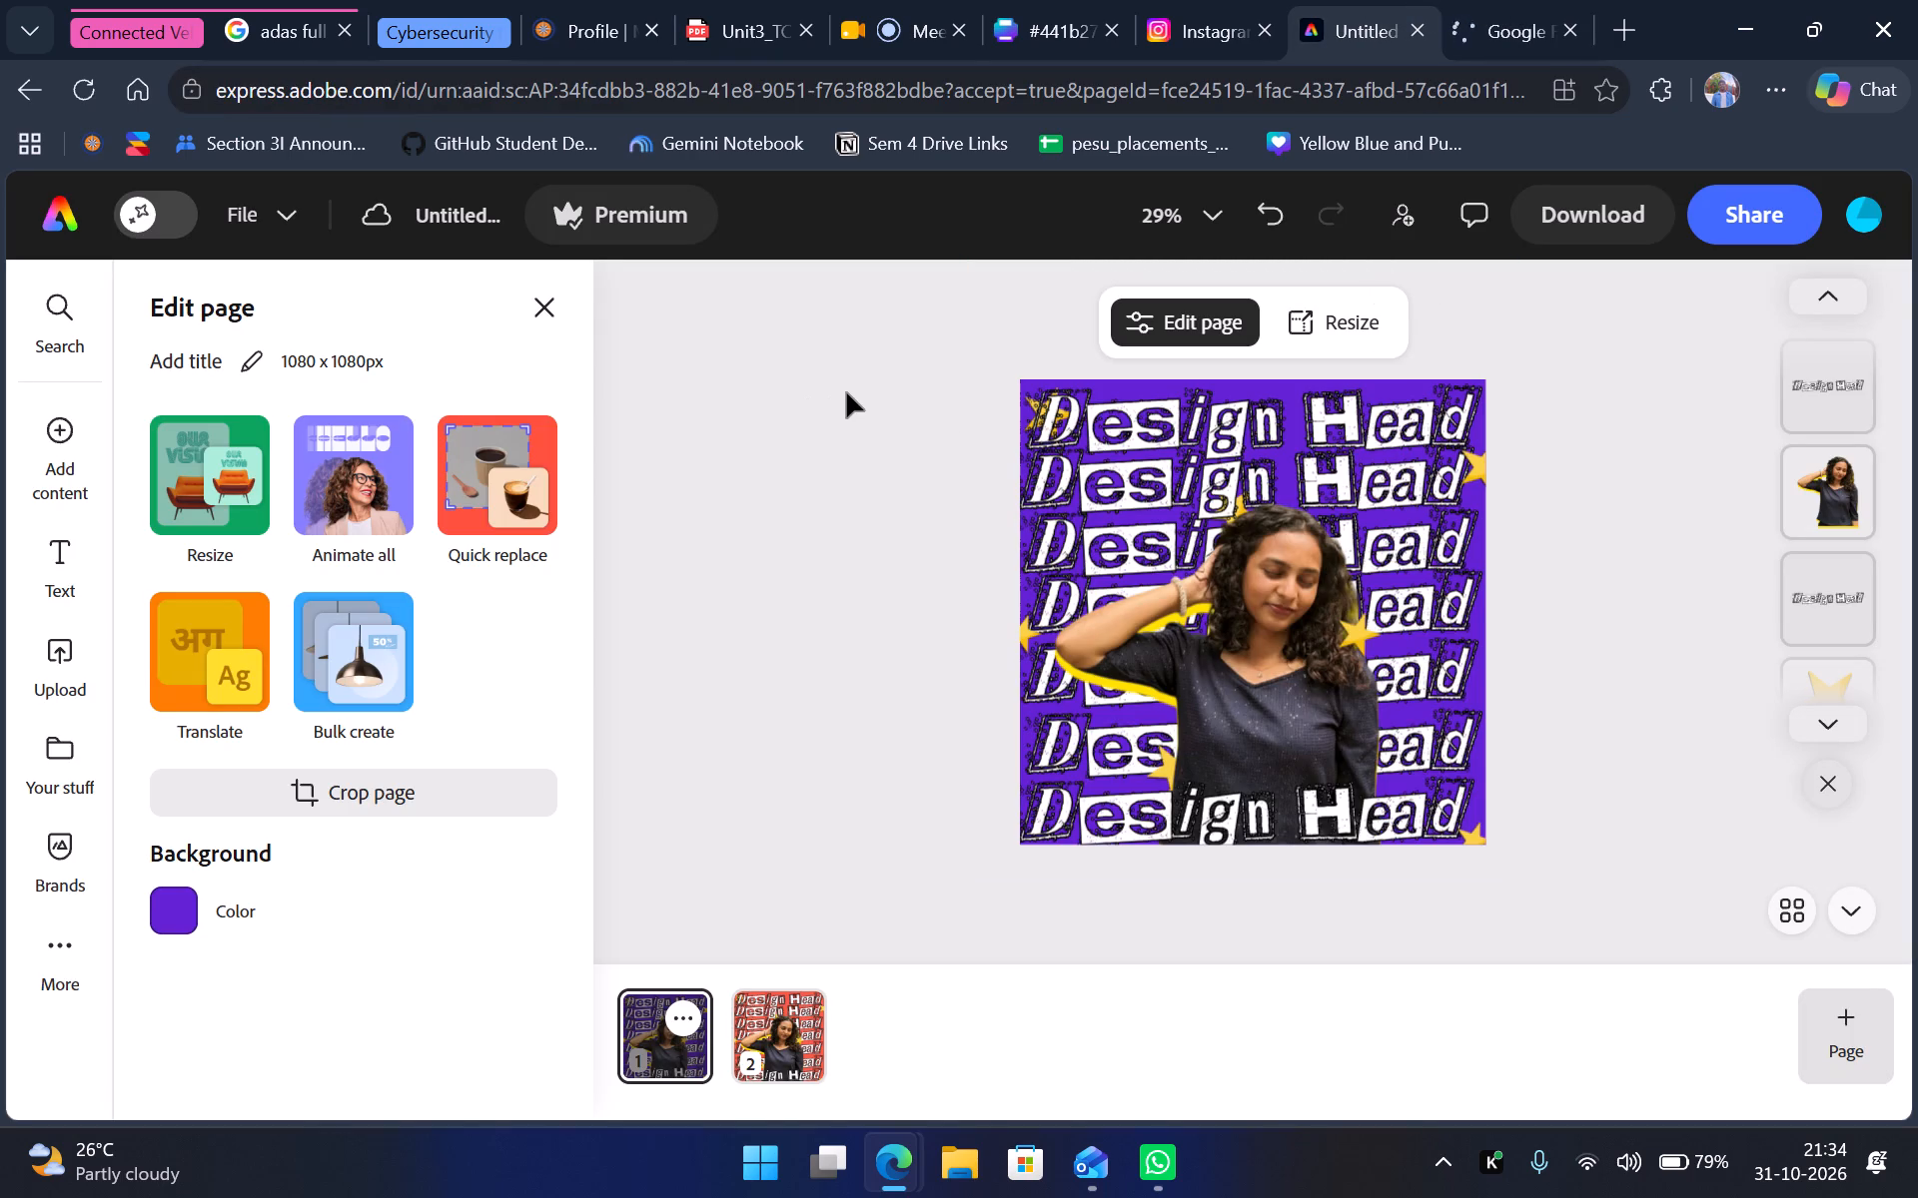
key("Print")
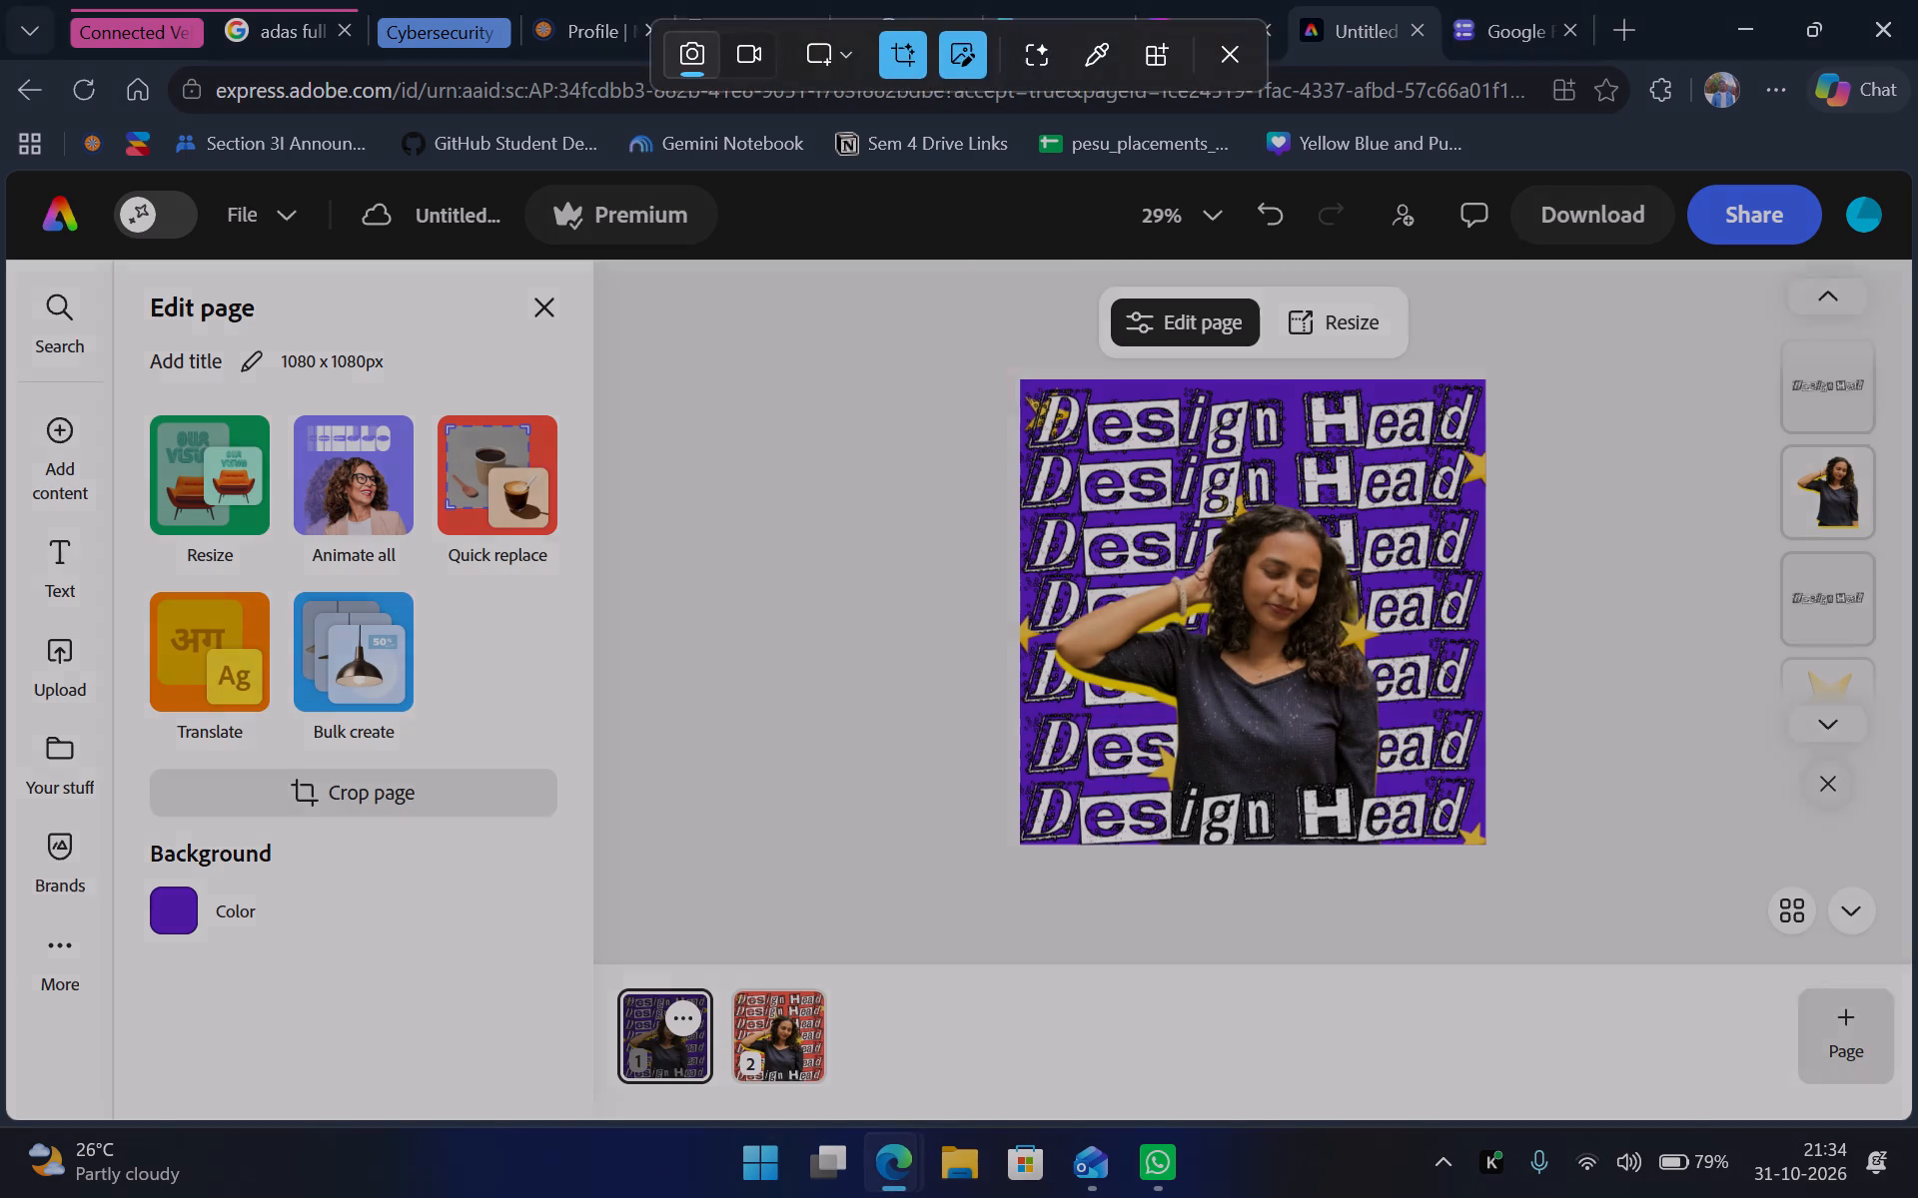
Capture a screenshot of the first poster page's artwork with Snipping Tool.
left_click_drag(999, 354, 1512, 874)
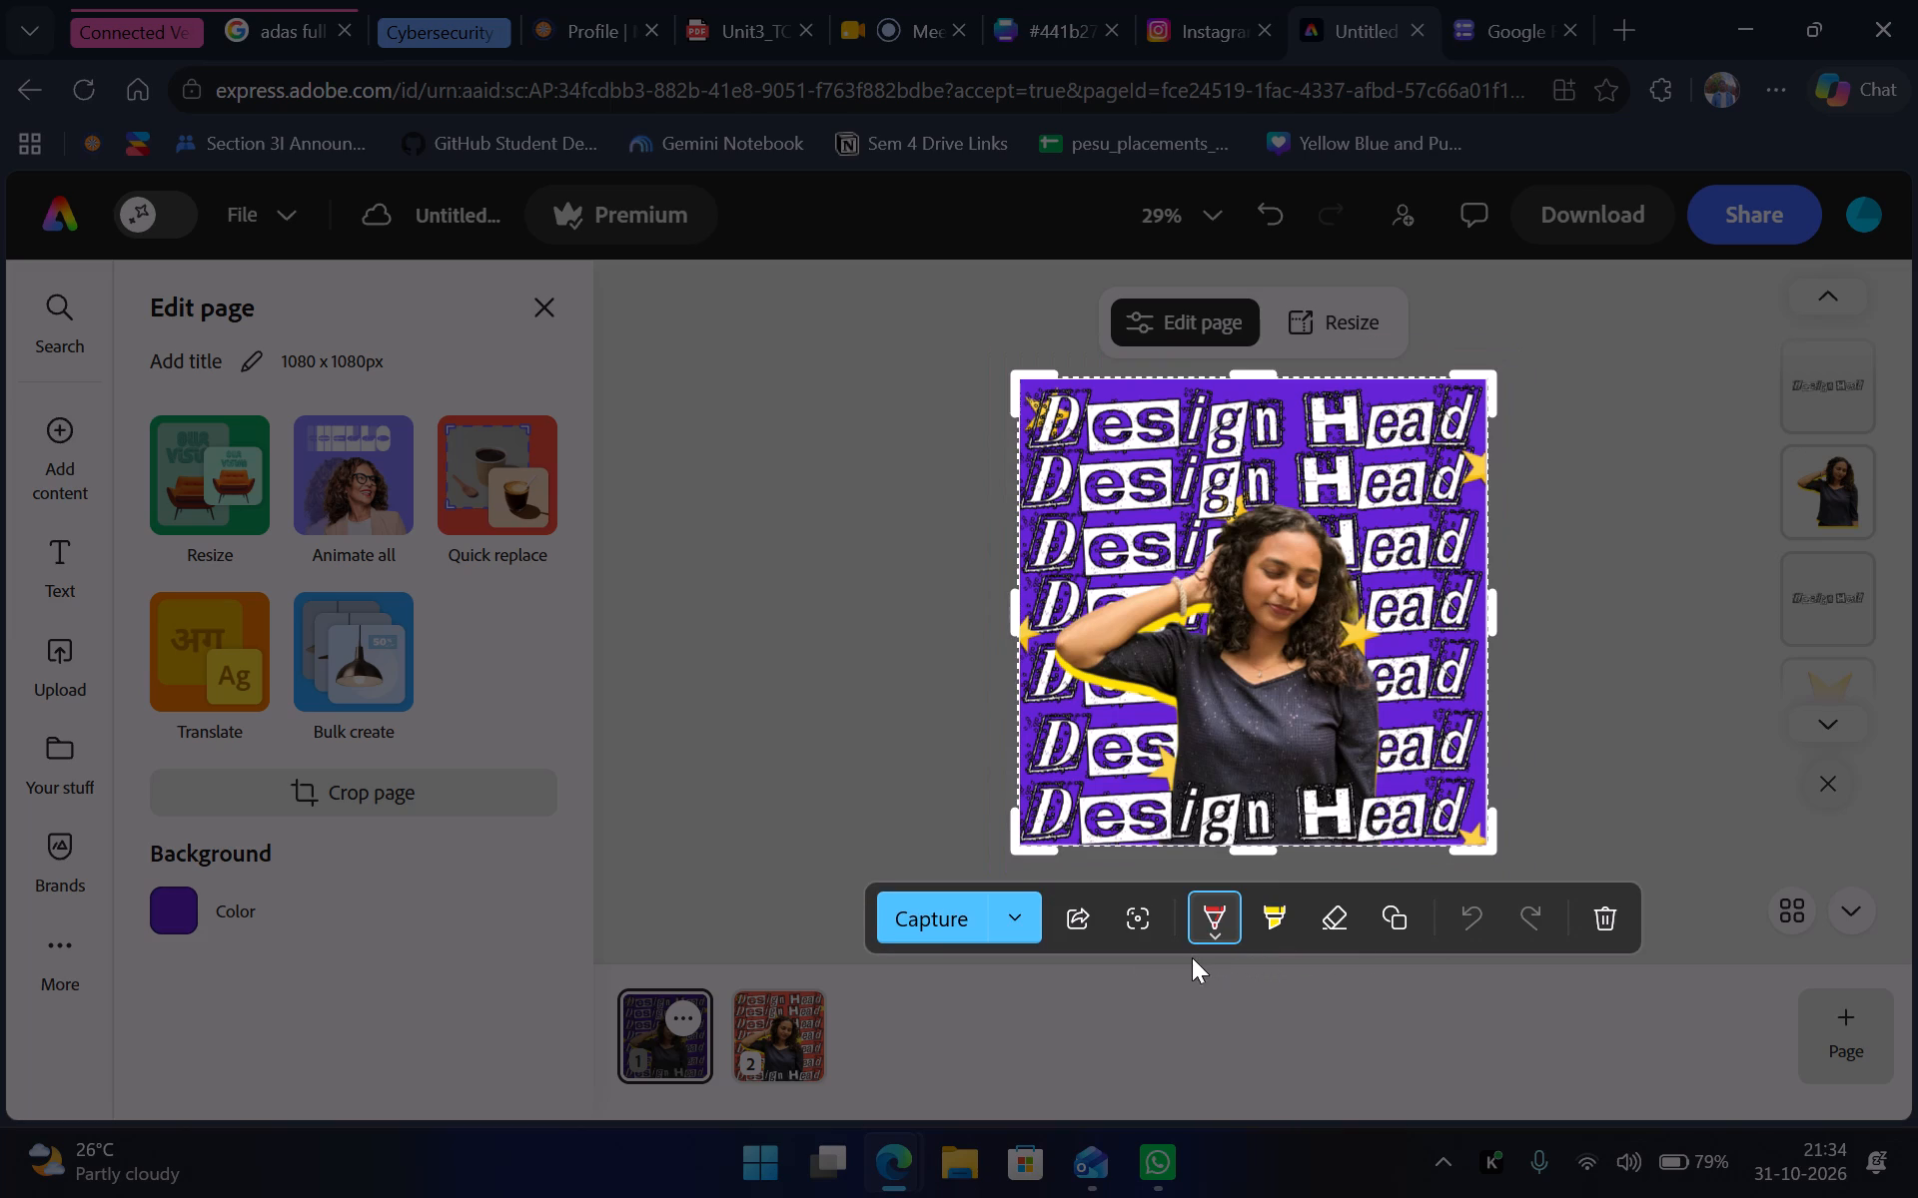
left_click(948, 927)
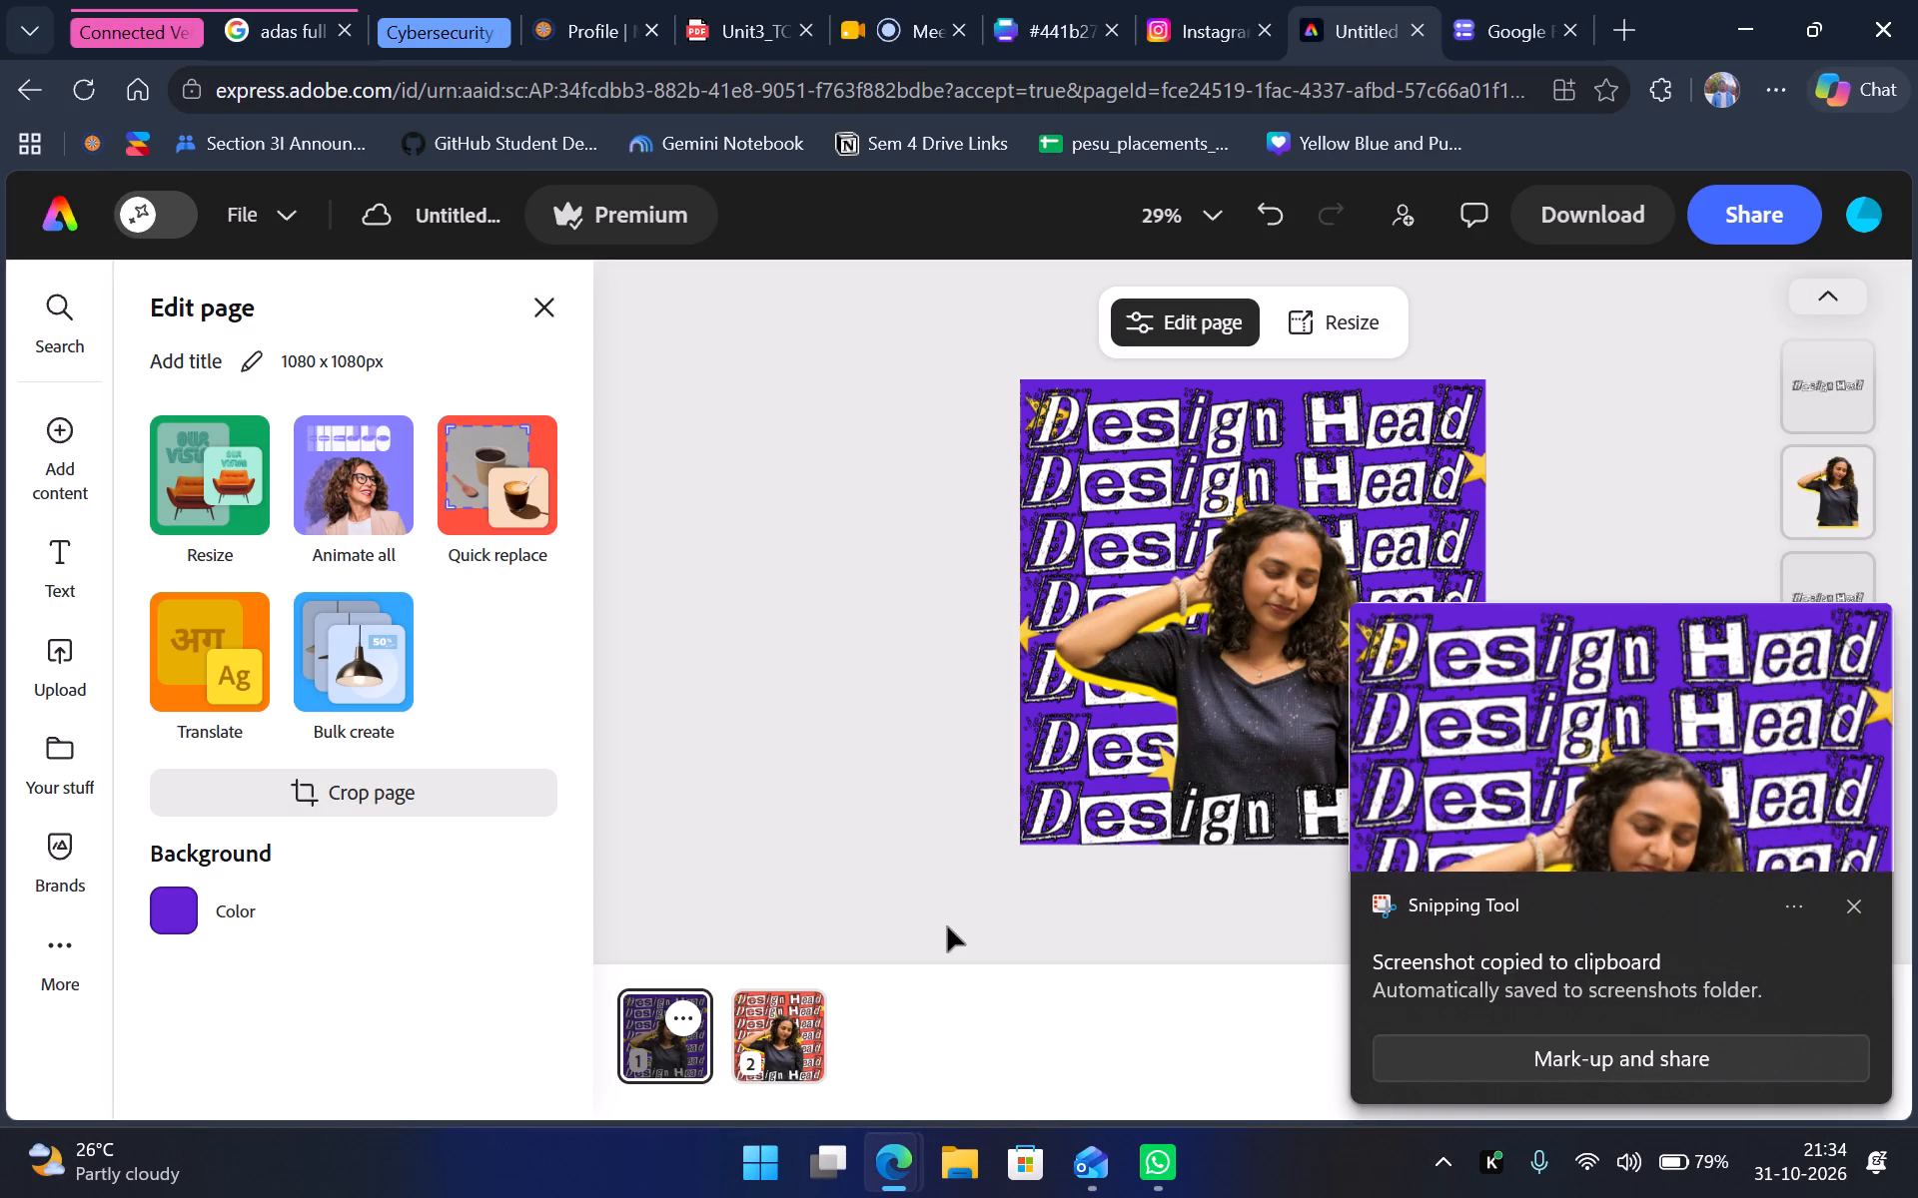
Dismiss the Snipping Tool notification covering part of the poster.
left_click_drag(1398, 898, 1800, 879)
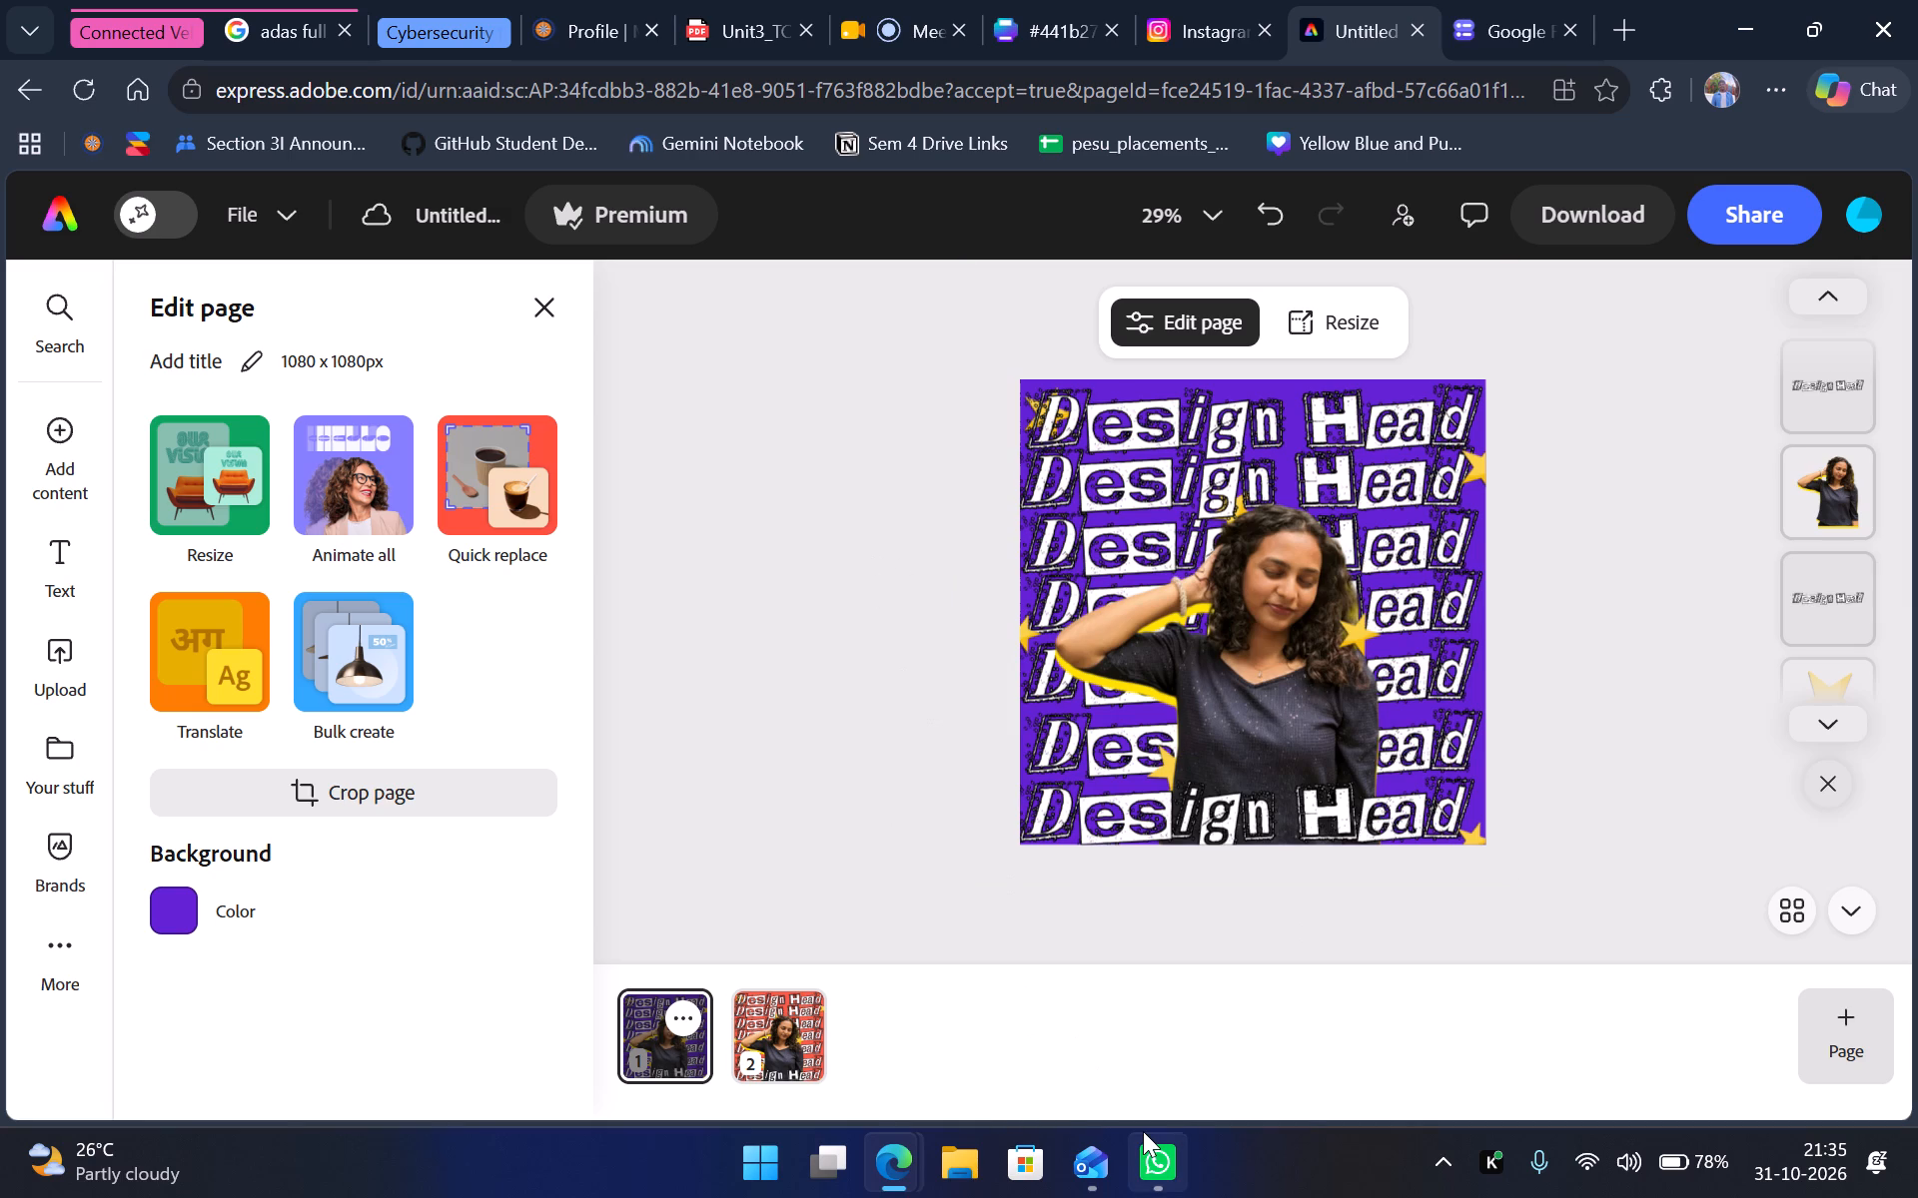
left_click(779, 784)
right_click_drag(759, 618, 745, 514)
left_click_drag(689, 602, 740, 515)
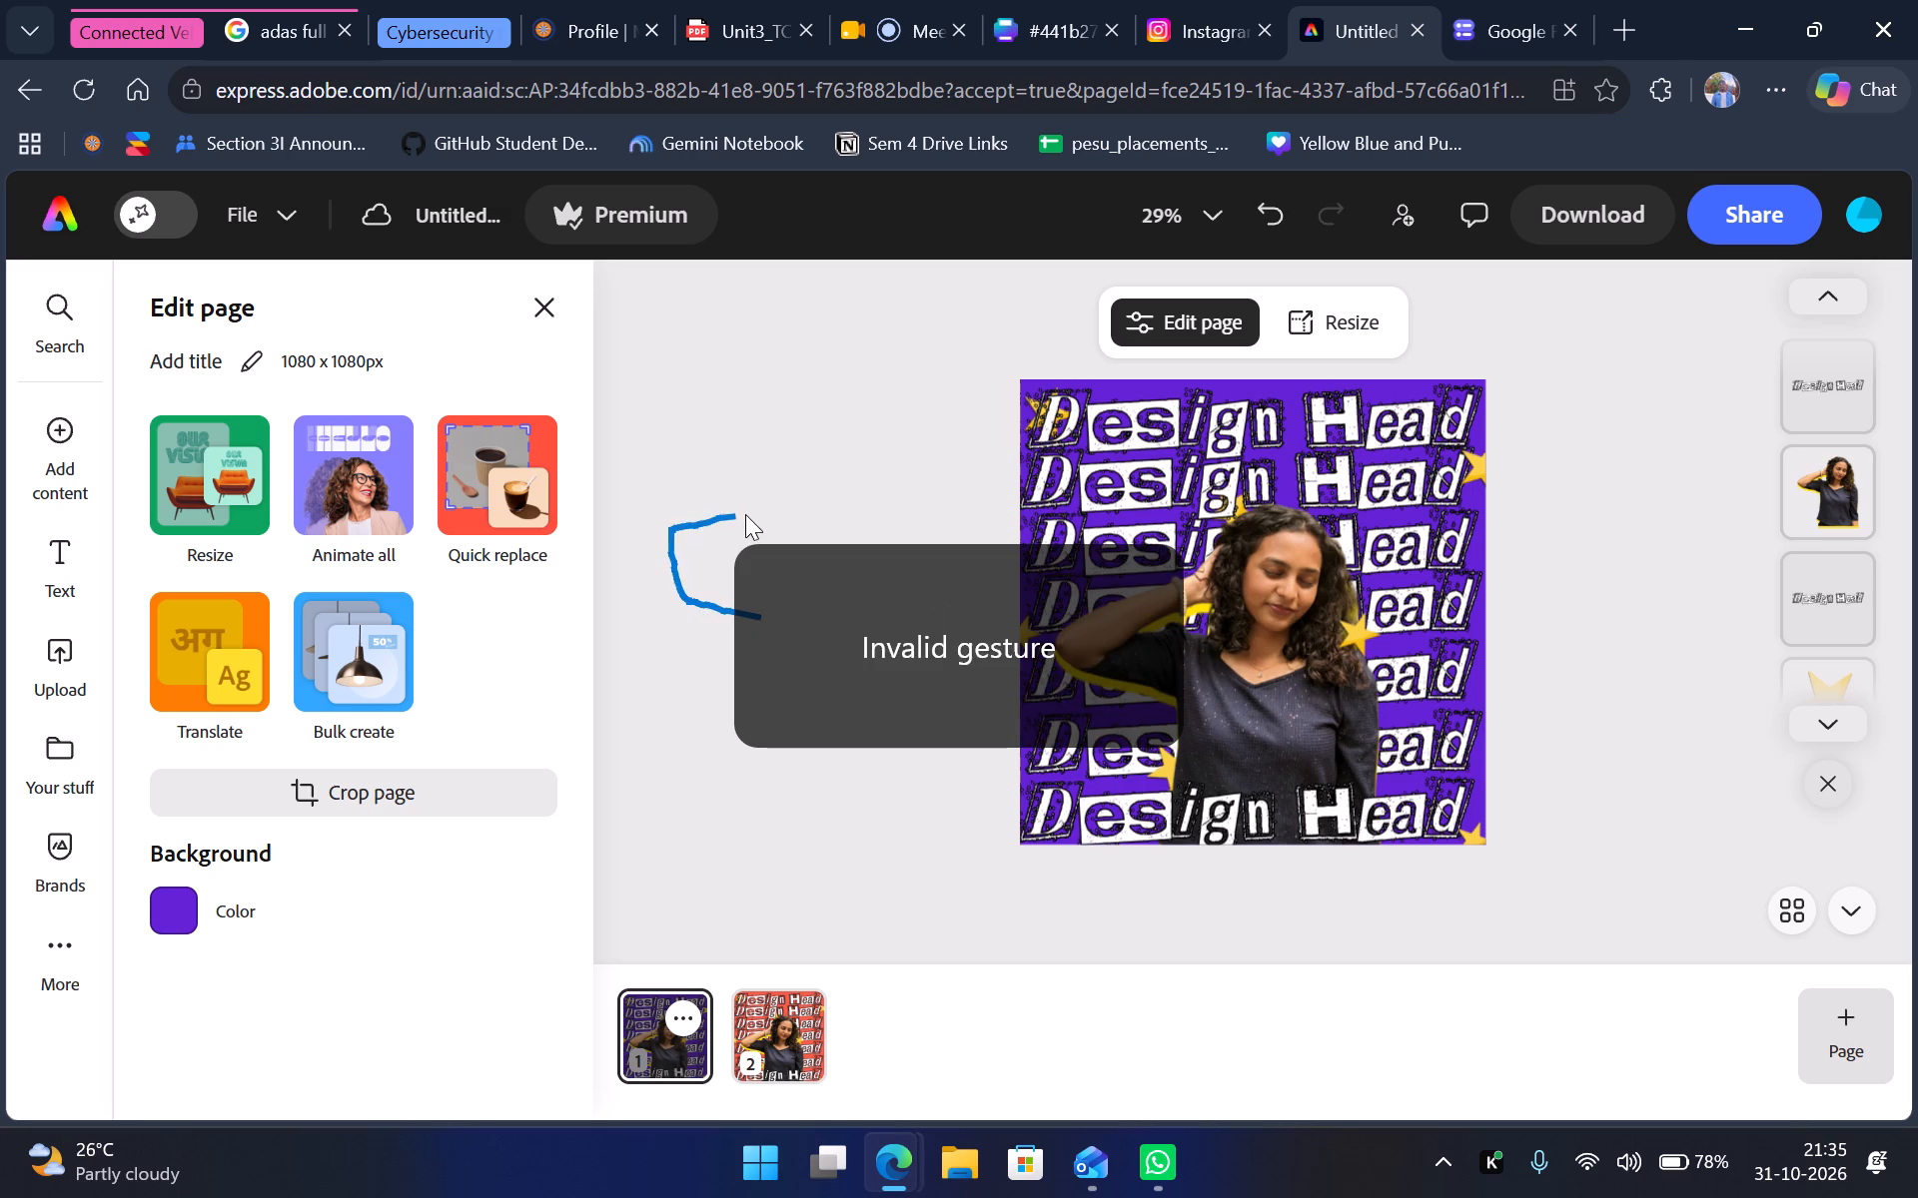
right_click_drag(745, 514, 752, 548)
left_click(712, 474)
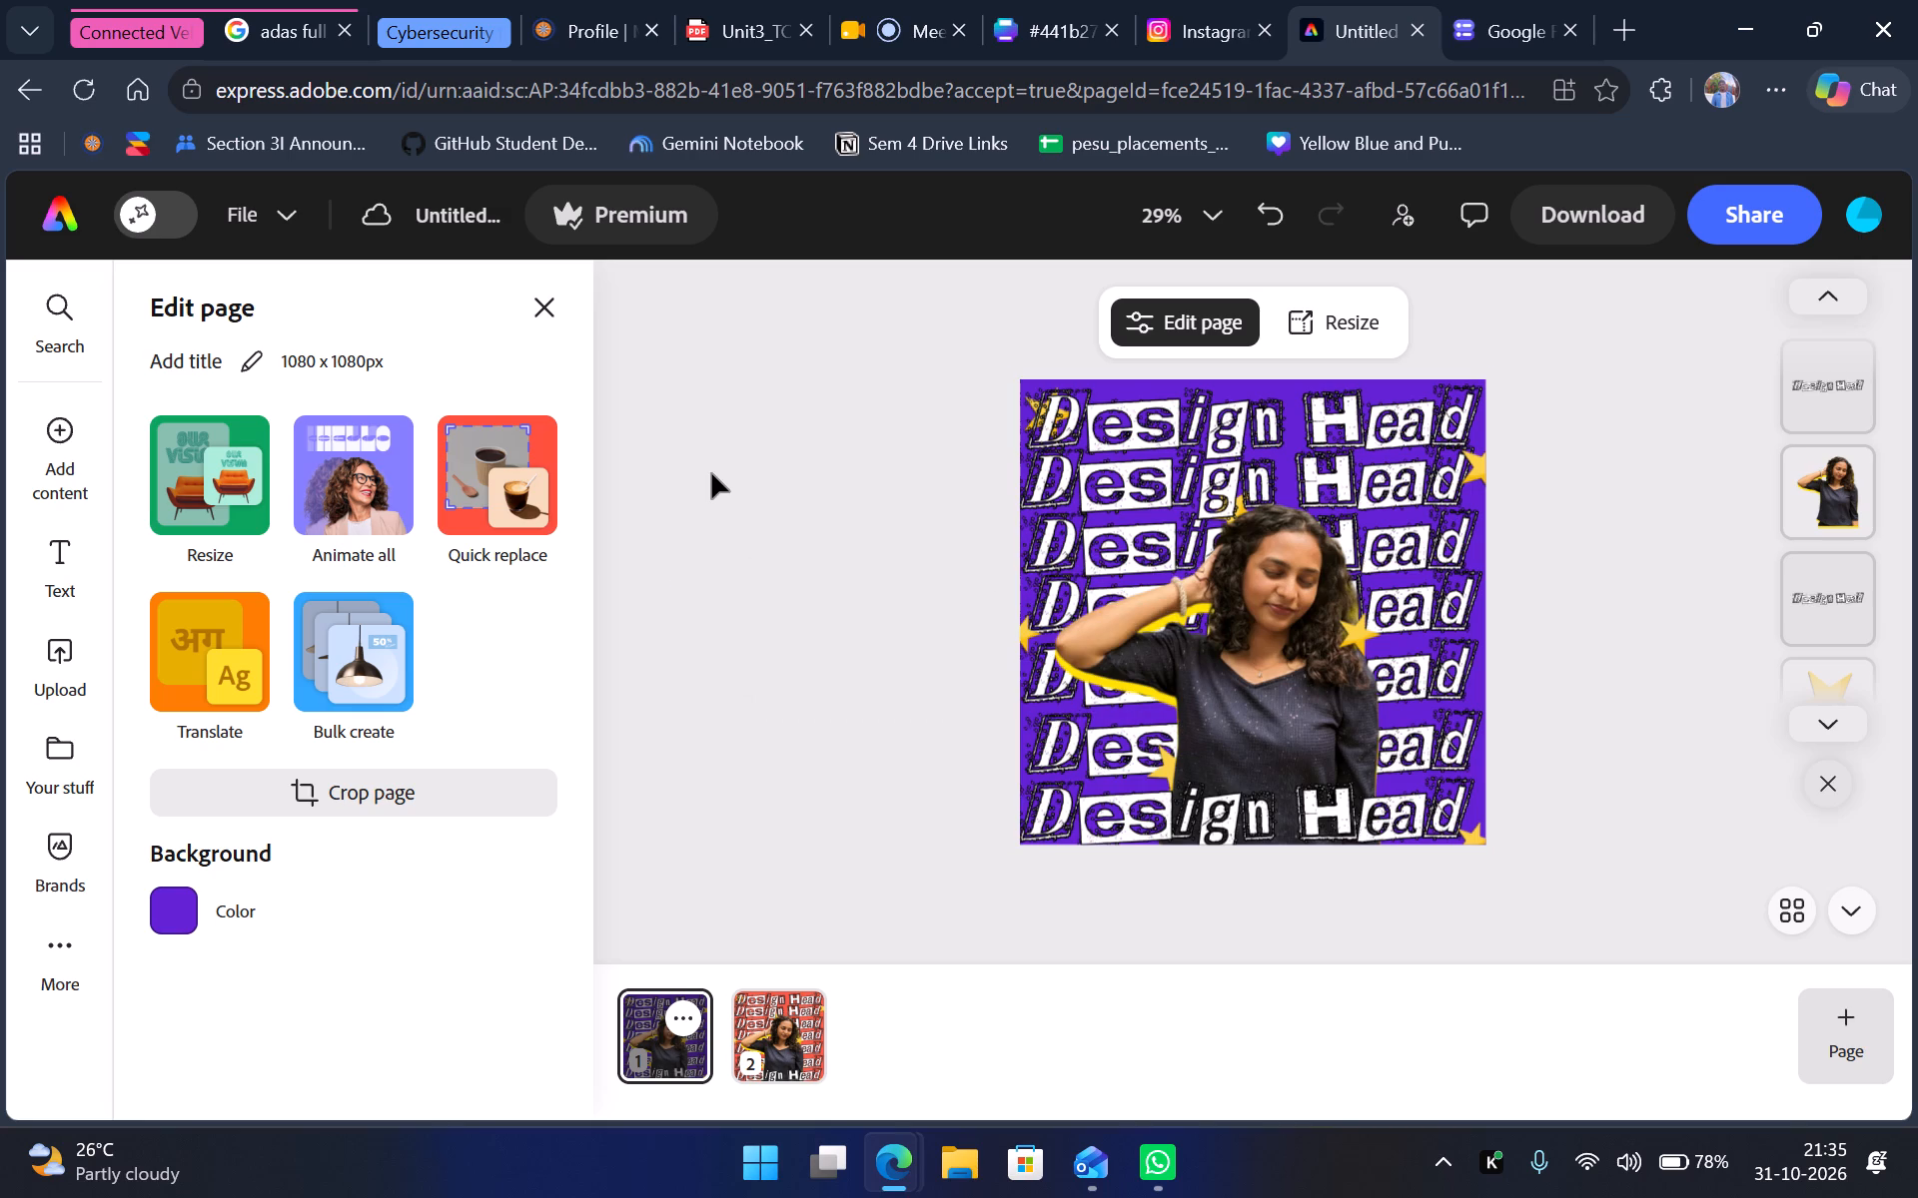
Select the bottommost "Design Head" text line on the first poster page.
left_click(1157, 813)
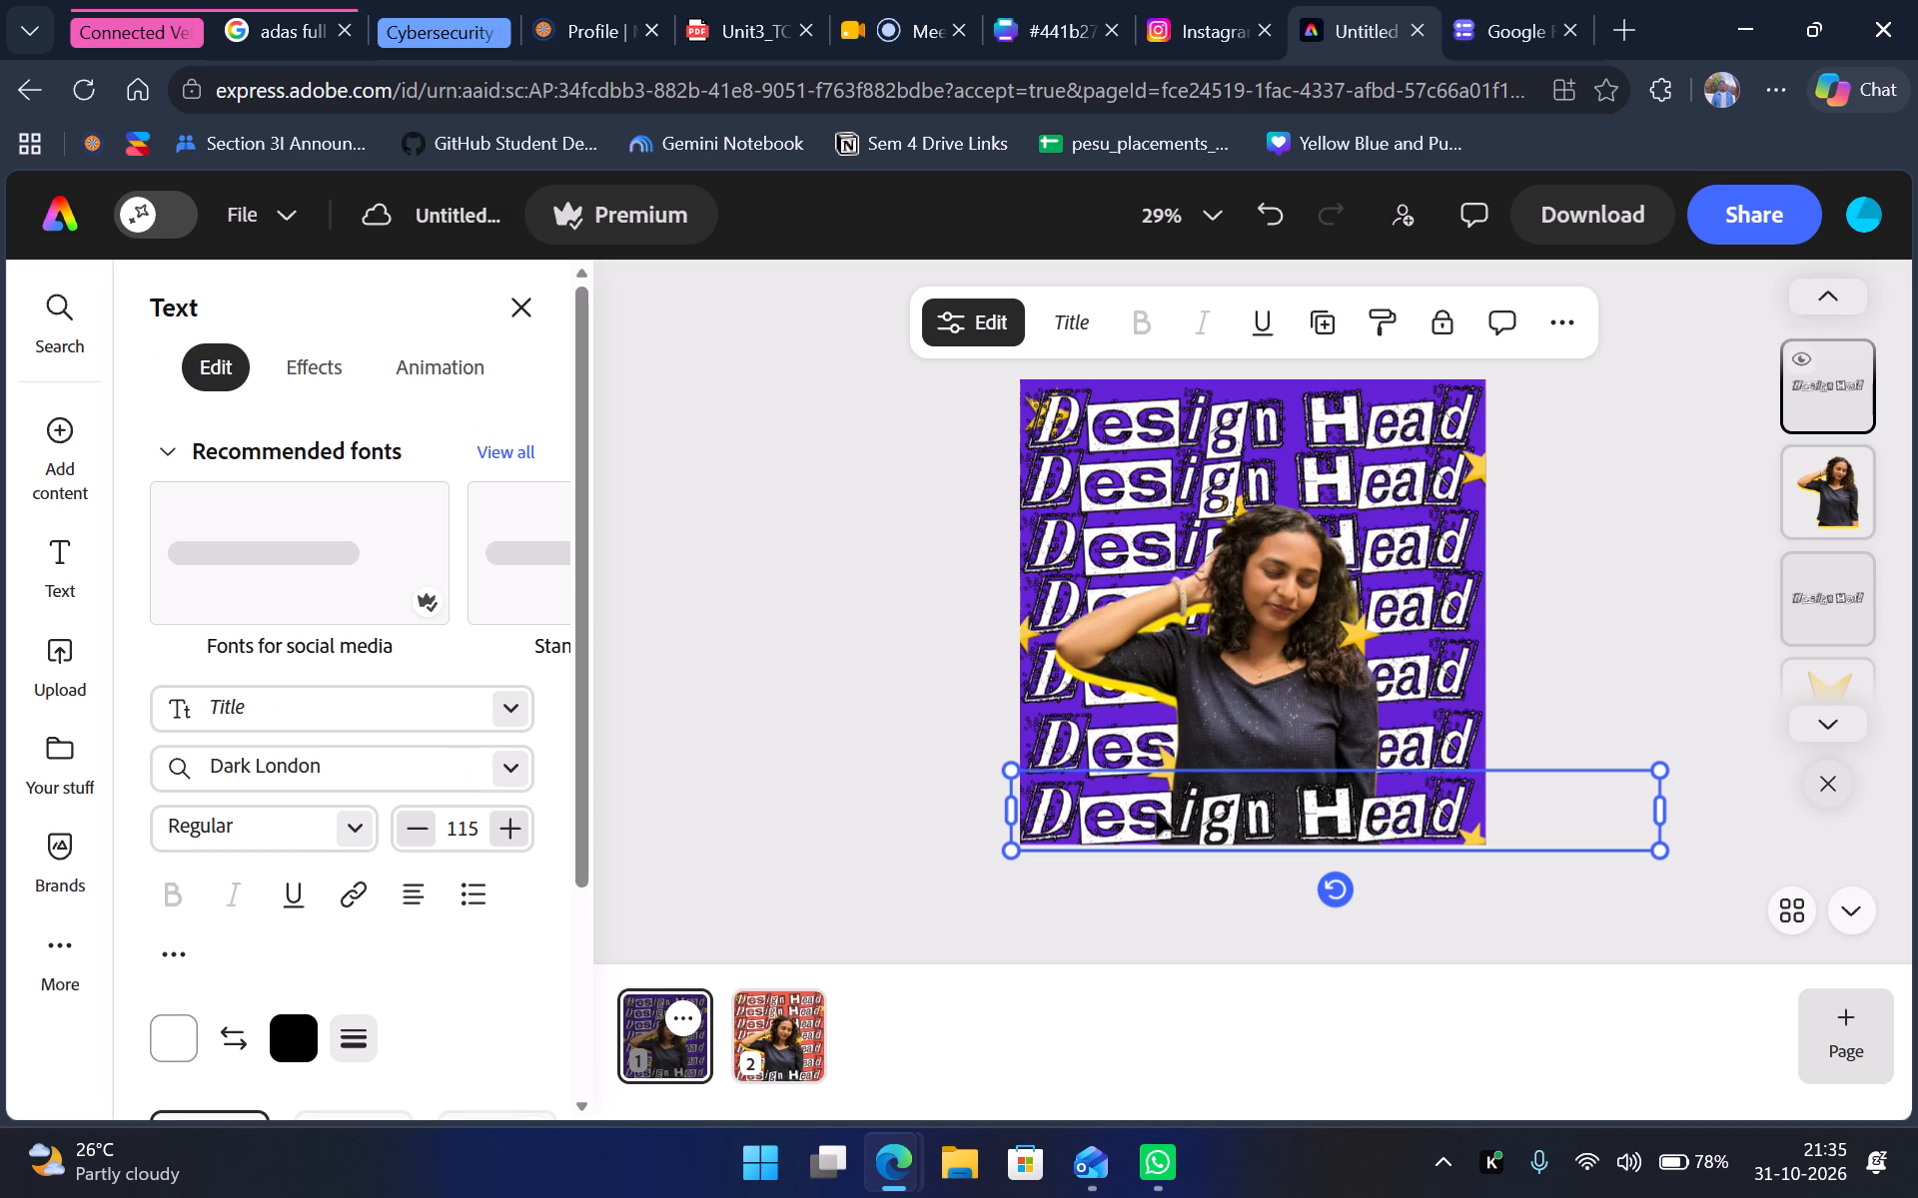
Delete the bottom "Design Head" text line in front of the woman on the first page.
key("BackSpace")
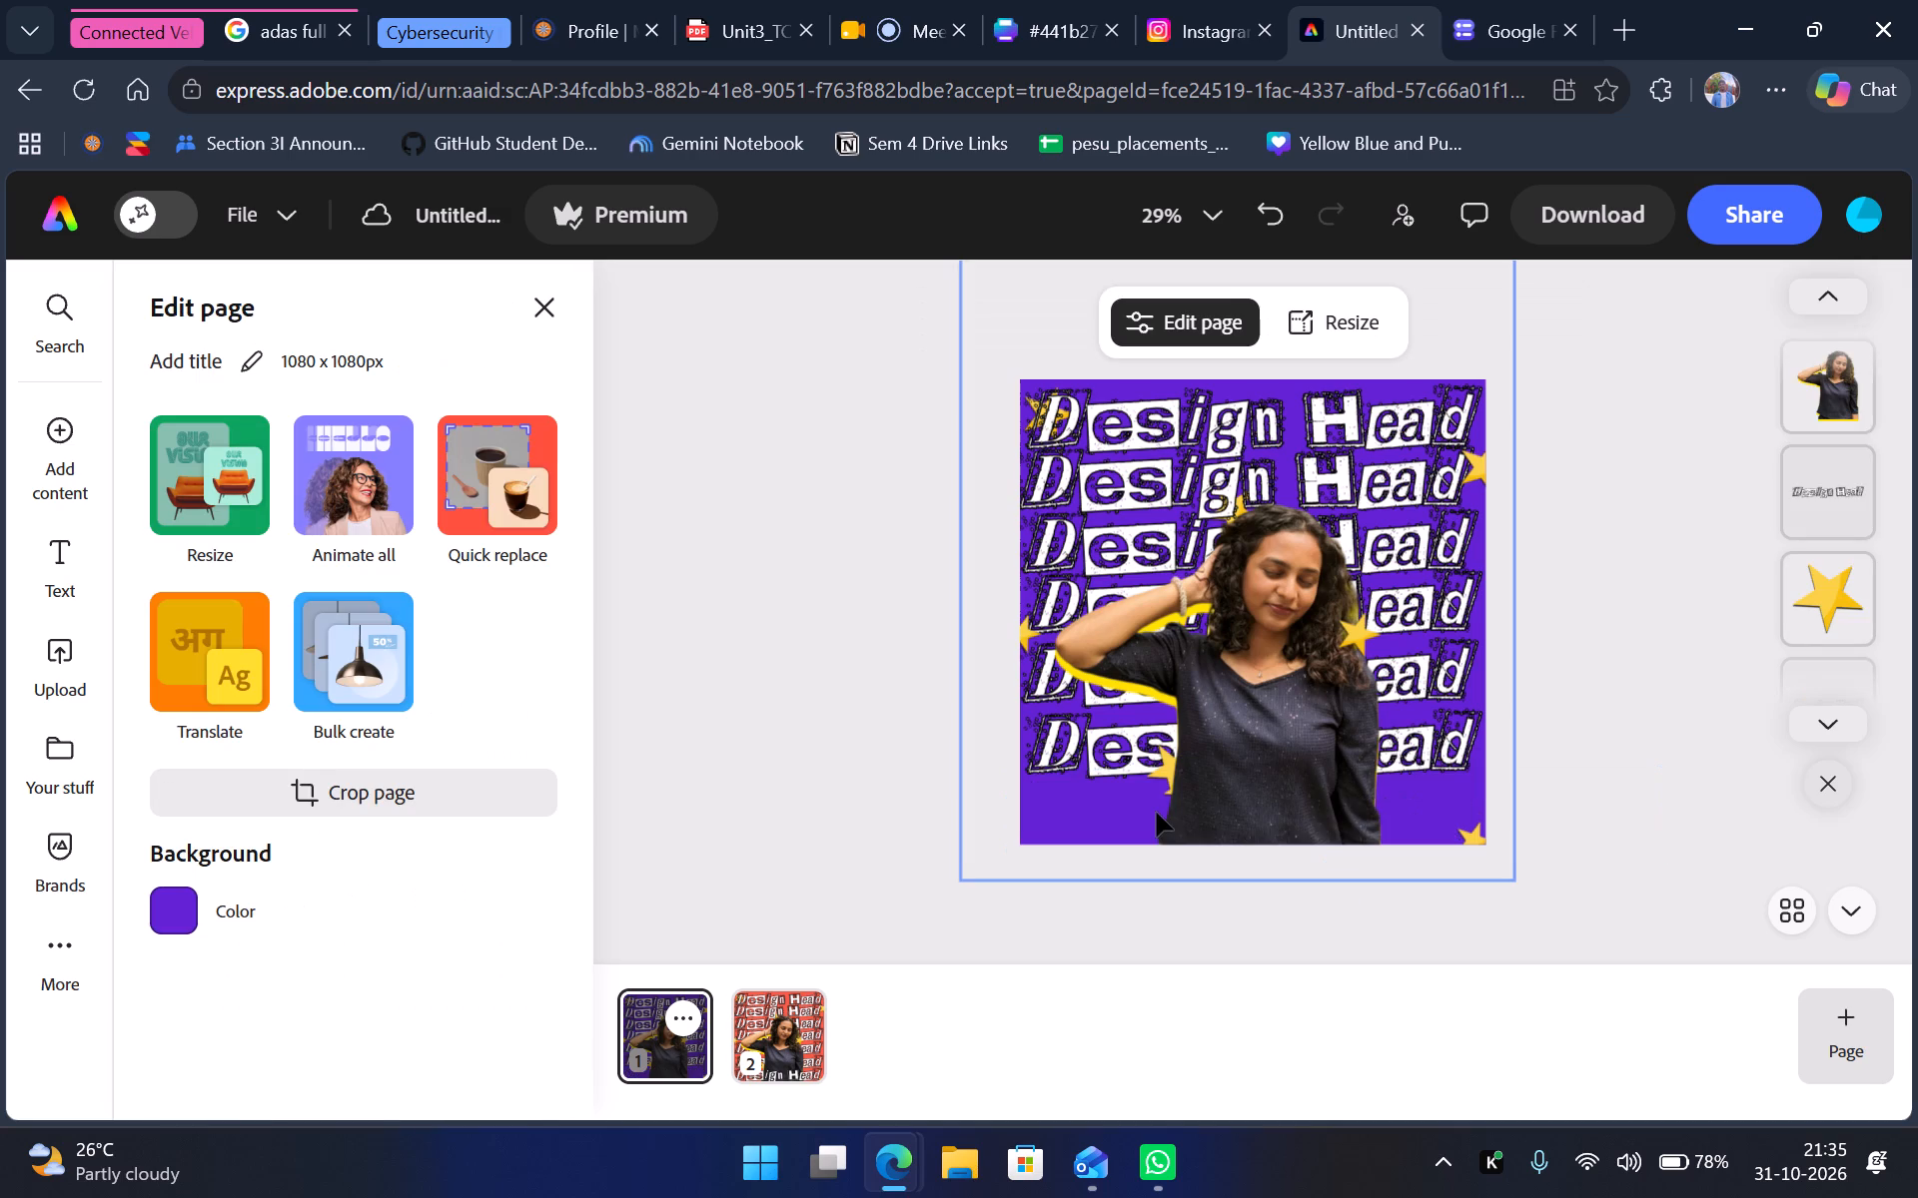
Add a text box with the person's name and surname initials, and place it centred near the poster's bottom edge.
left_click(83, 544)
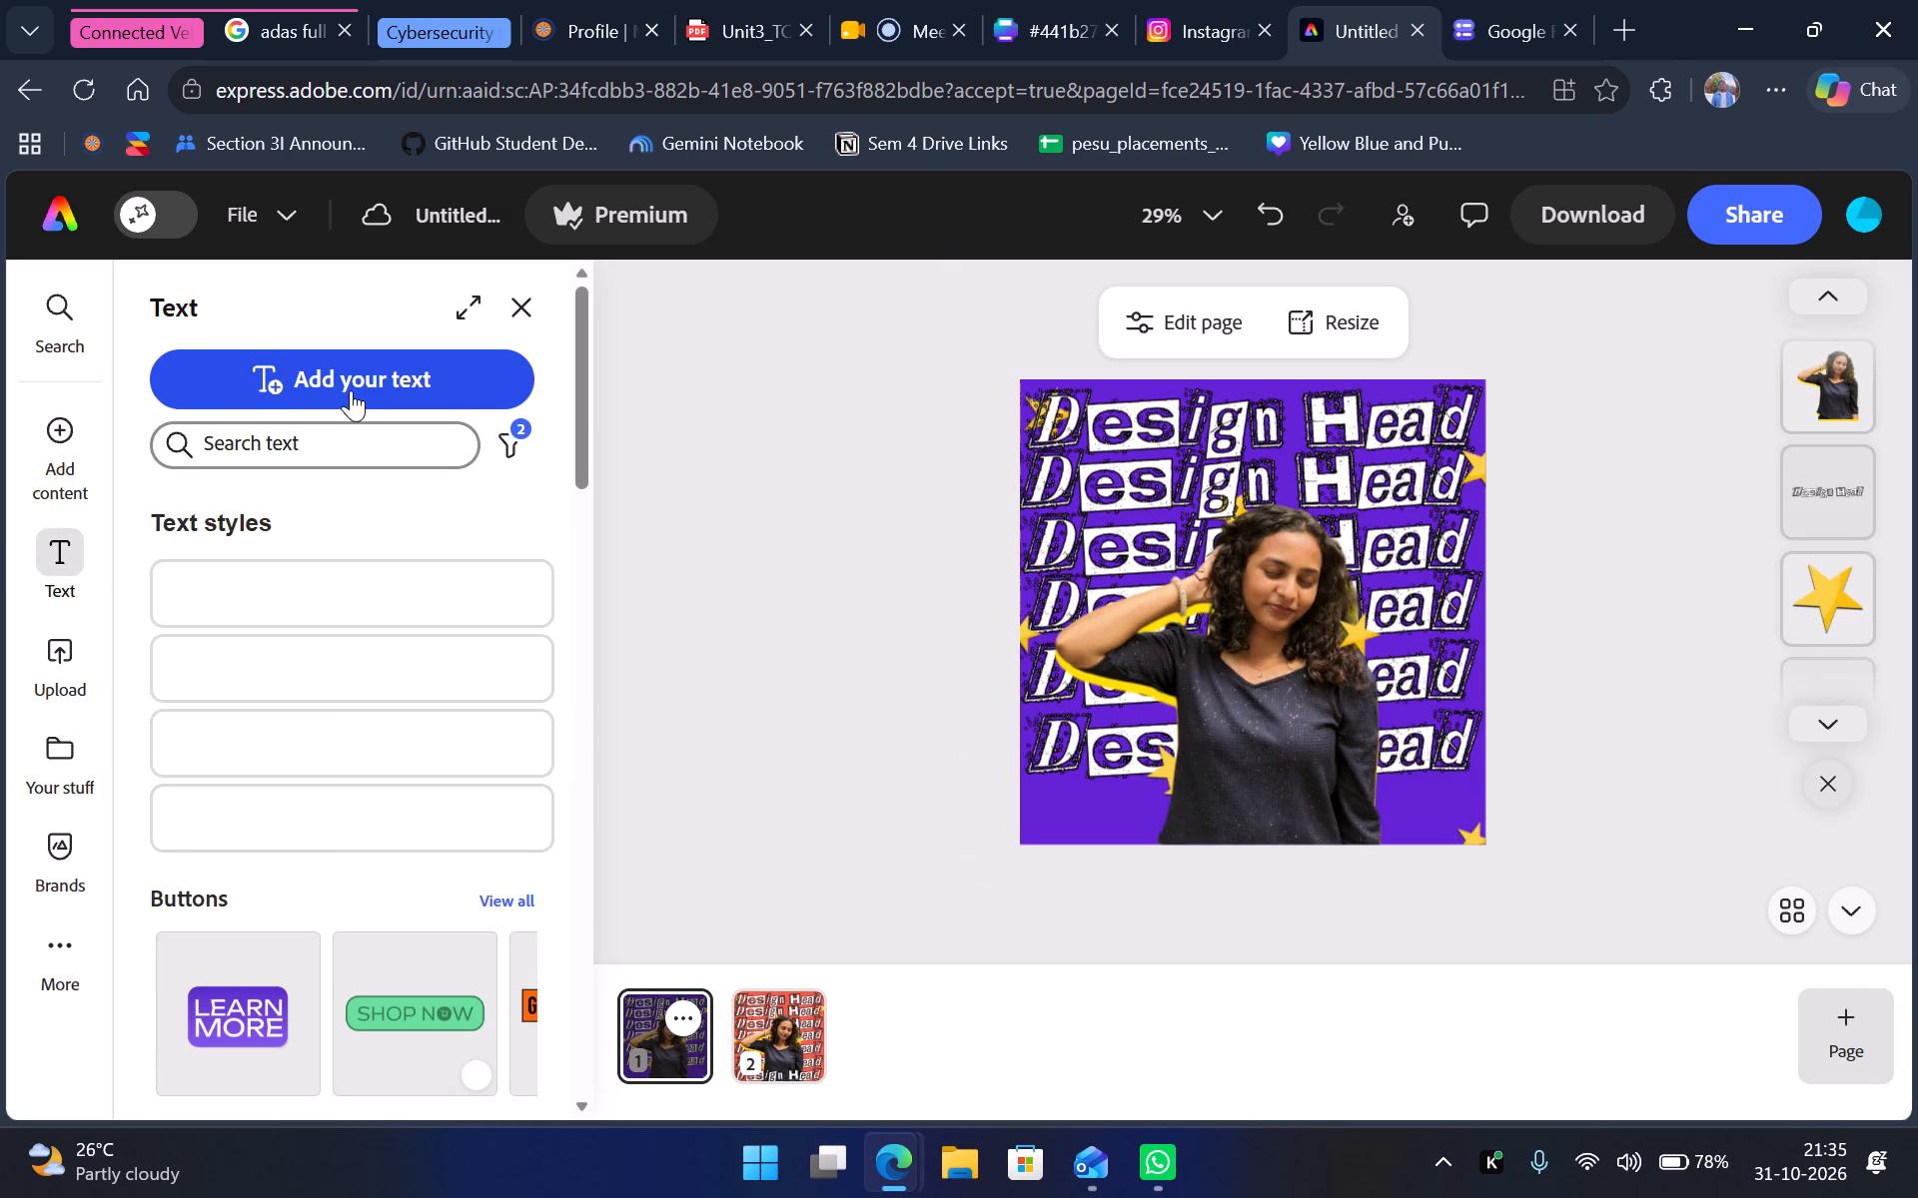
left_click(351, 390)
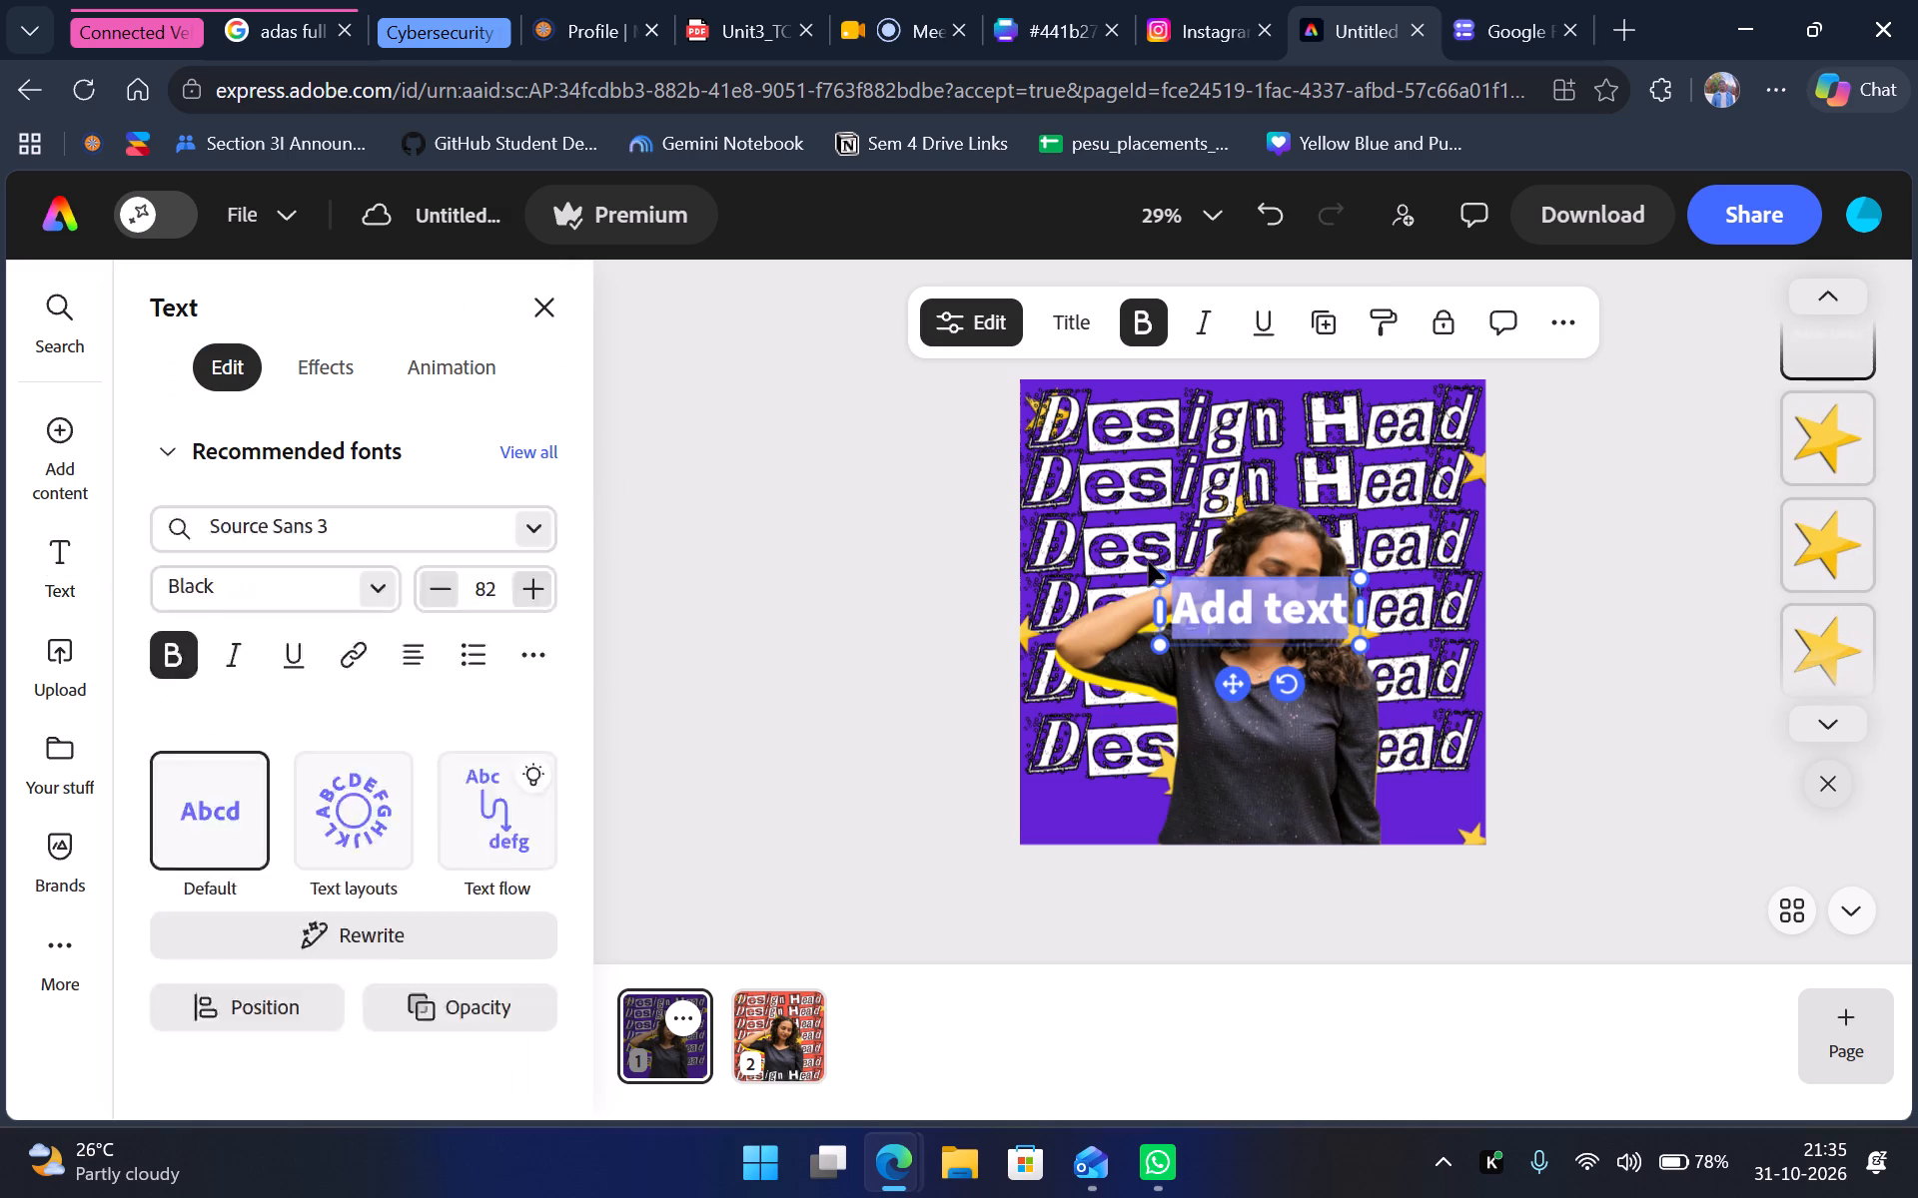
key("n")
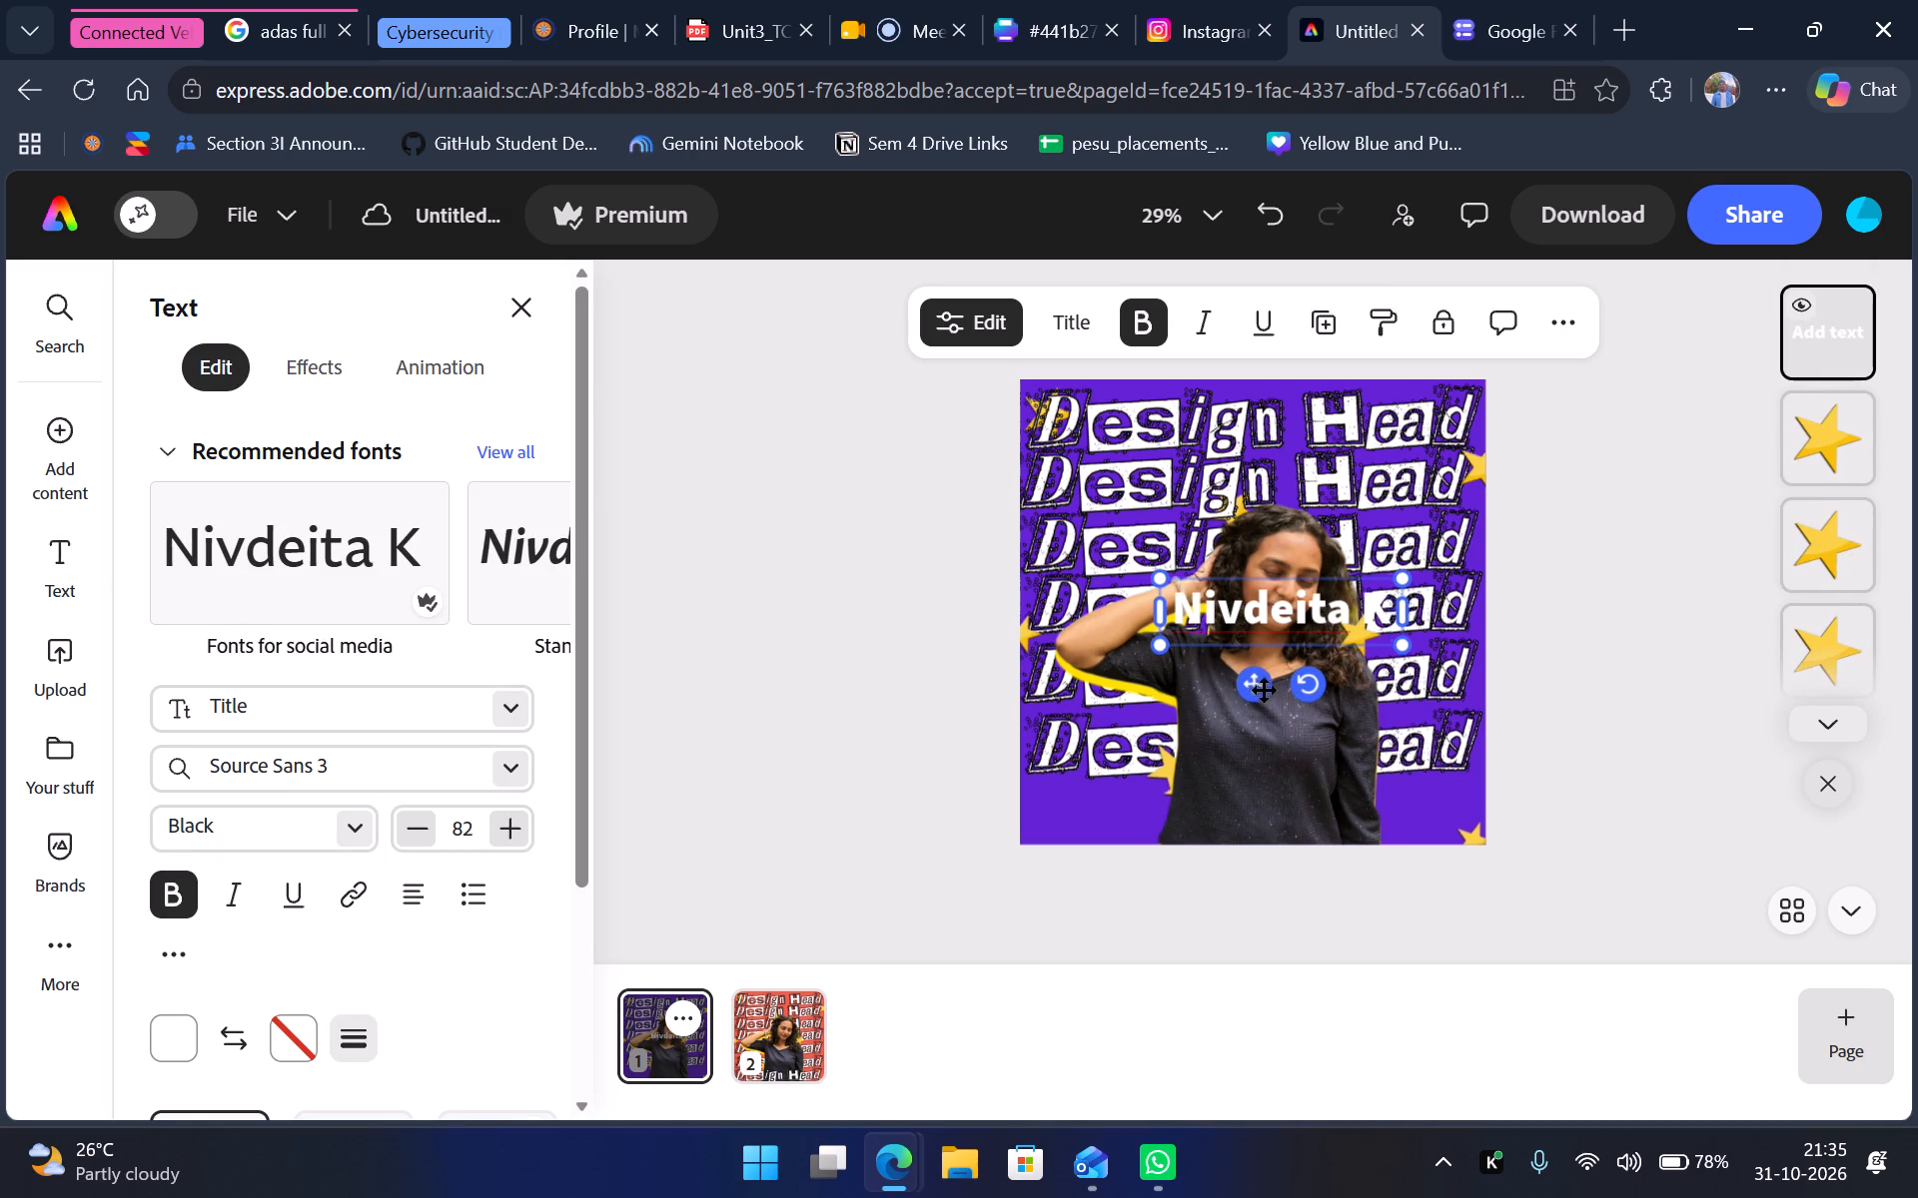
key("Left")
key("shift+m")
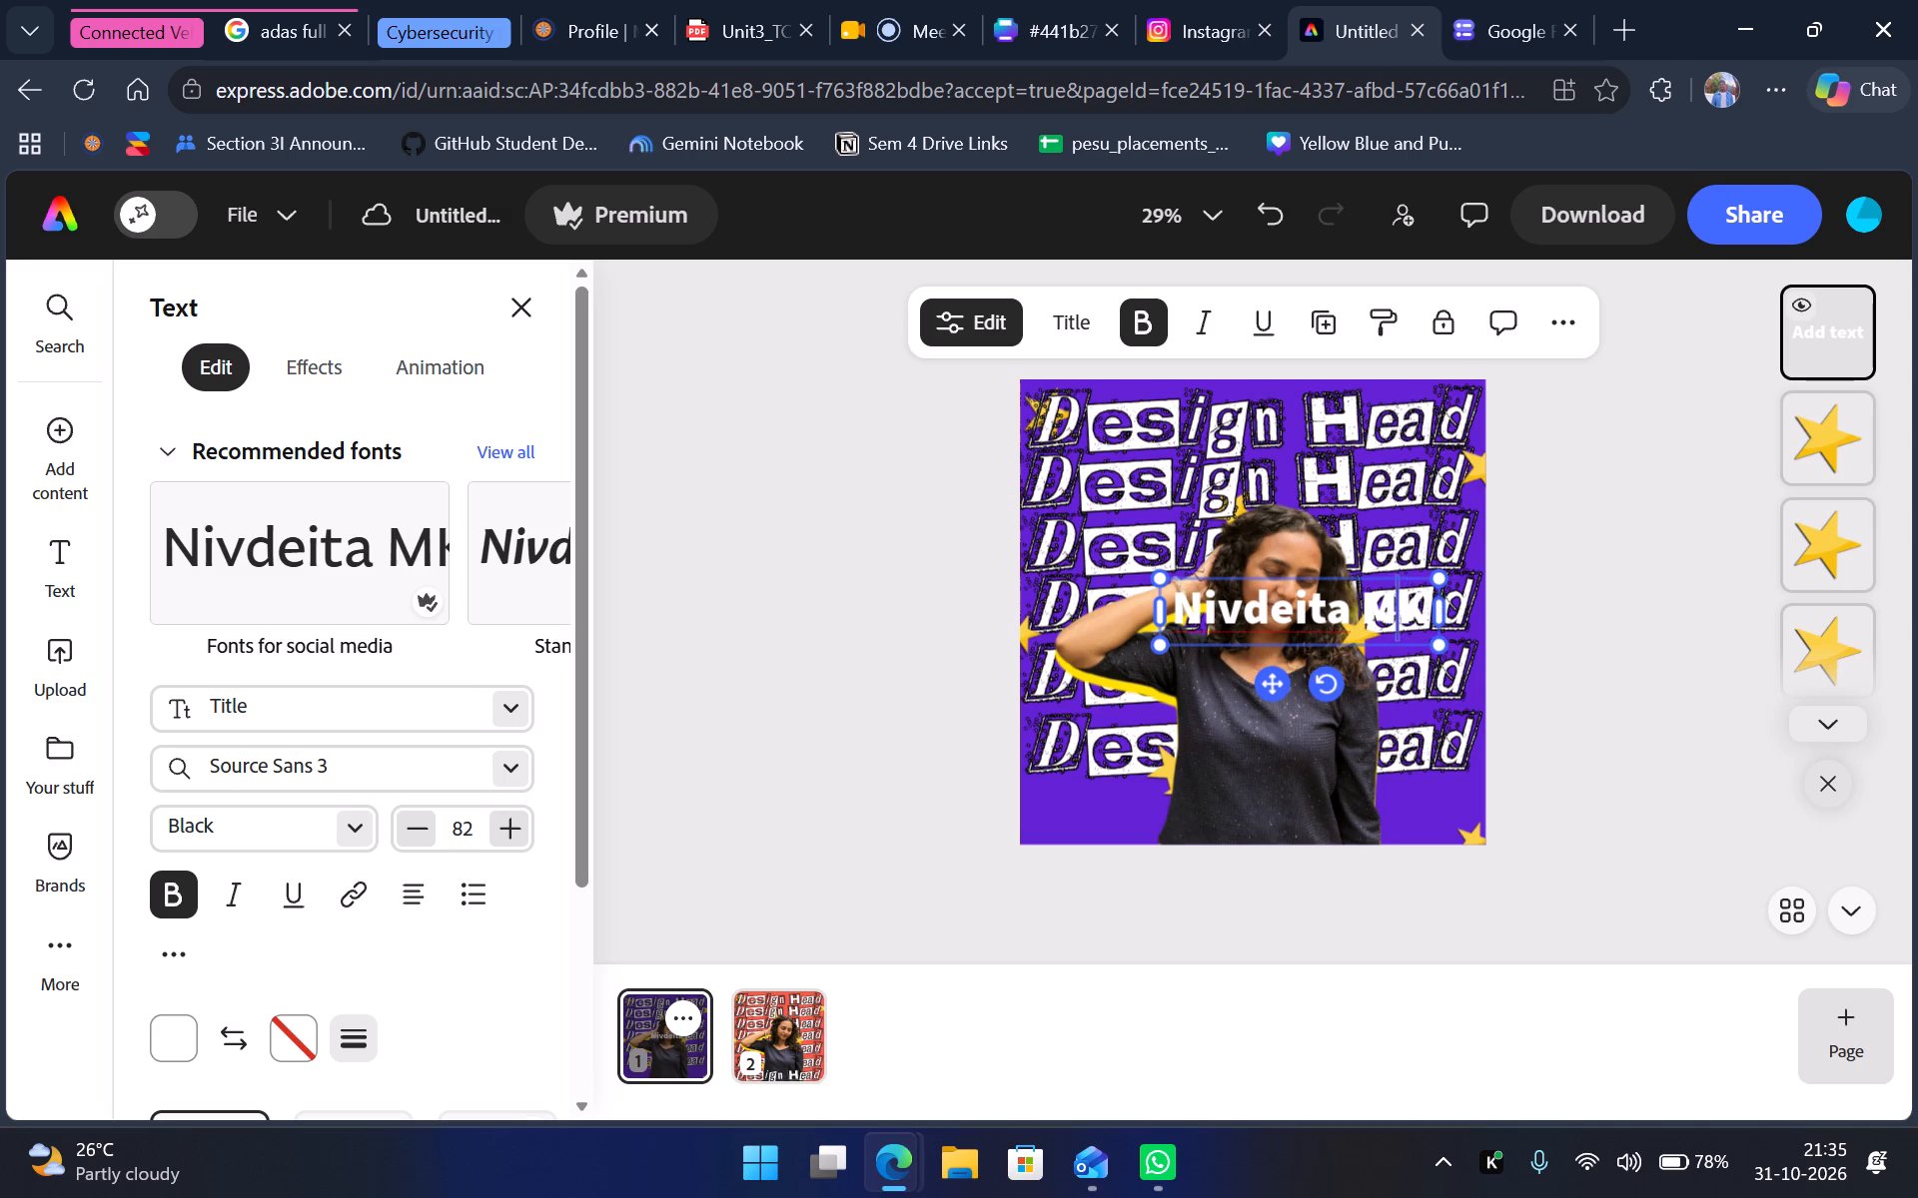
left_click_drag(1277, 688, 1270, 748)
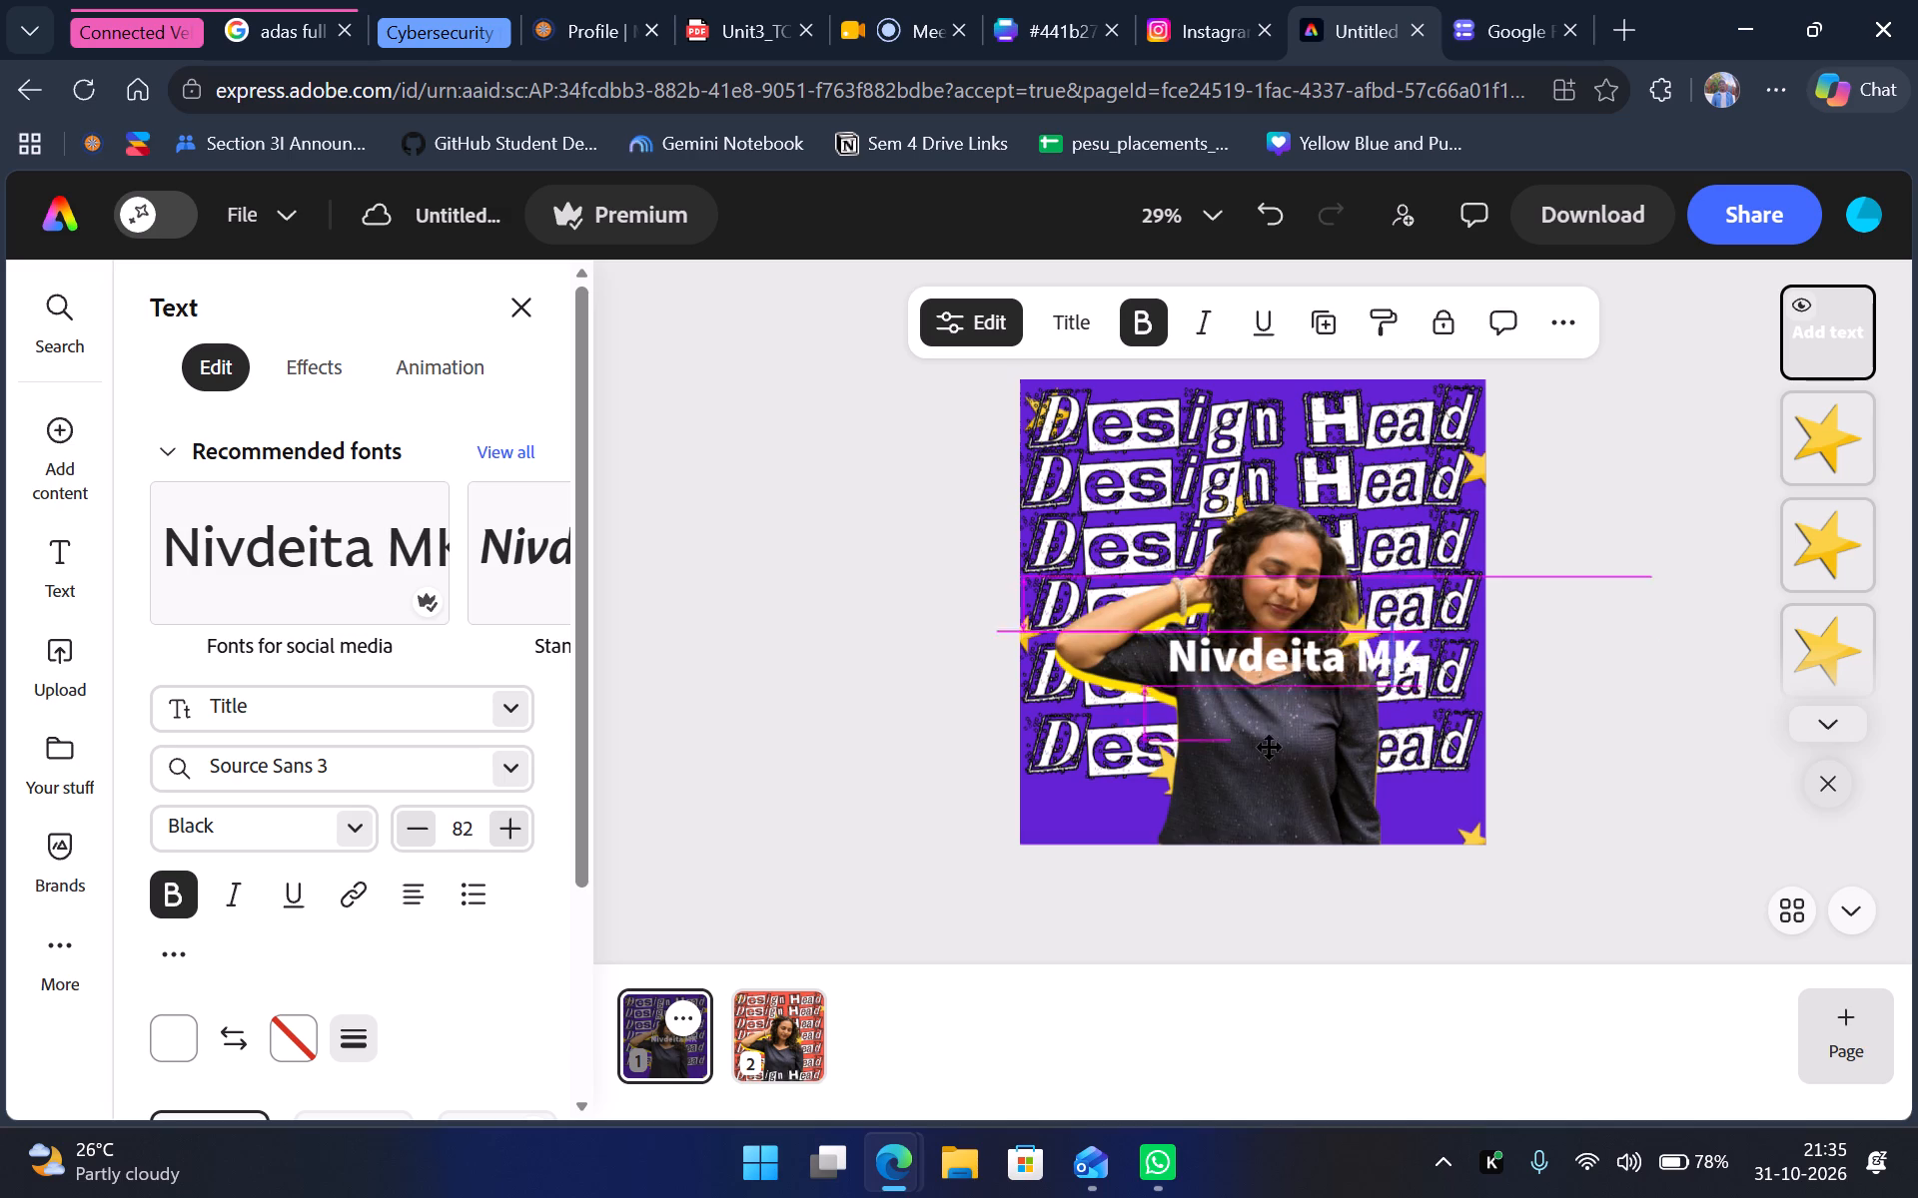
left_click_drag(1270, 748, 1250, 882)
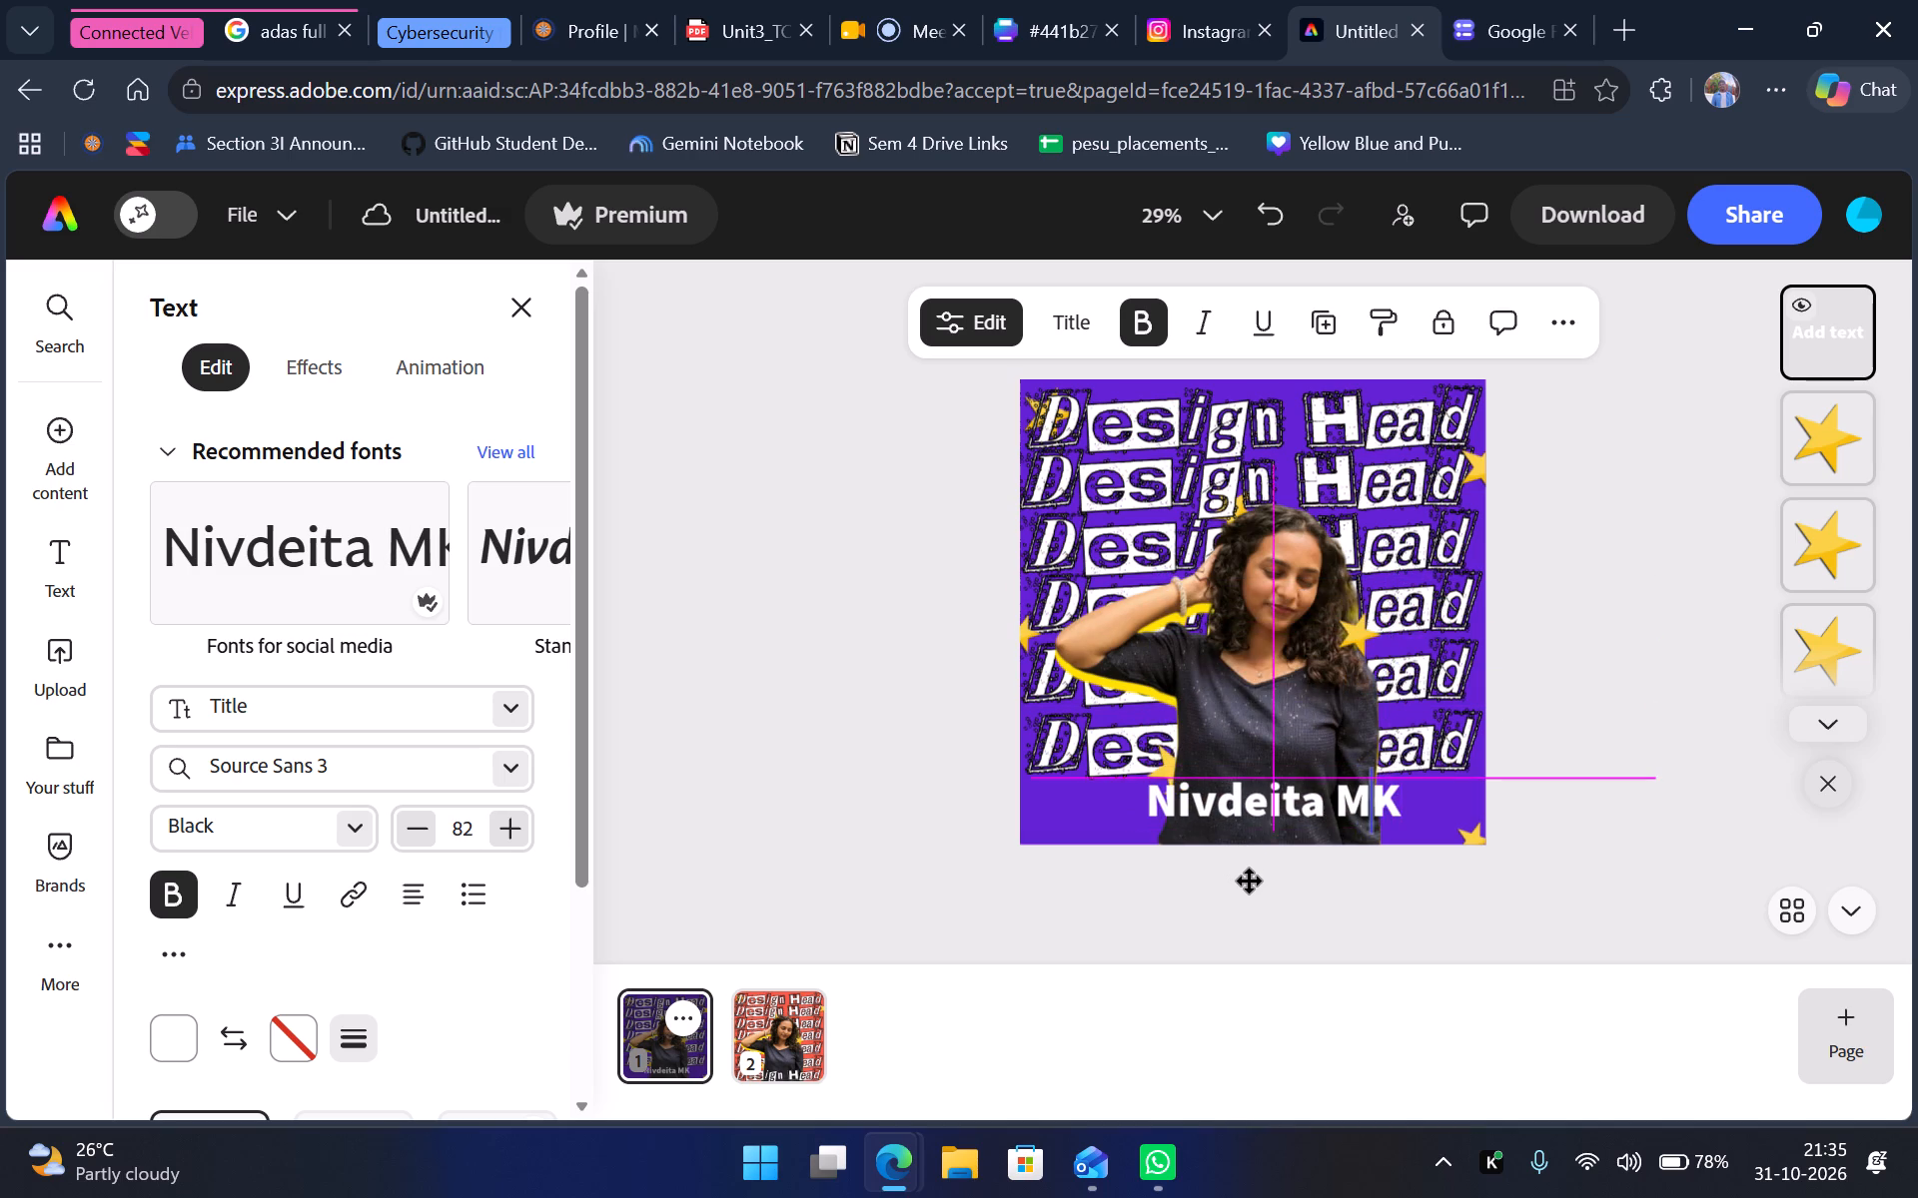
left_click_drag(1250, 882, 1248, 884)
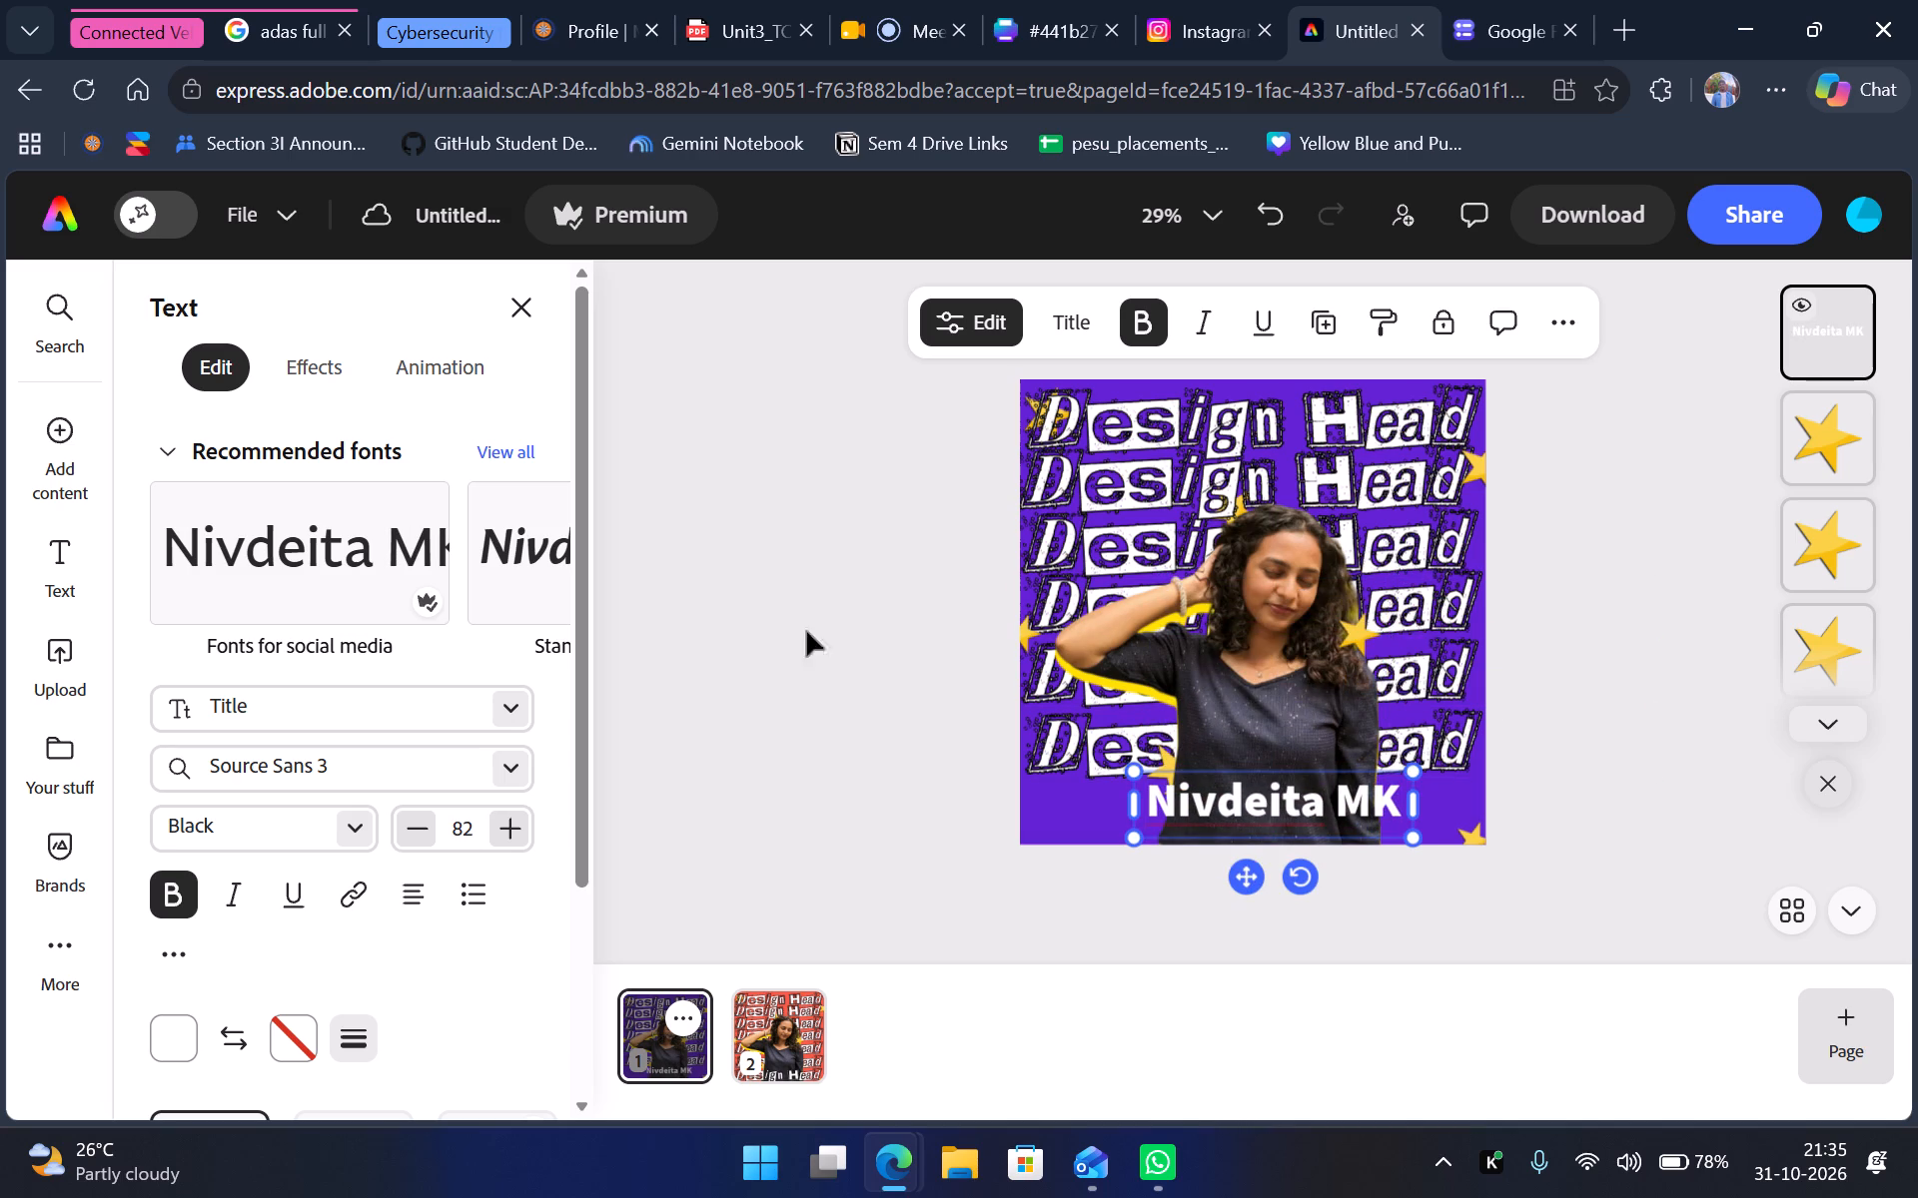
Set the name text's font to Dark London Regular and recentre it near the poster's bottom edge.
left_click(281, 717)
key("Escape")
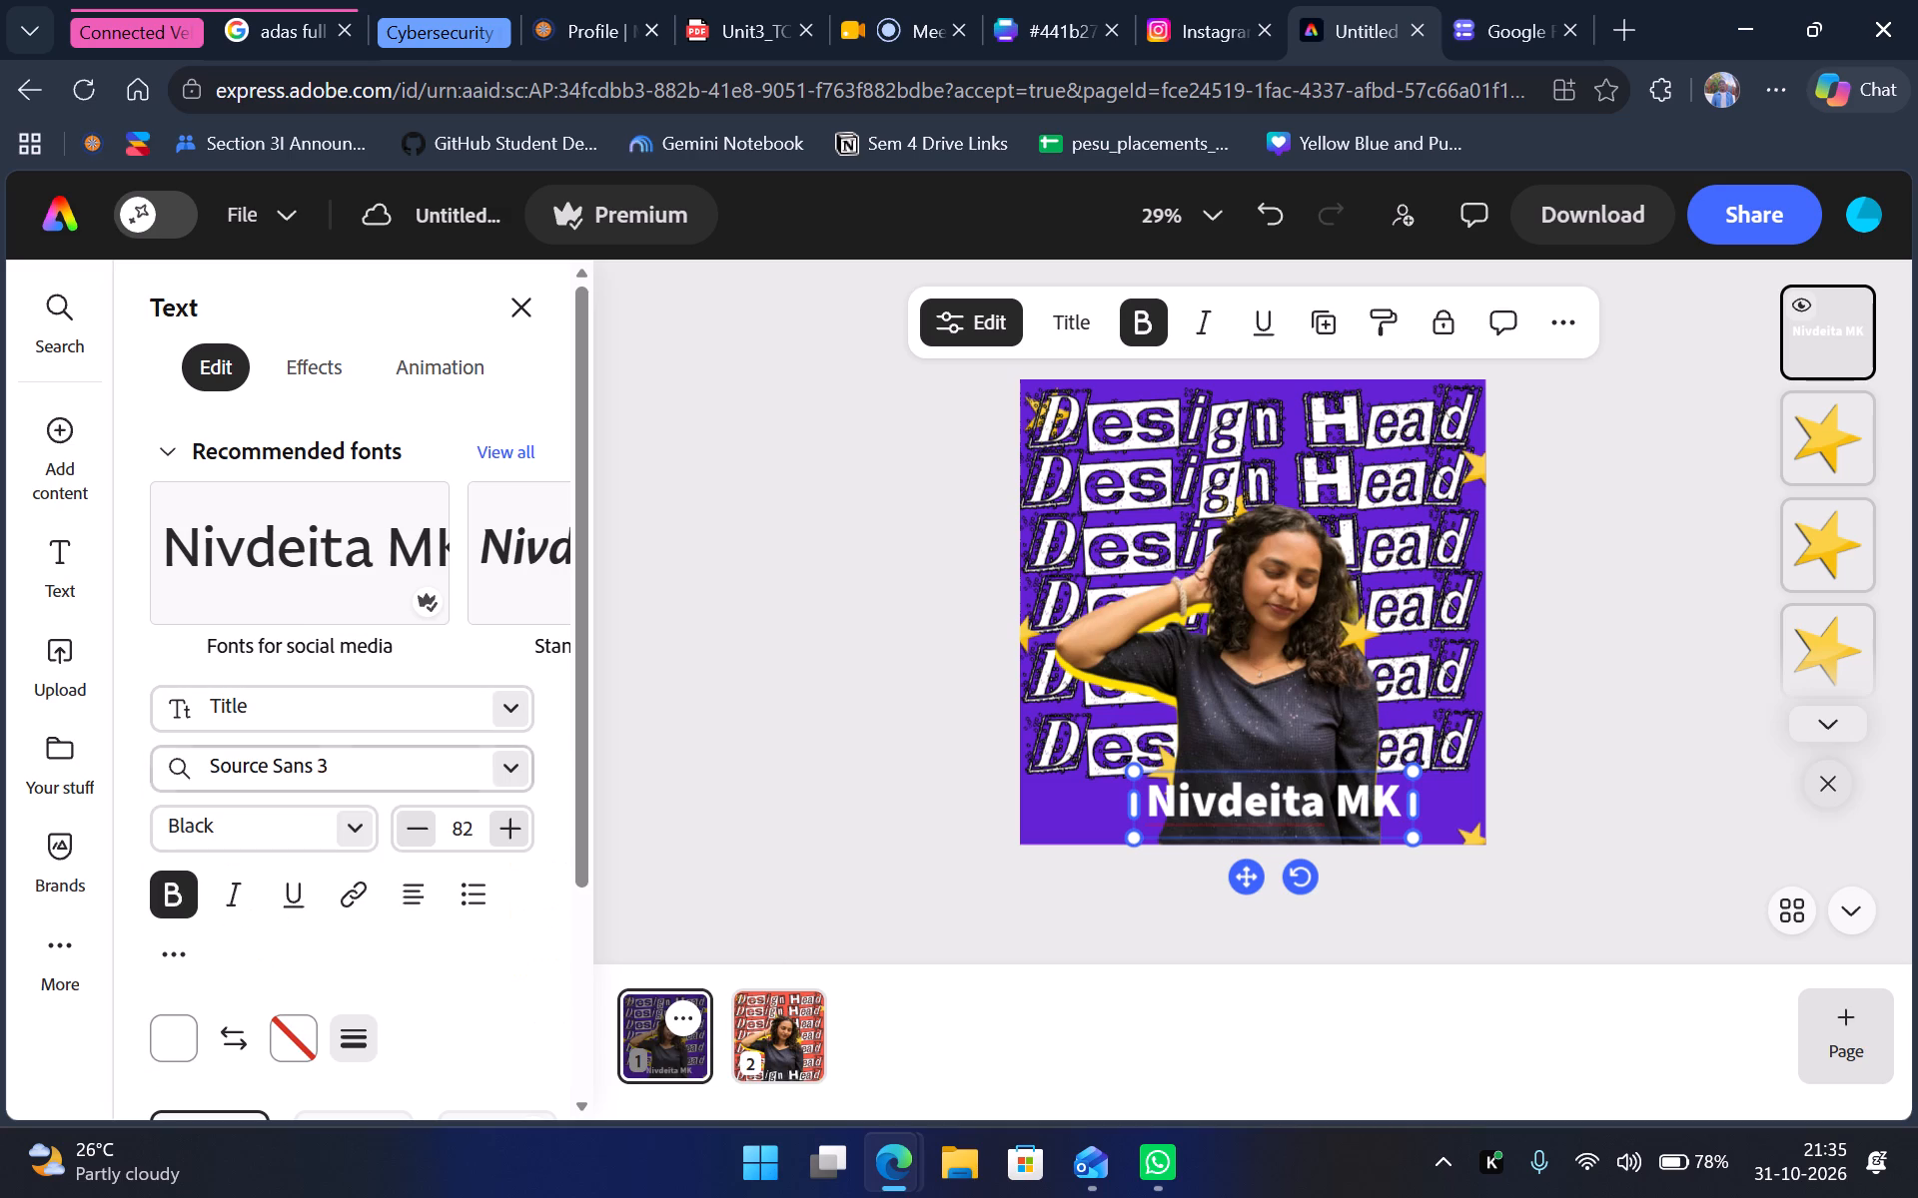
left_click(340, 761)
left_click(512, 781)
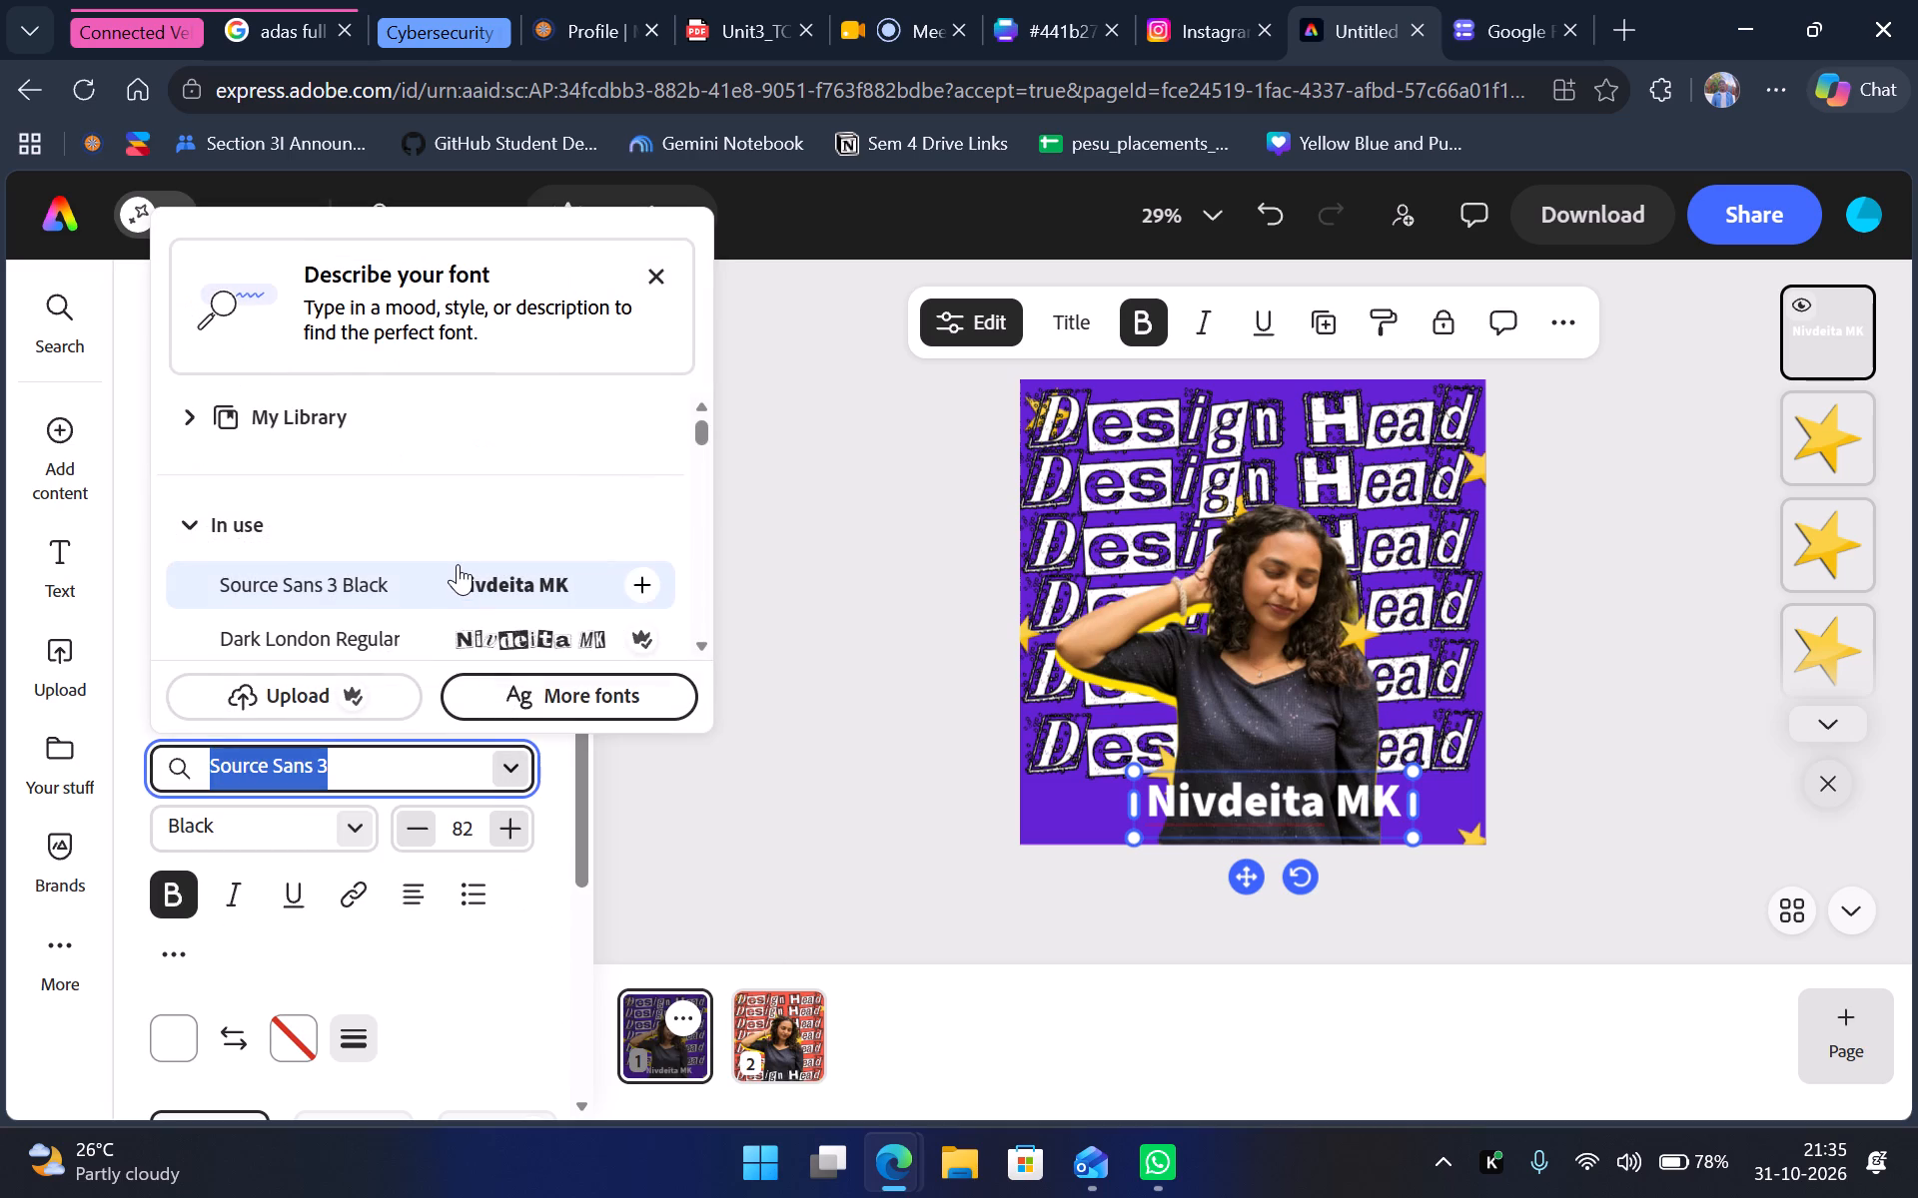
scroll(458, 564, "down", 2)
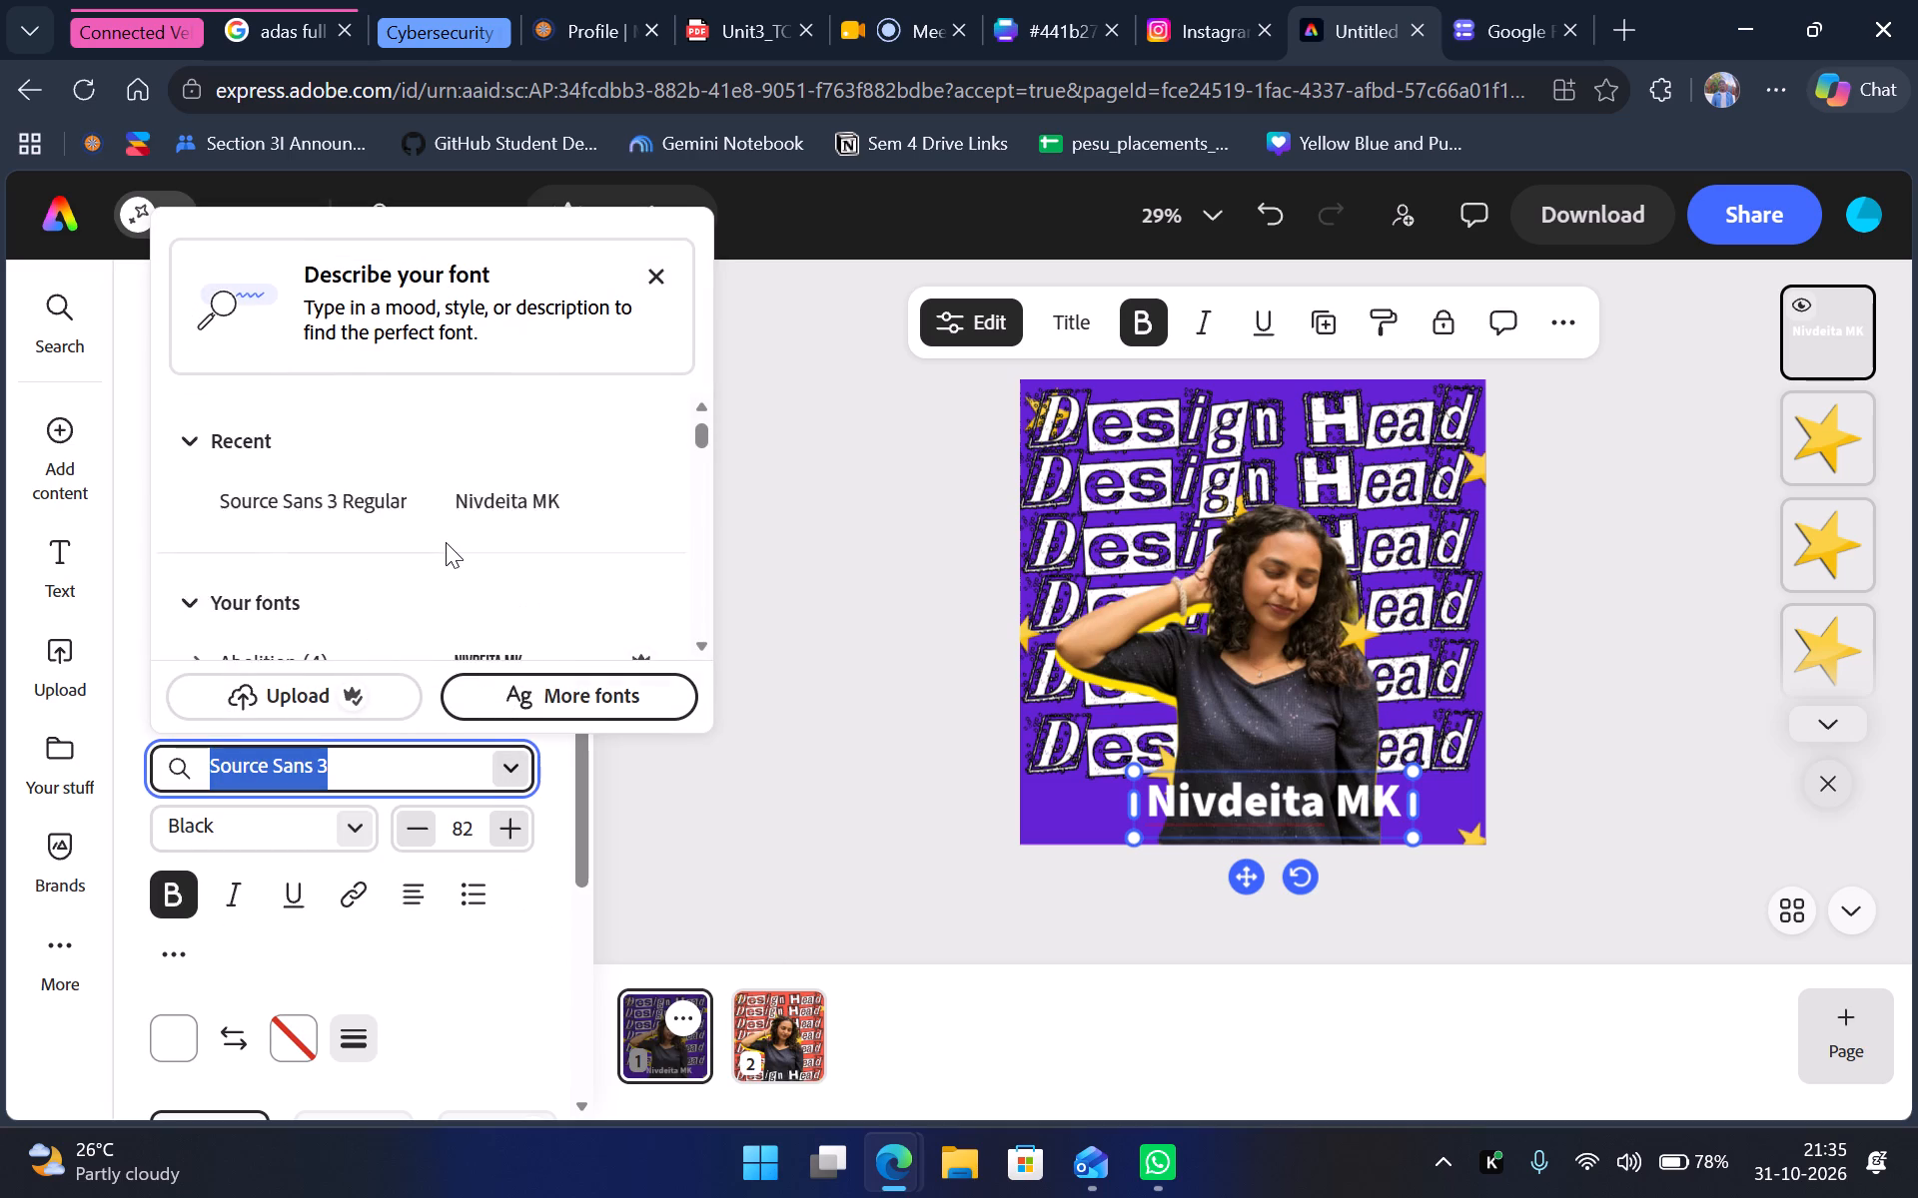
scroll(446, 542, "up", 1)
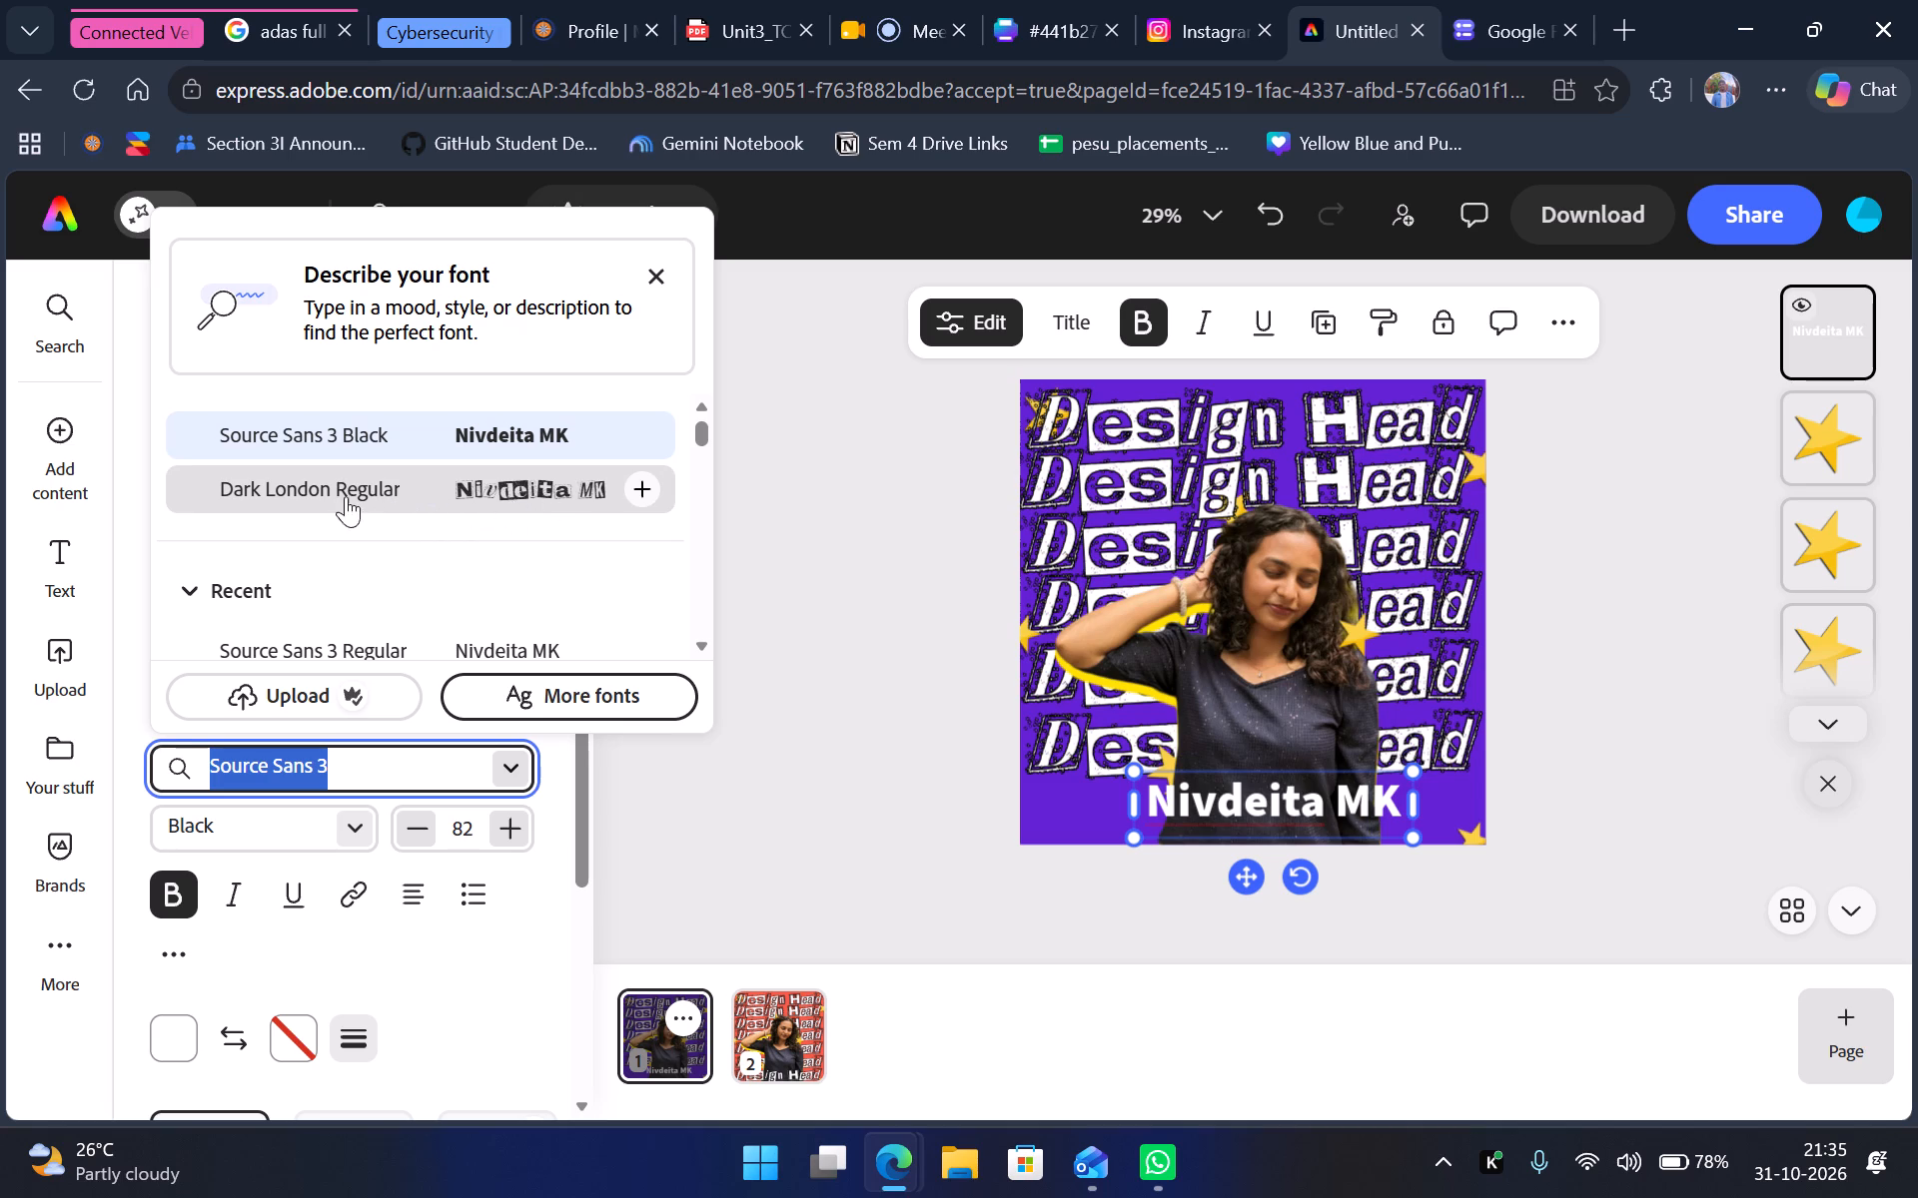
left_click(413, 501)
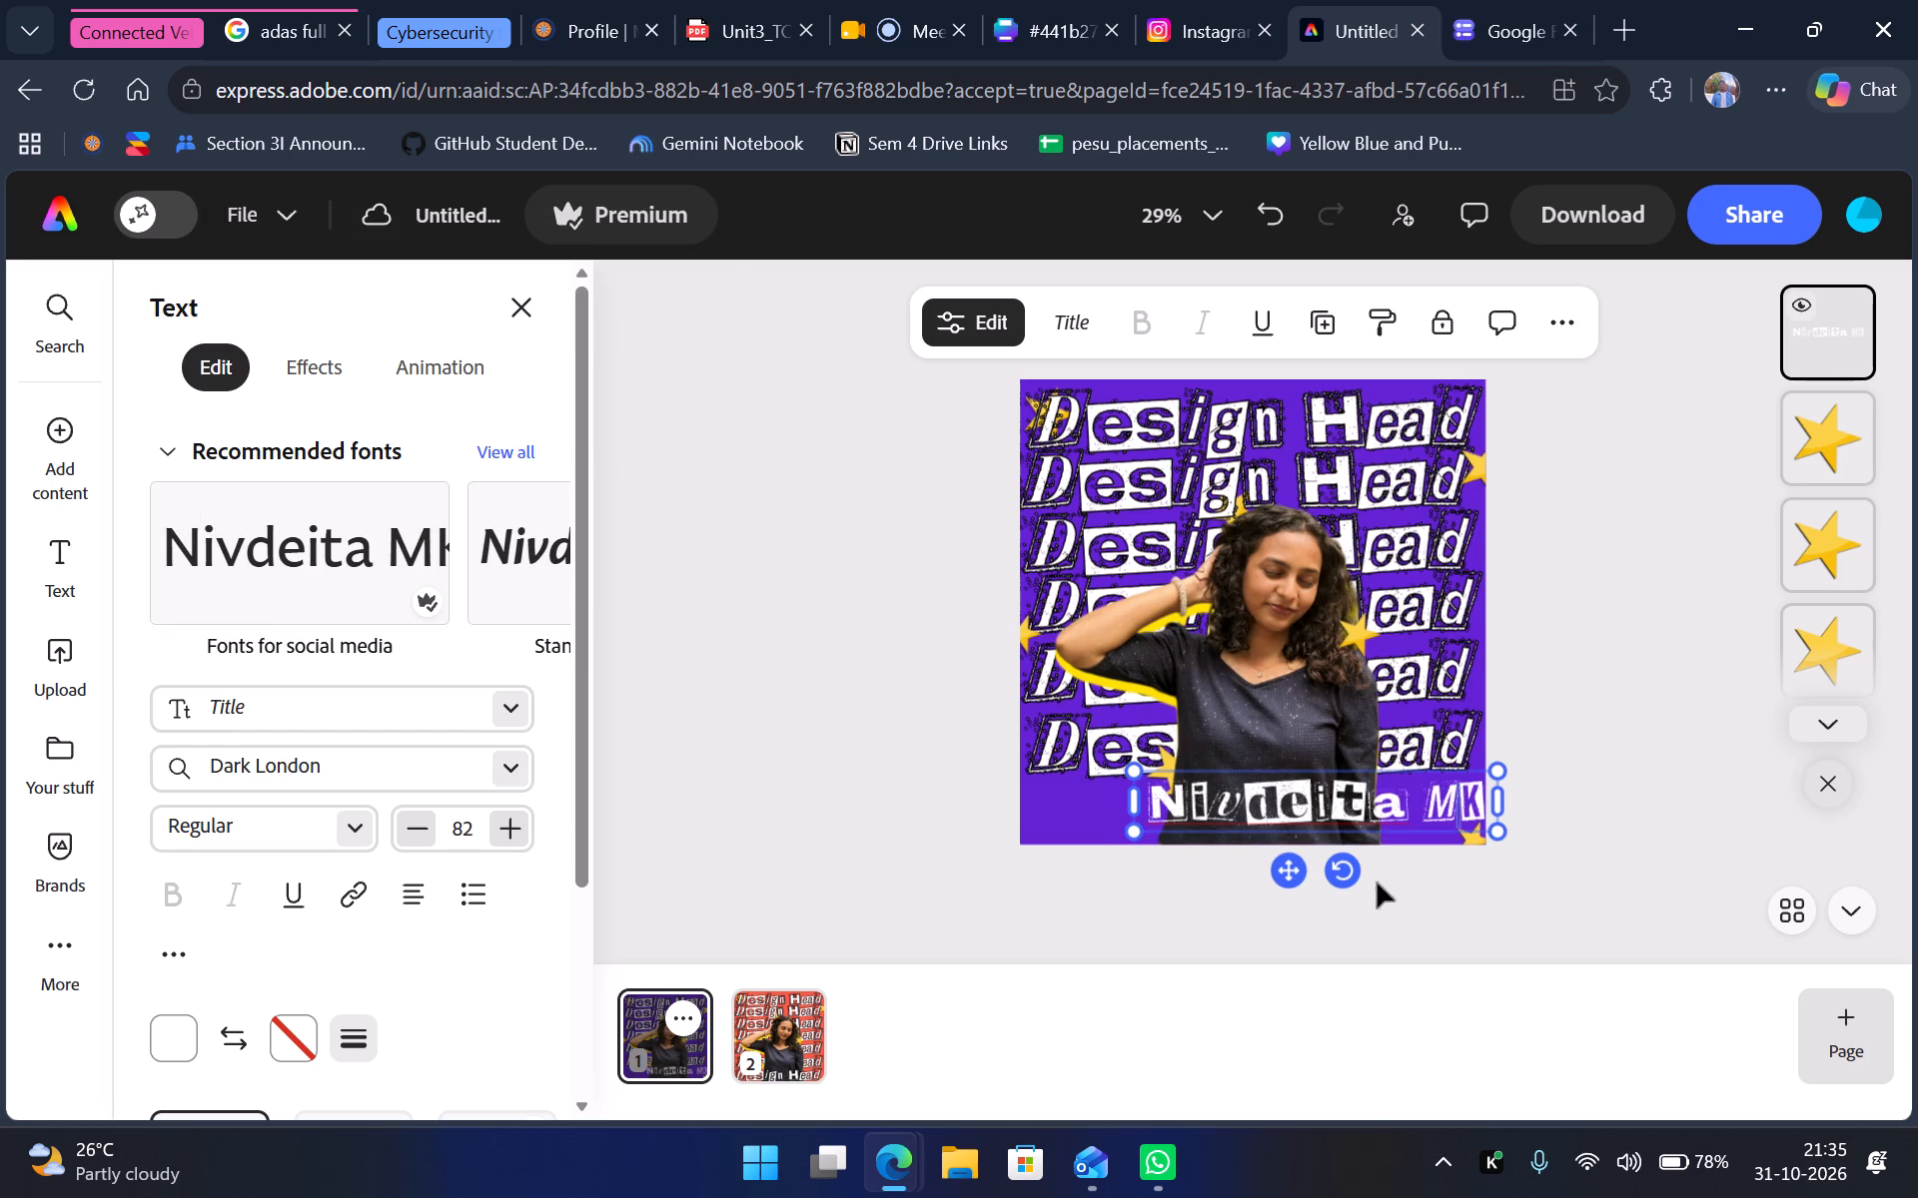
left_click_drag(1284, 870, 1224, 875)
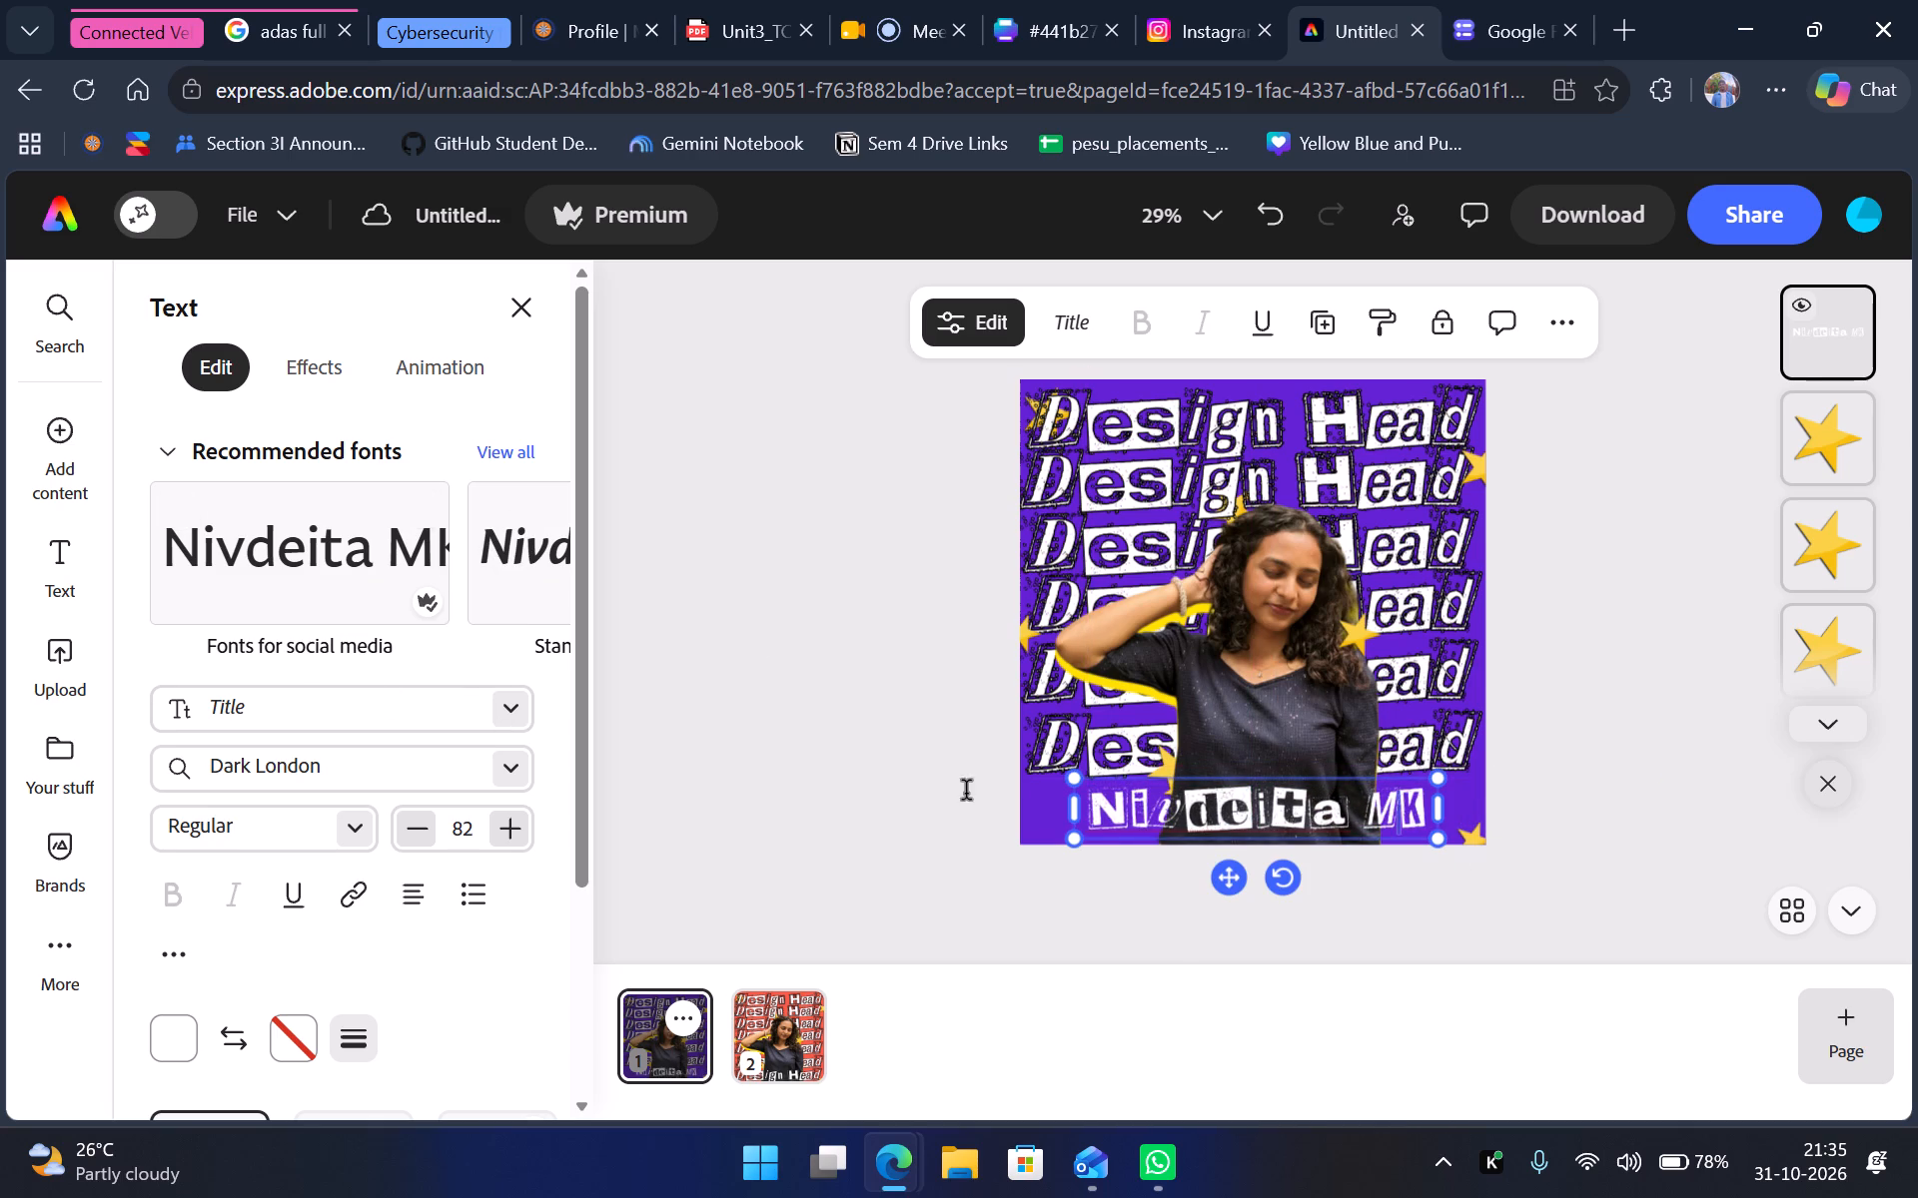
Change the name text's font to Alfarn Regular on the first poster page.
left_click(515, 753)
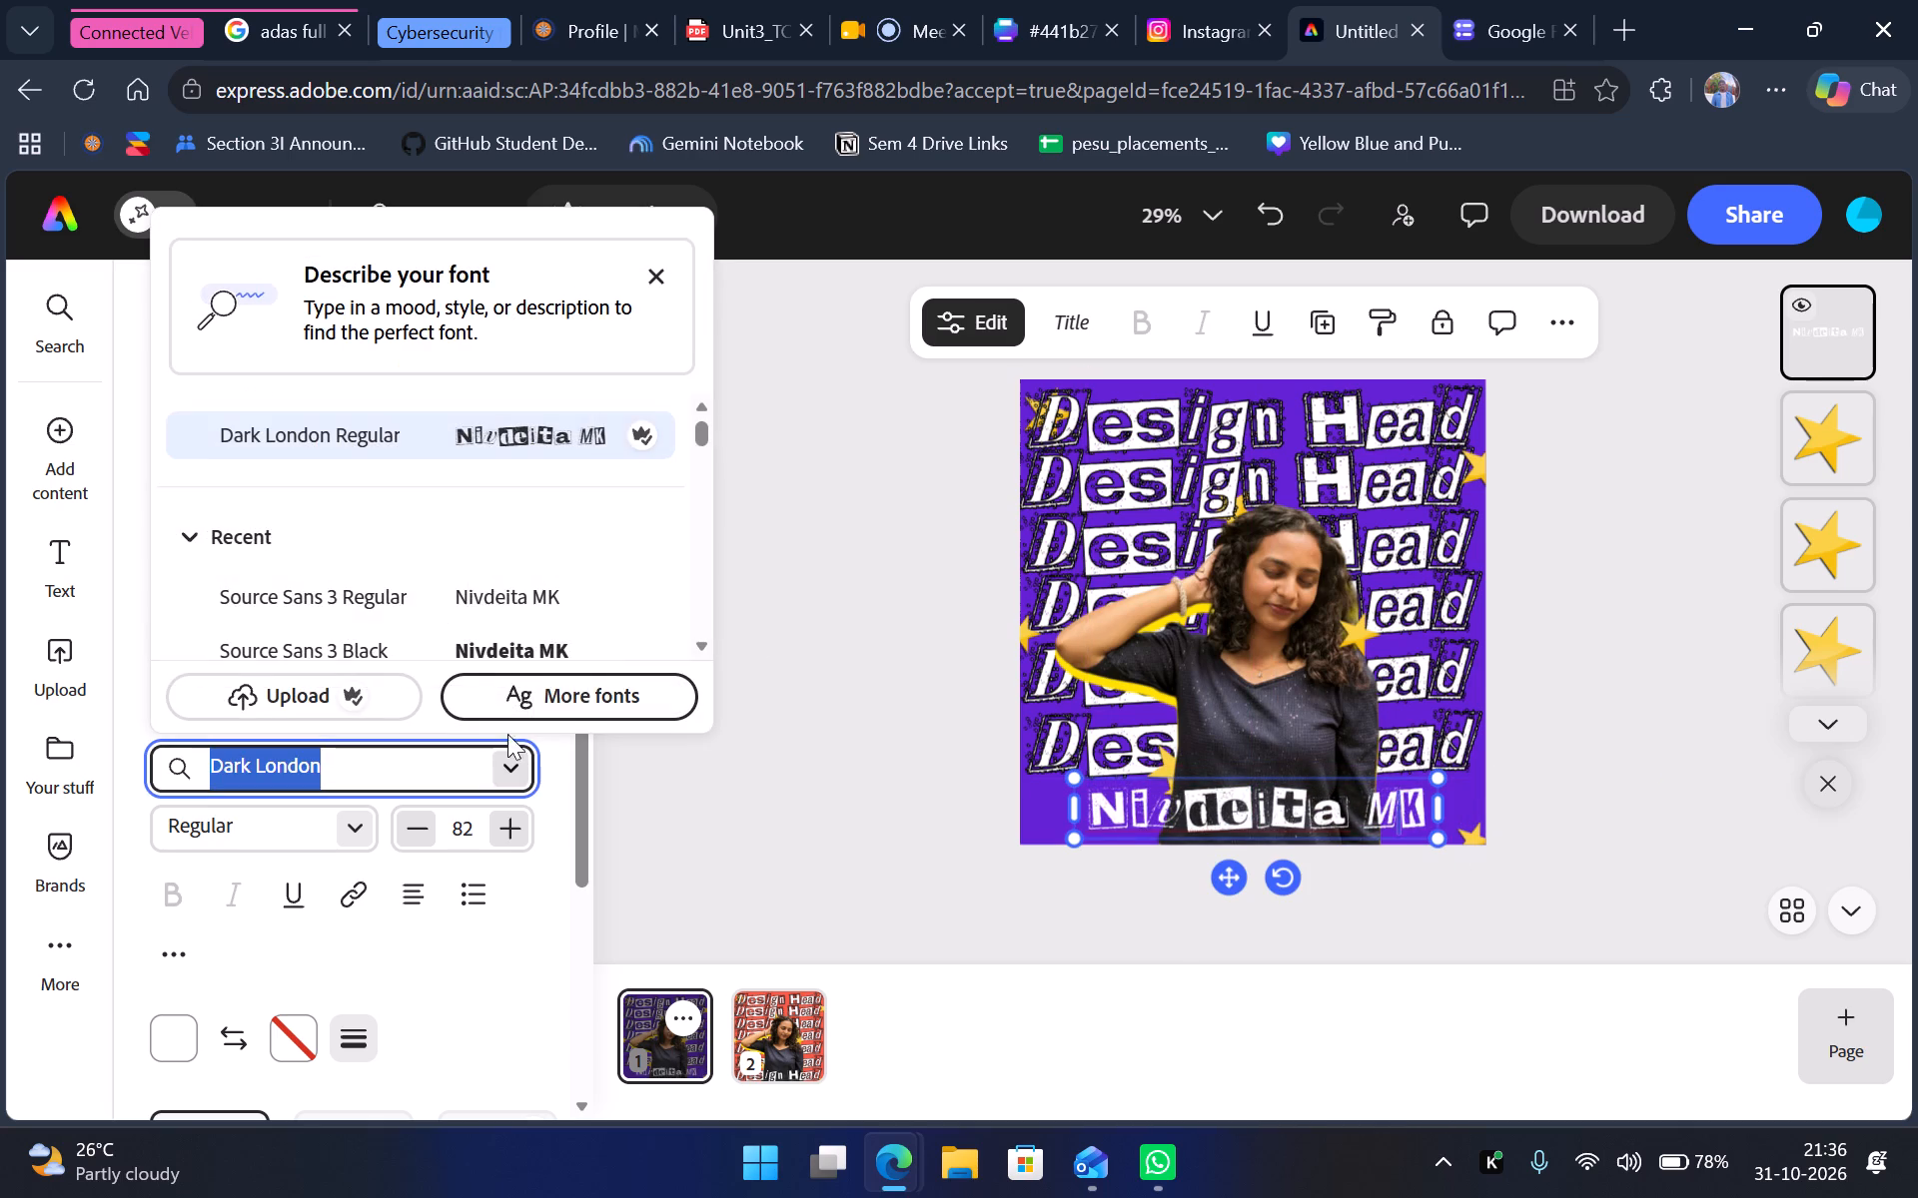
scroll(470, 595, "down", 3)
scroll(387, 577, "down", 1)
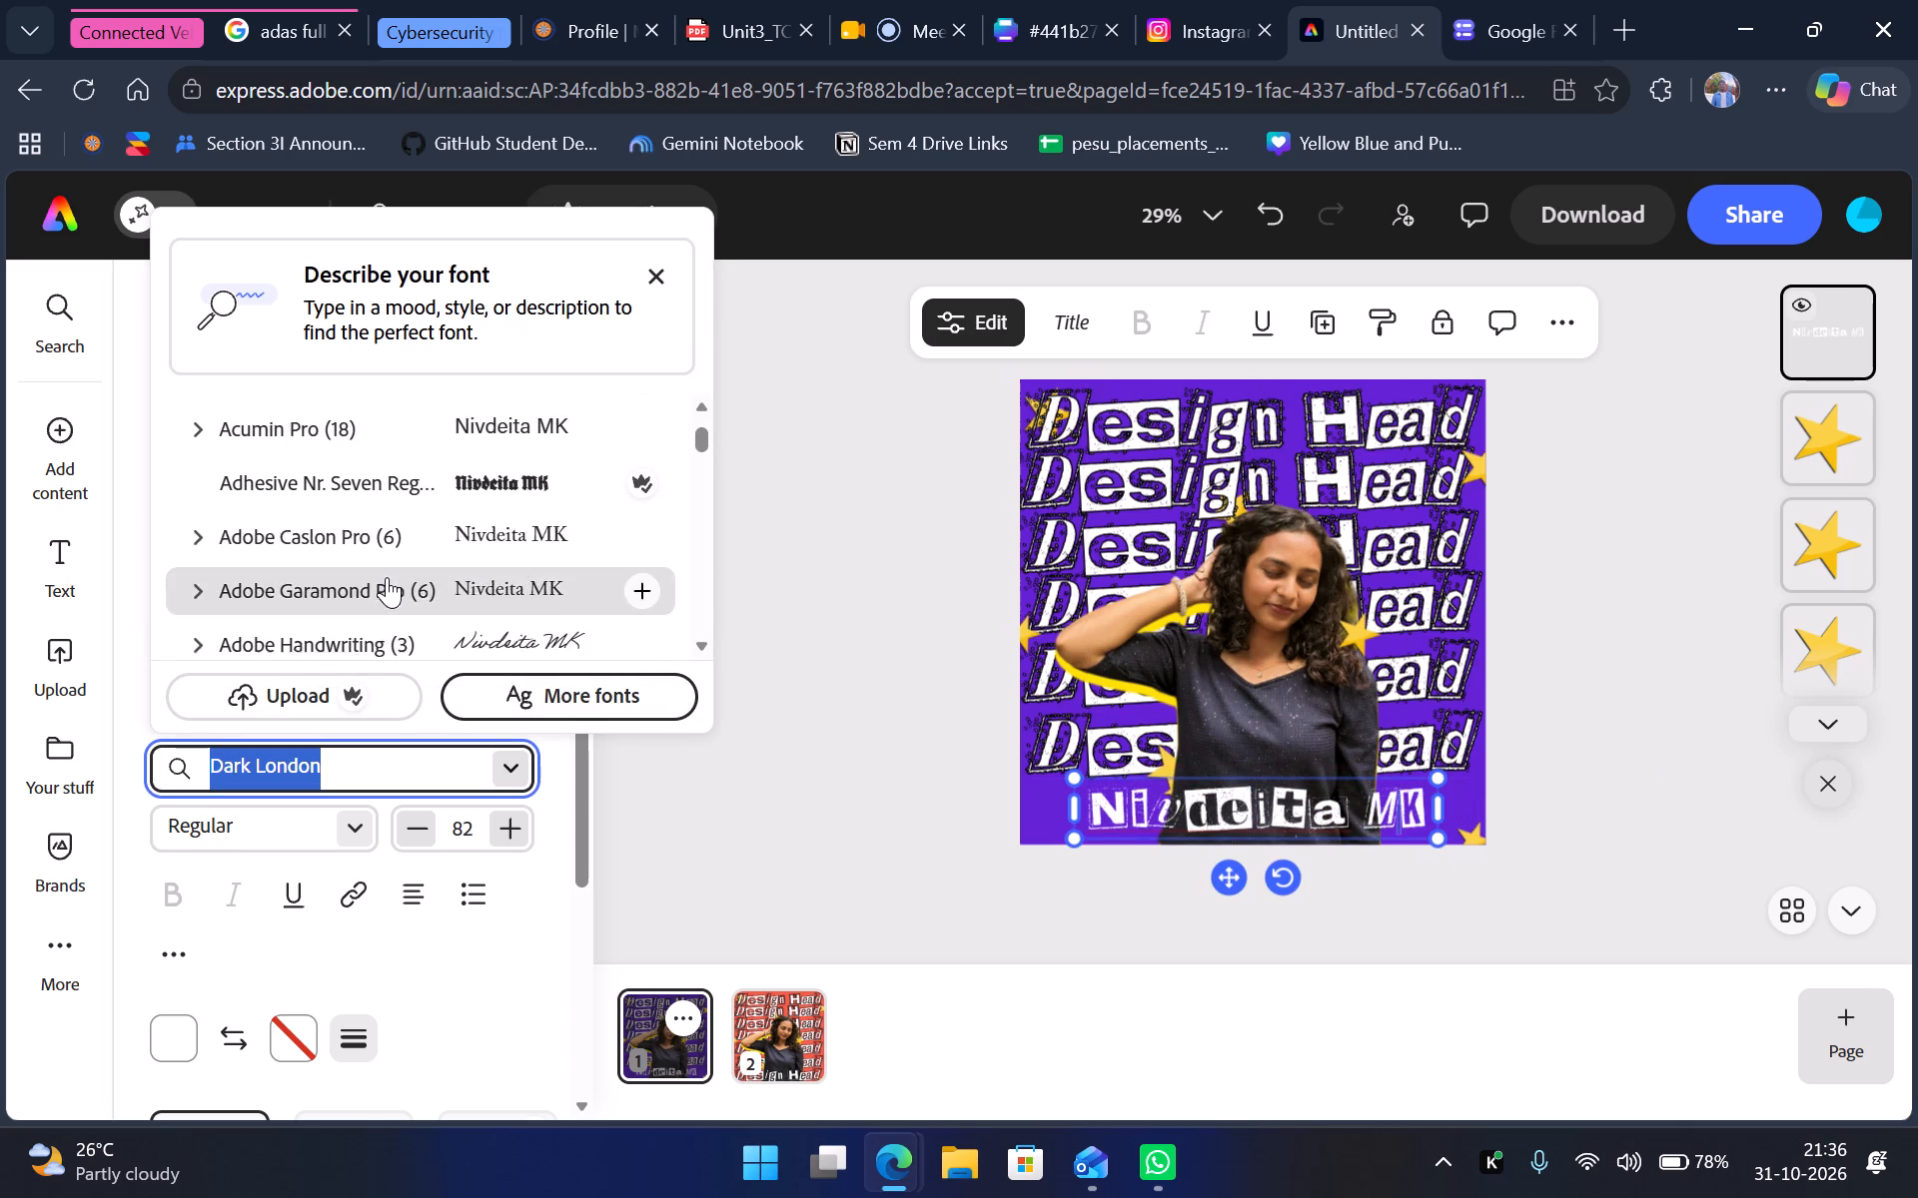
scroll(387, 577, "up", 1)
scroll(379, 574, "down", 2)
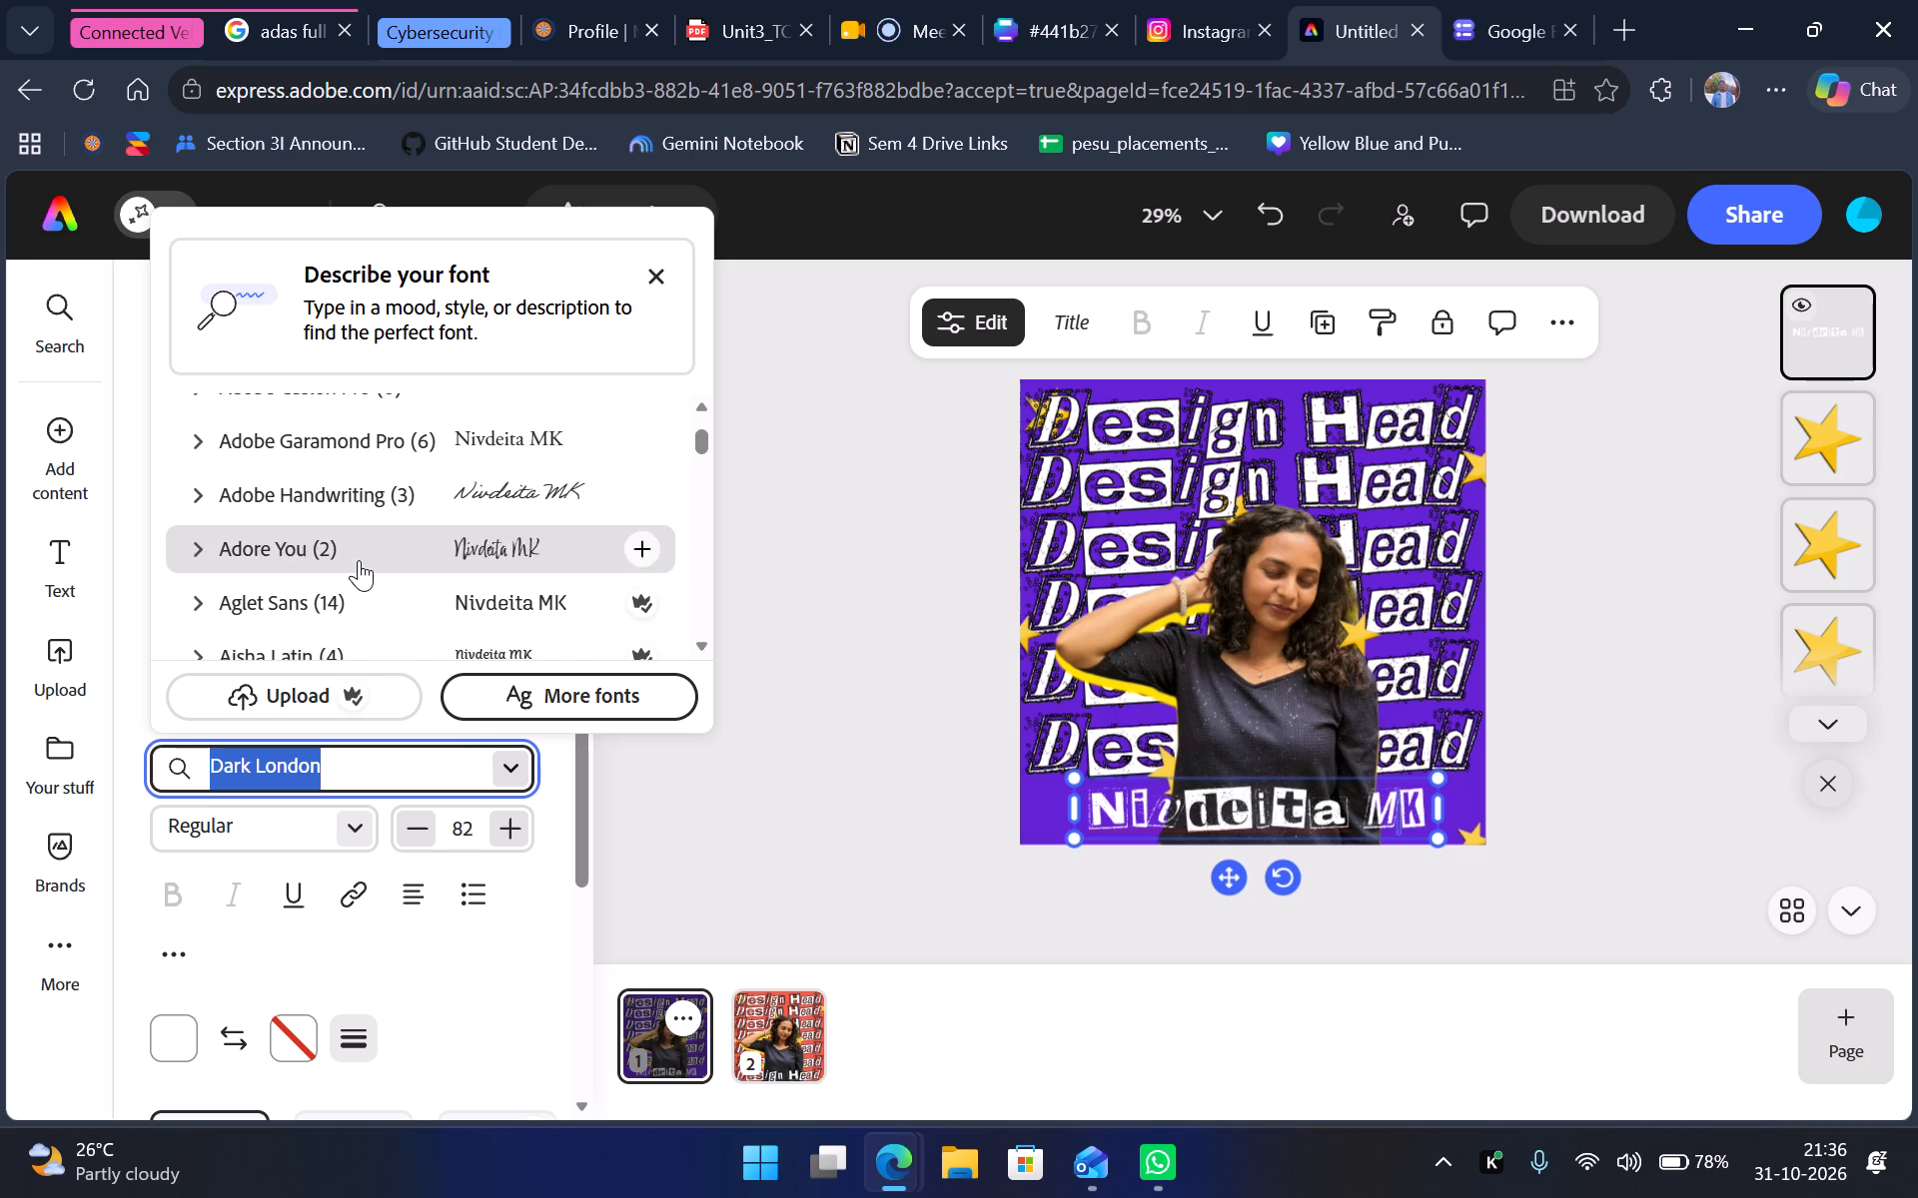
scroll(359, 560, "down", 2)
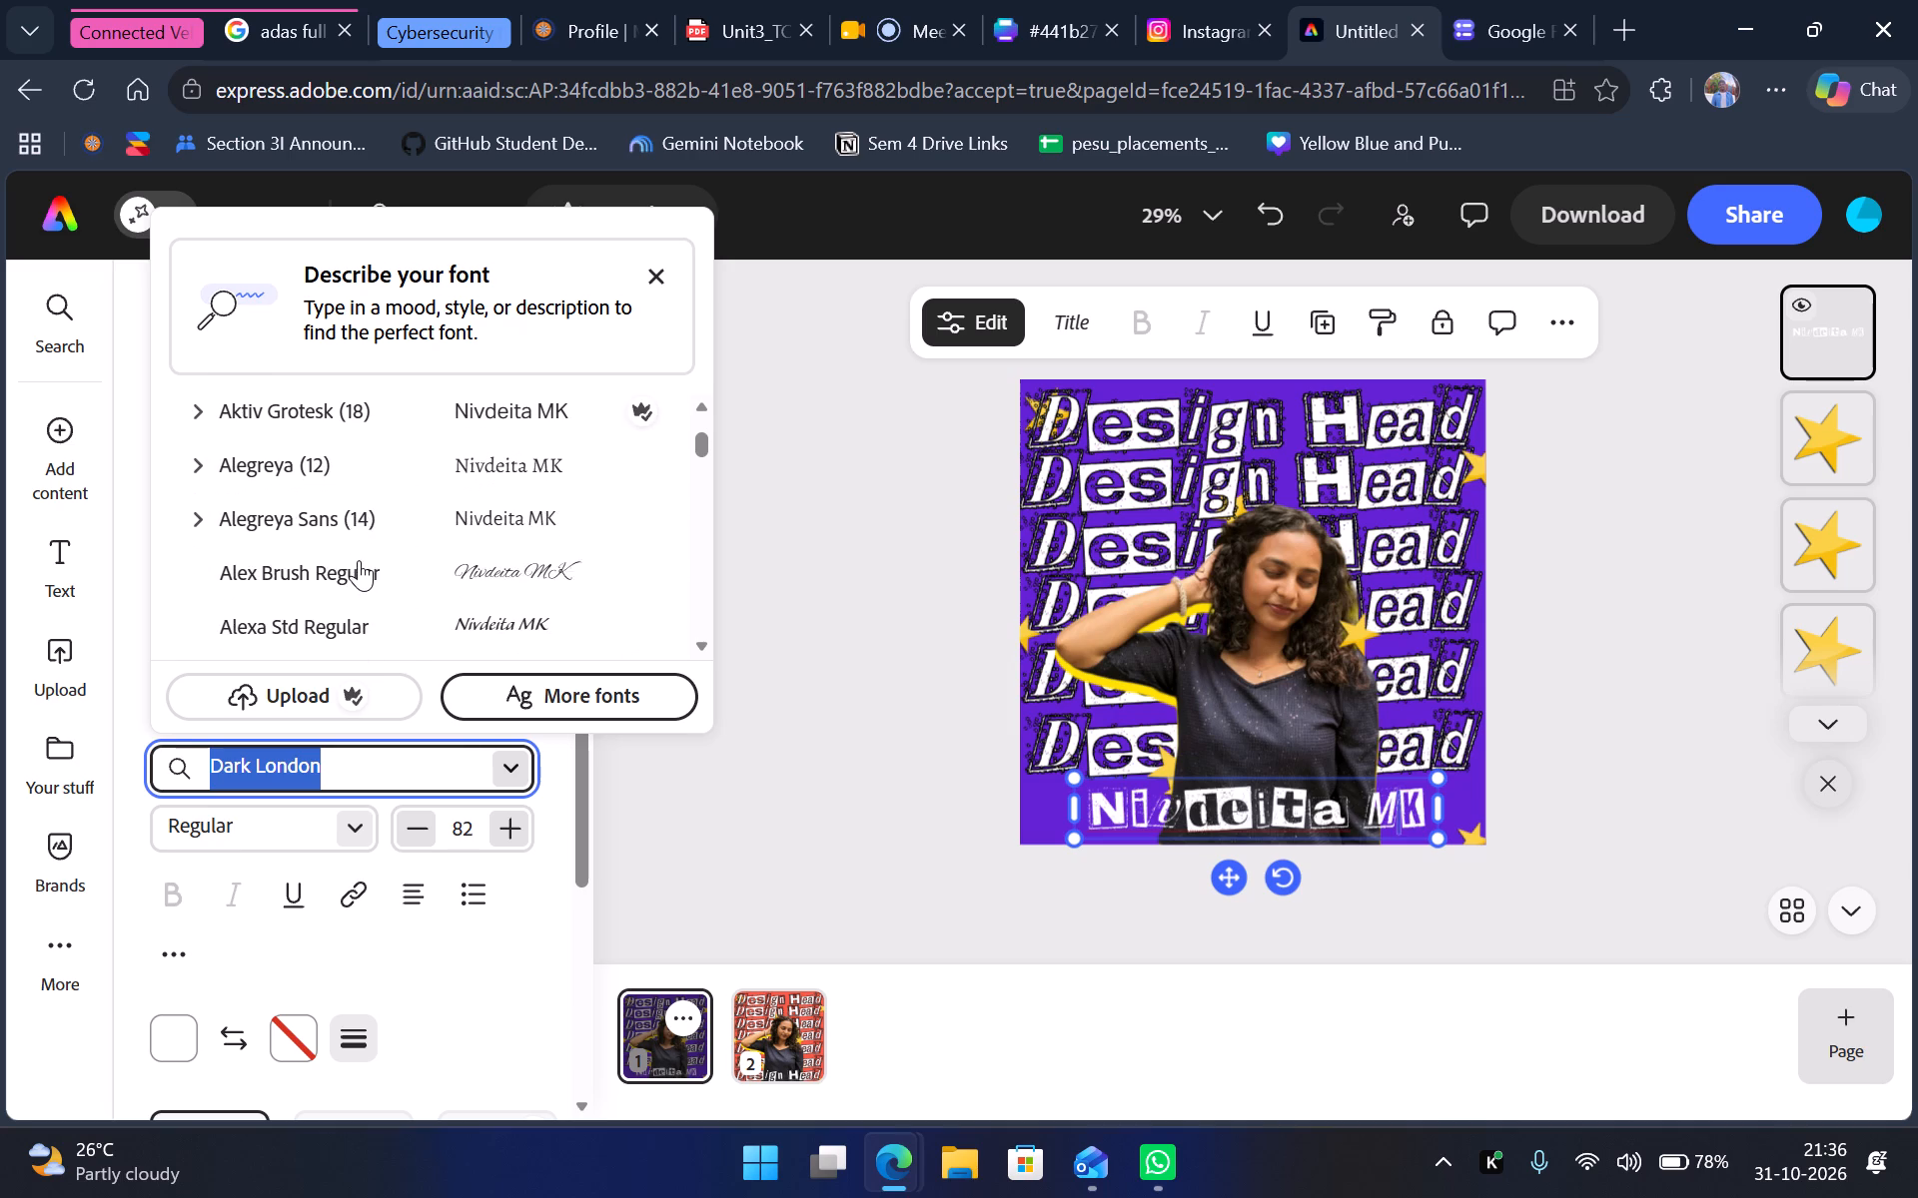
left_click(661, 290)
scroll(345, 402, "up", 6)
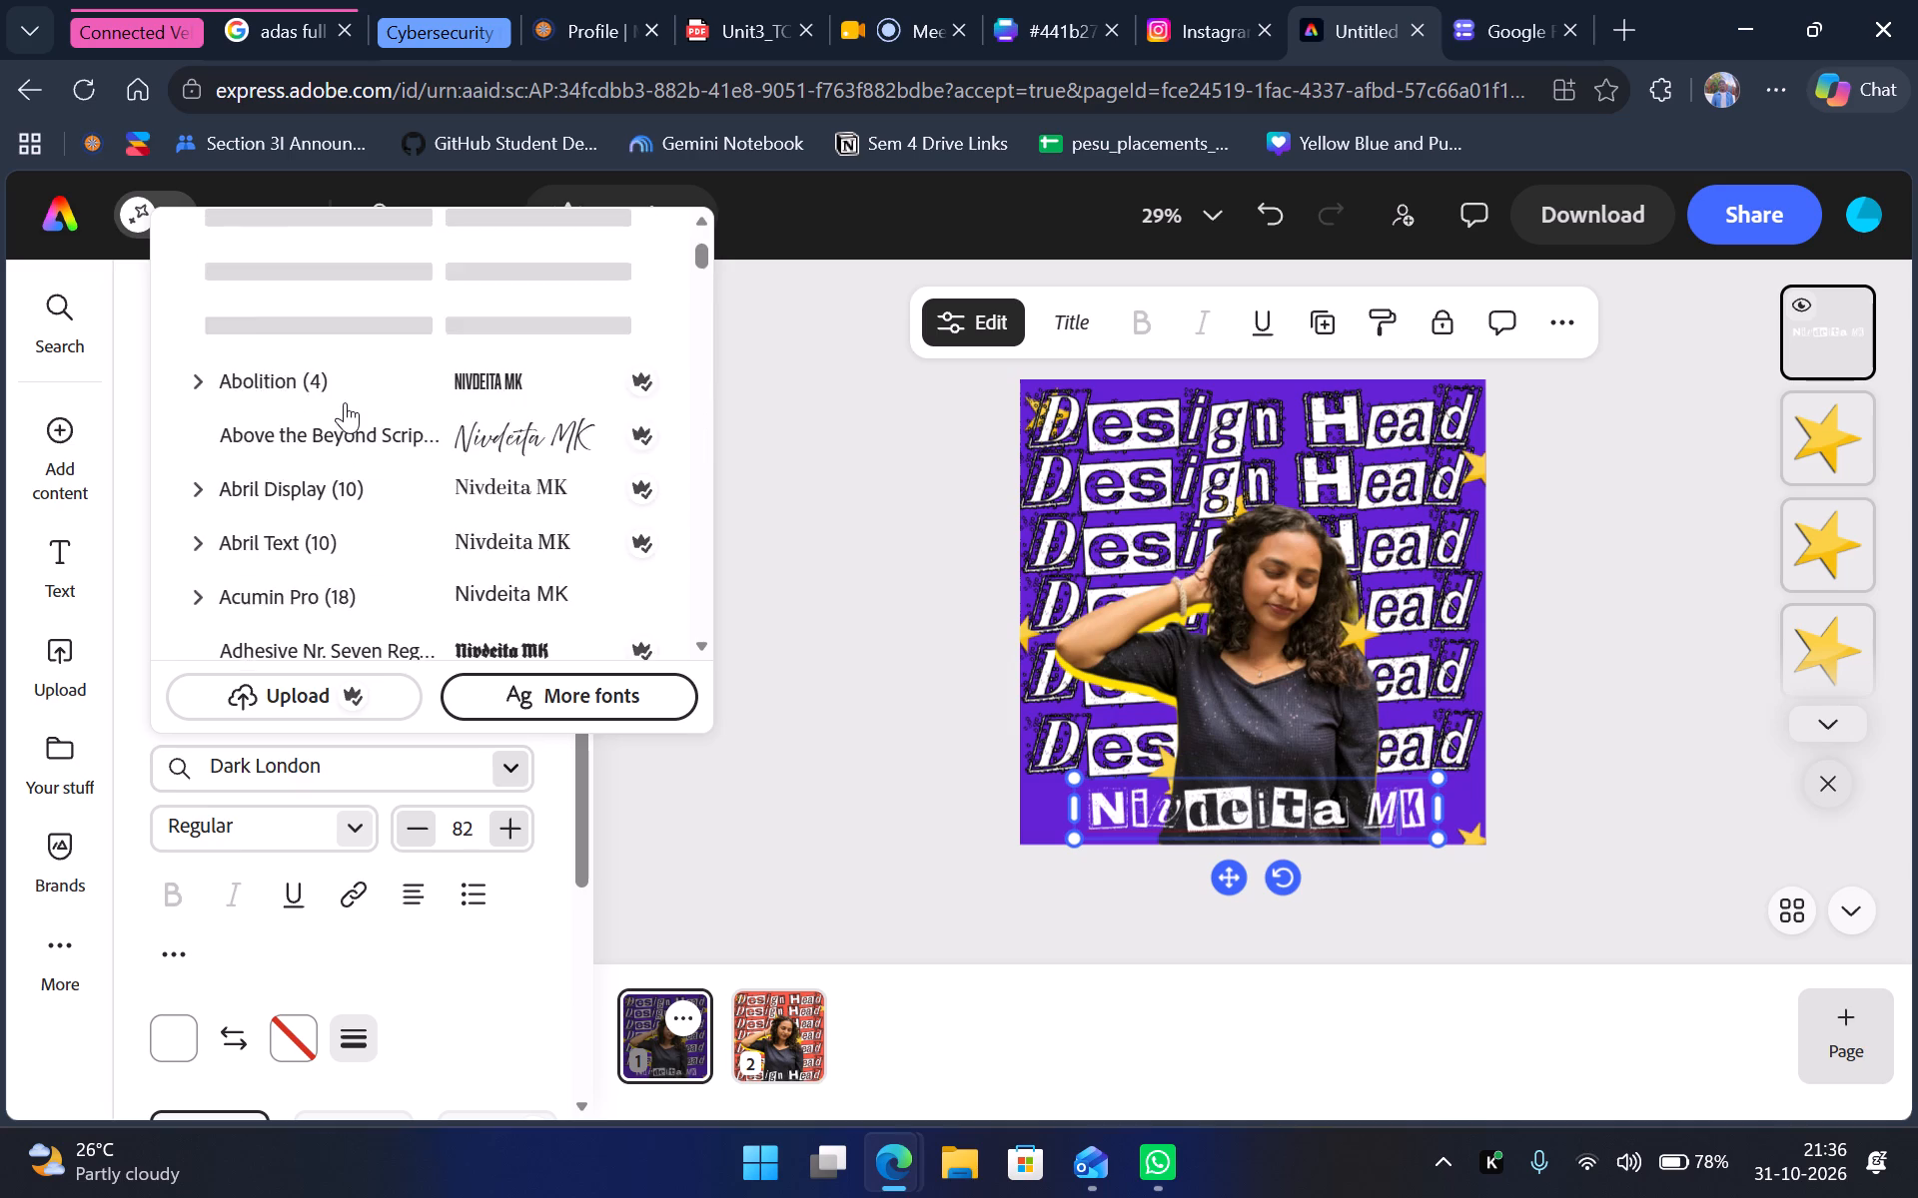
scroll(345, 402, "up", 10)
scroll(345, 402, "down", 7)
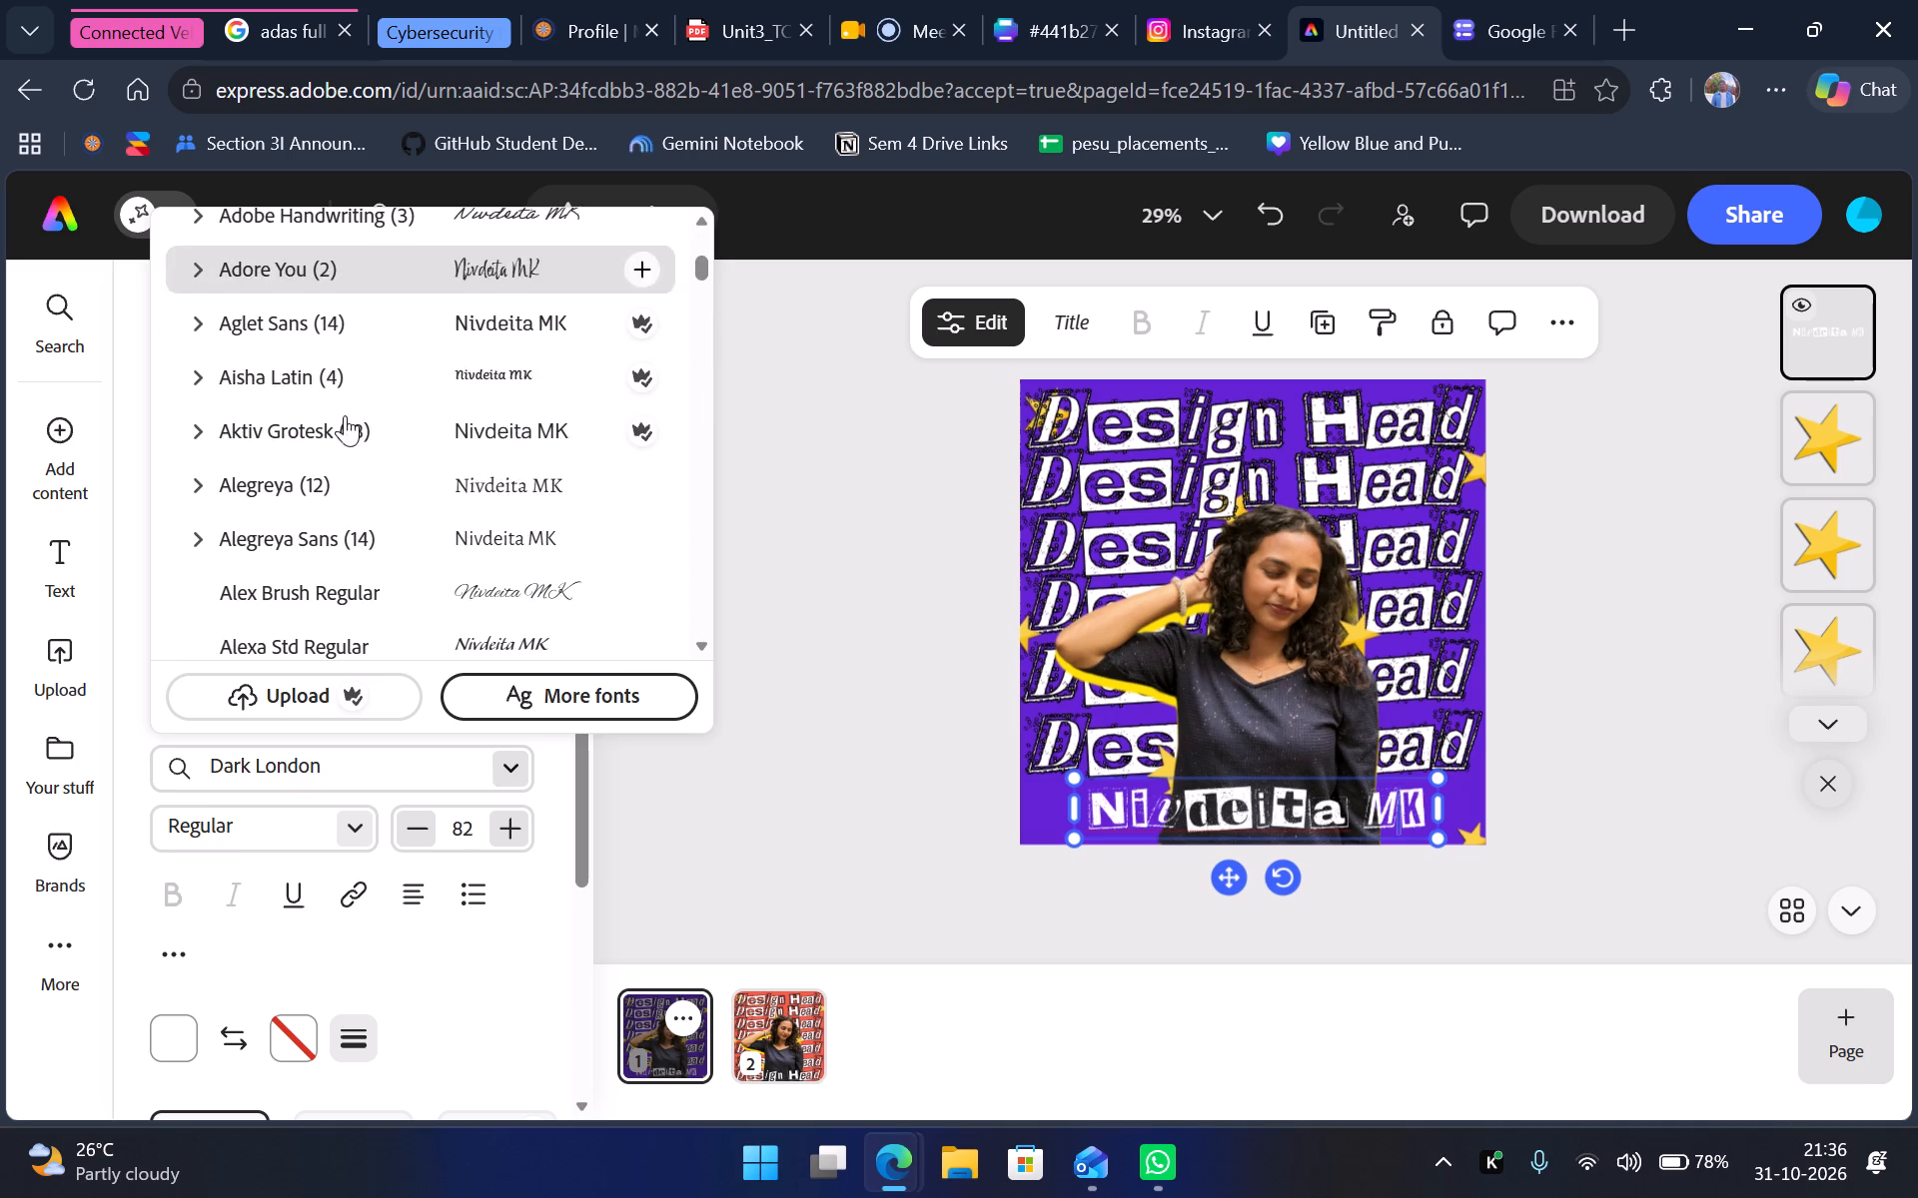
scroll(359, 544, "down", 2)
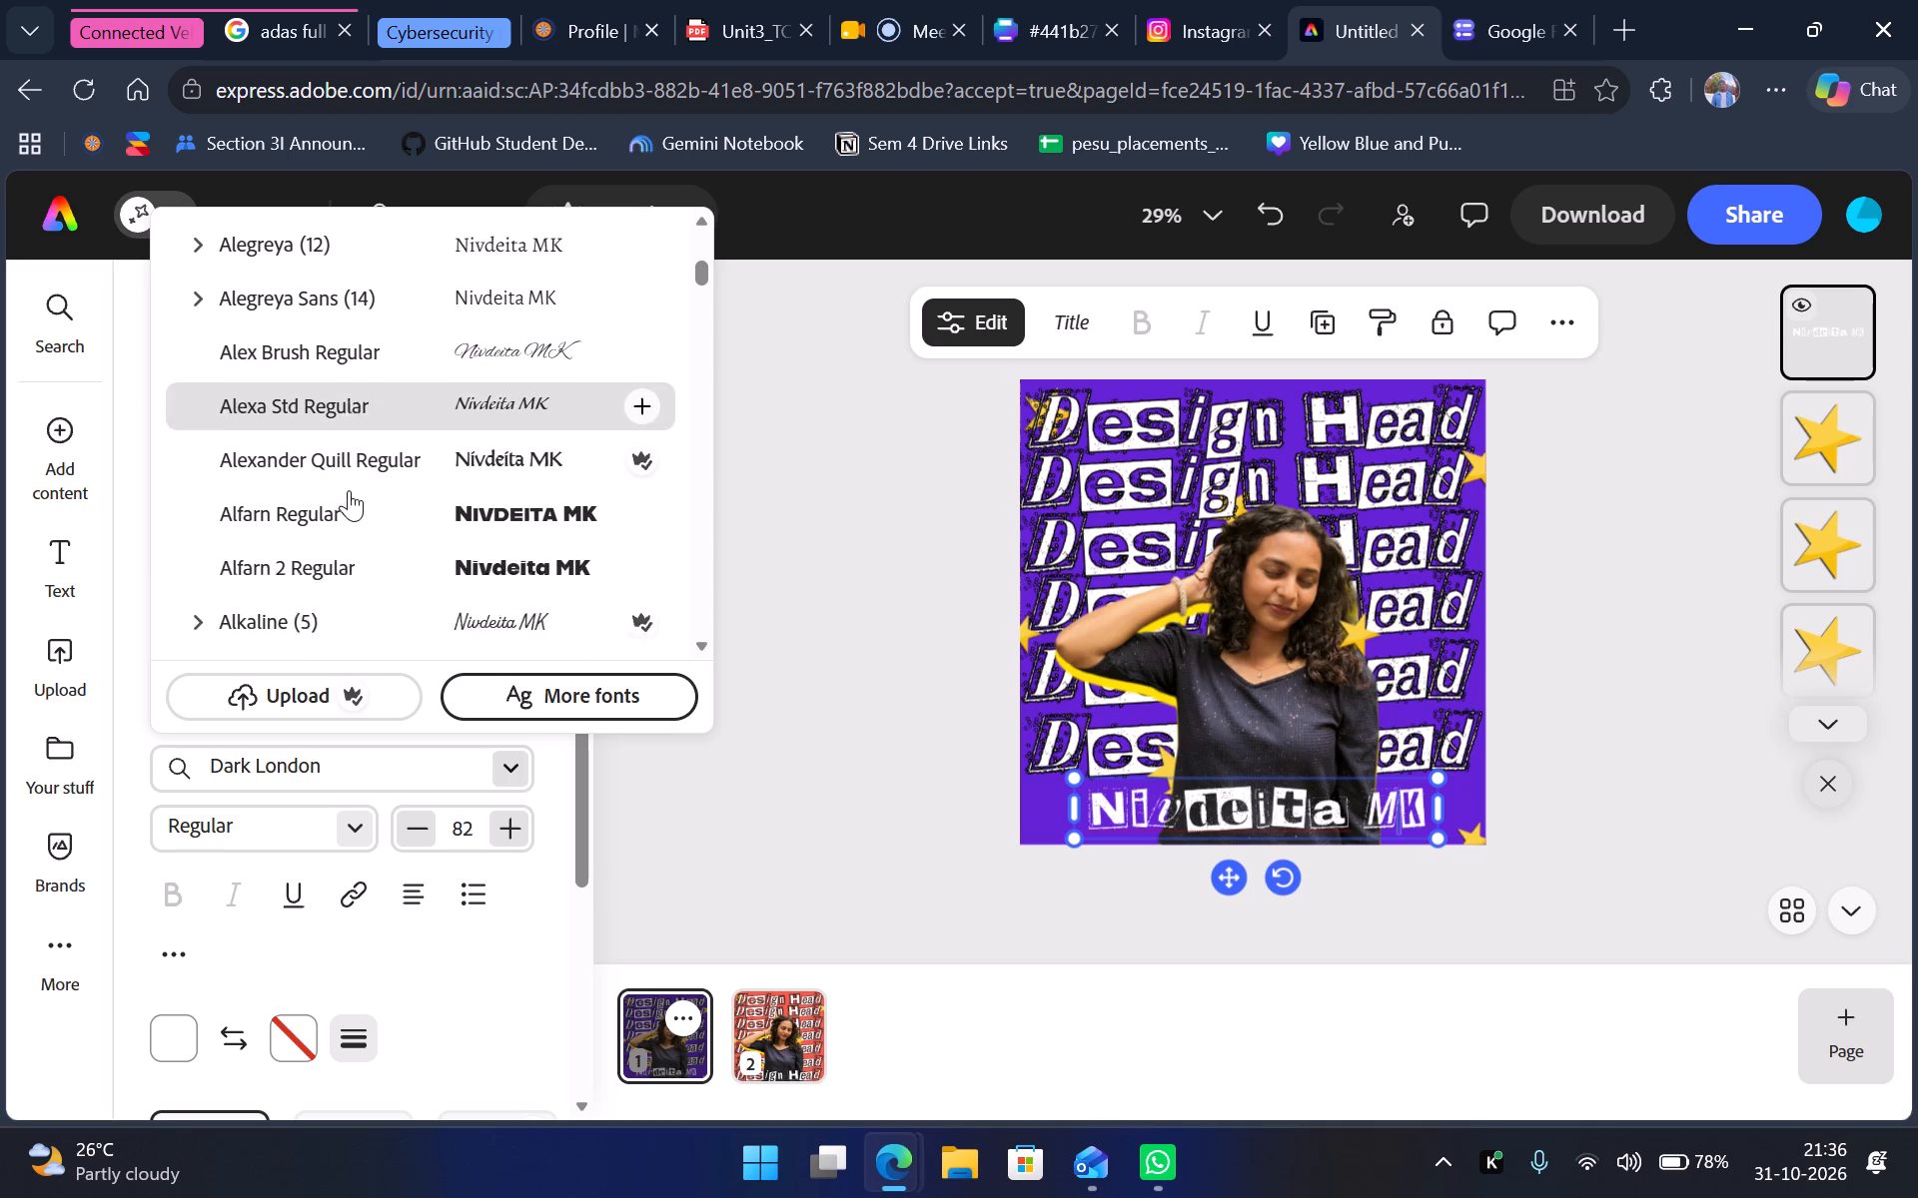
left_click(342, 462)
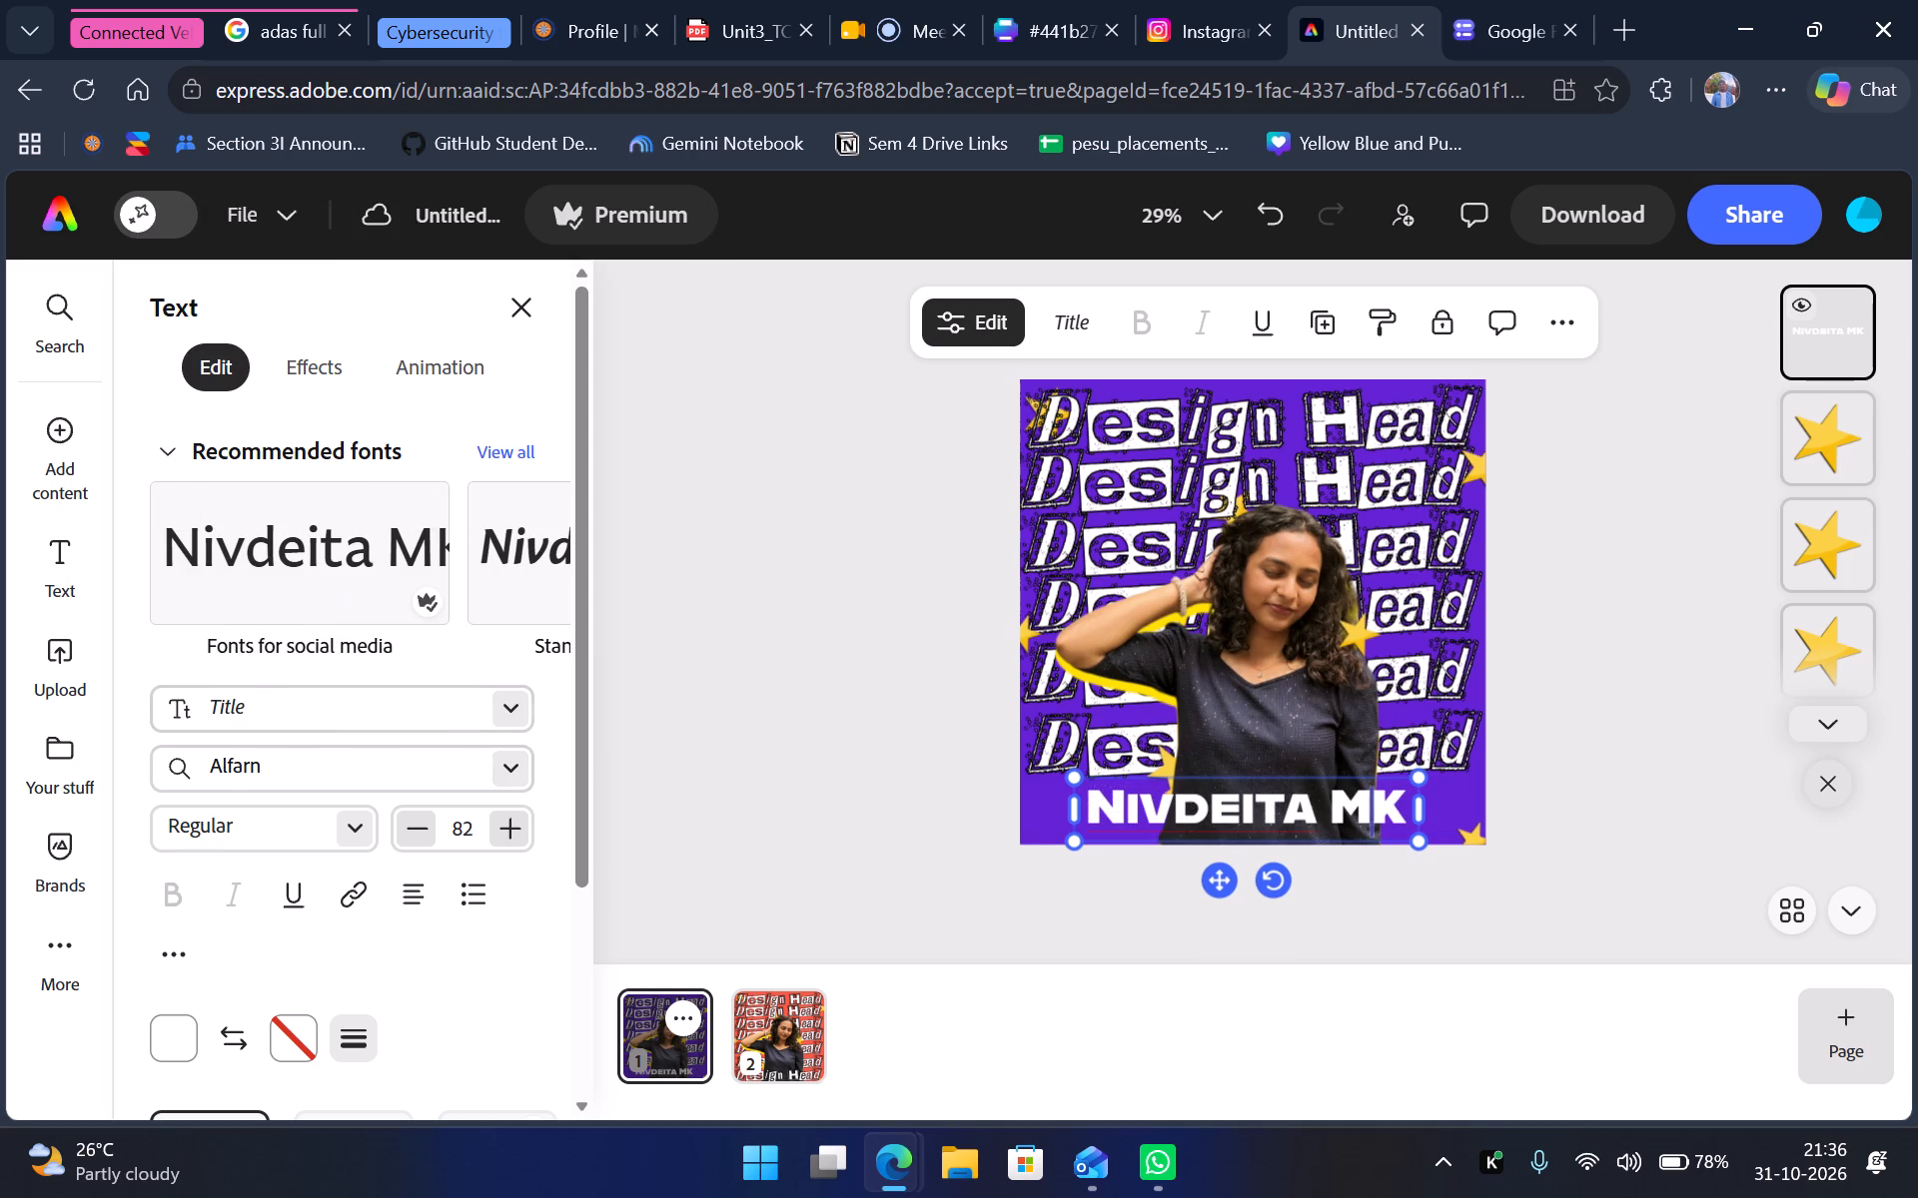
Look through the font list from Alfarn onward for an alternative font for the name text.
left_click(515, 761)
scroll(430, 570, "down", 2)
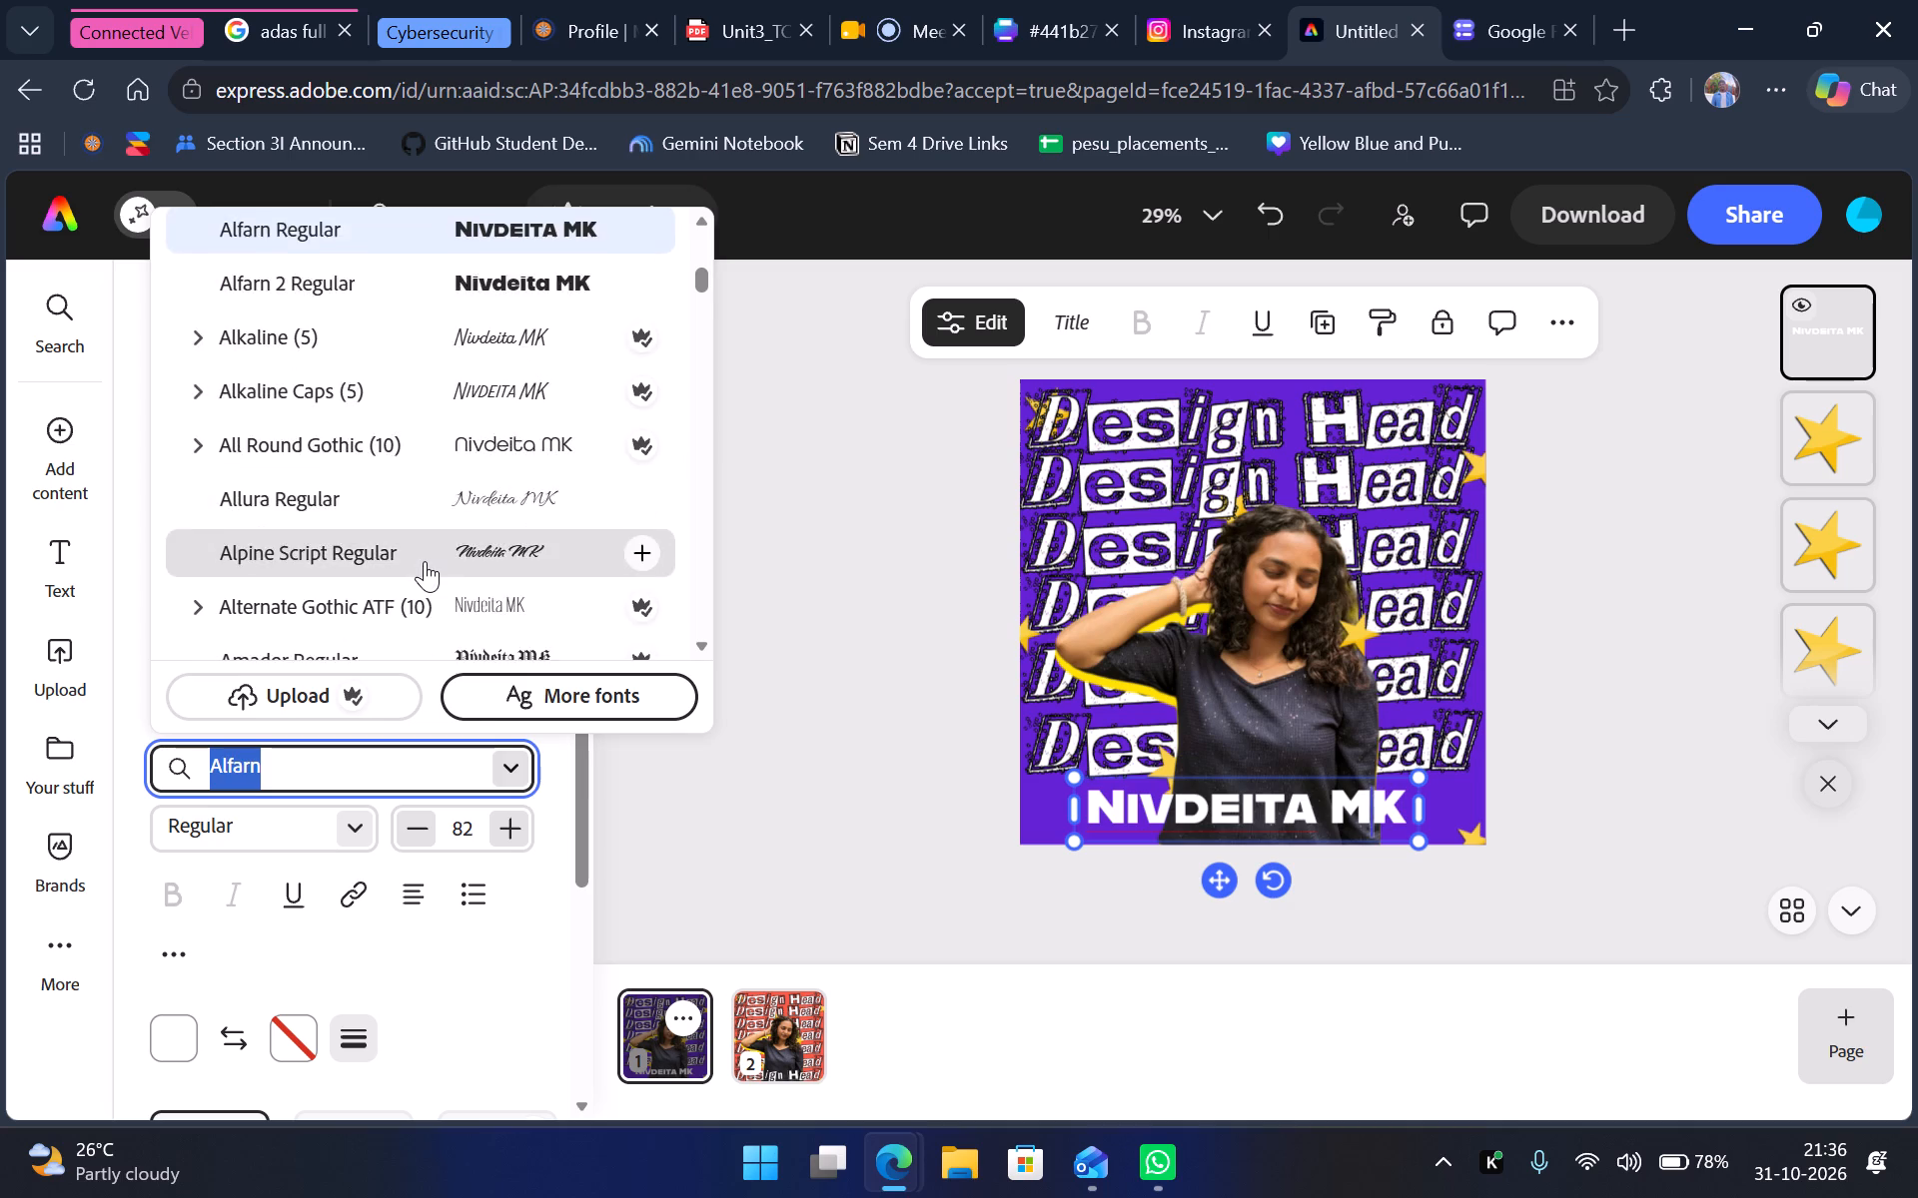
scroll(425, 561, "up", 3)
scroll(425, 561, "down", 4)
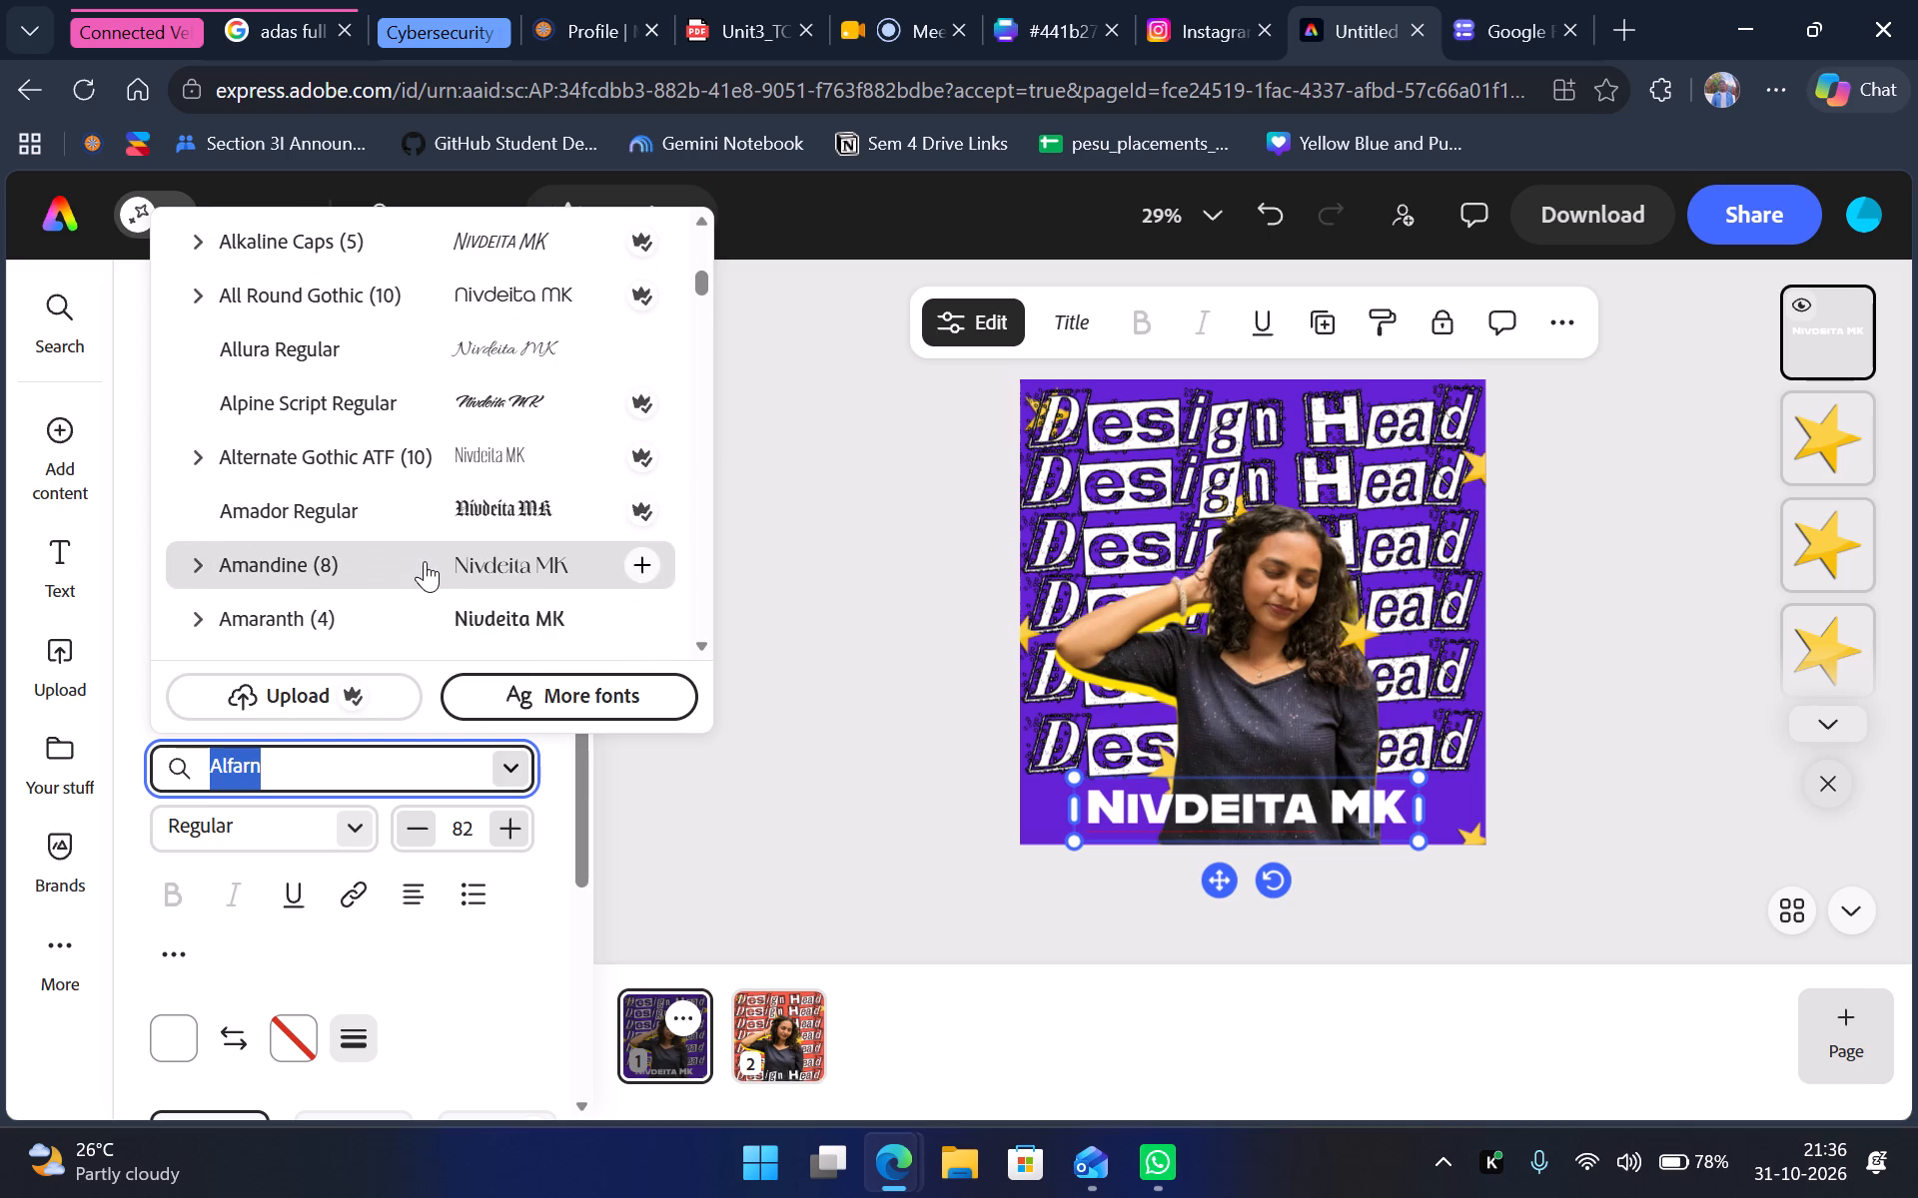
scroll(425, 561, "down", 1)
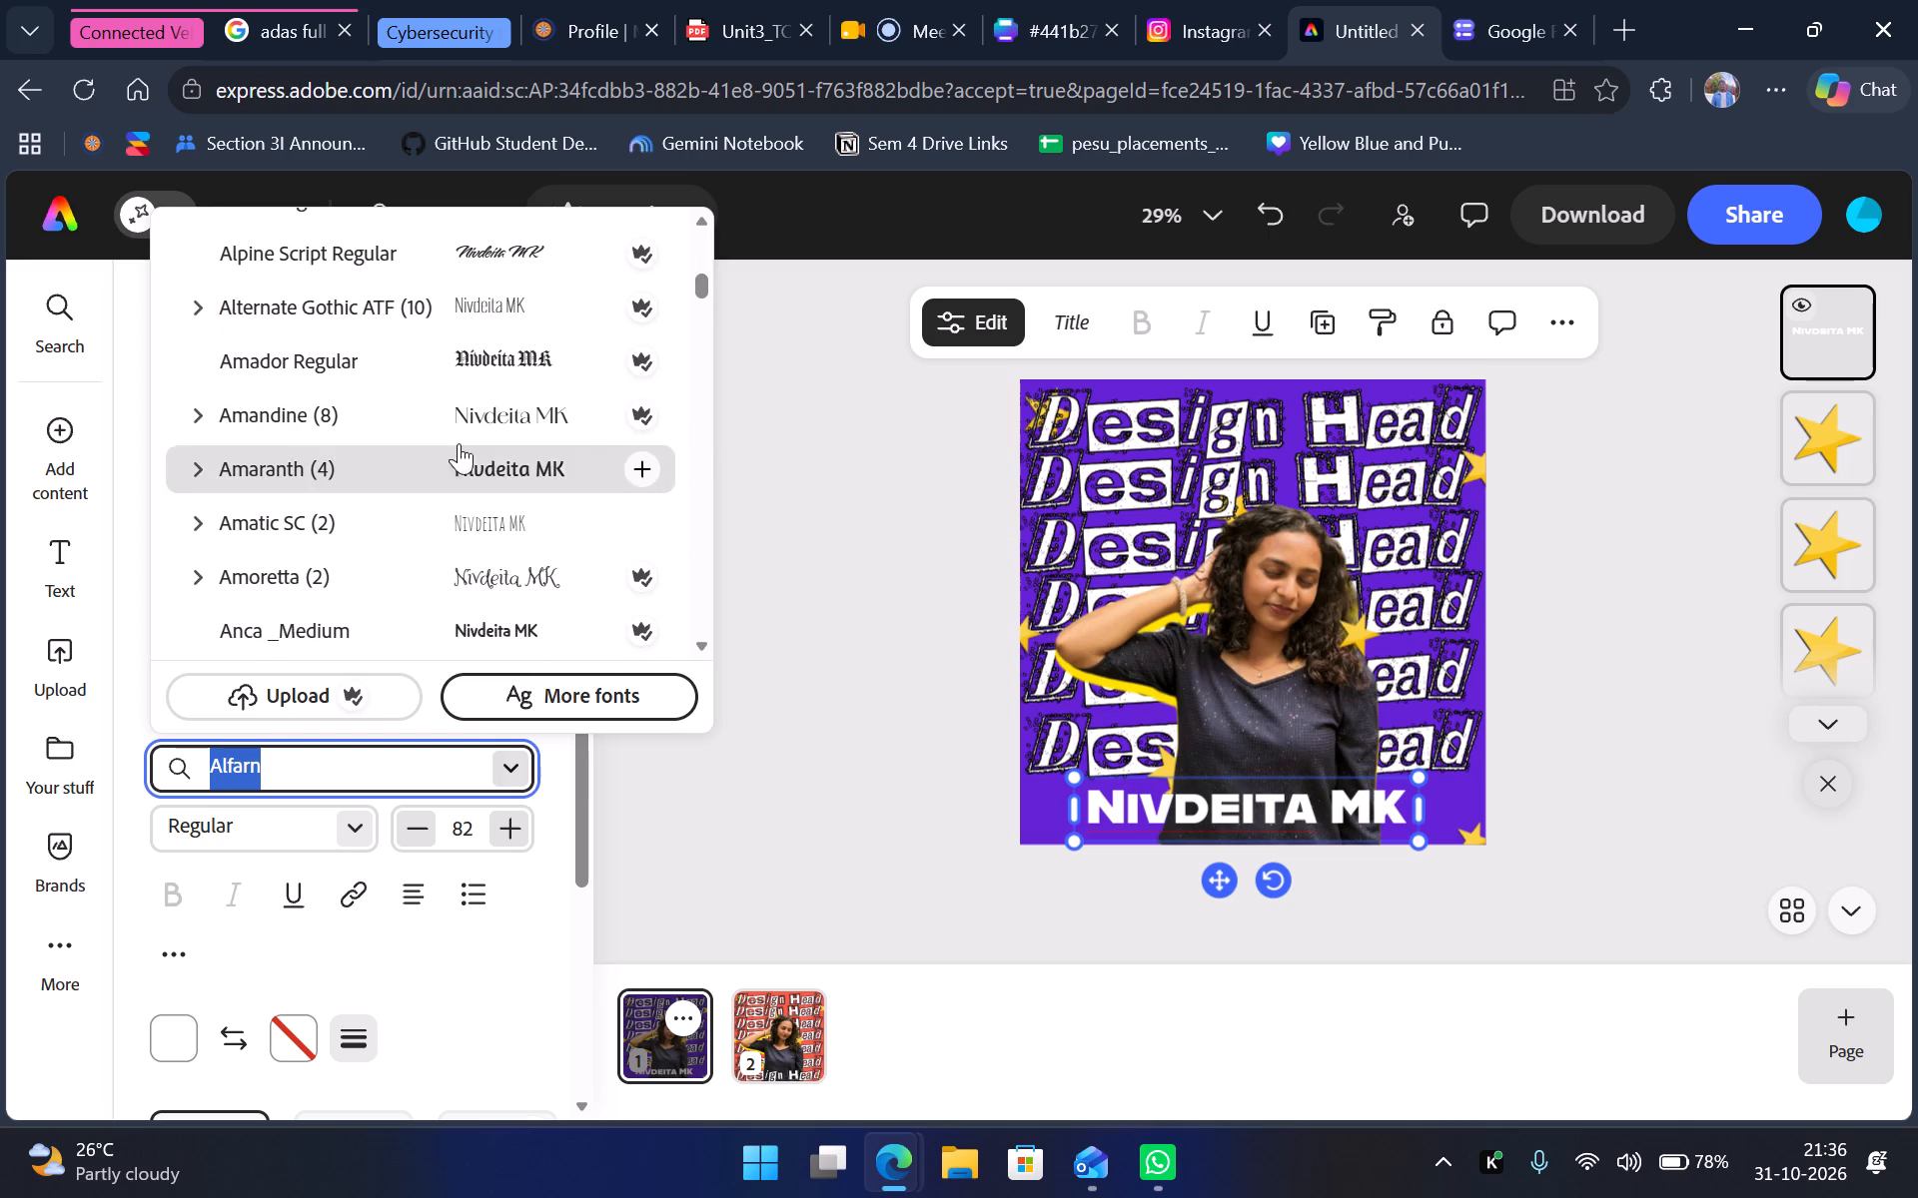
scroll(408, 496, "down", 2)
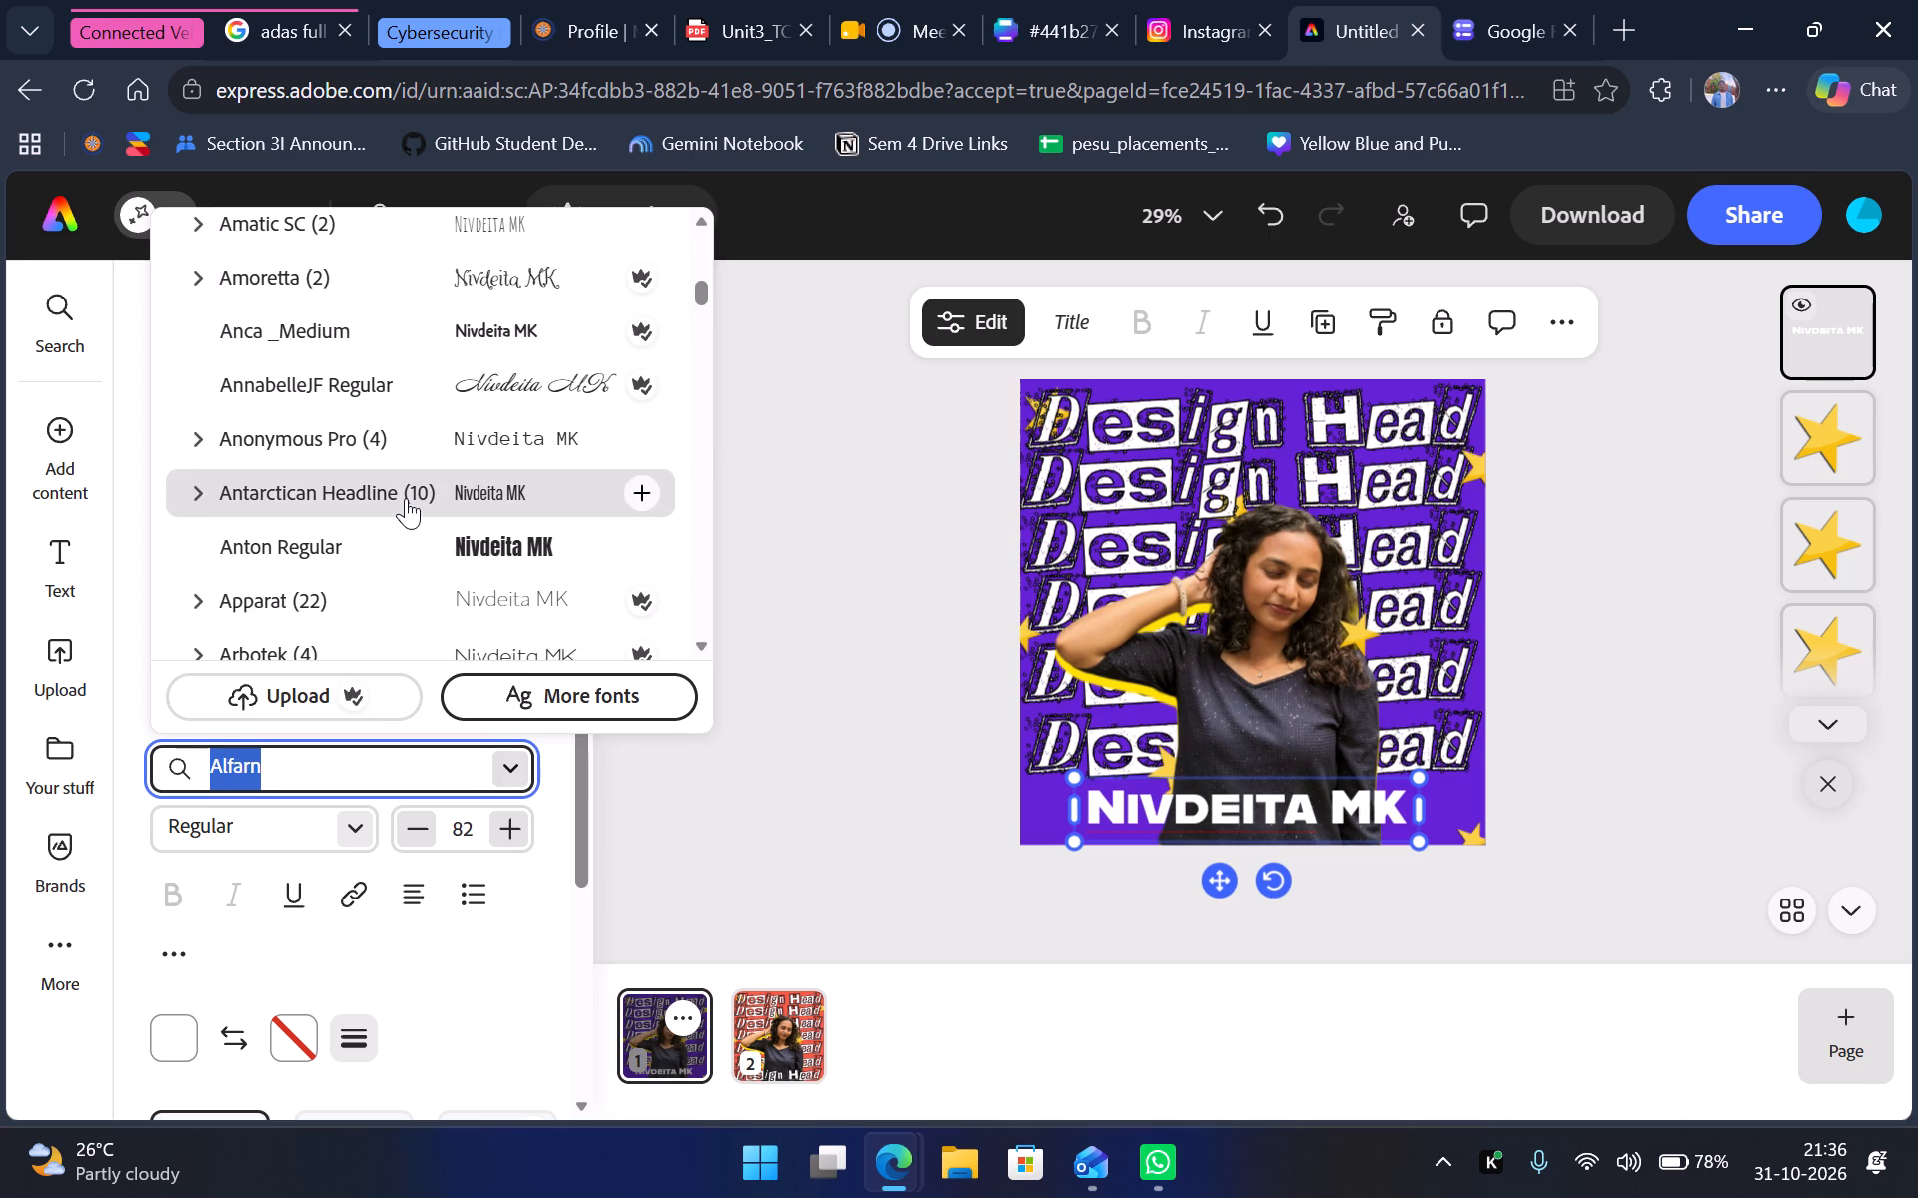
scroll(406, 498, "down", 4)
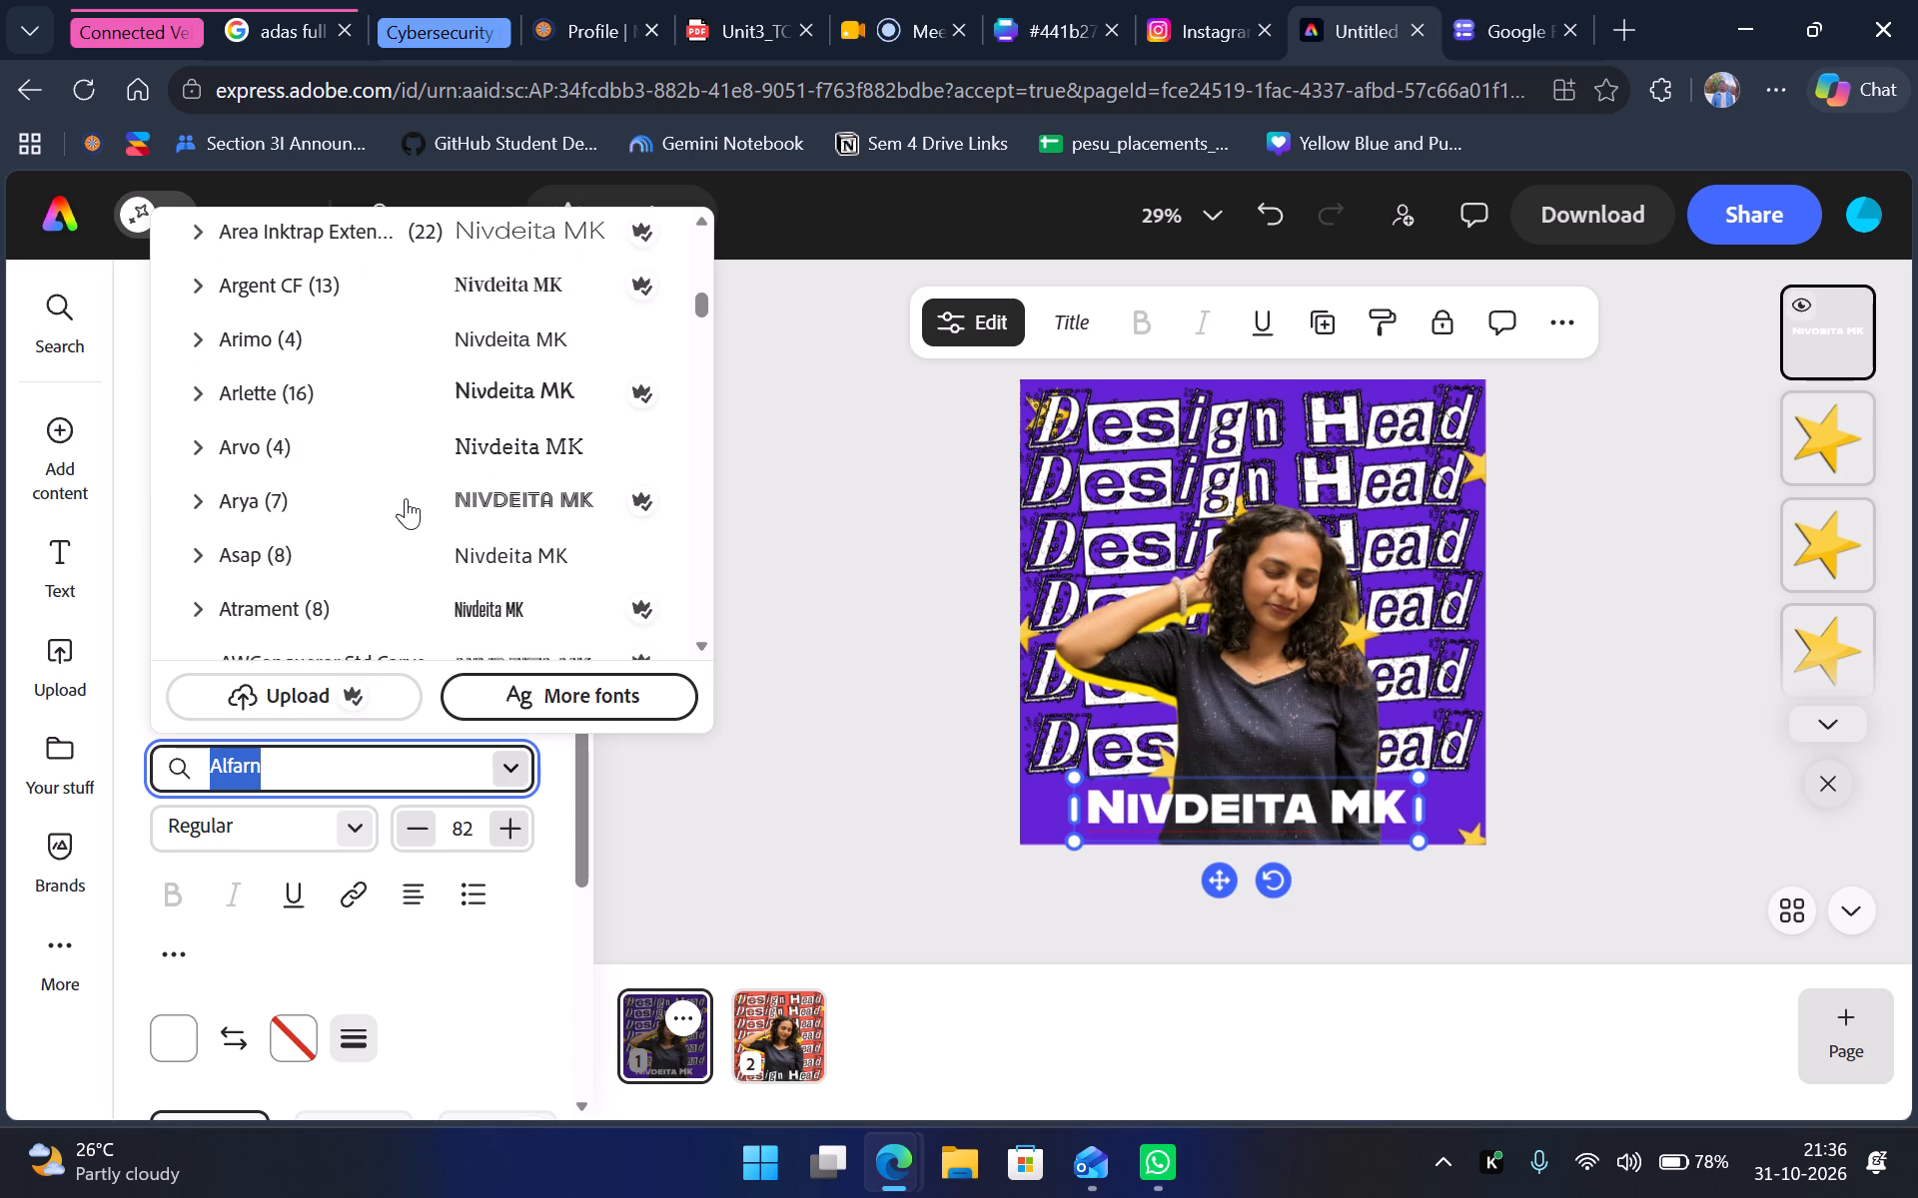
scroll(406, 498, "down", 1)
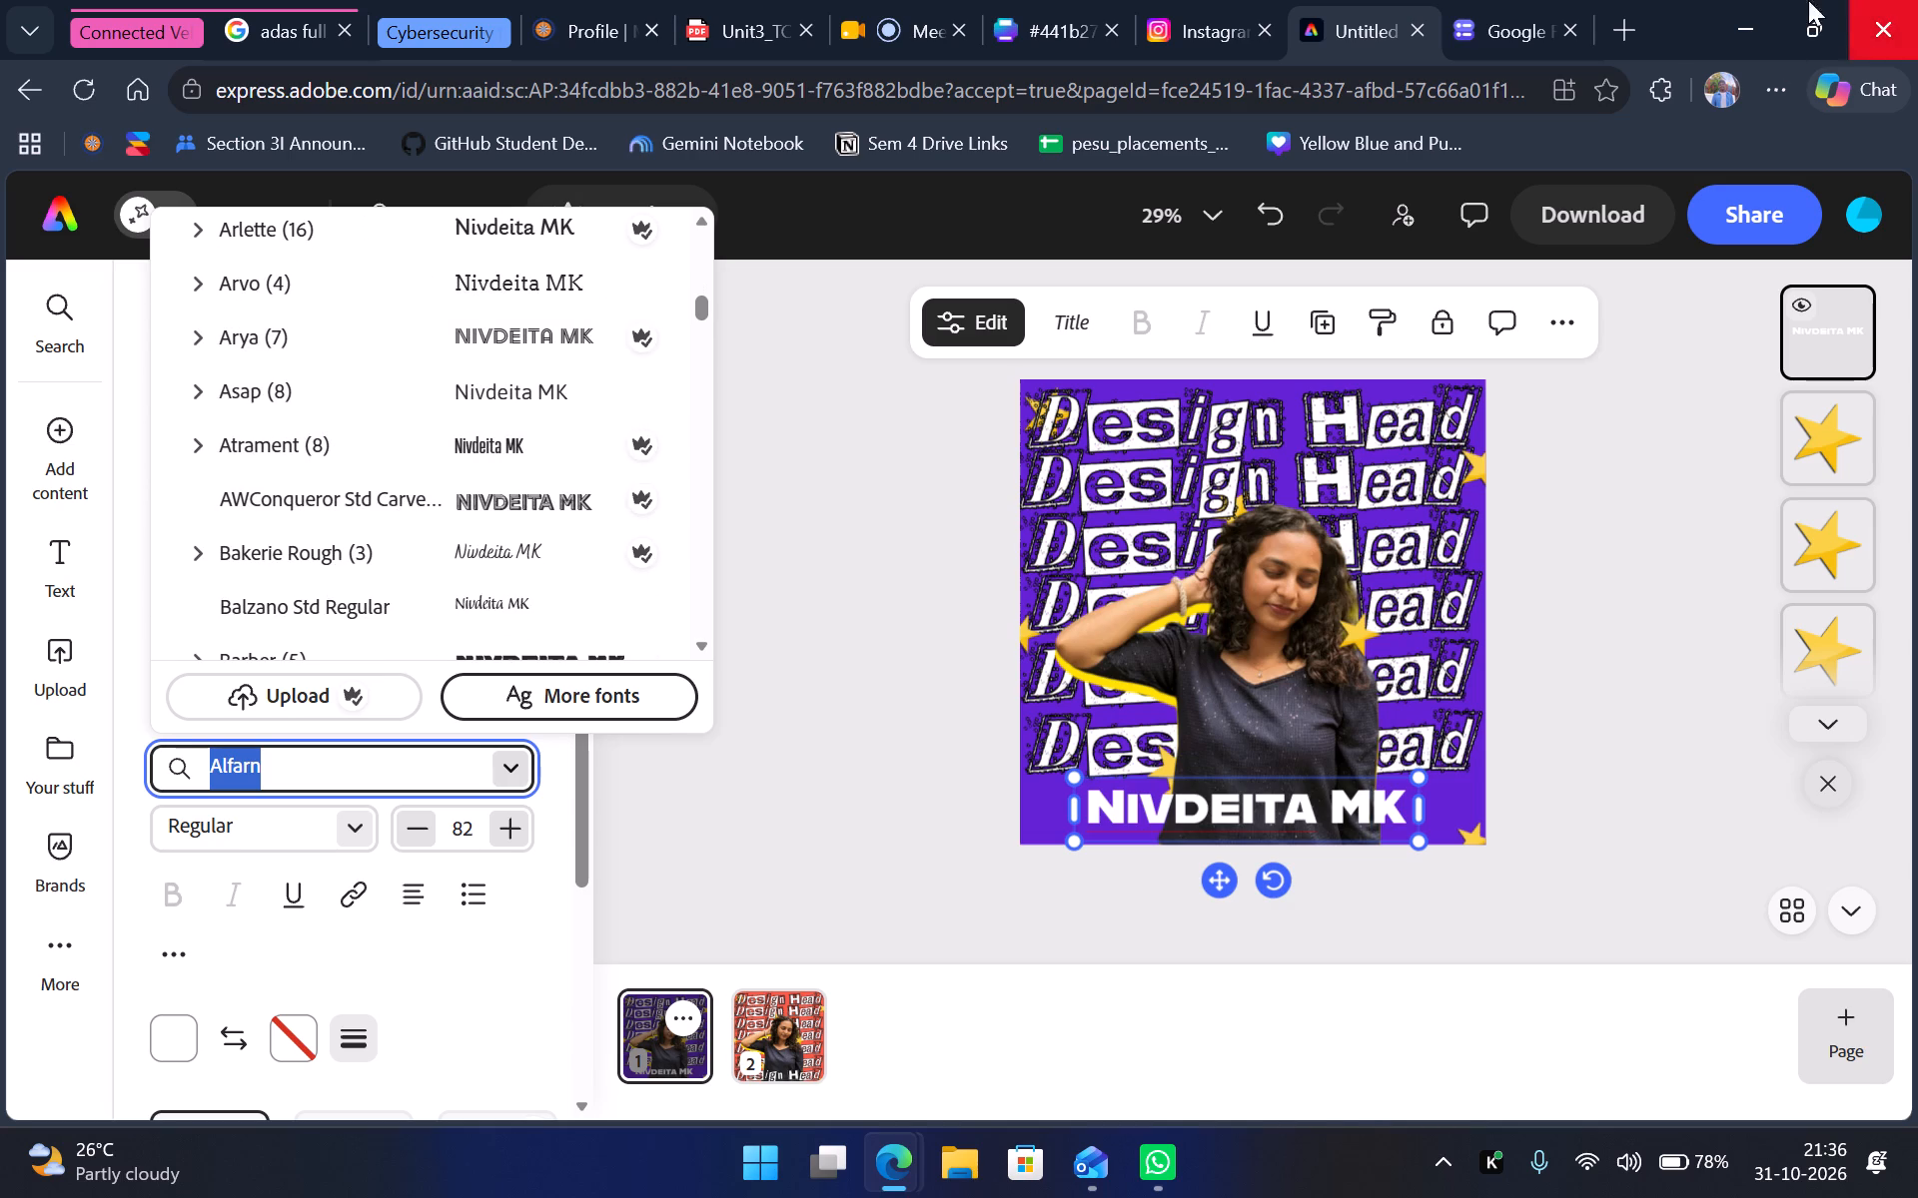
Search the web for "adobe fonts" in a new browser tab and open the Adobe Fonts website.
left_click(1652, 29)
left_click(1615, 25)
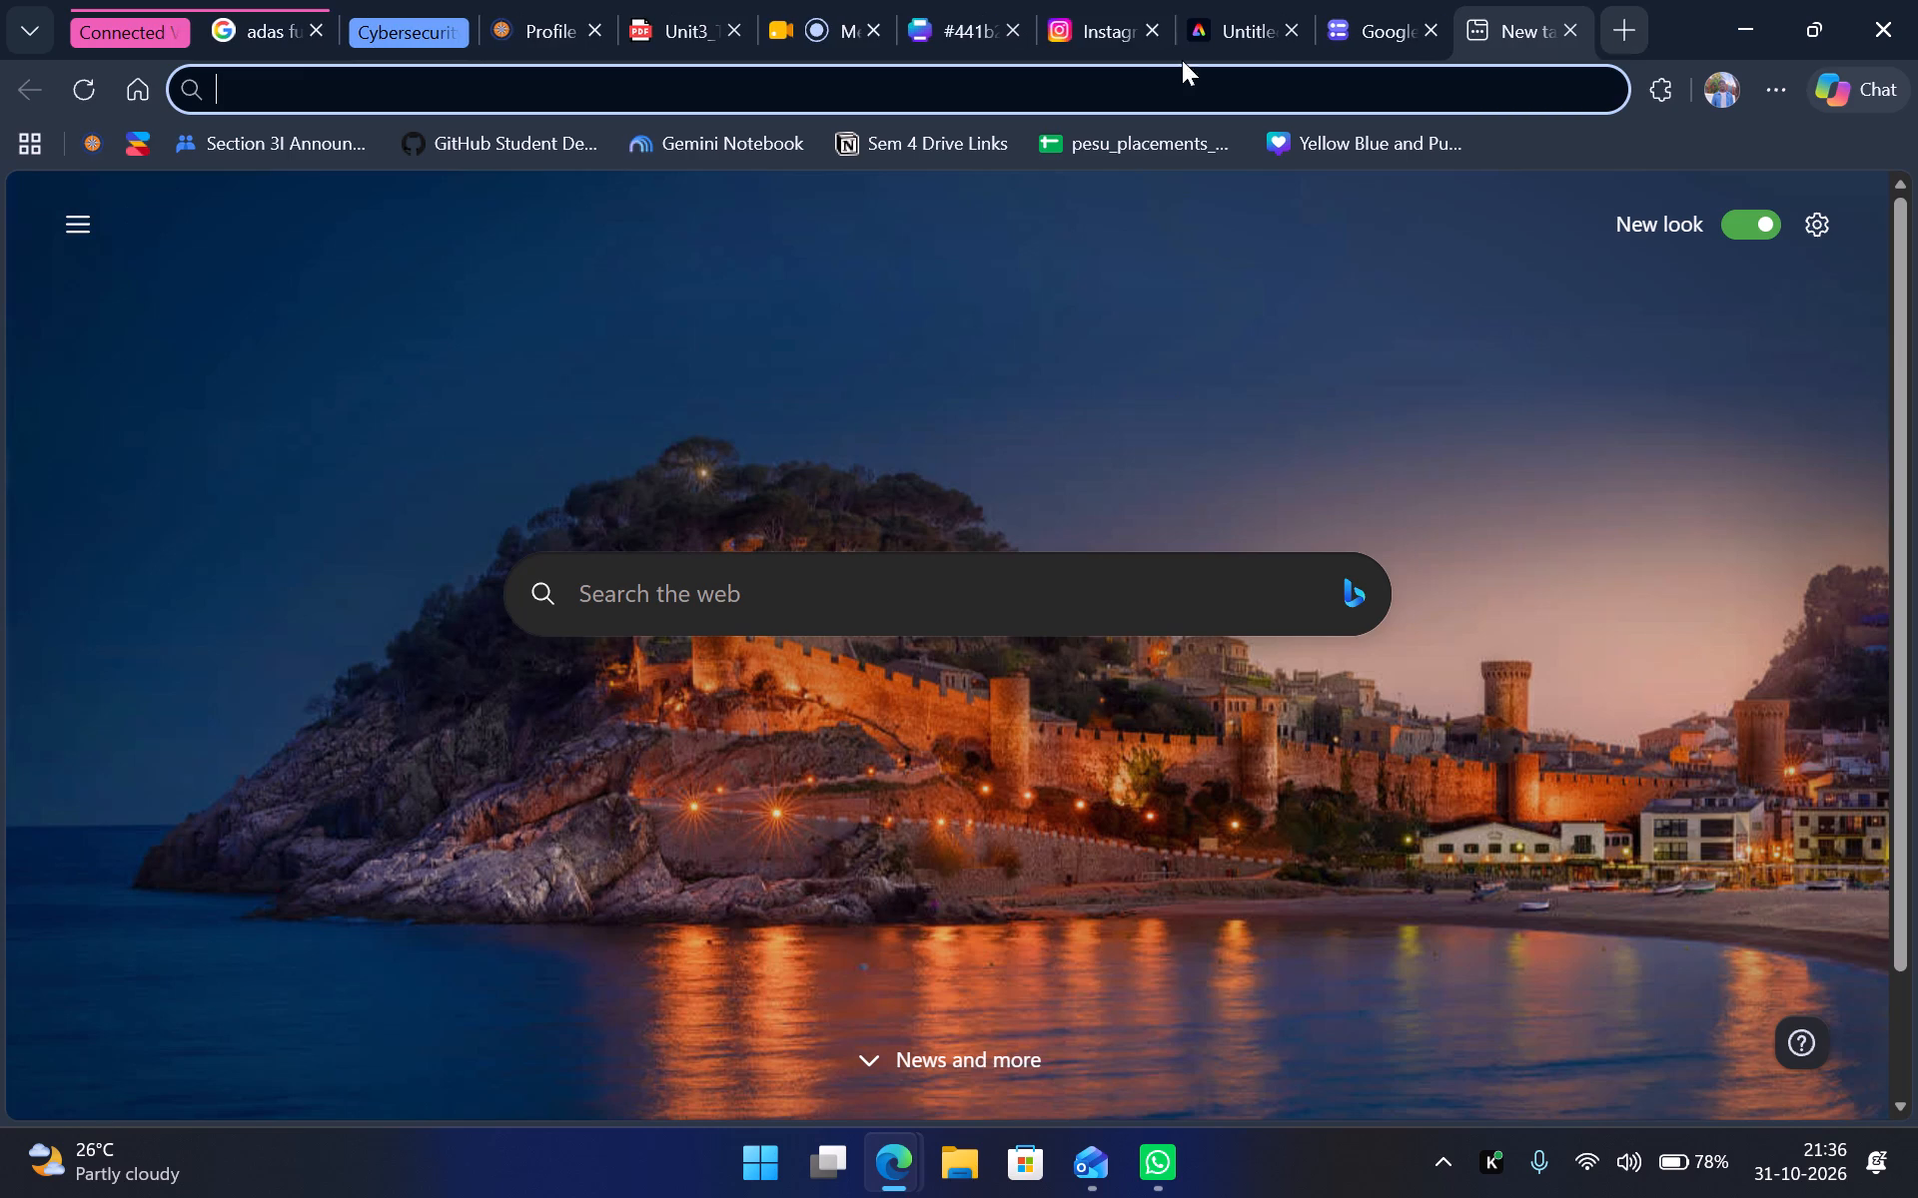
type("adobe fonts")
key("Return")
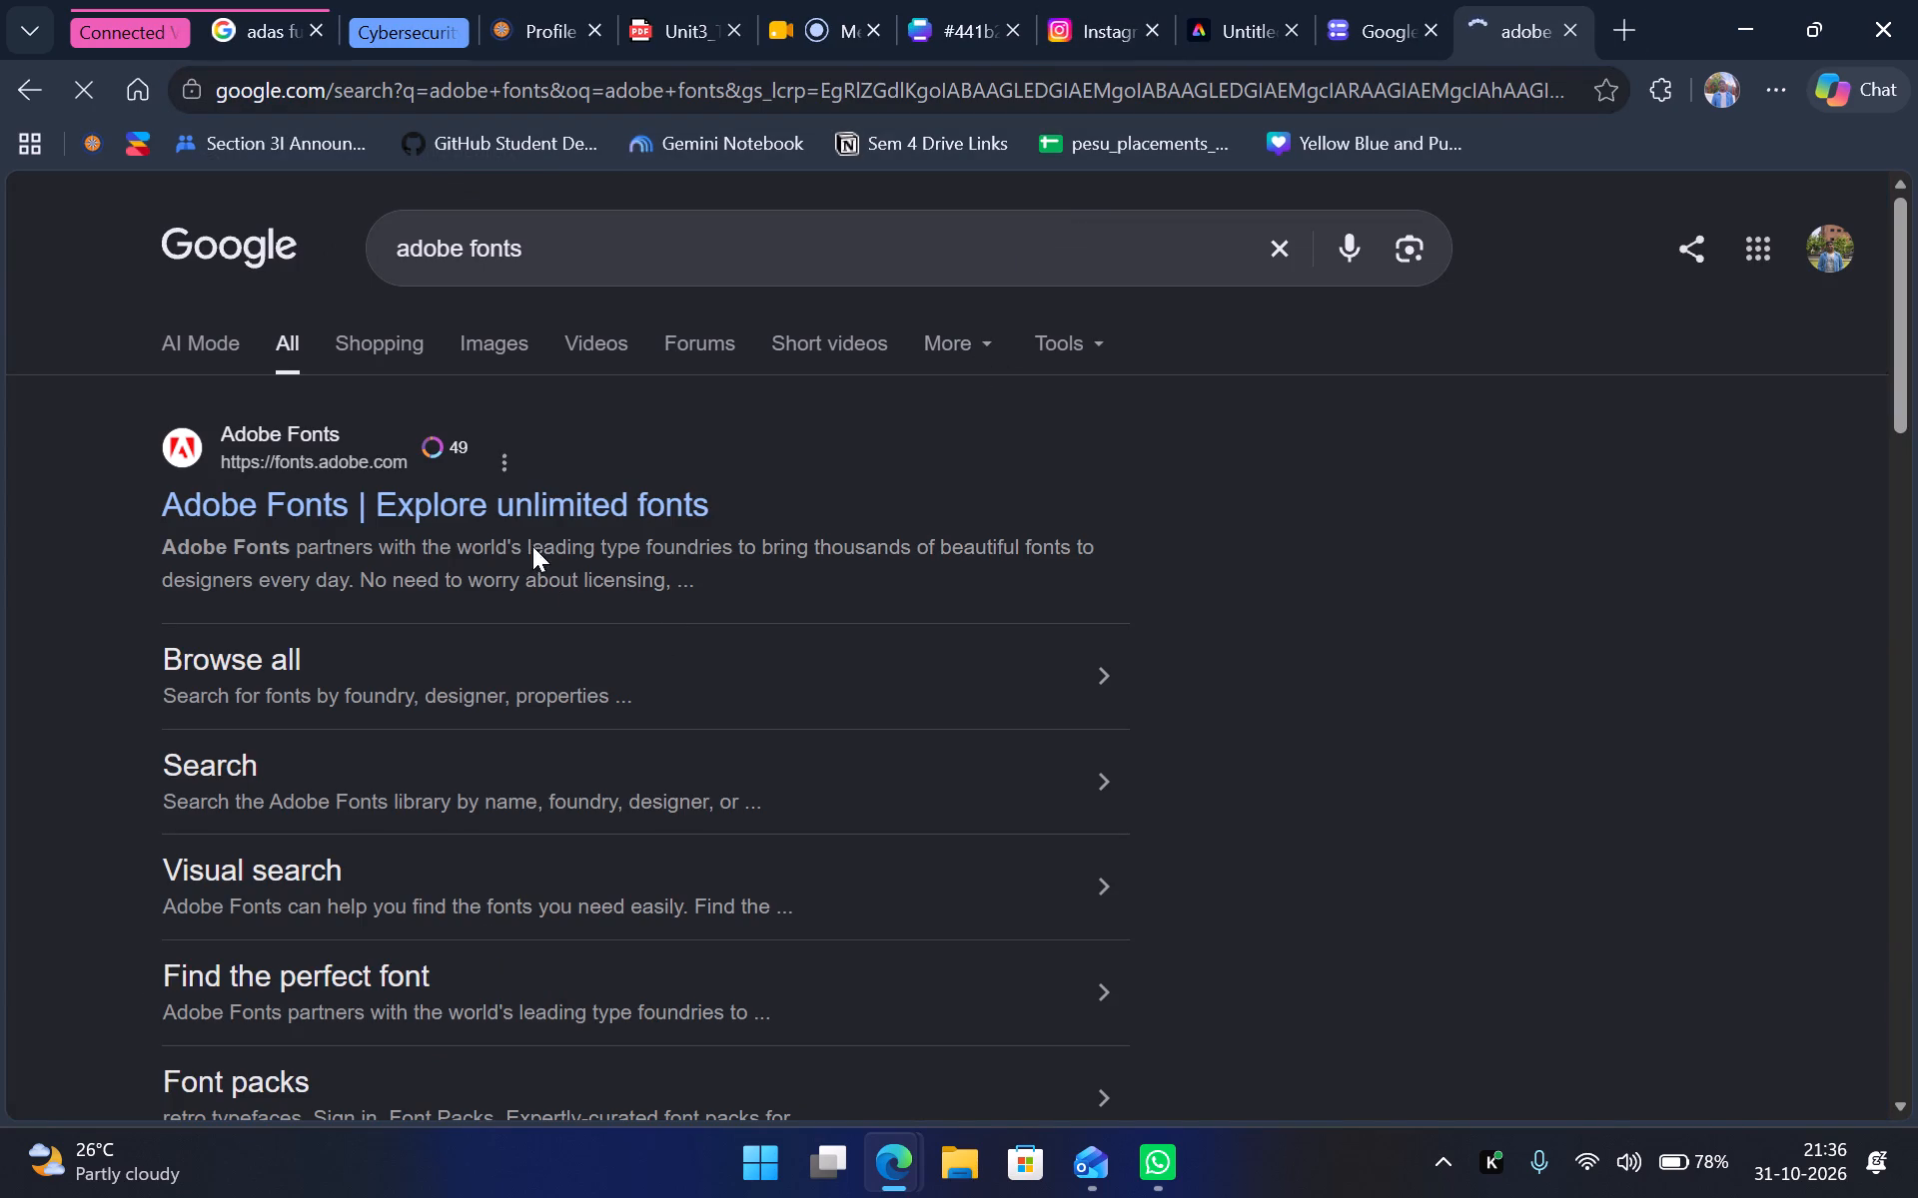
left_click(510, 514)
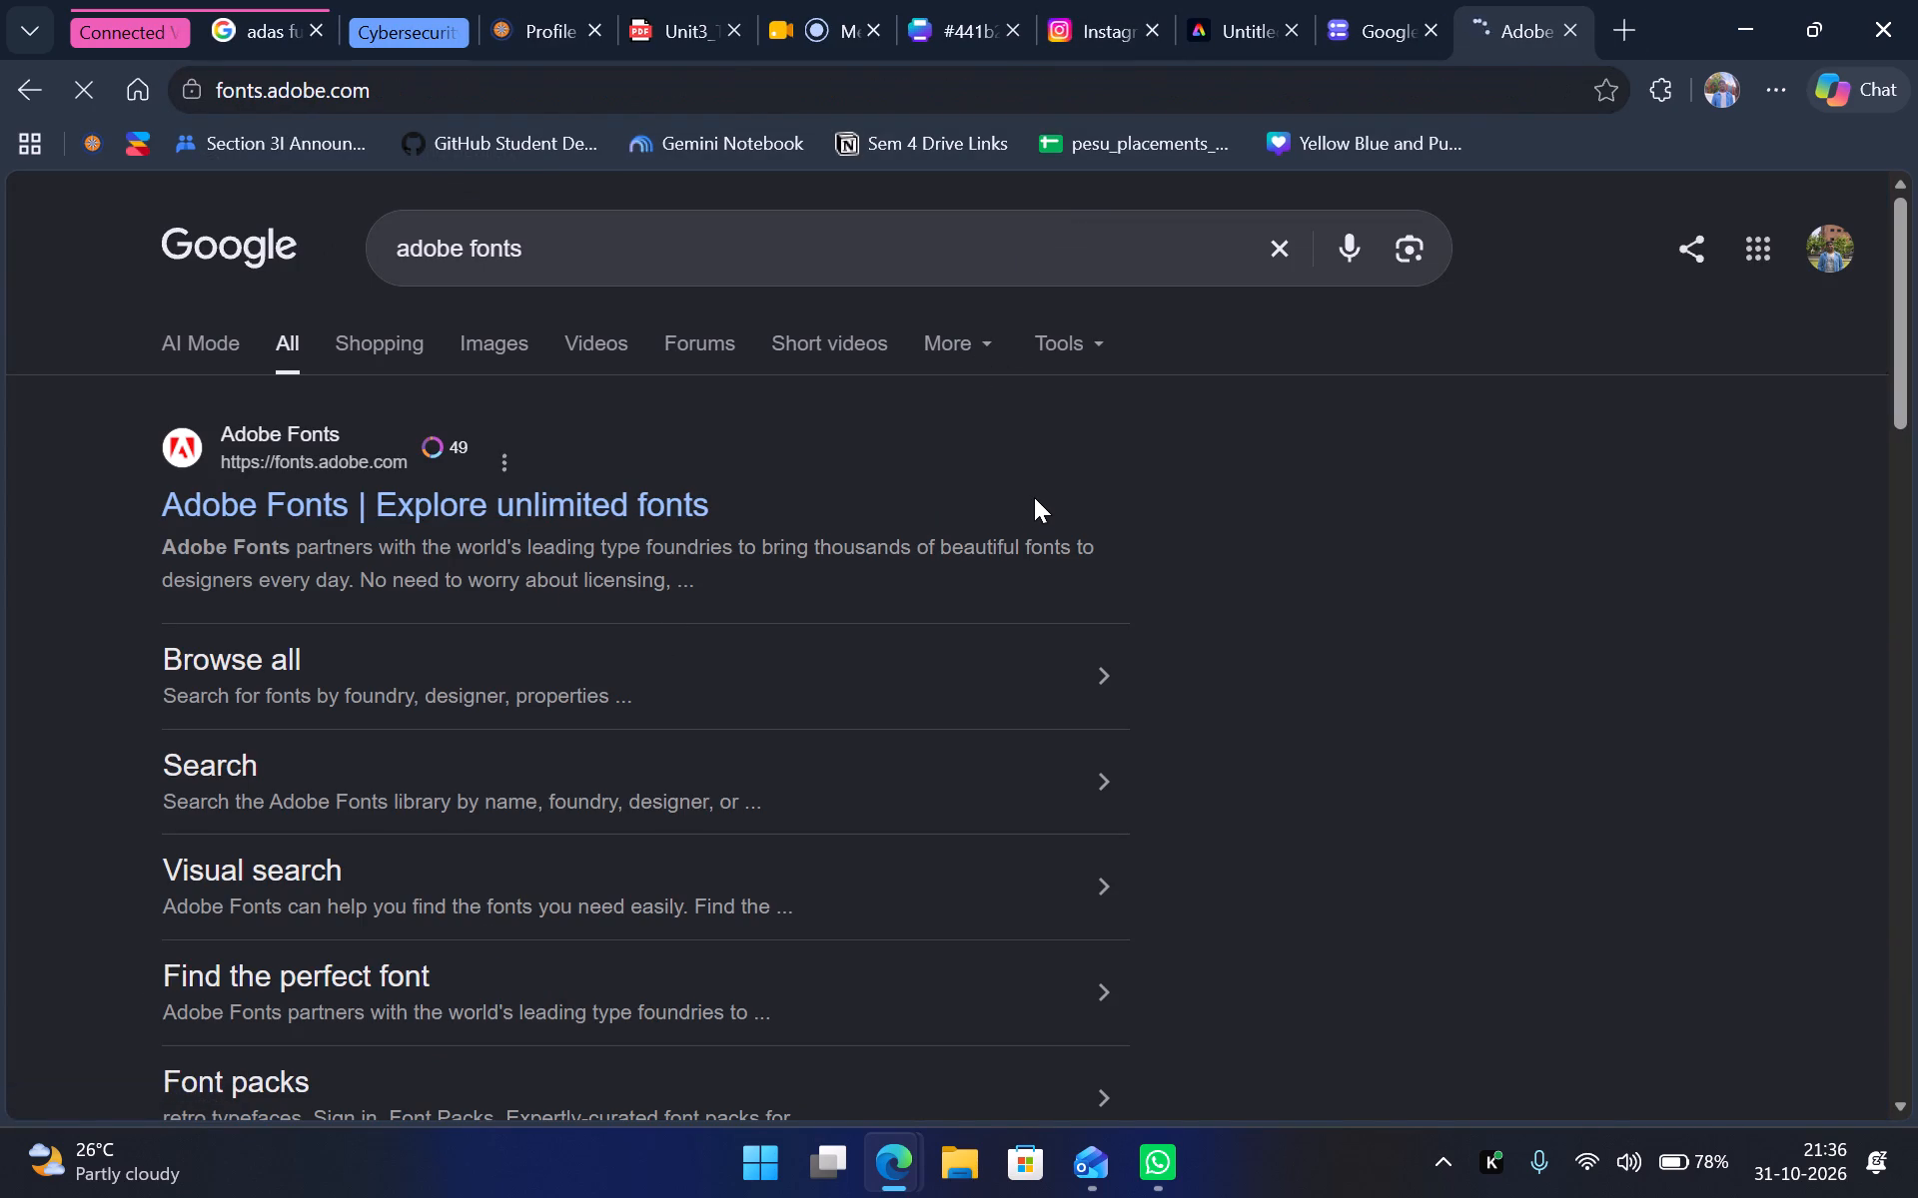
Search the Adobe Fonts library for "Fun and bold".
left_click(855, 540)
left_click(858, 619)
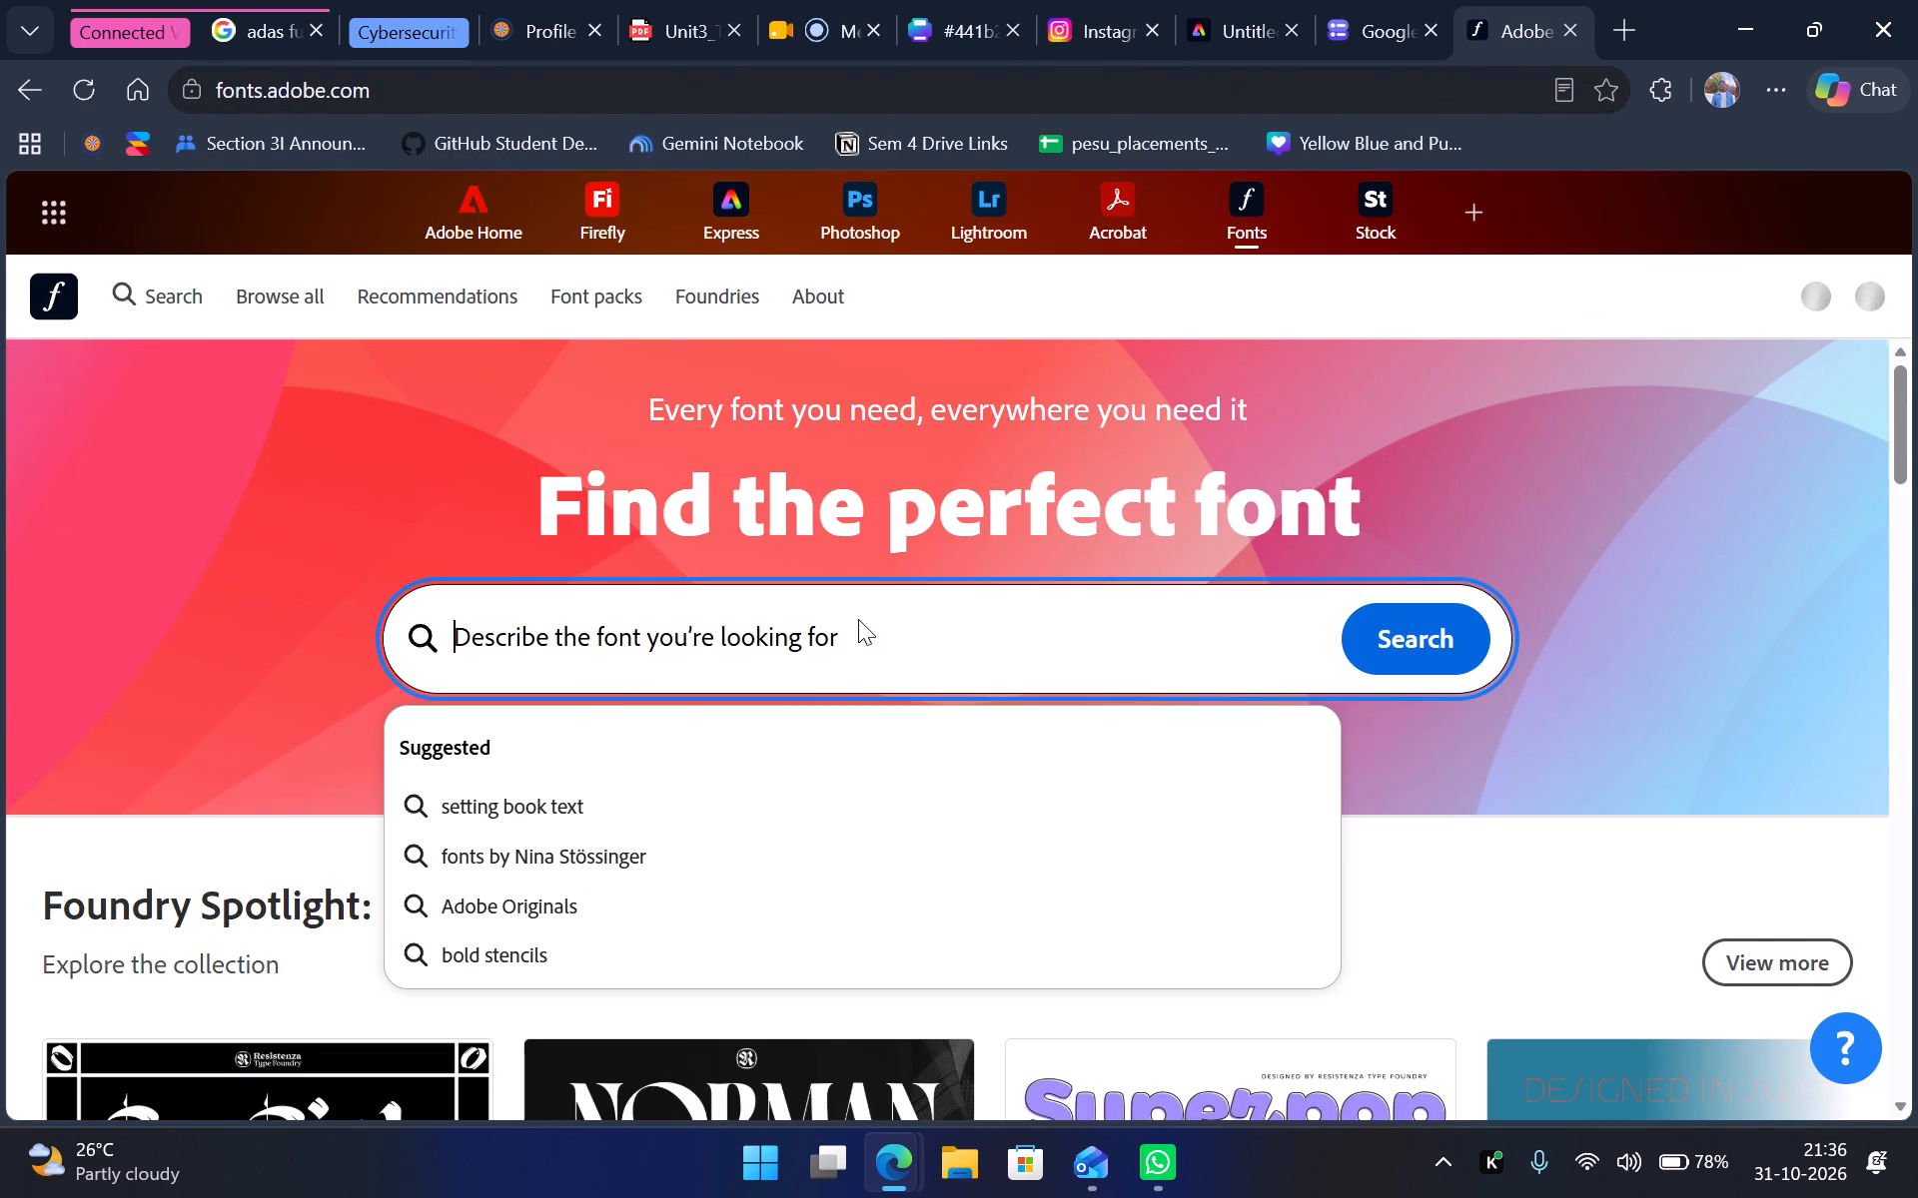
type("Fun and")
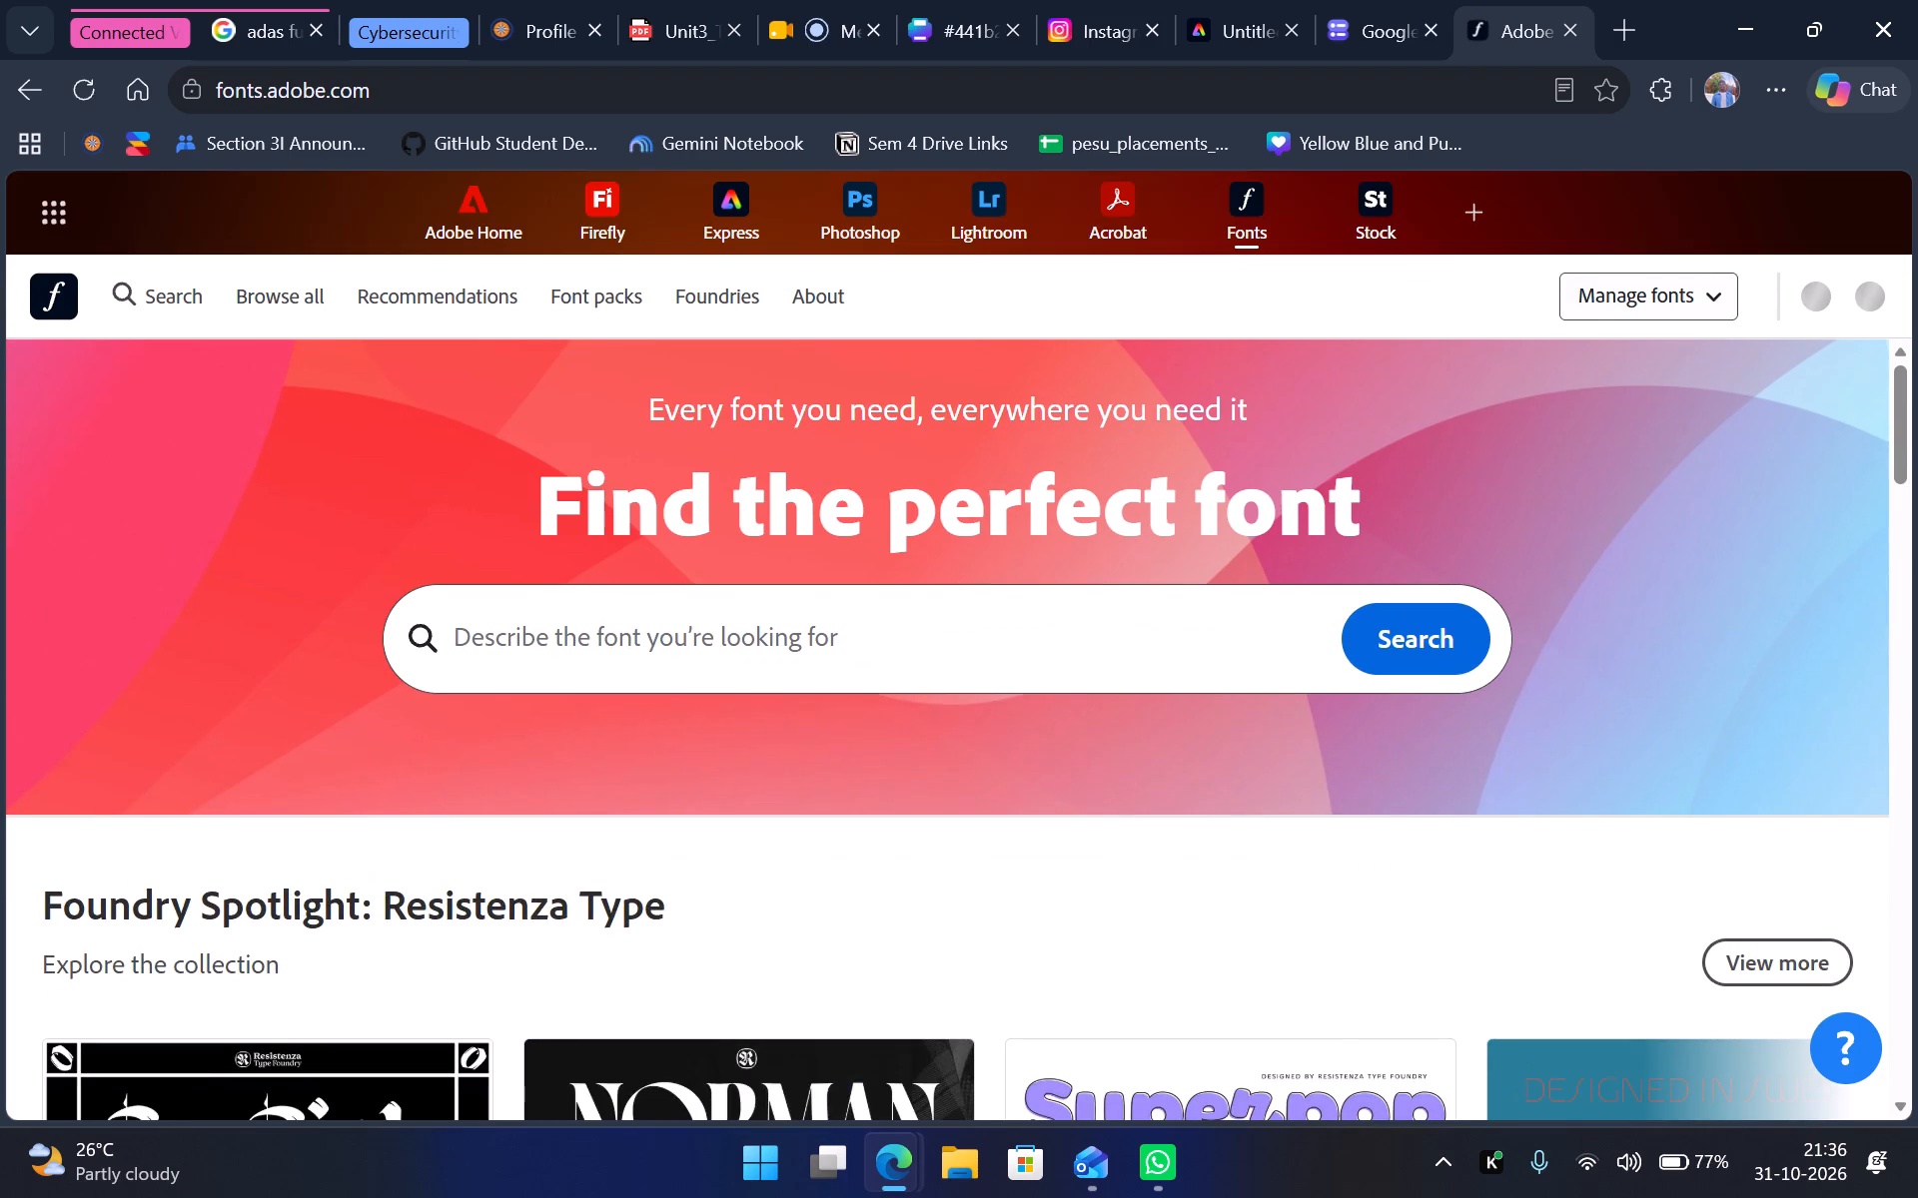
left_click(684, 615)
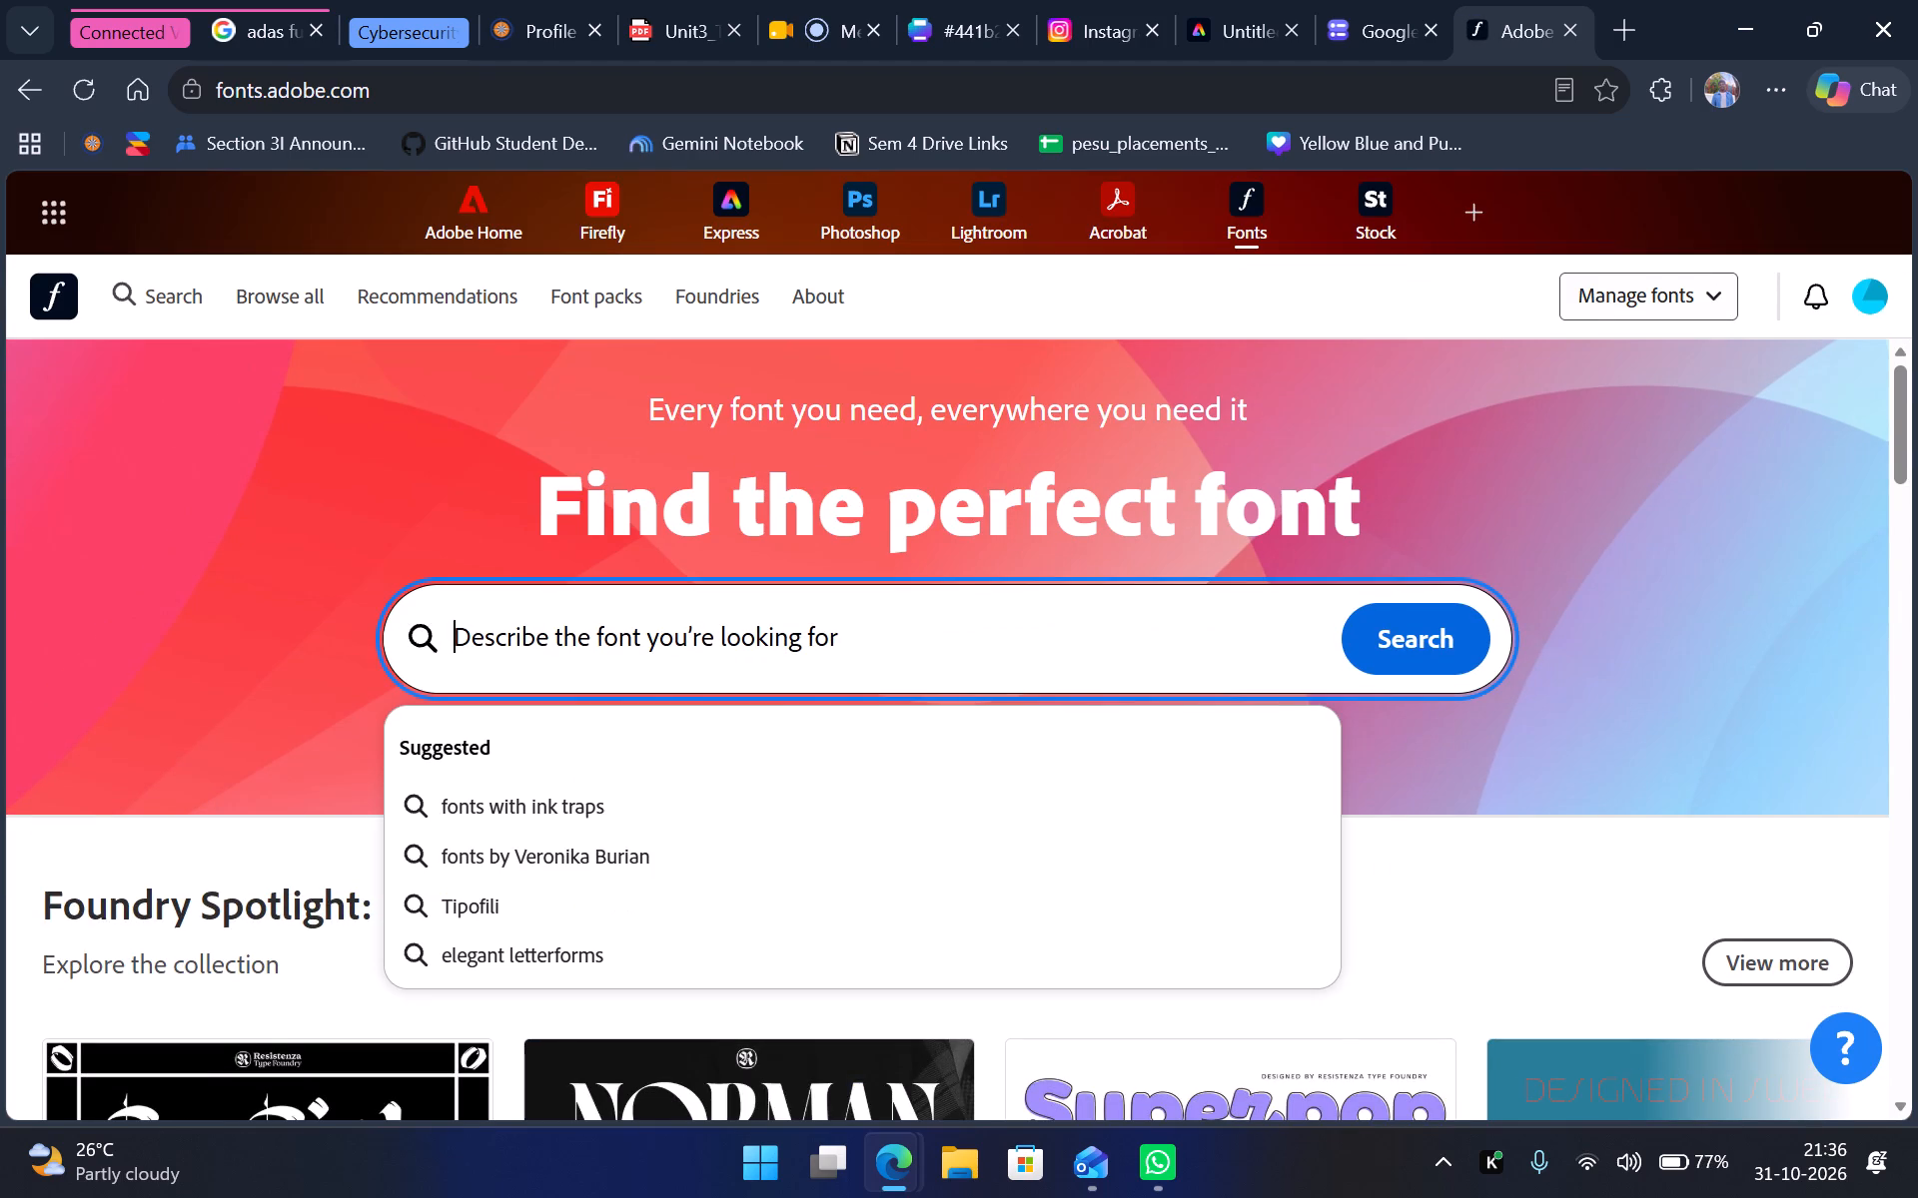
type("Fun and bold")
key("Return")
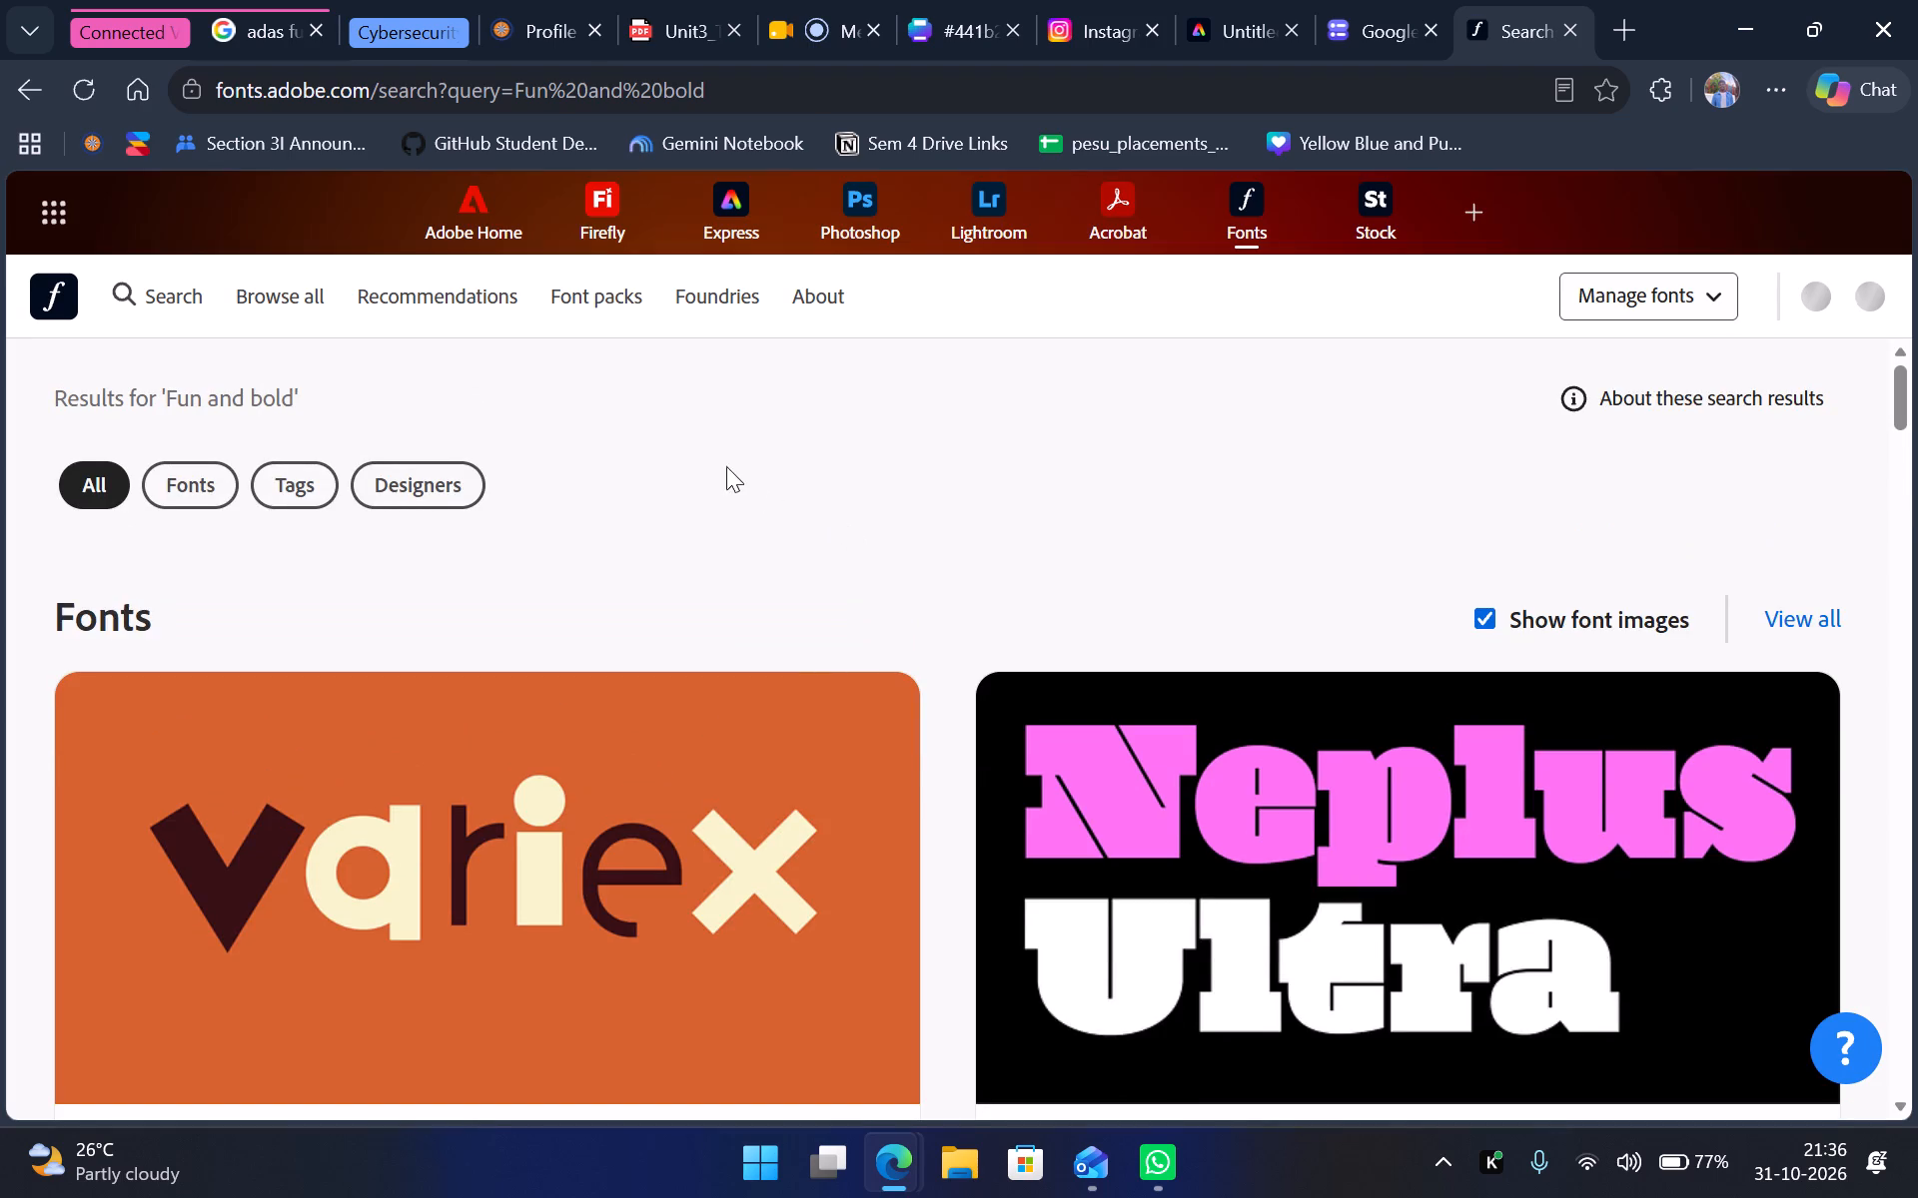
Examine the first font families in the "Fun and bold" results and dismiss the save-and-organize tip.
scroll(713, 460, "down", 1)
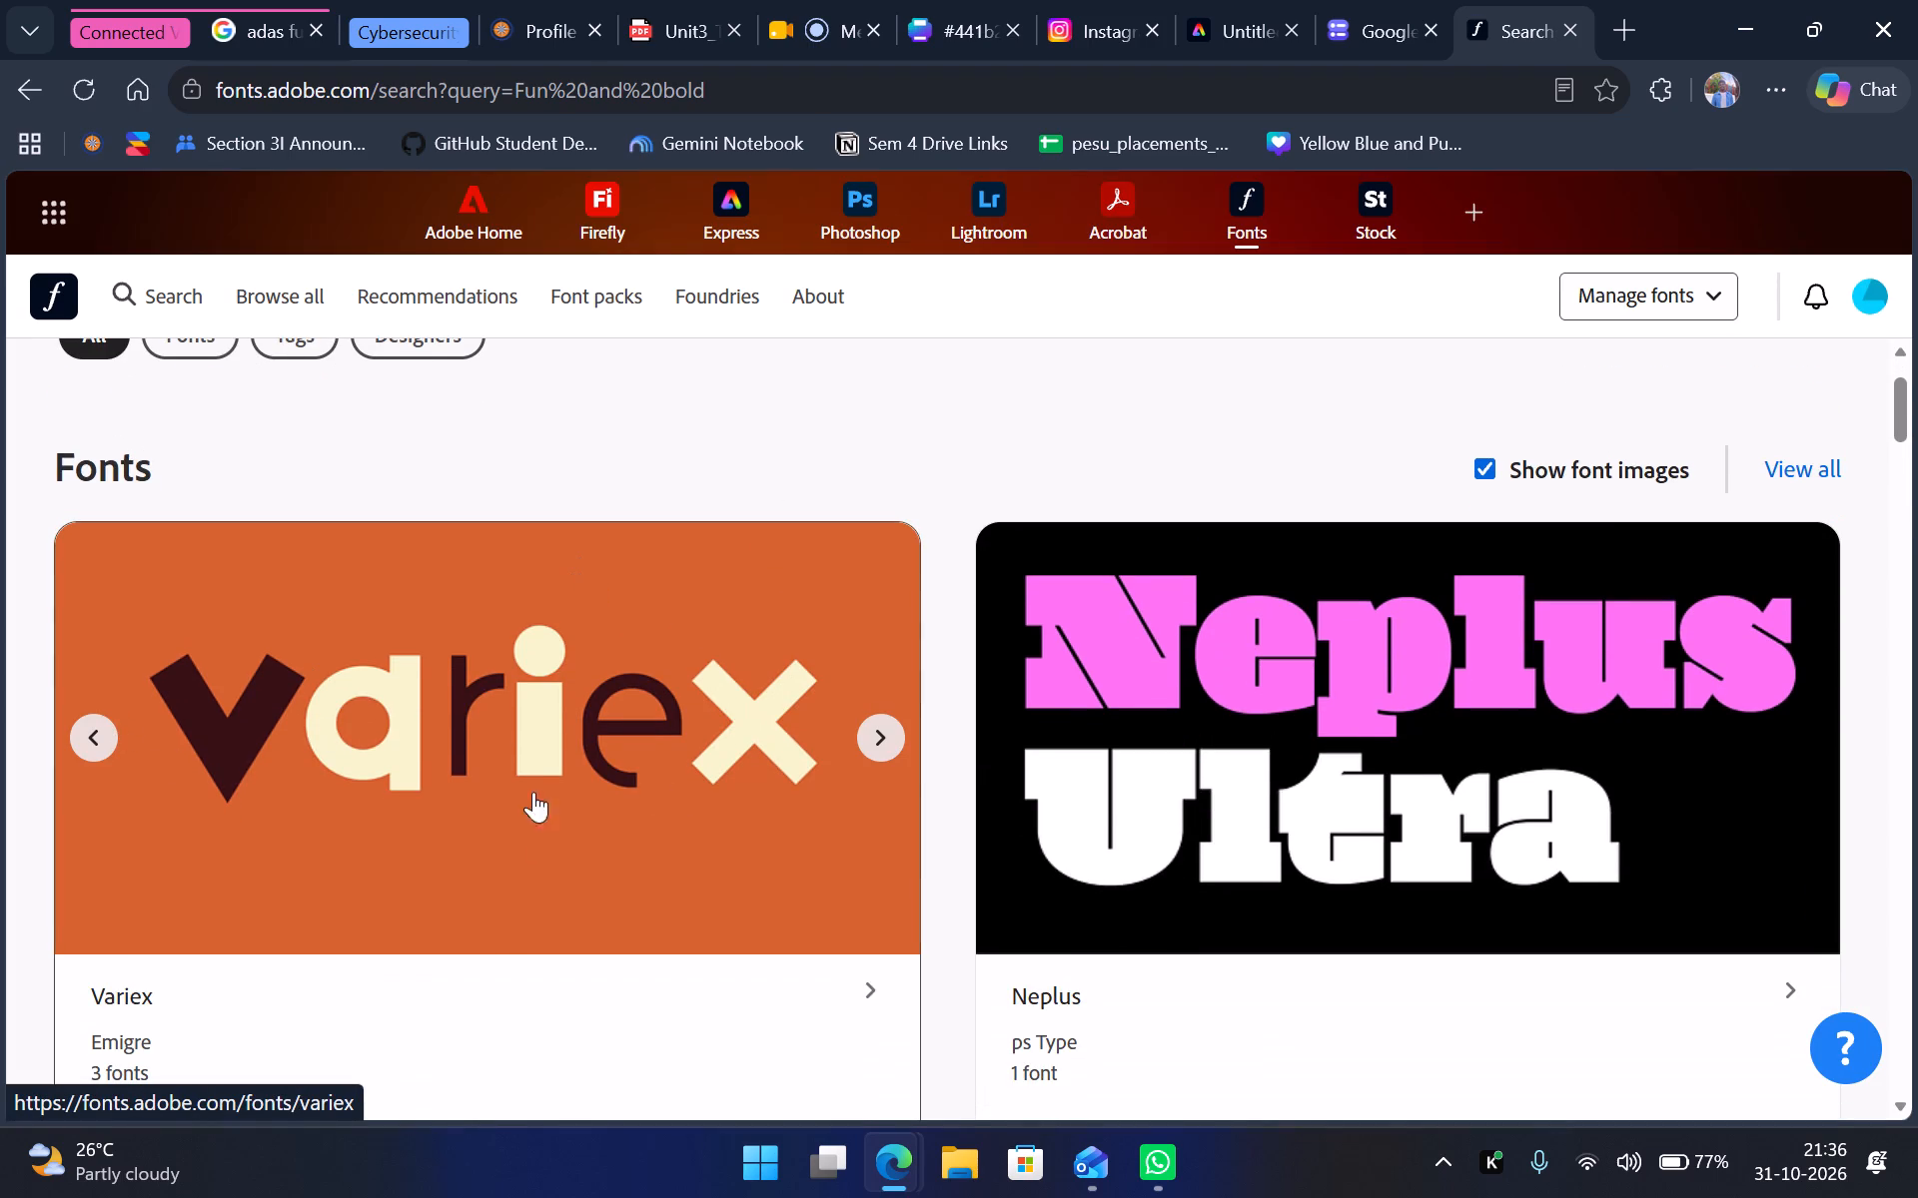
scroll(712, 637, "down", 3)
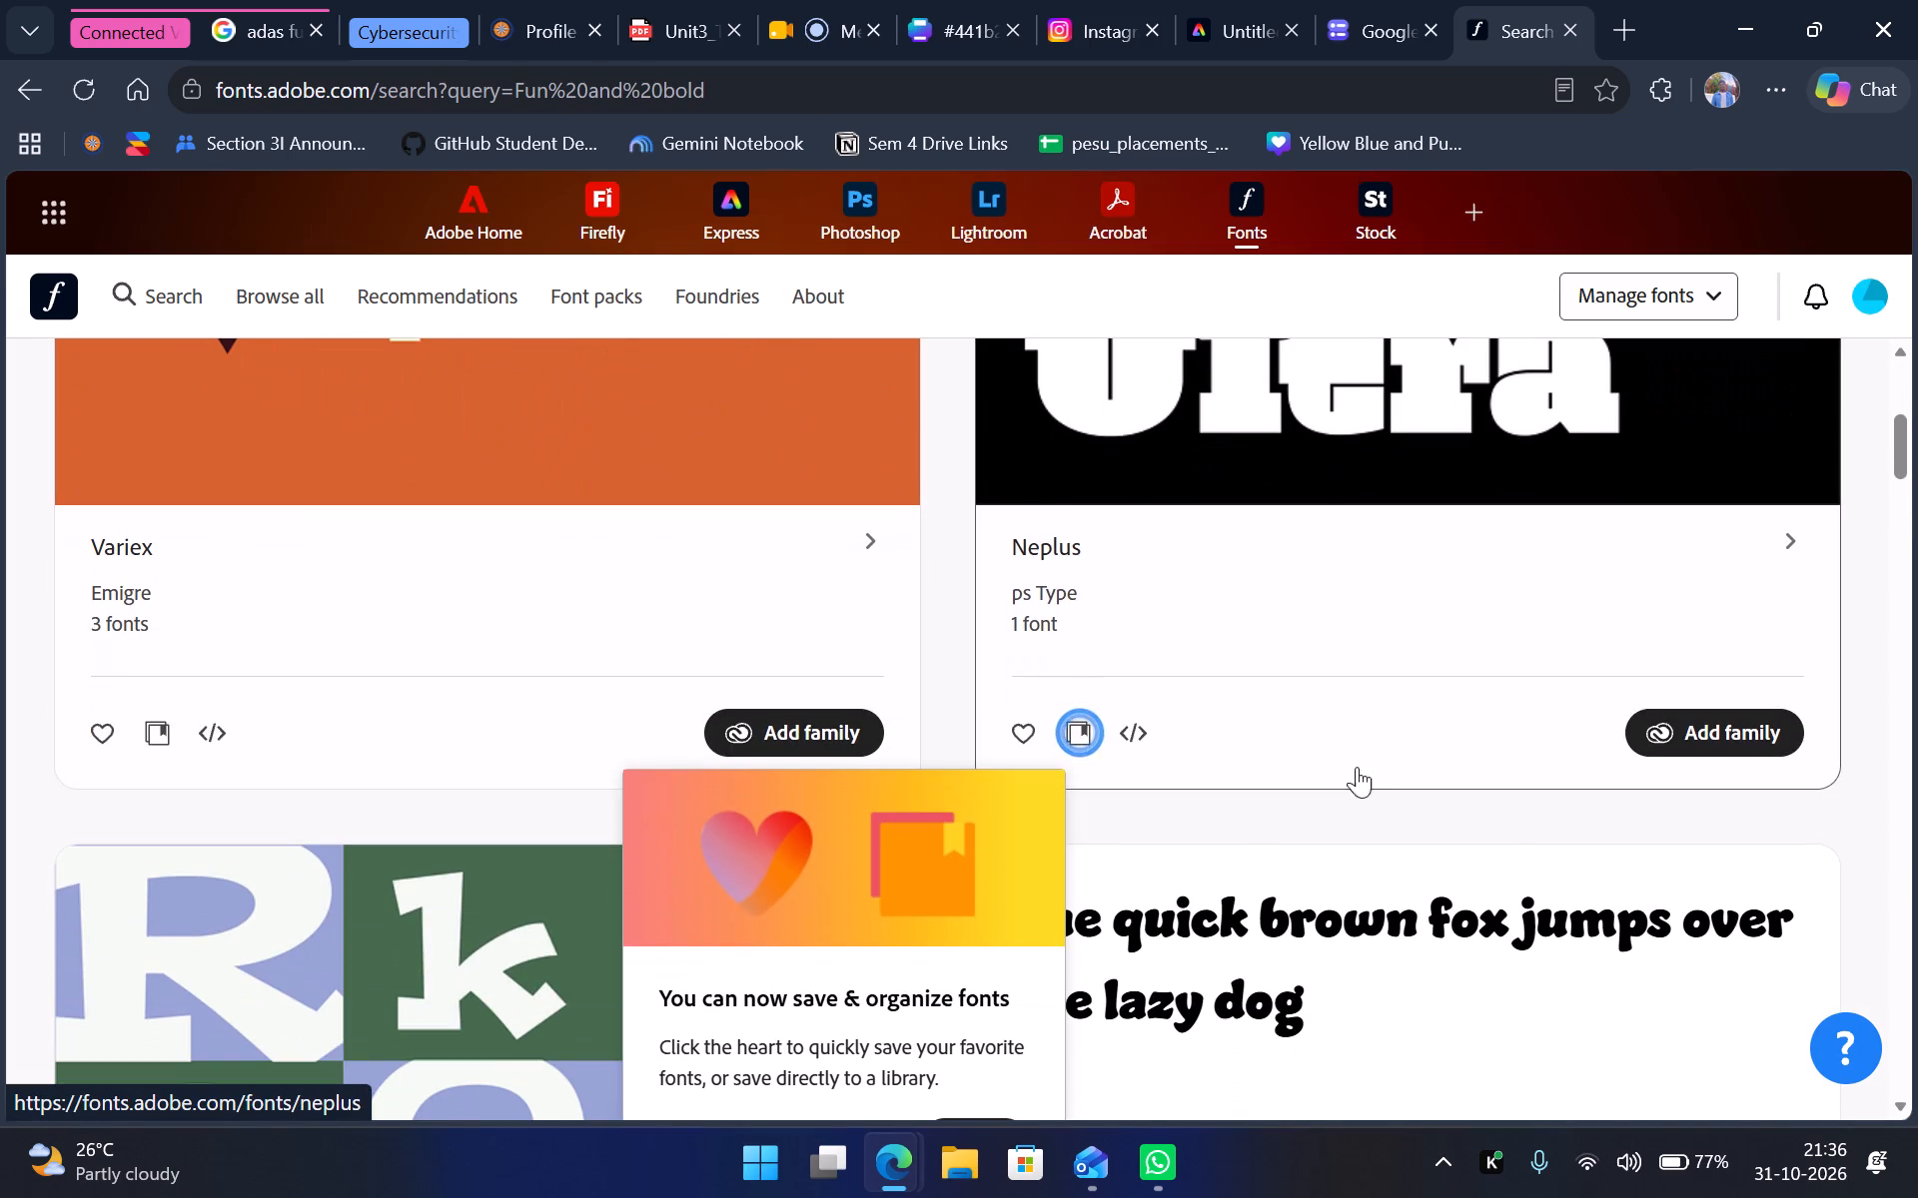
scroll(993, 810, "down", 2)
left_click(943, 828)
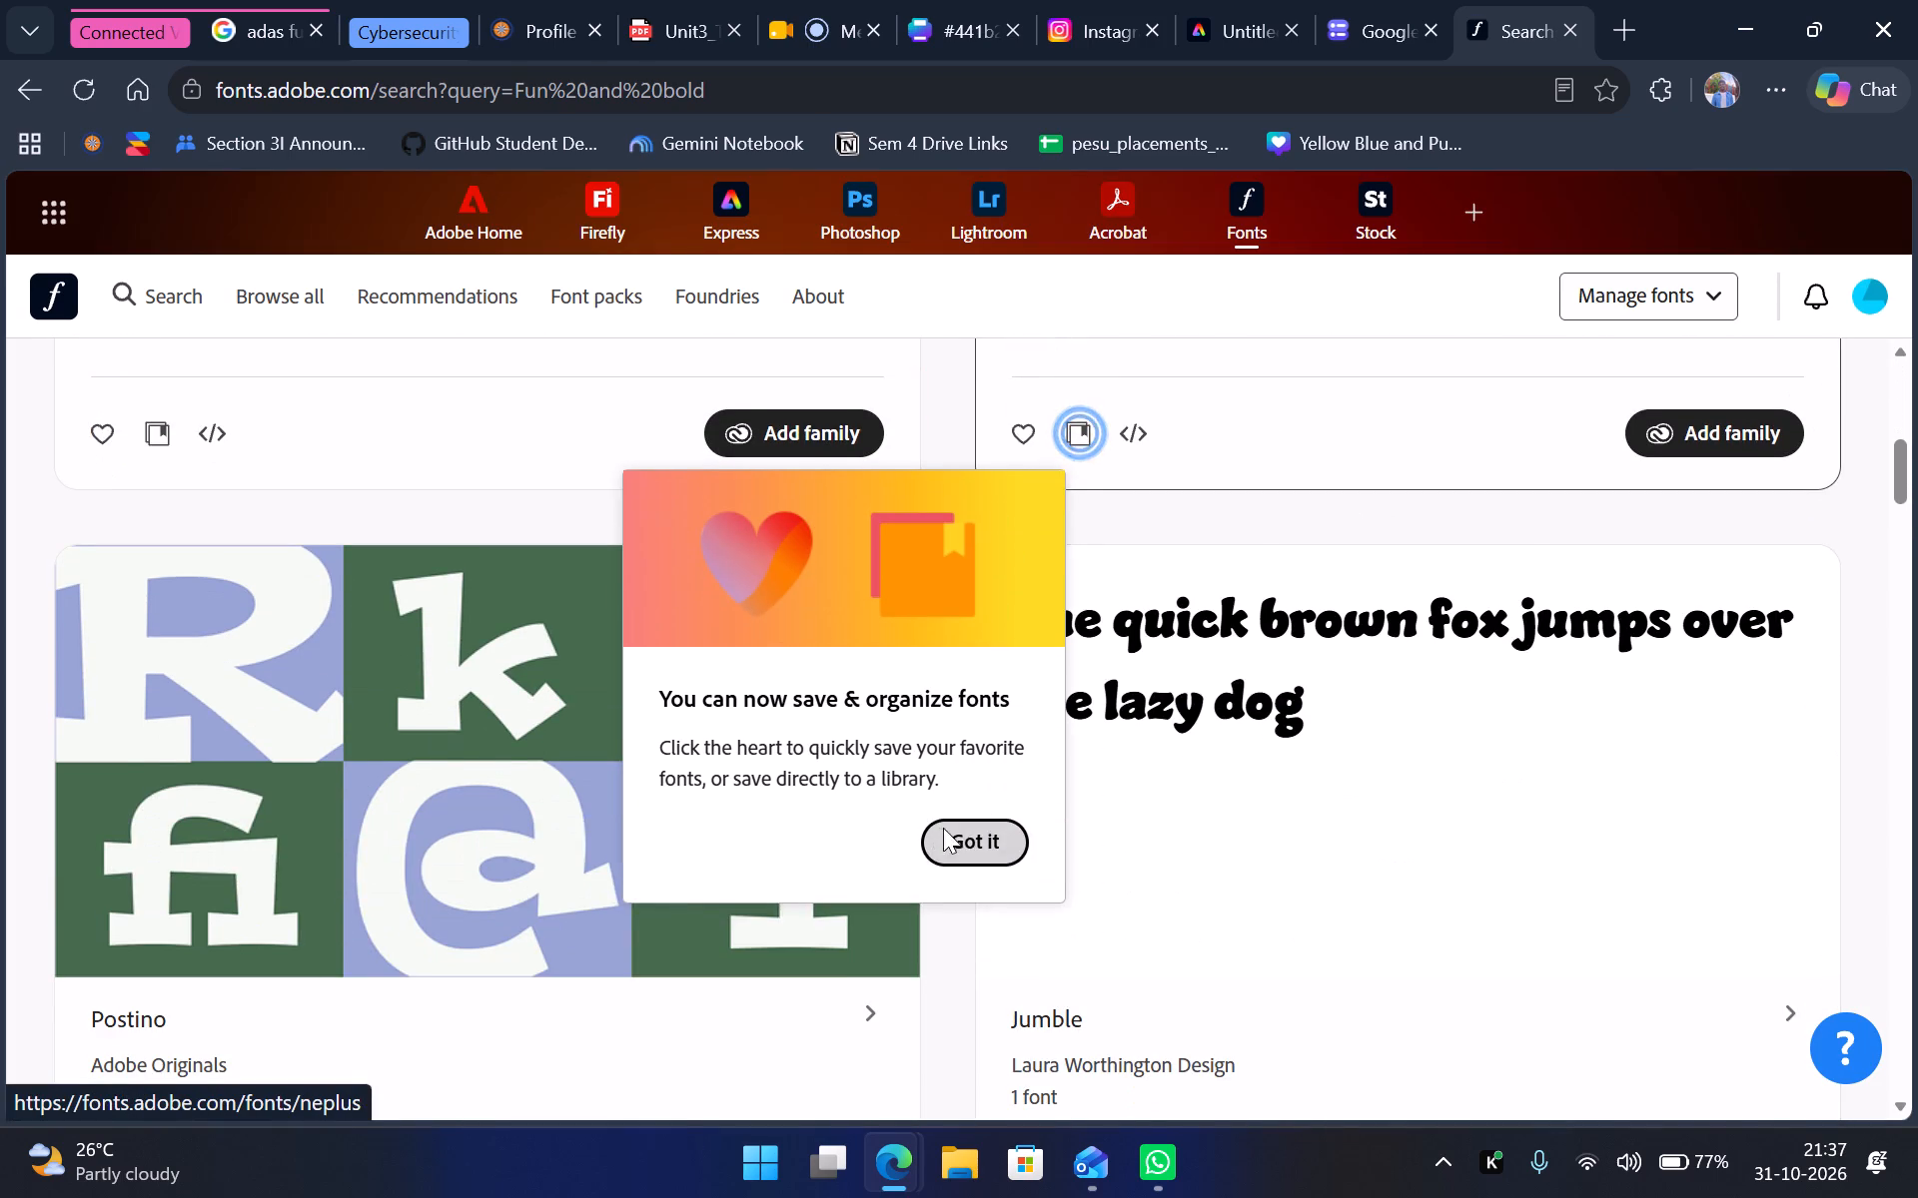
scroll(1068, 696, "up", 5)
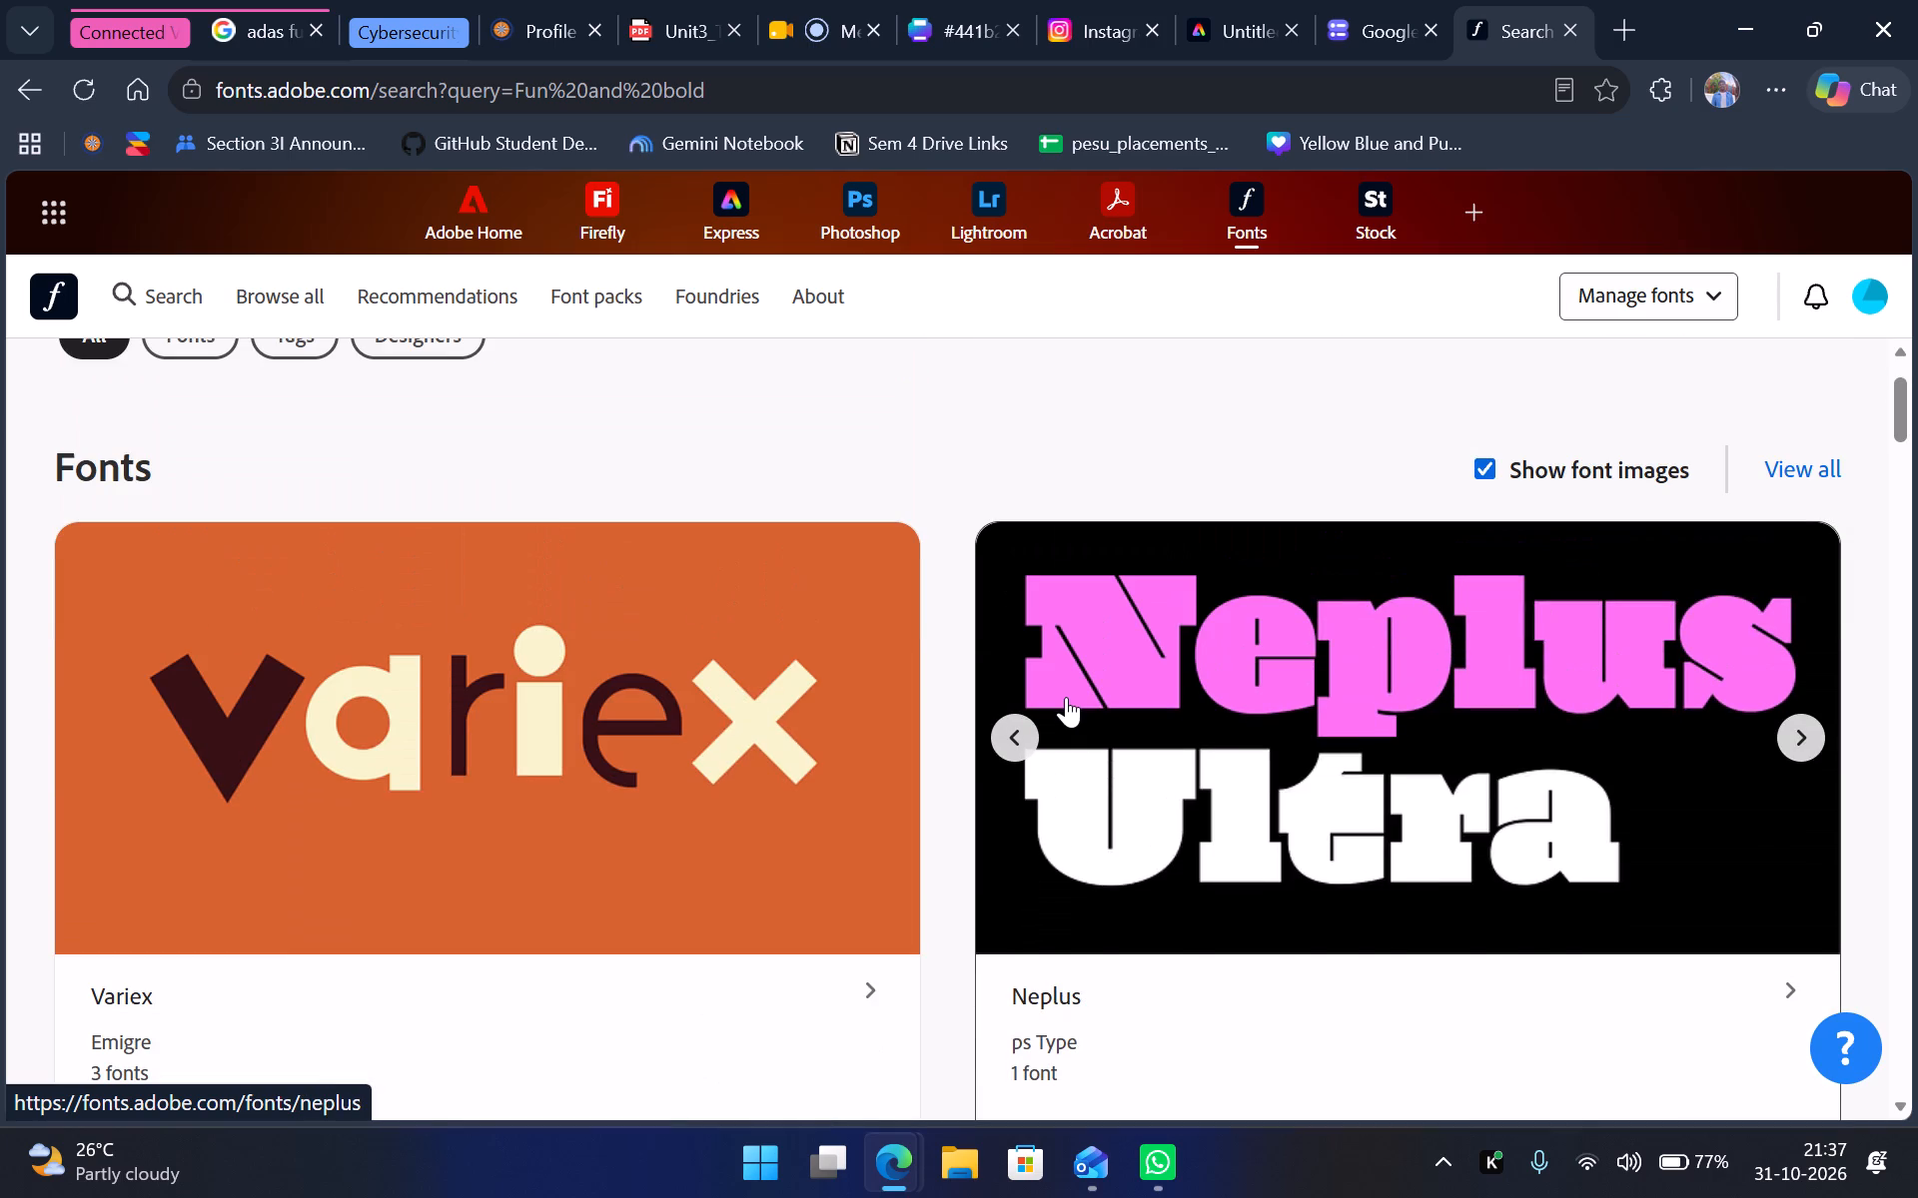
scroll(1066, 697, "down", 1)
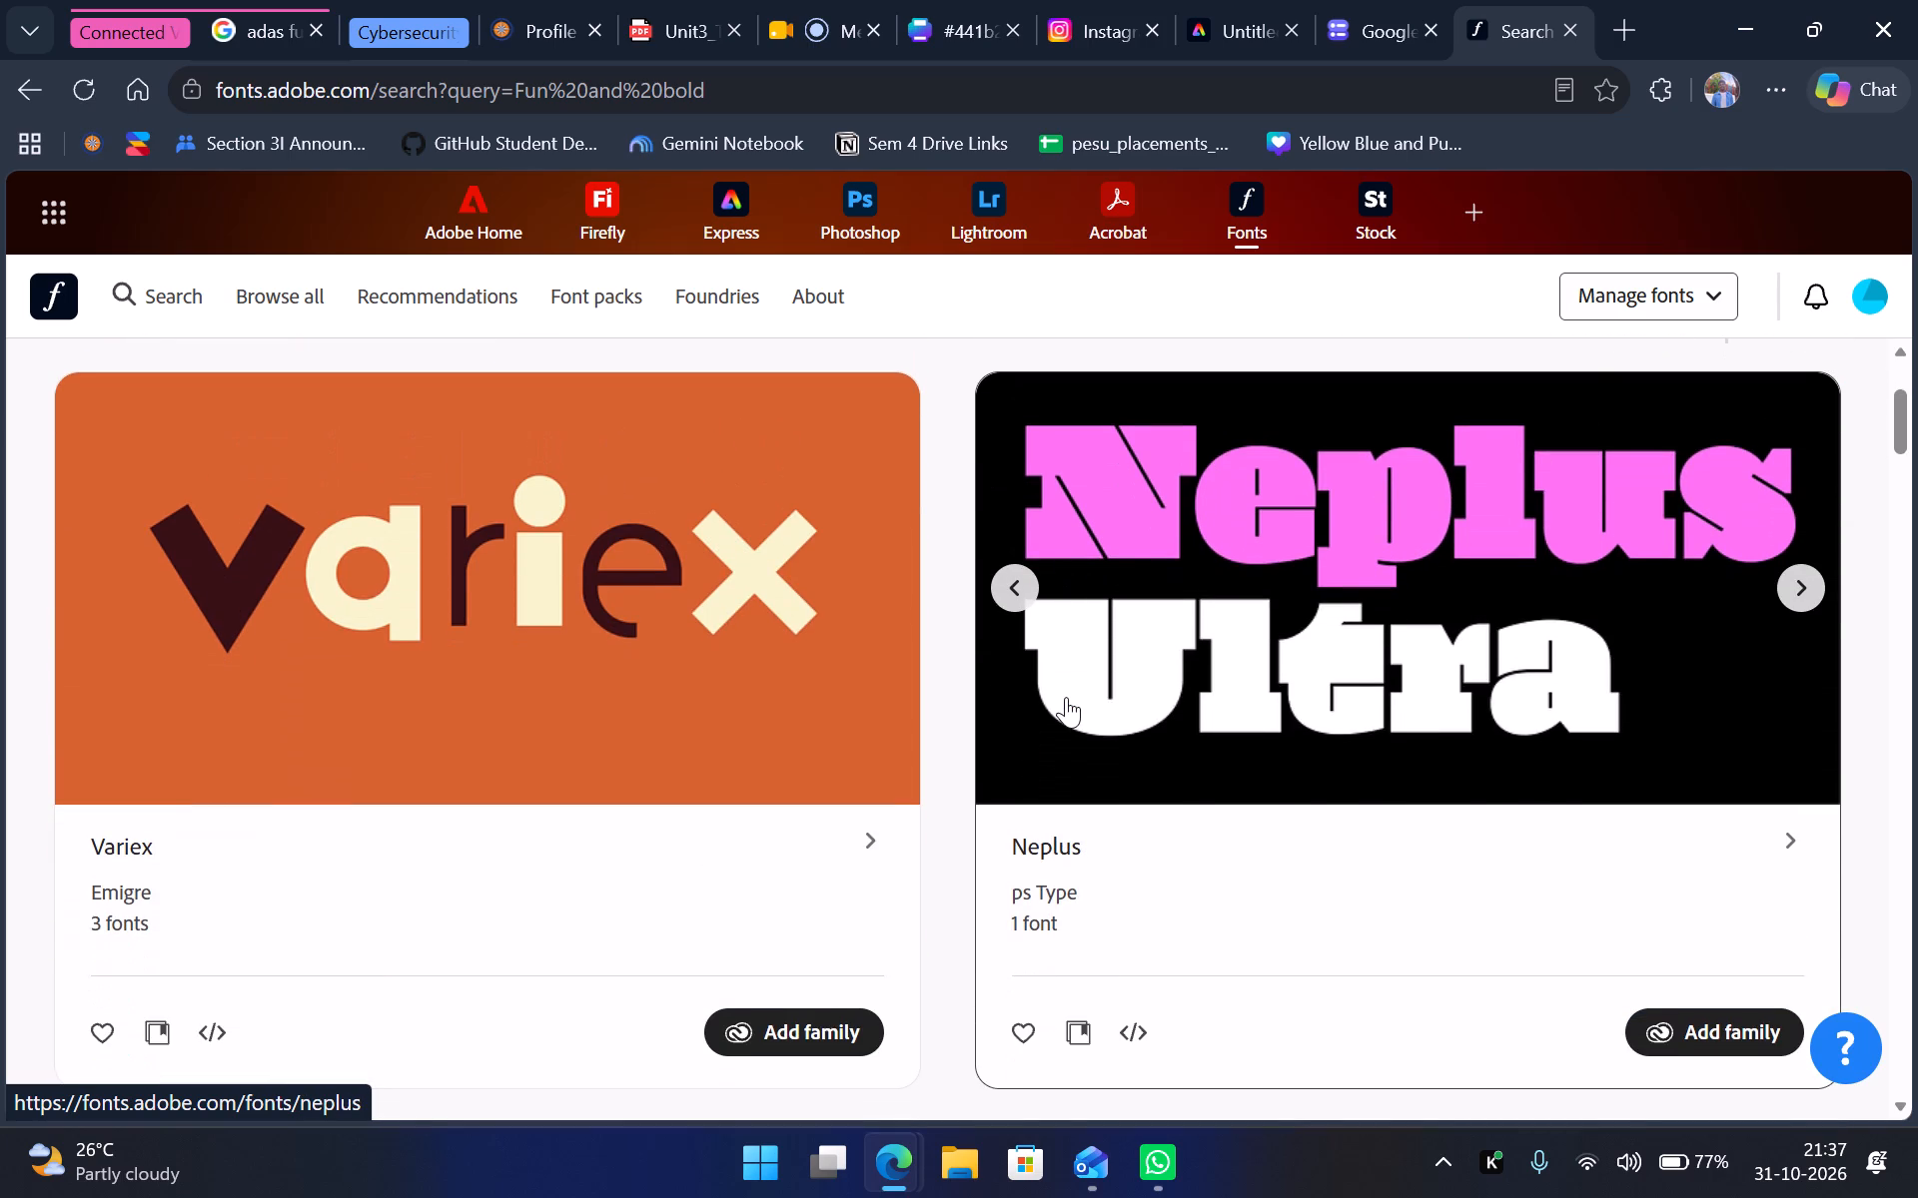
scroll(1066, 697, "down", 4)
scroll(653, 815, "down", 1)
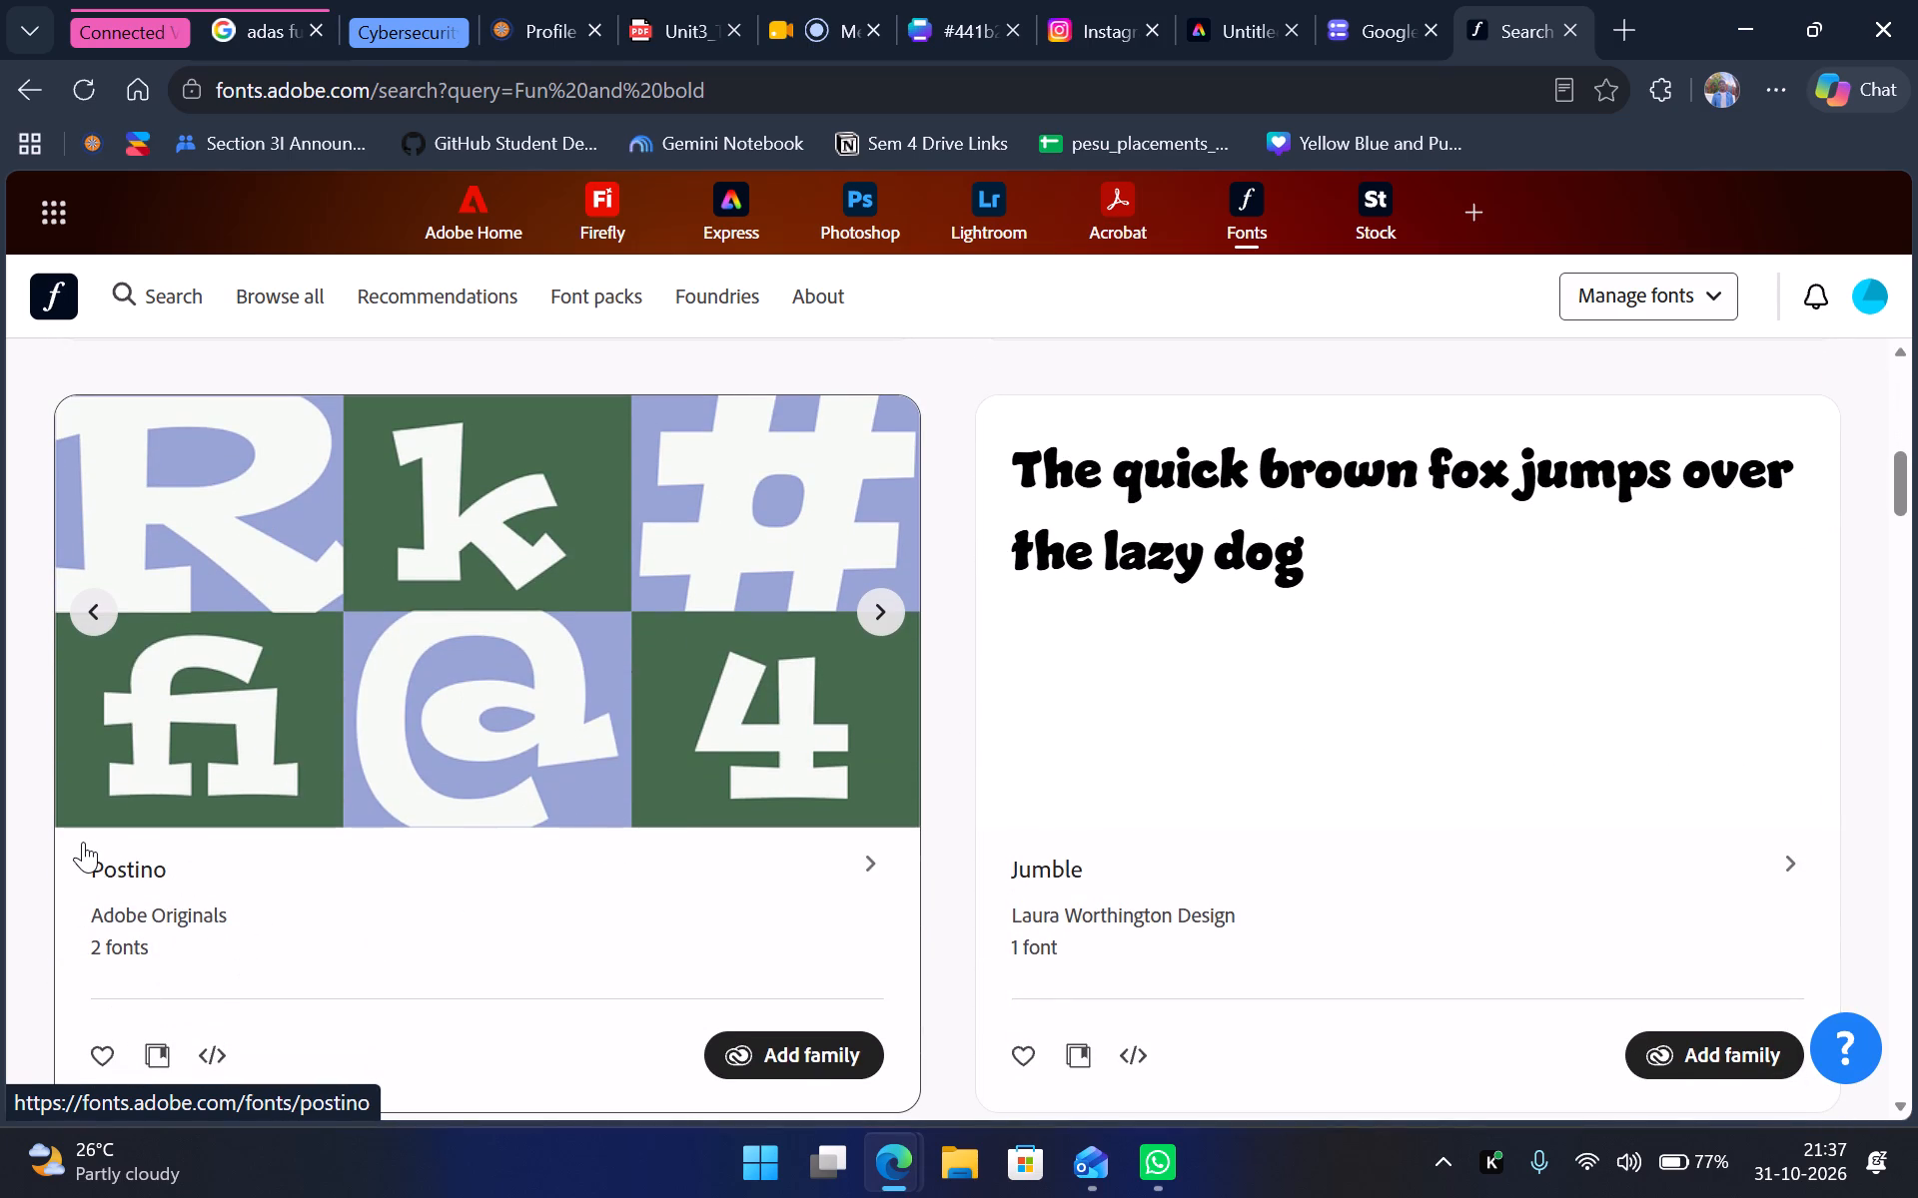
scroll(201, 827, "up", 3)
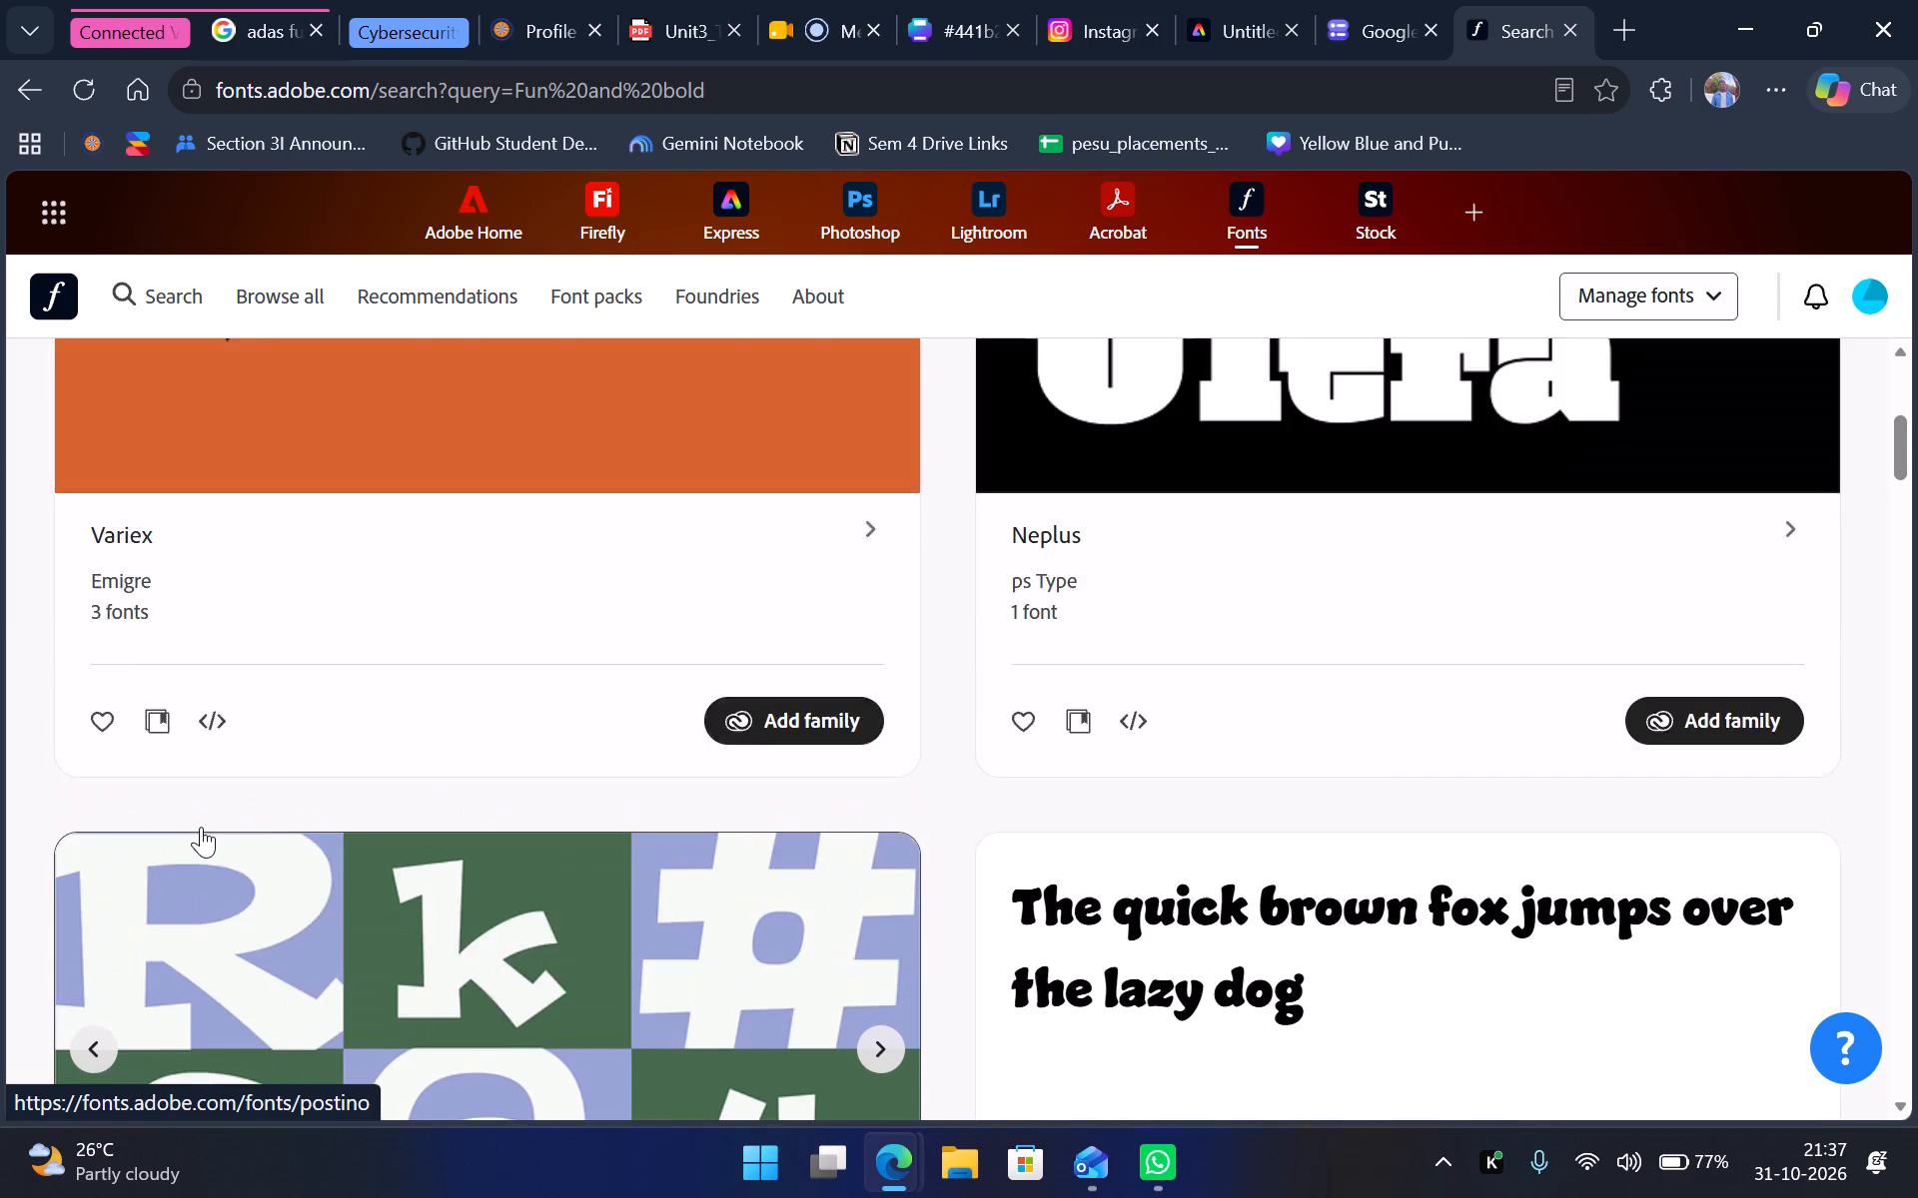
scroll(201, 827, "up", 2)
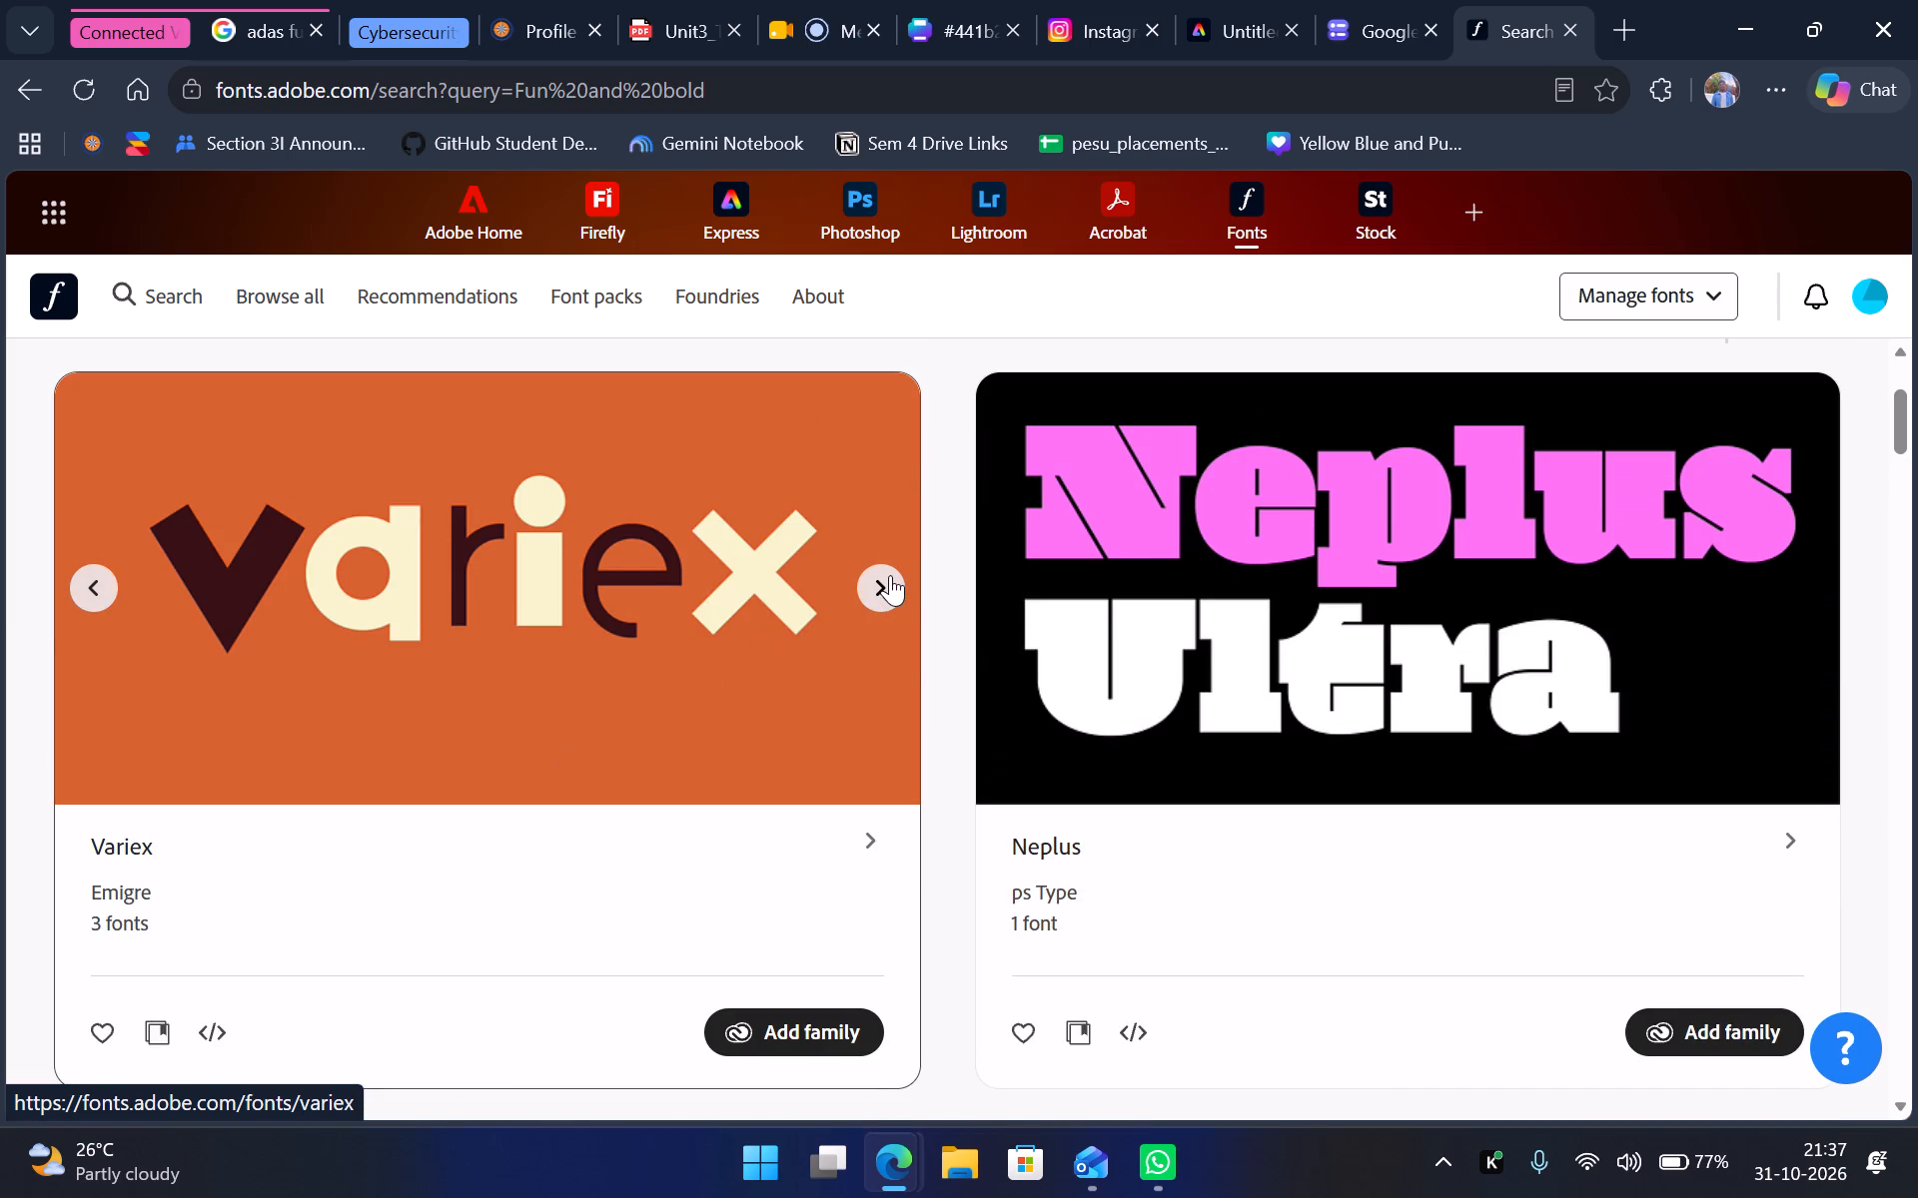
Examine the sample images of the Variex font family in the search results.
left_click(890, 575)
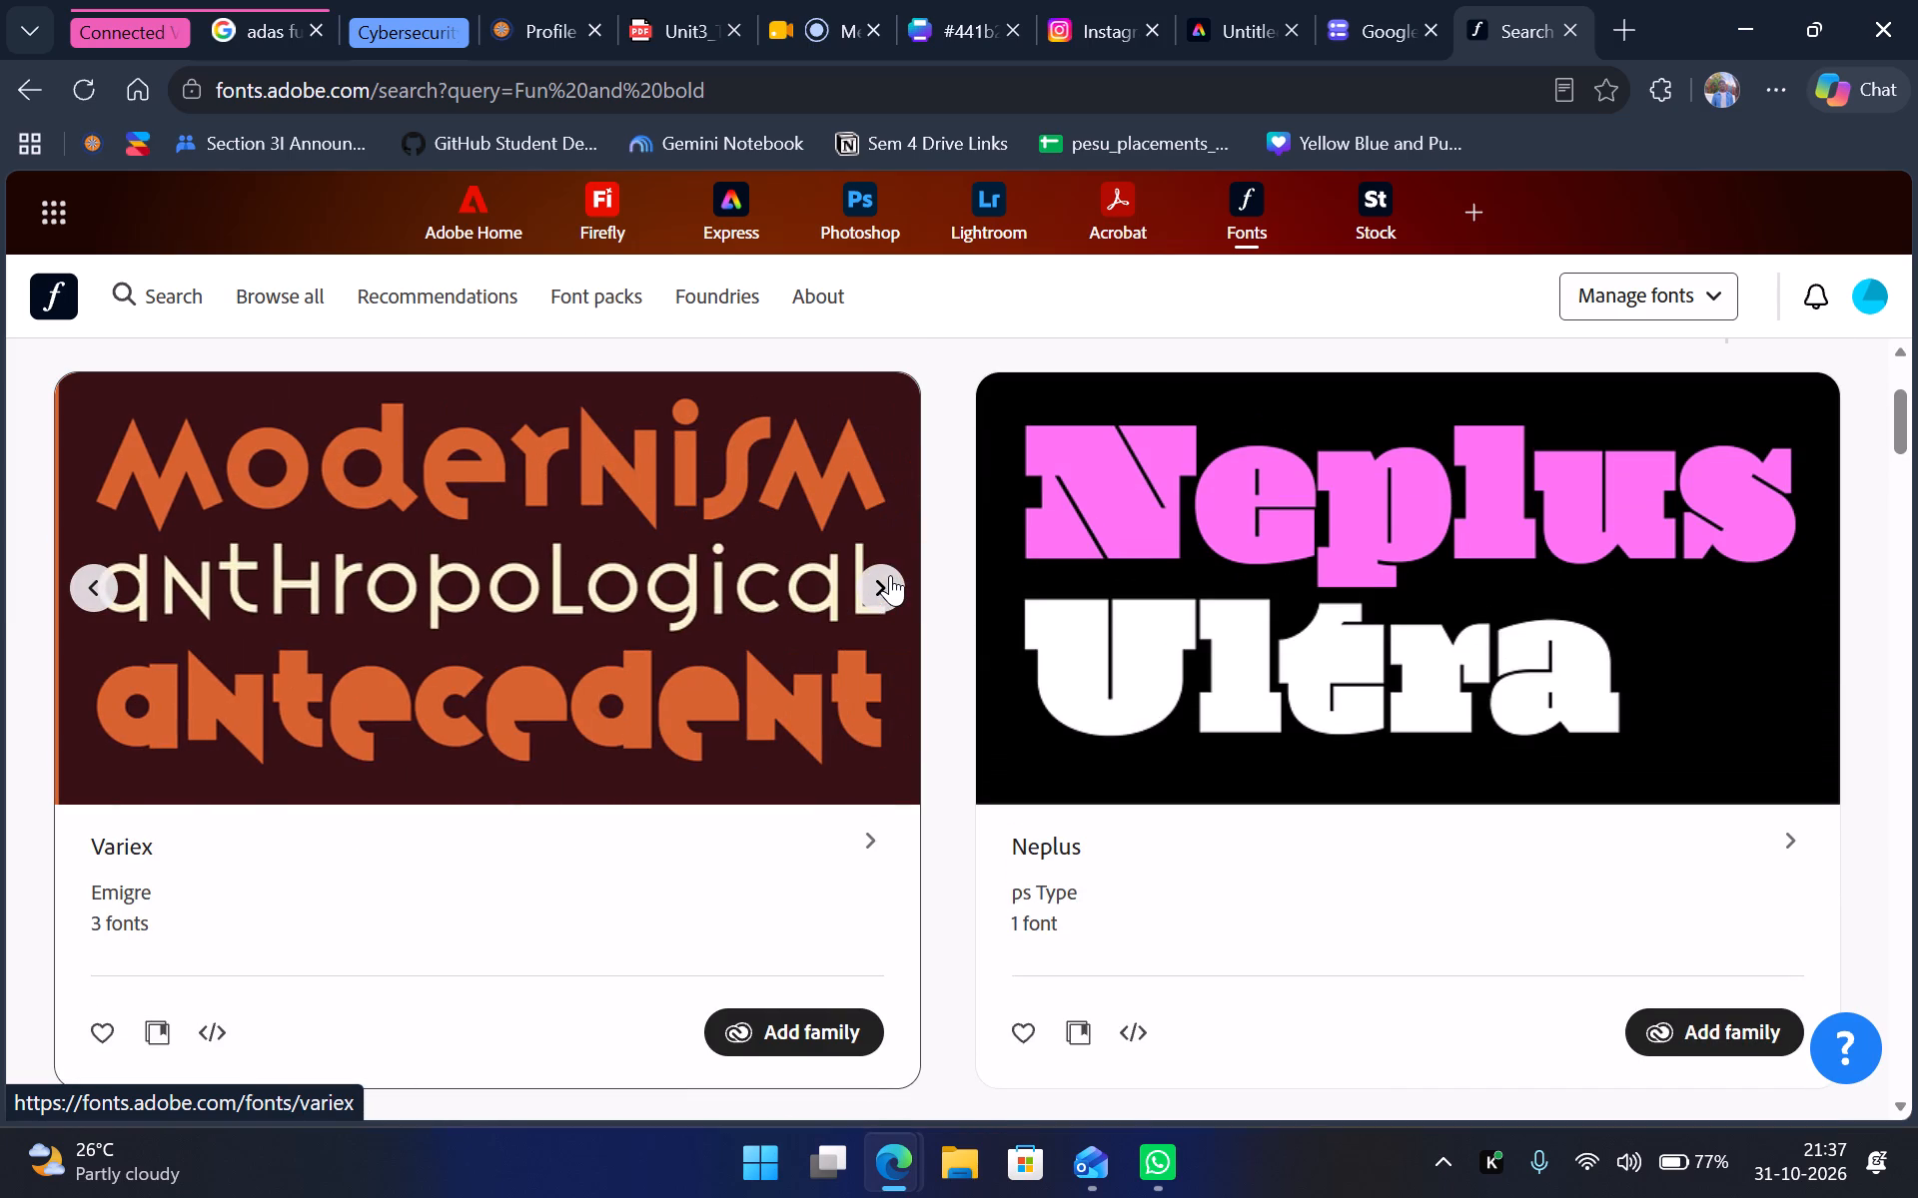
left_click(890, 575)
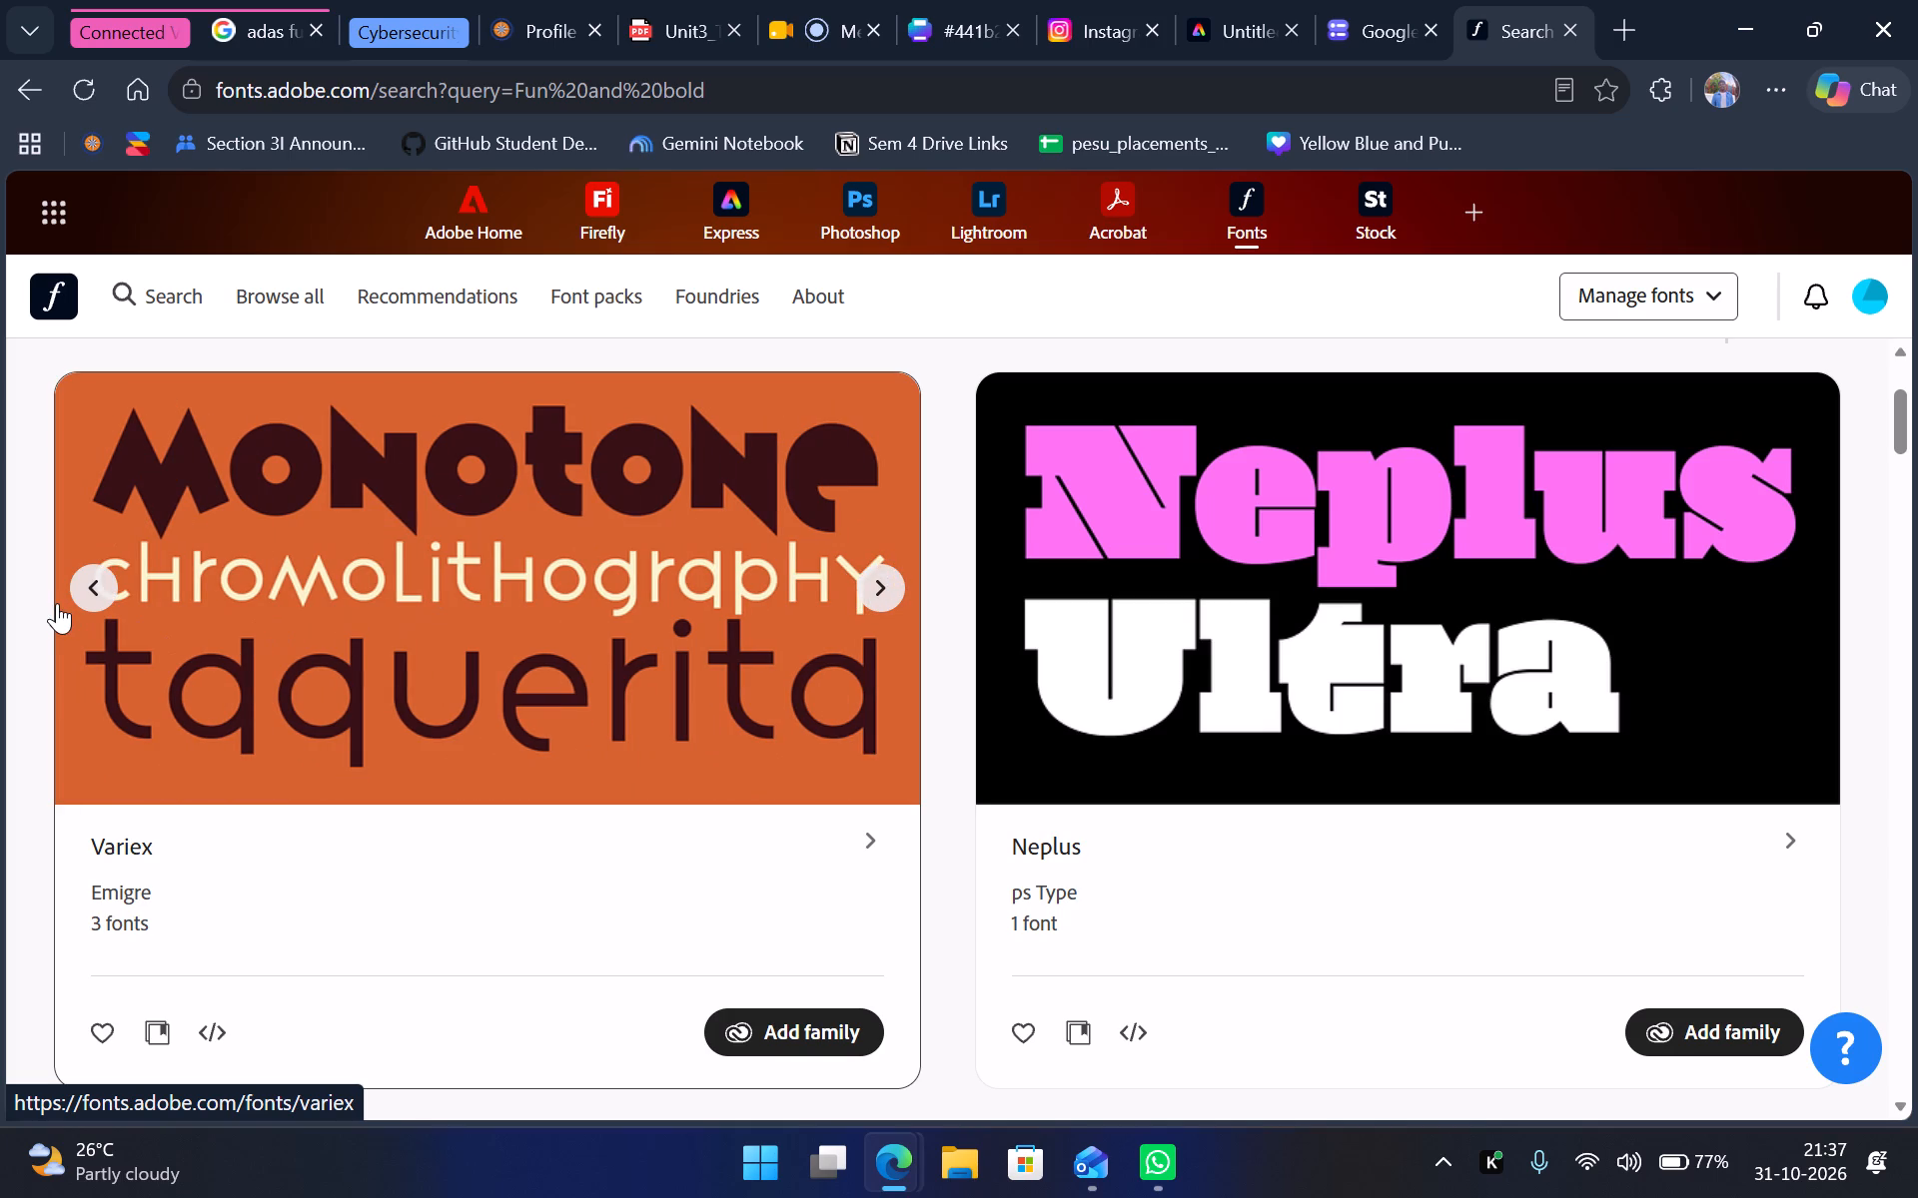
left_click(872, 594)
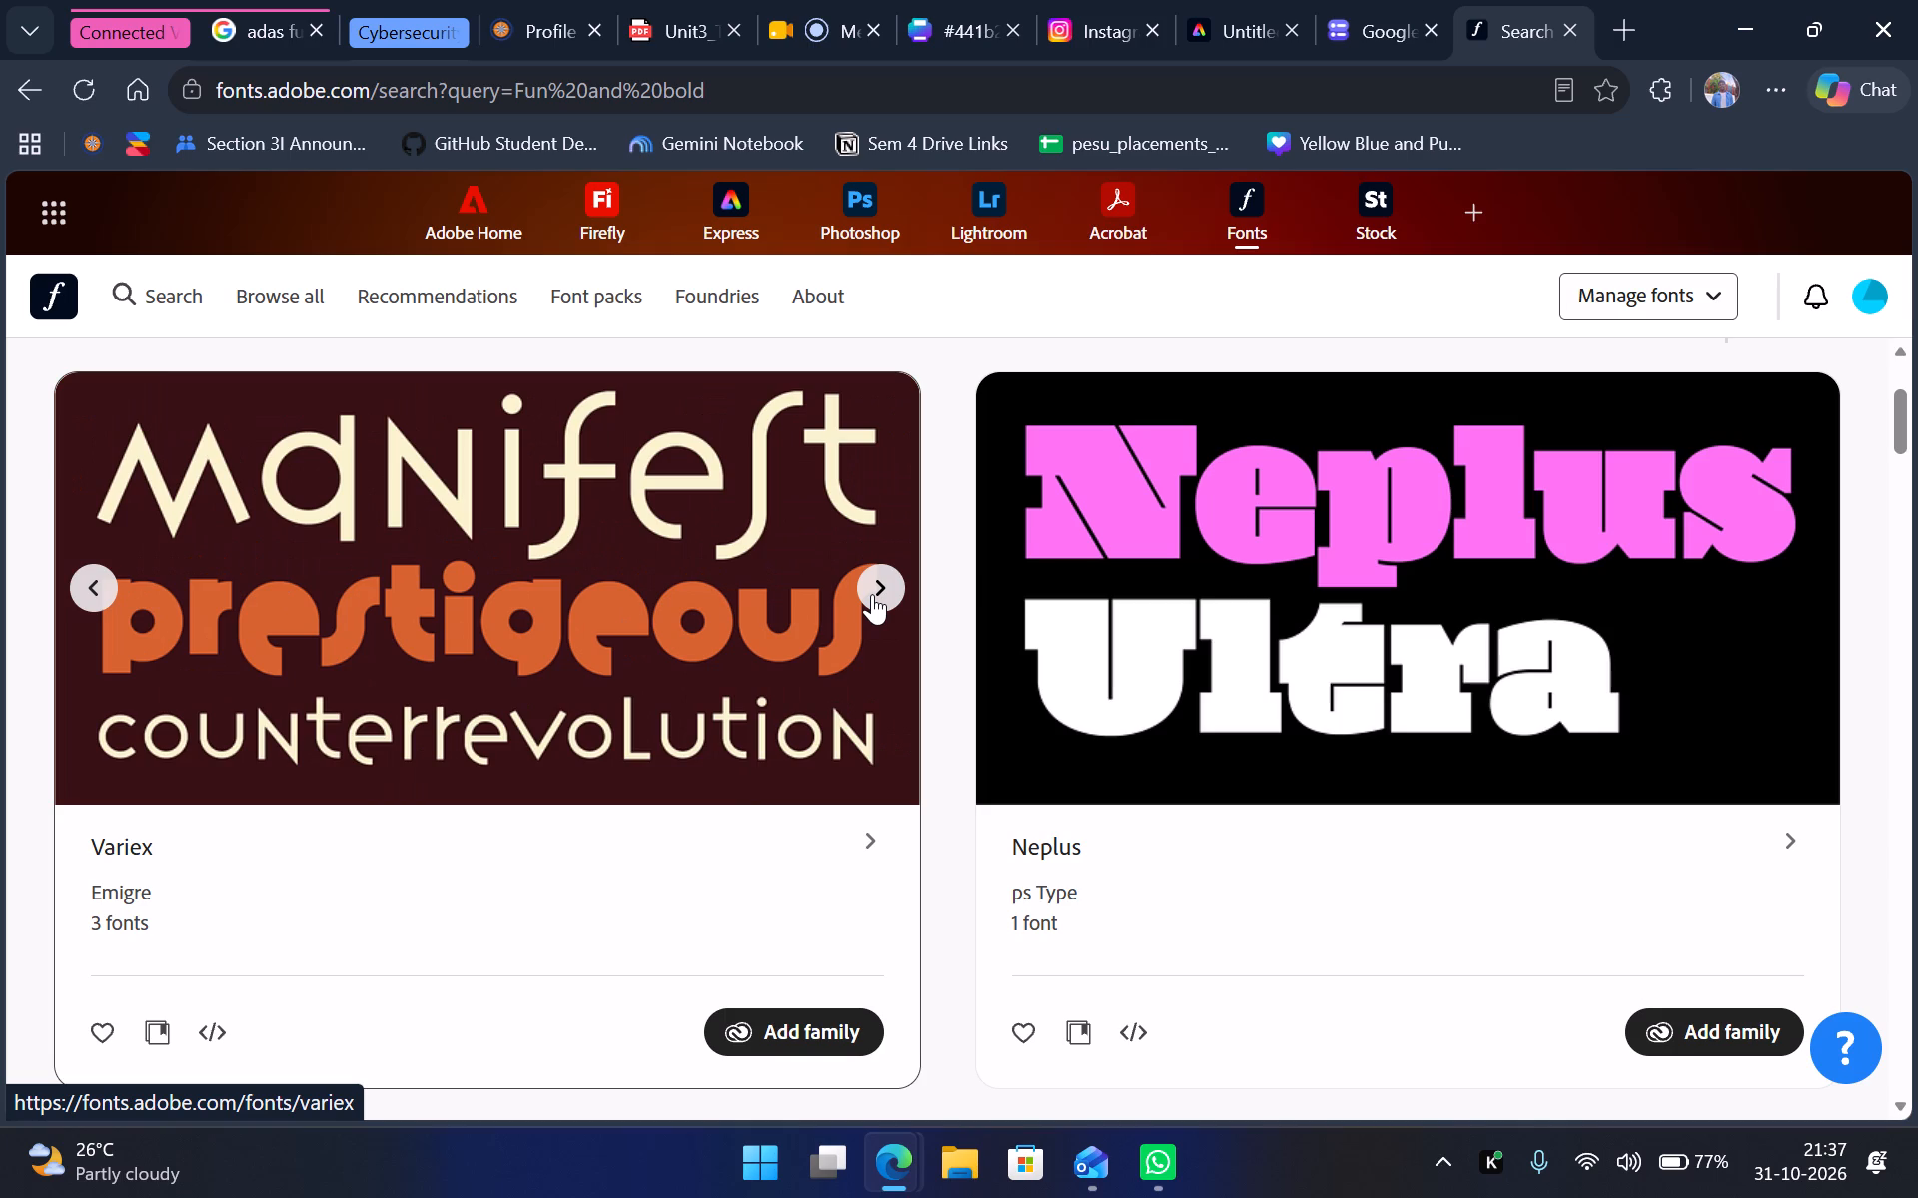
left_click(109, 571)
left_click(102, 580)
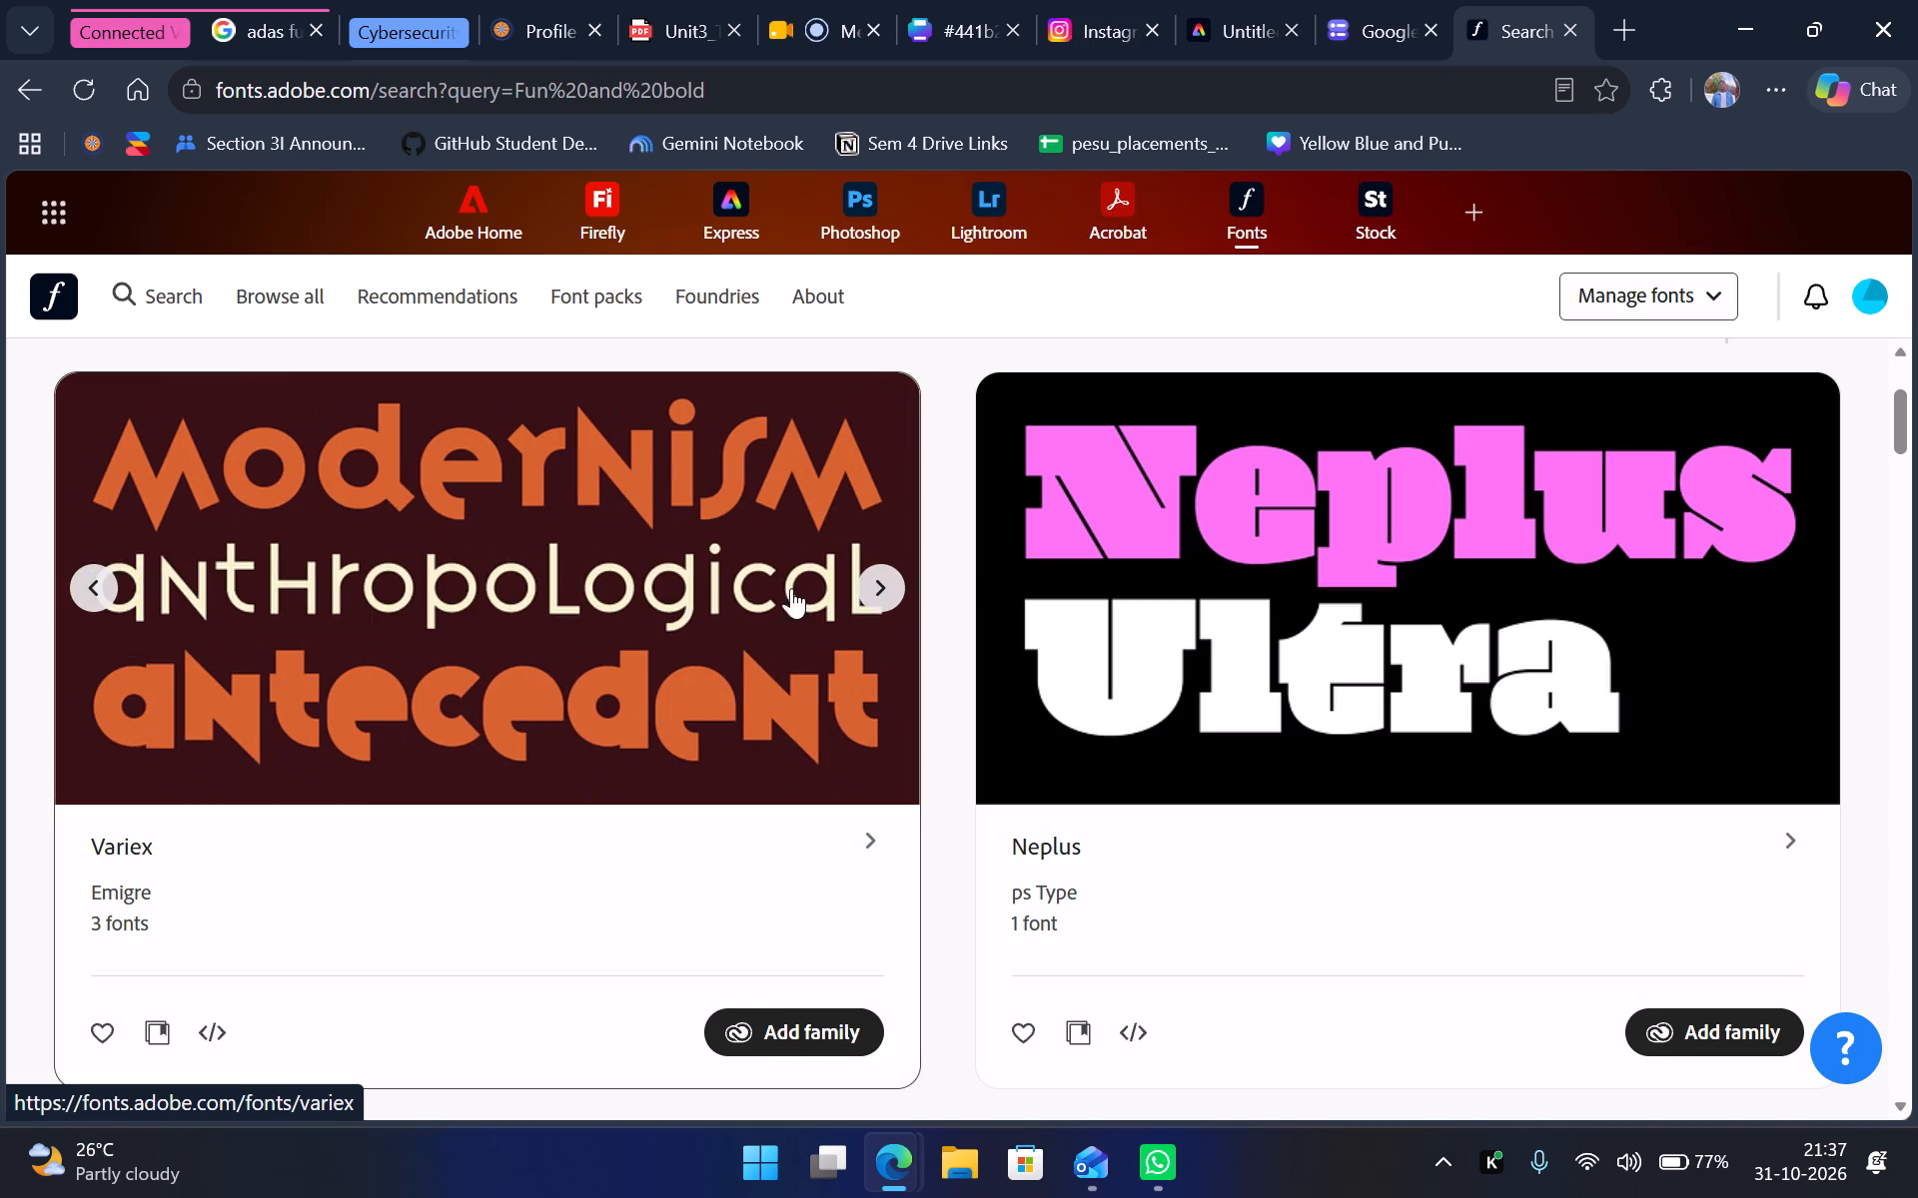
left_click(867, 597)
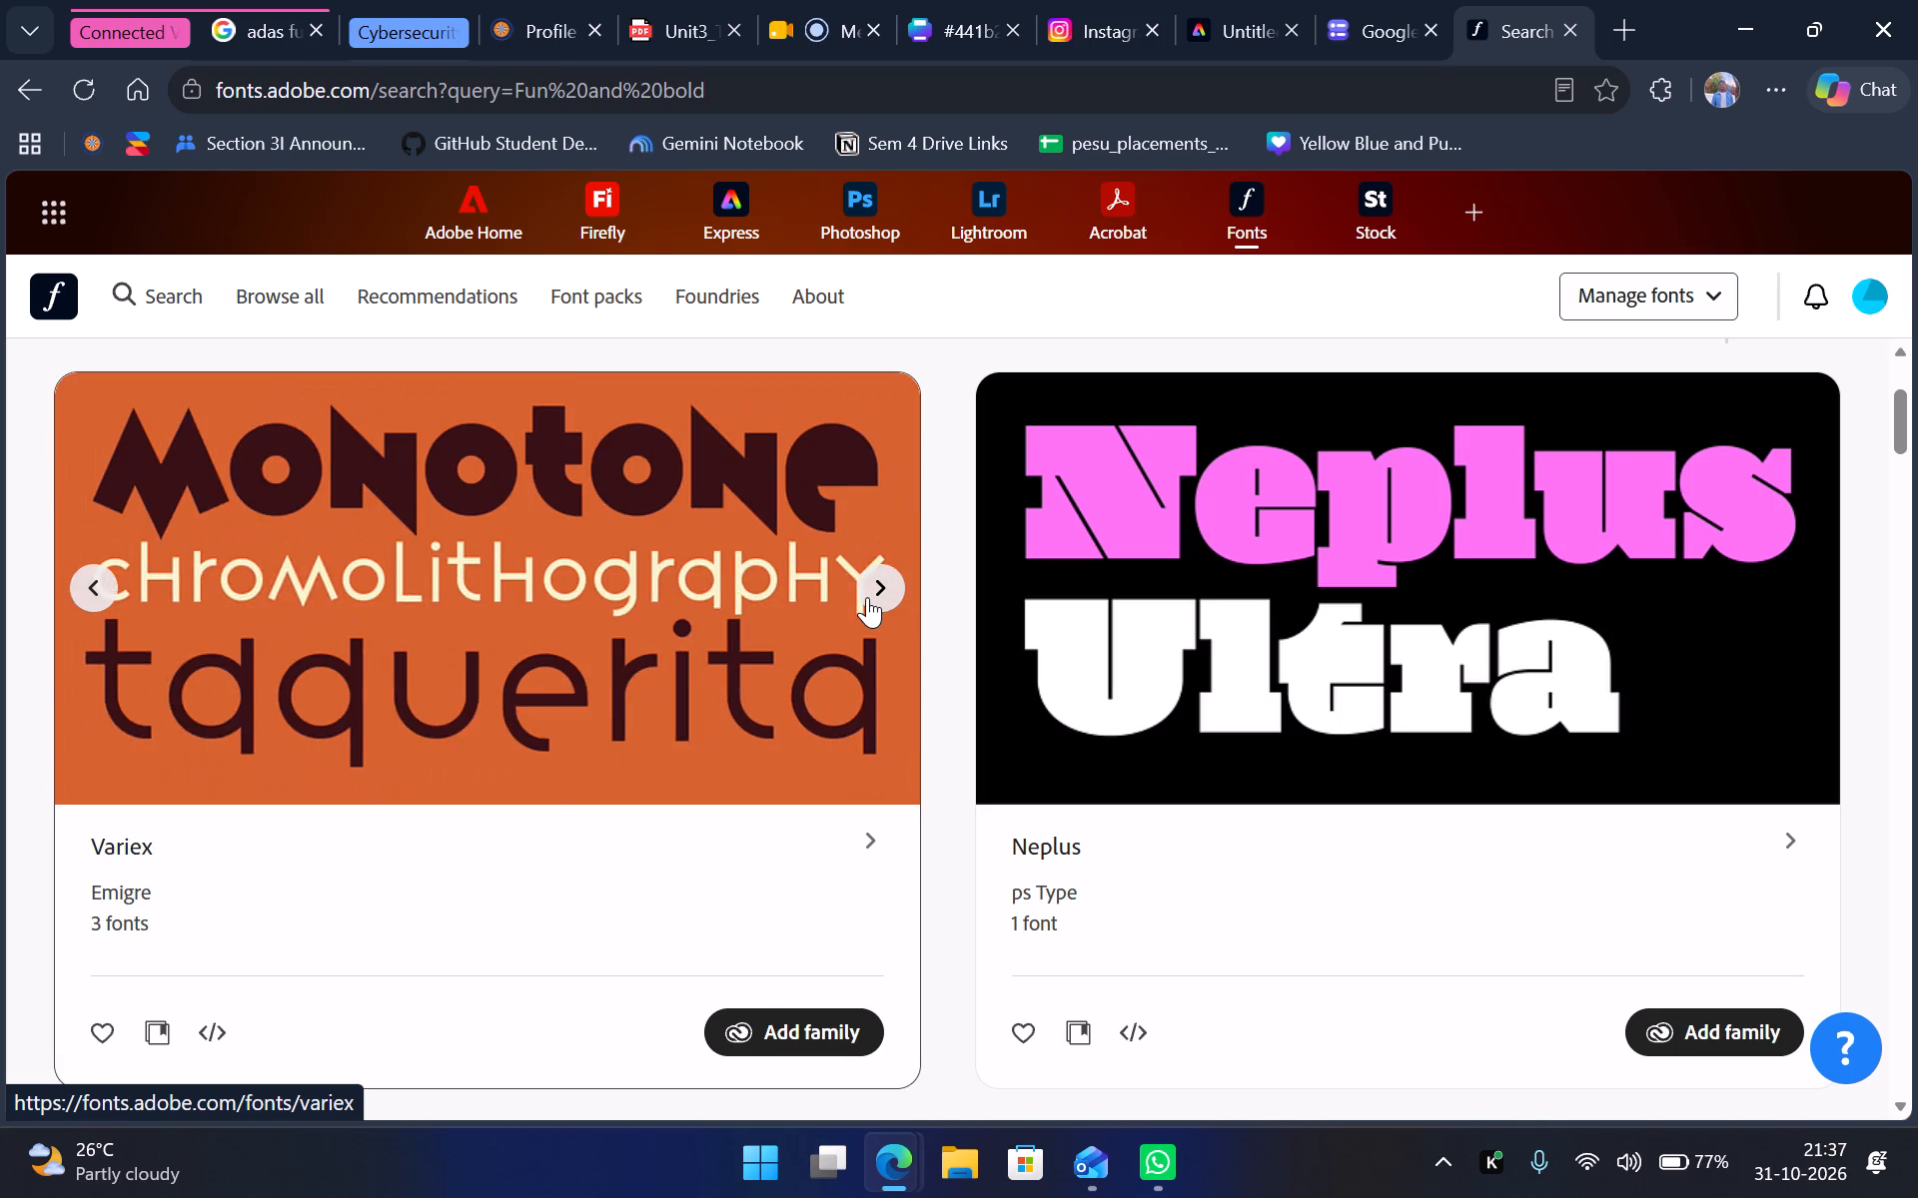
left_click(867, 597)
left_click(867, 597)
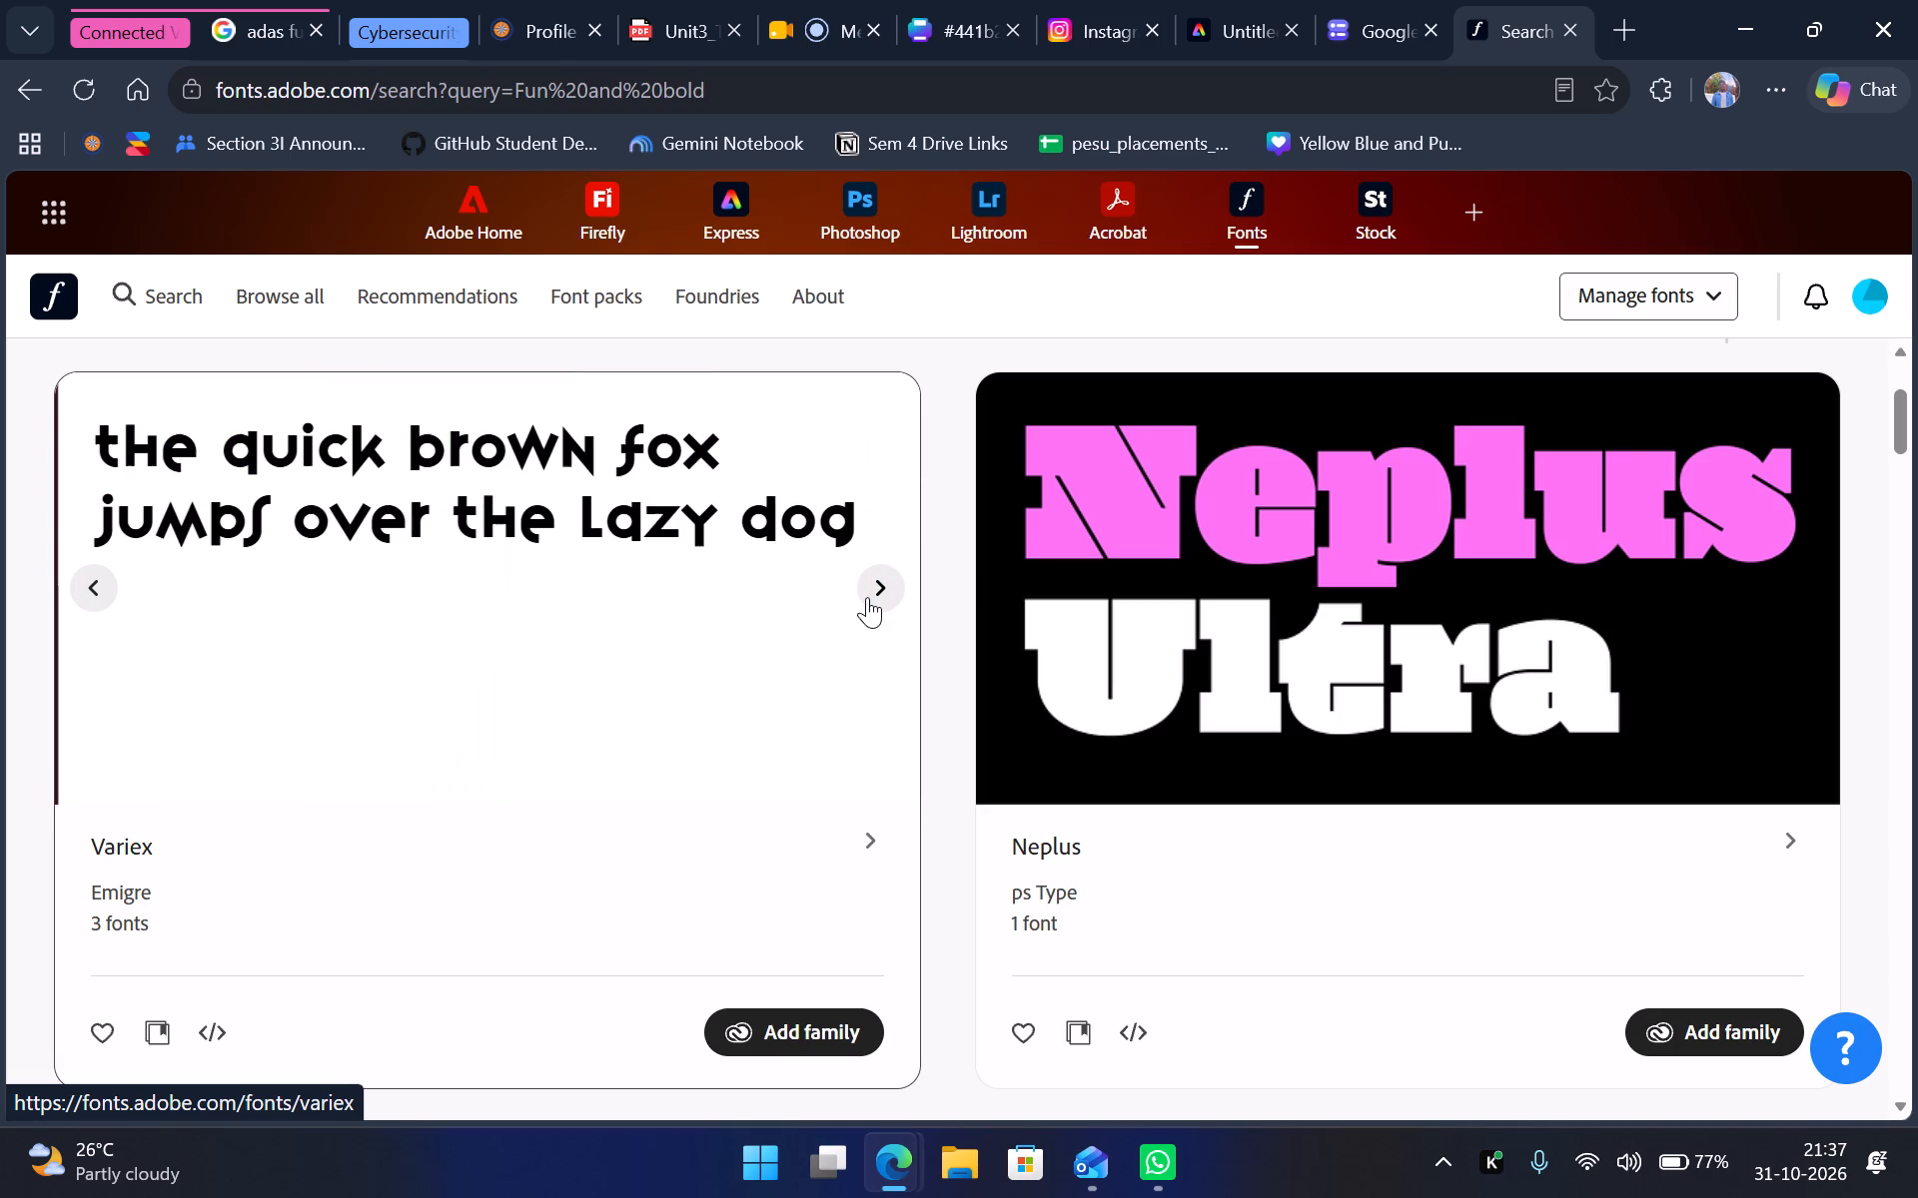
Examine the remaining Variex samples and the sample images of the Postino font family in the search results.
double_click(81, 596)
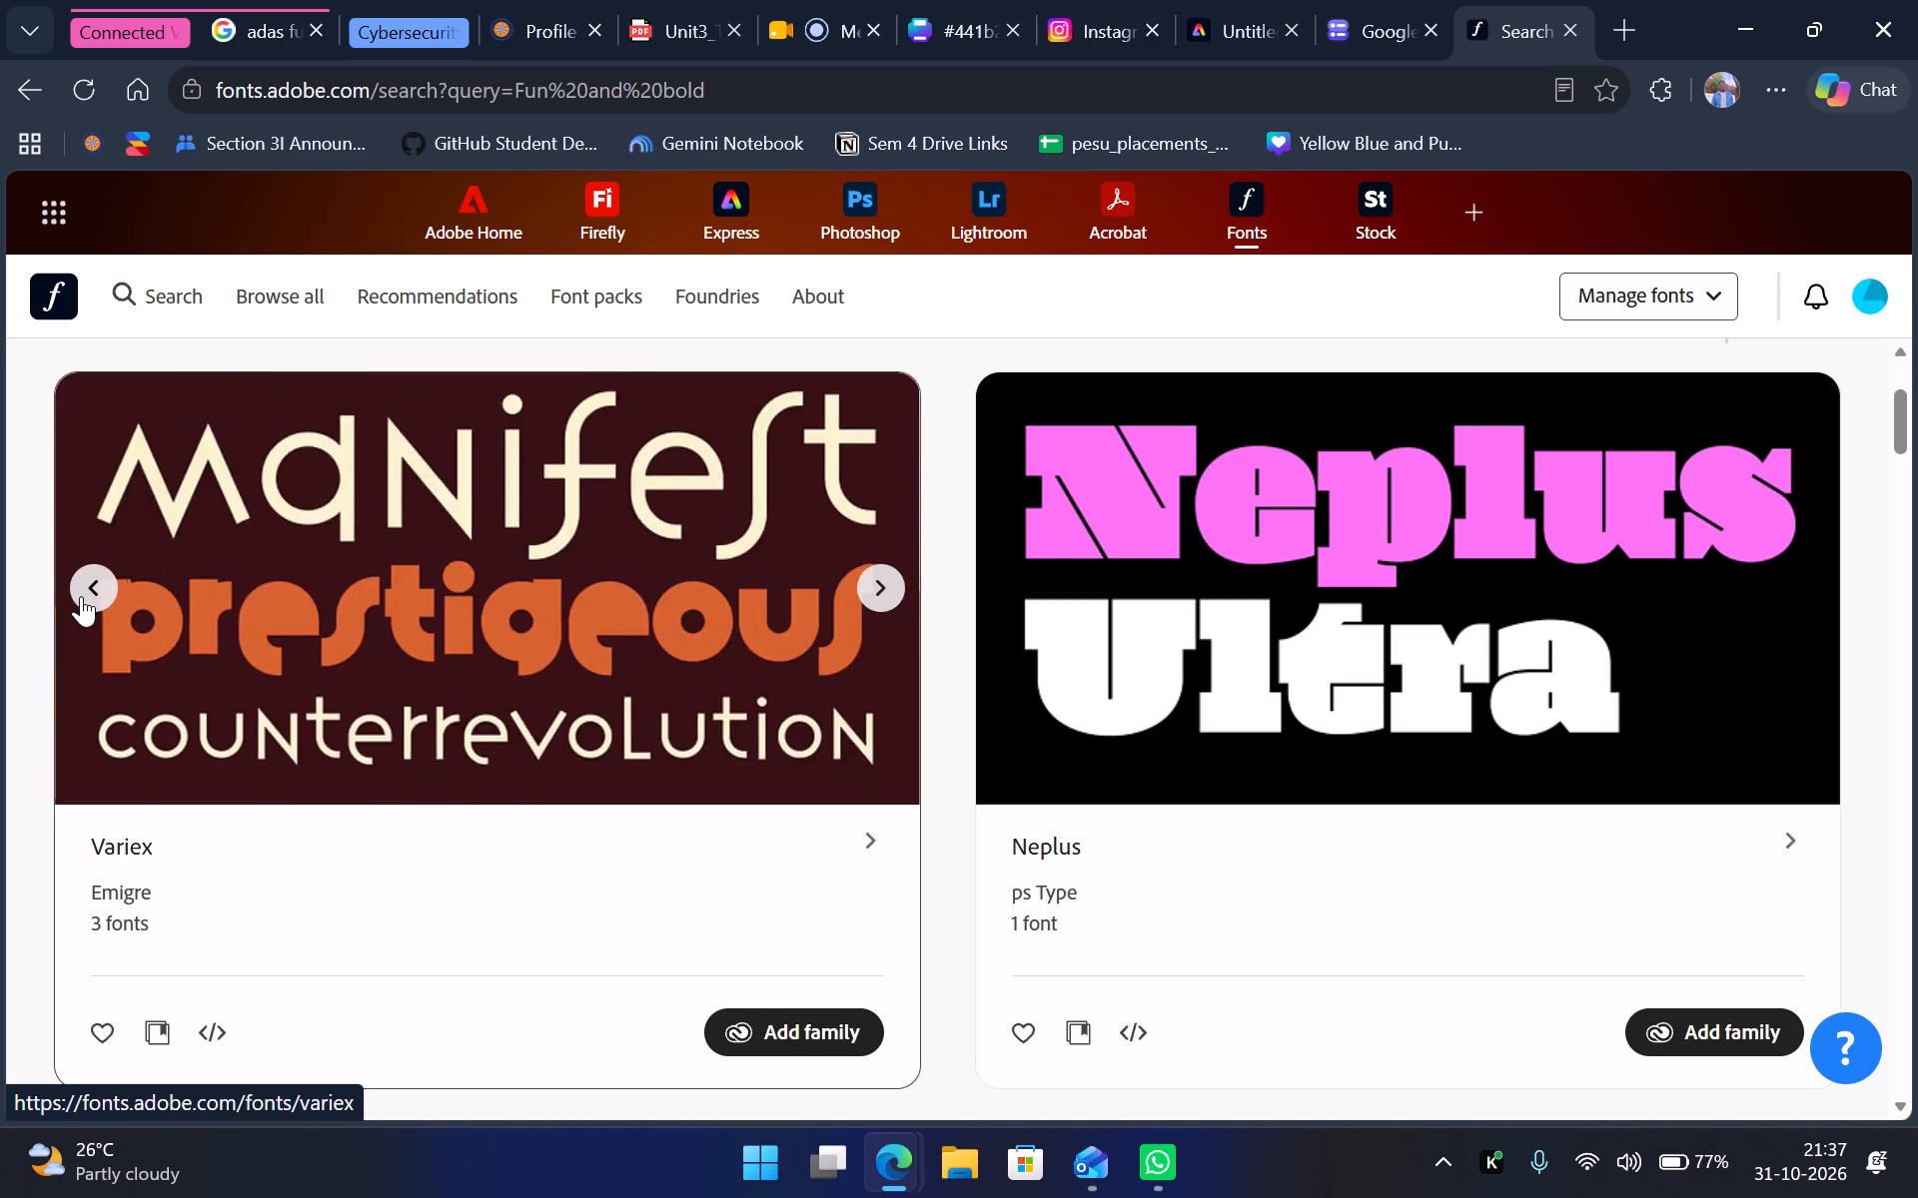
left_click(81, 596)
left_click(81, 596)
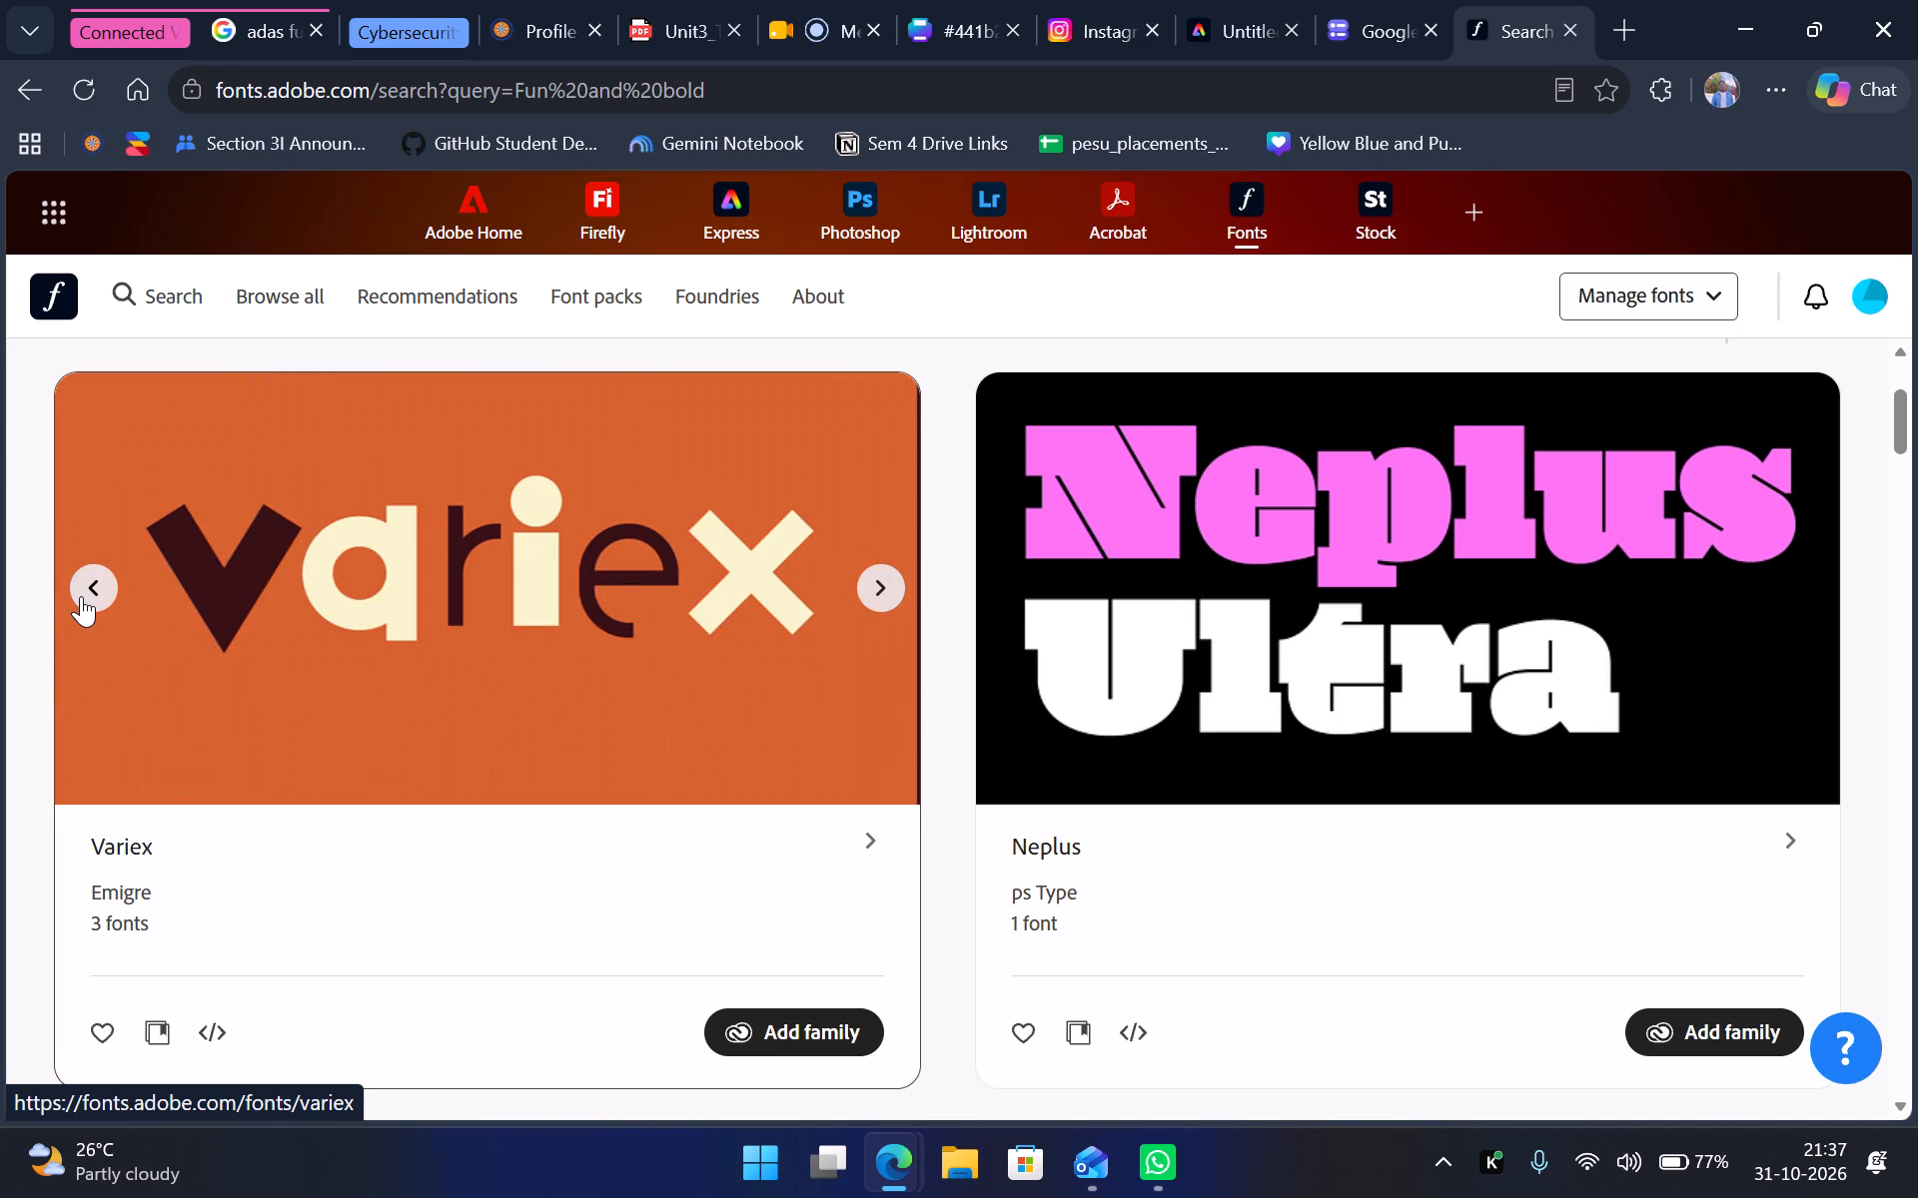
scroll(517, 620, "down", 7)
scroll(523, 620, "up", 2)
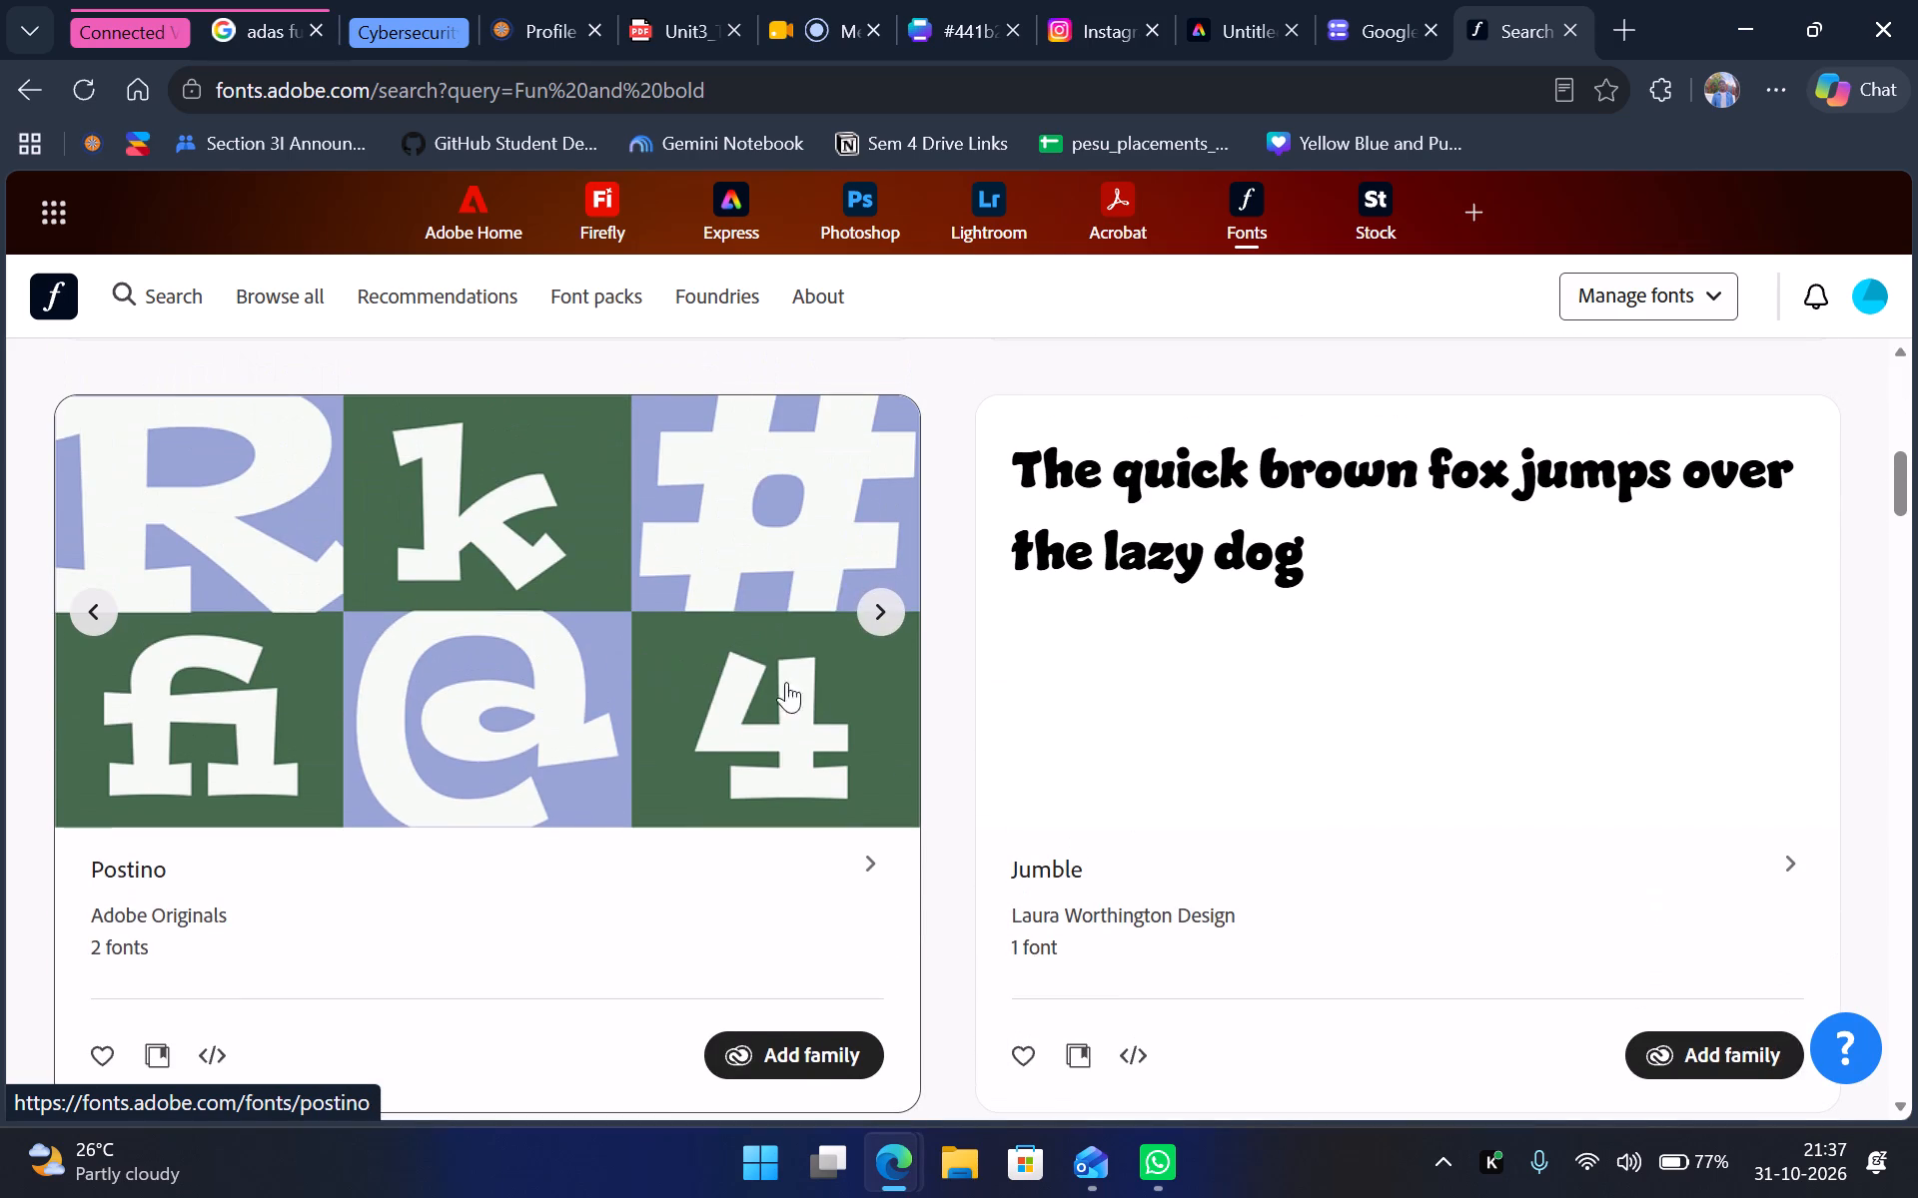
left_click(870, 619)
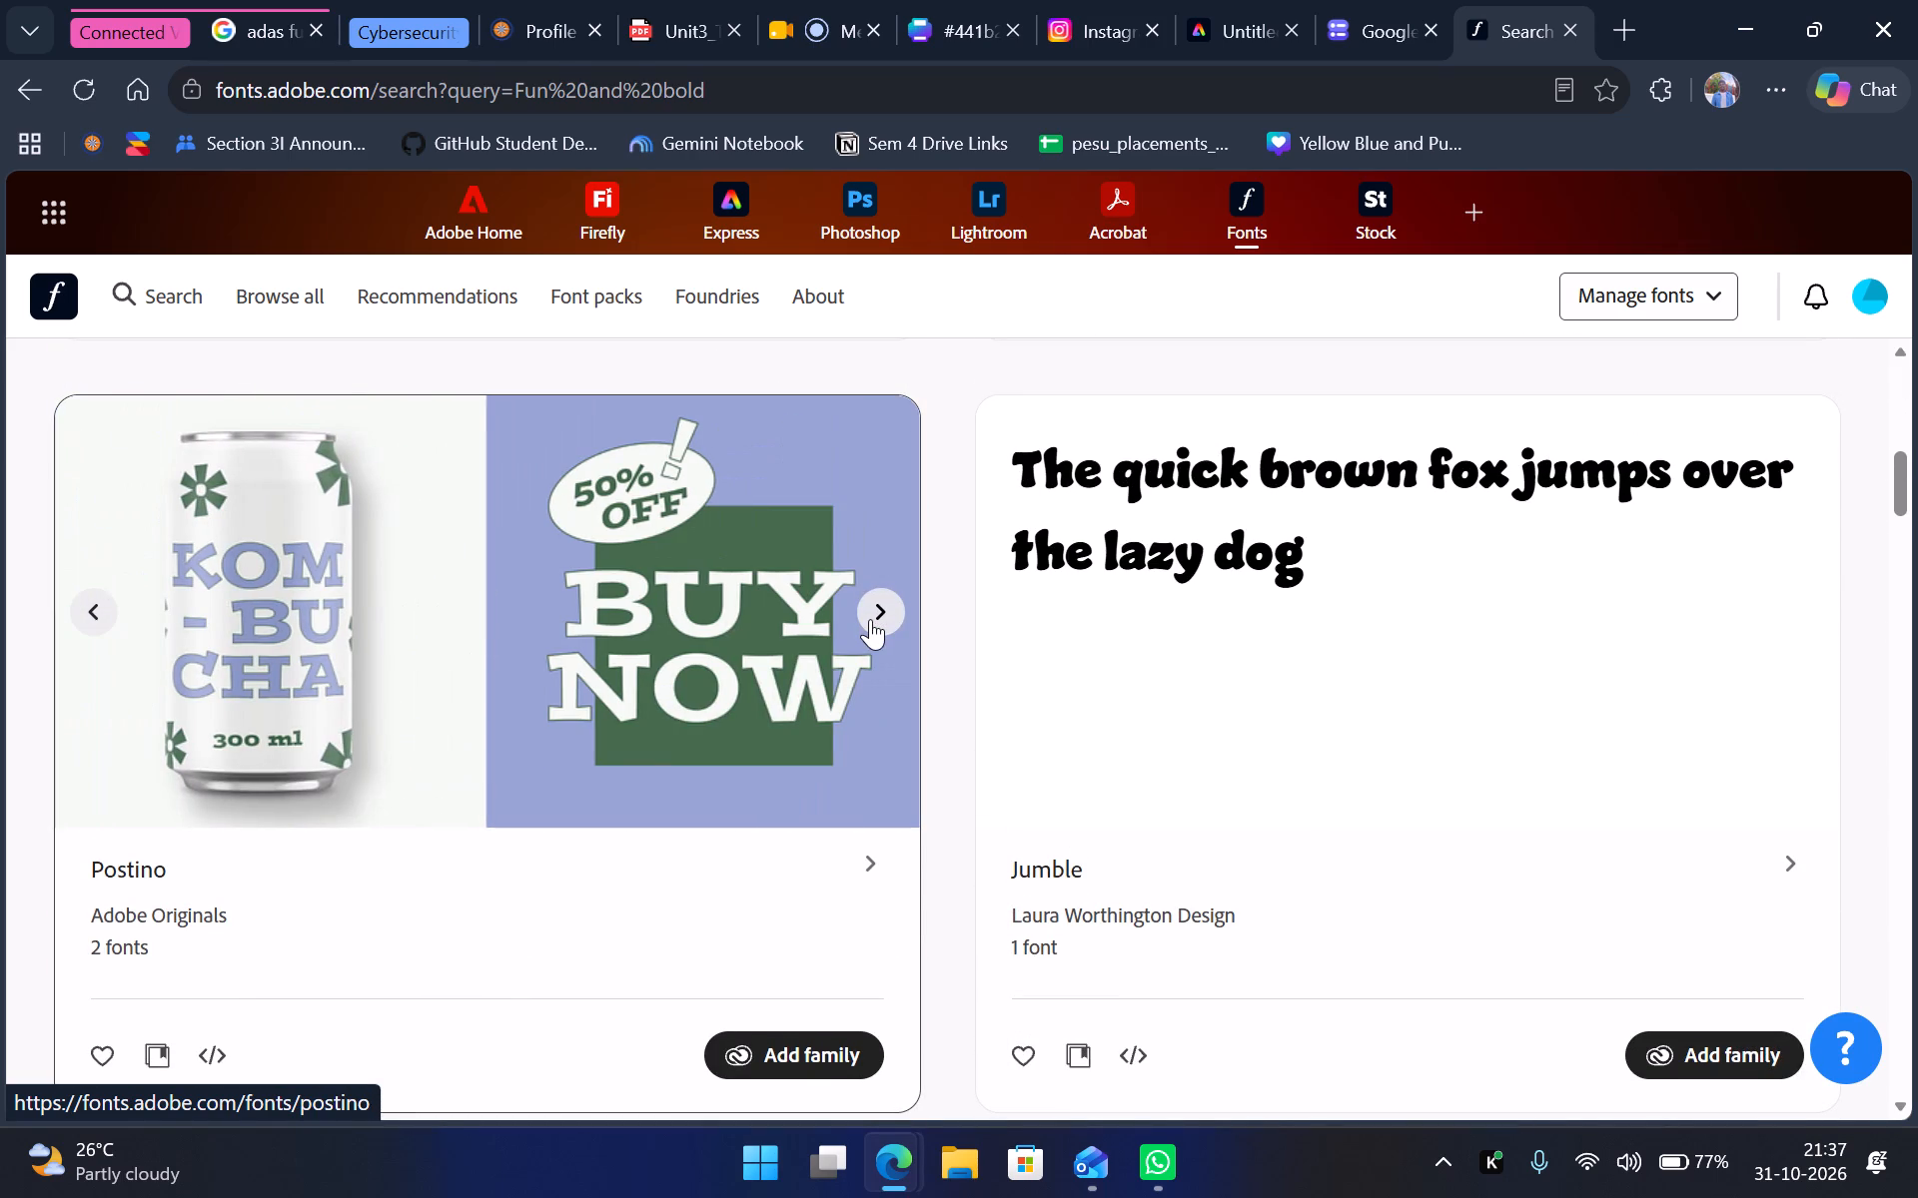
left_click(870, 619)
left_click(870, 619)
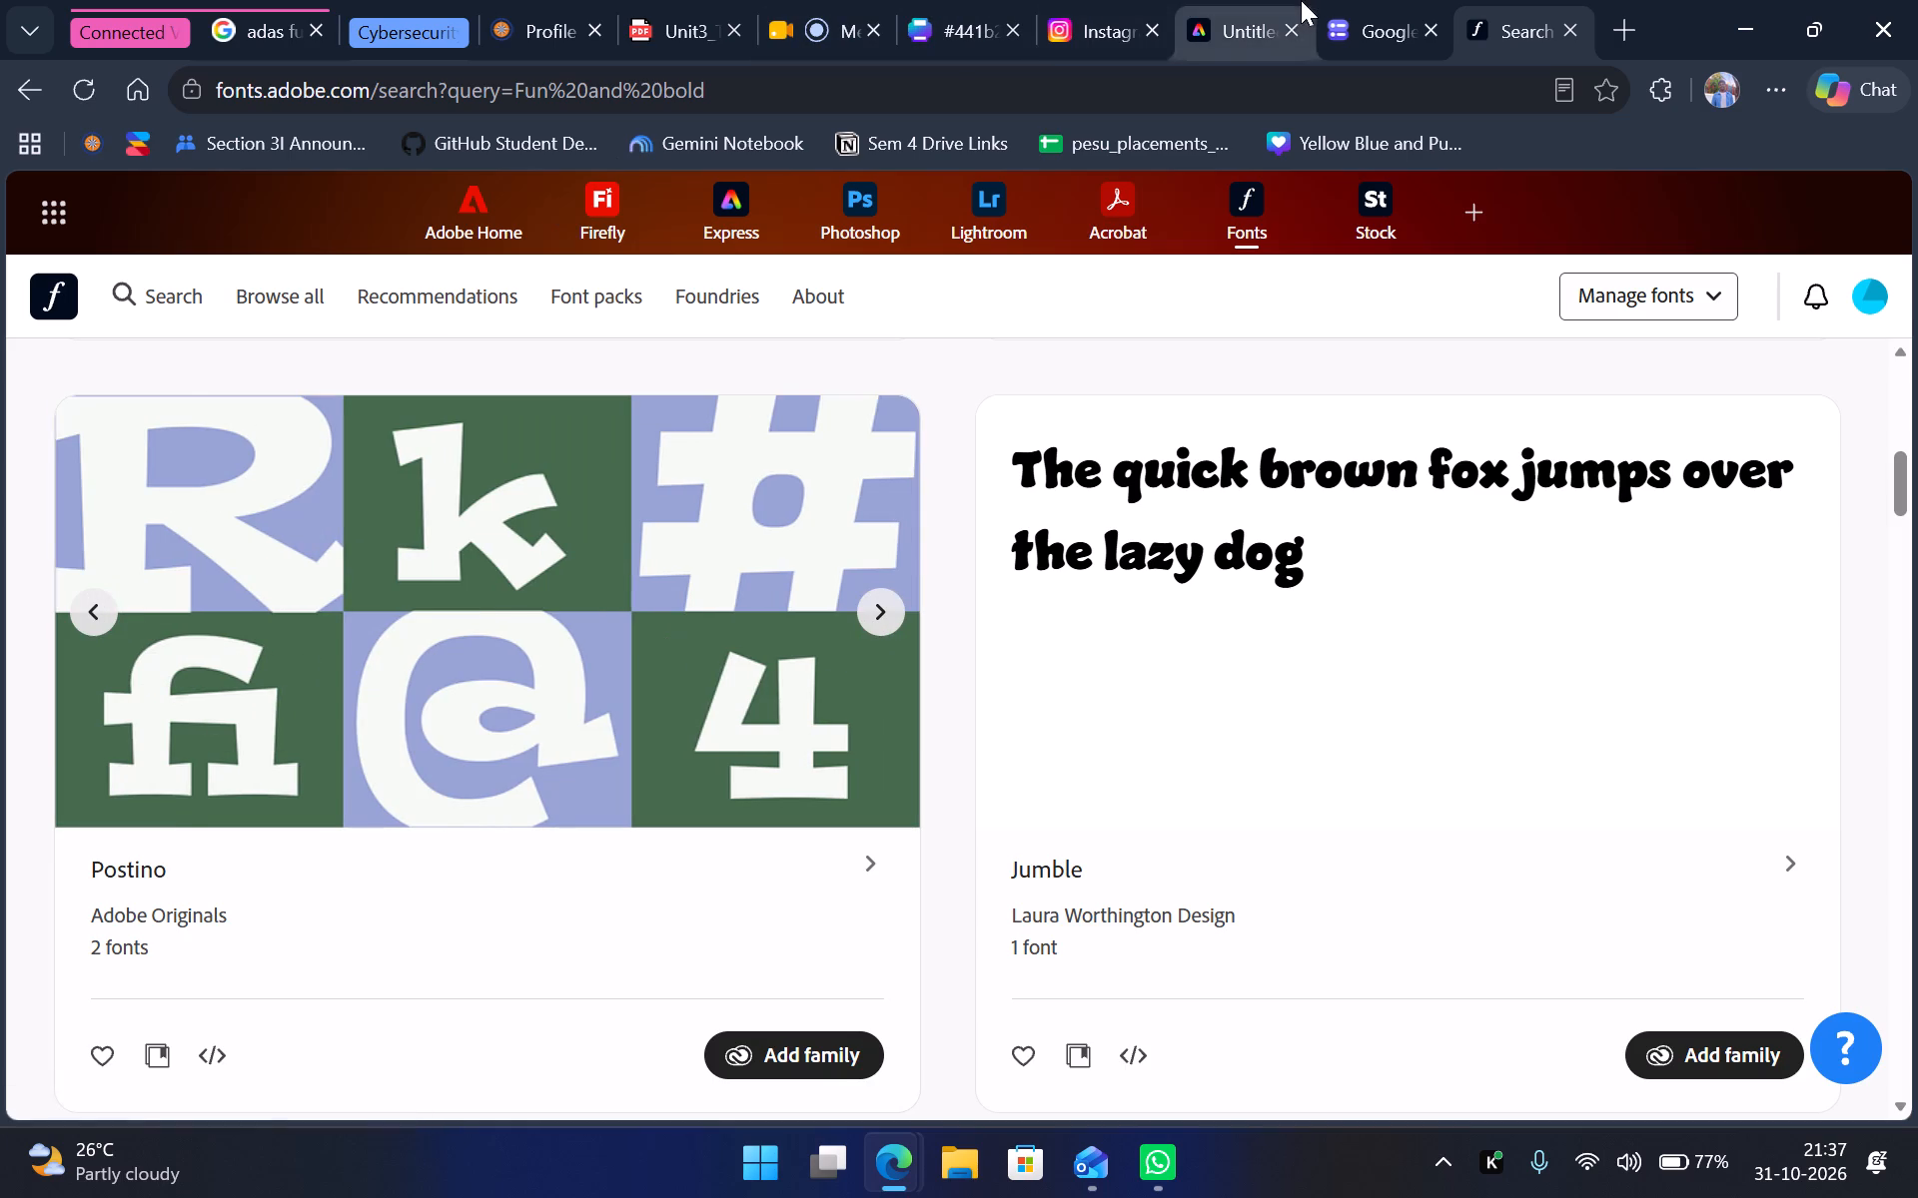
Switch back to the poster in Adobe Express and set the name line's font to Postino Std.
left_click(1301, 0)
type("Postino")
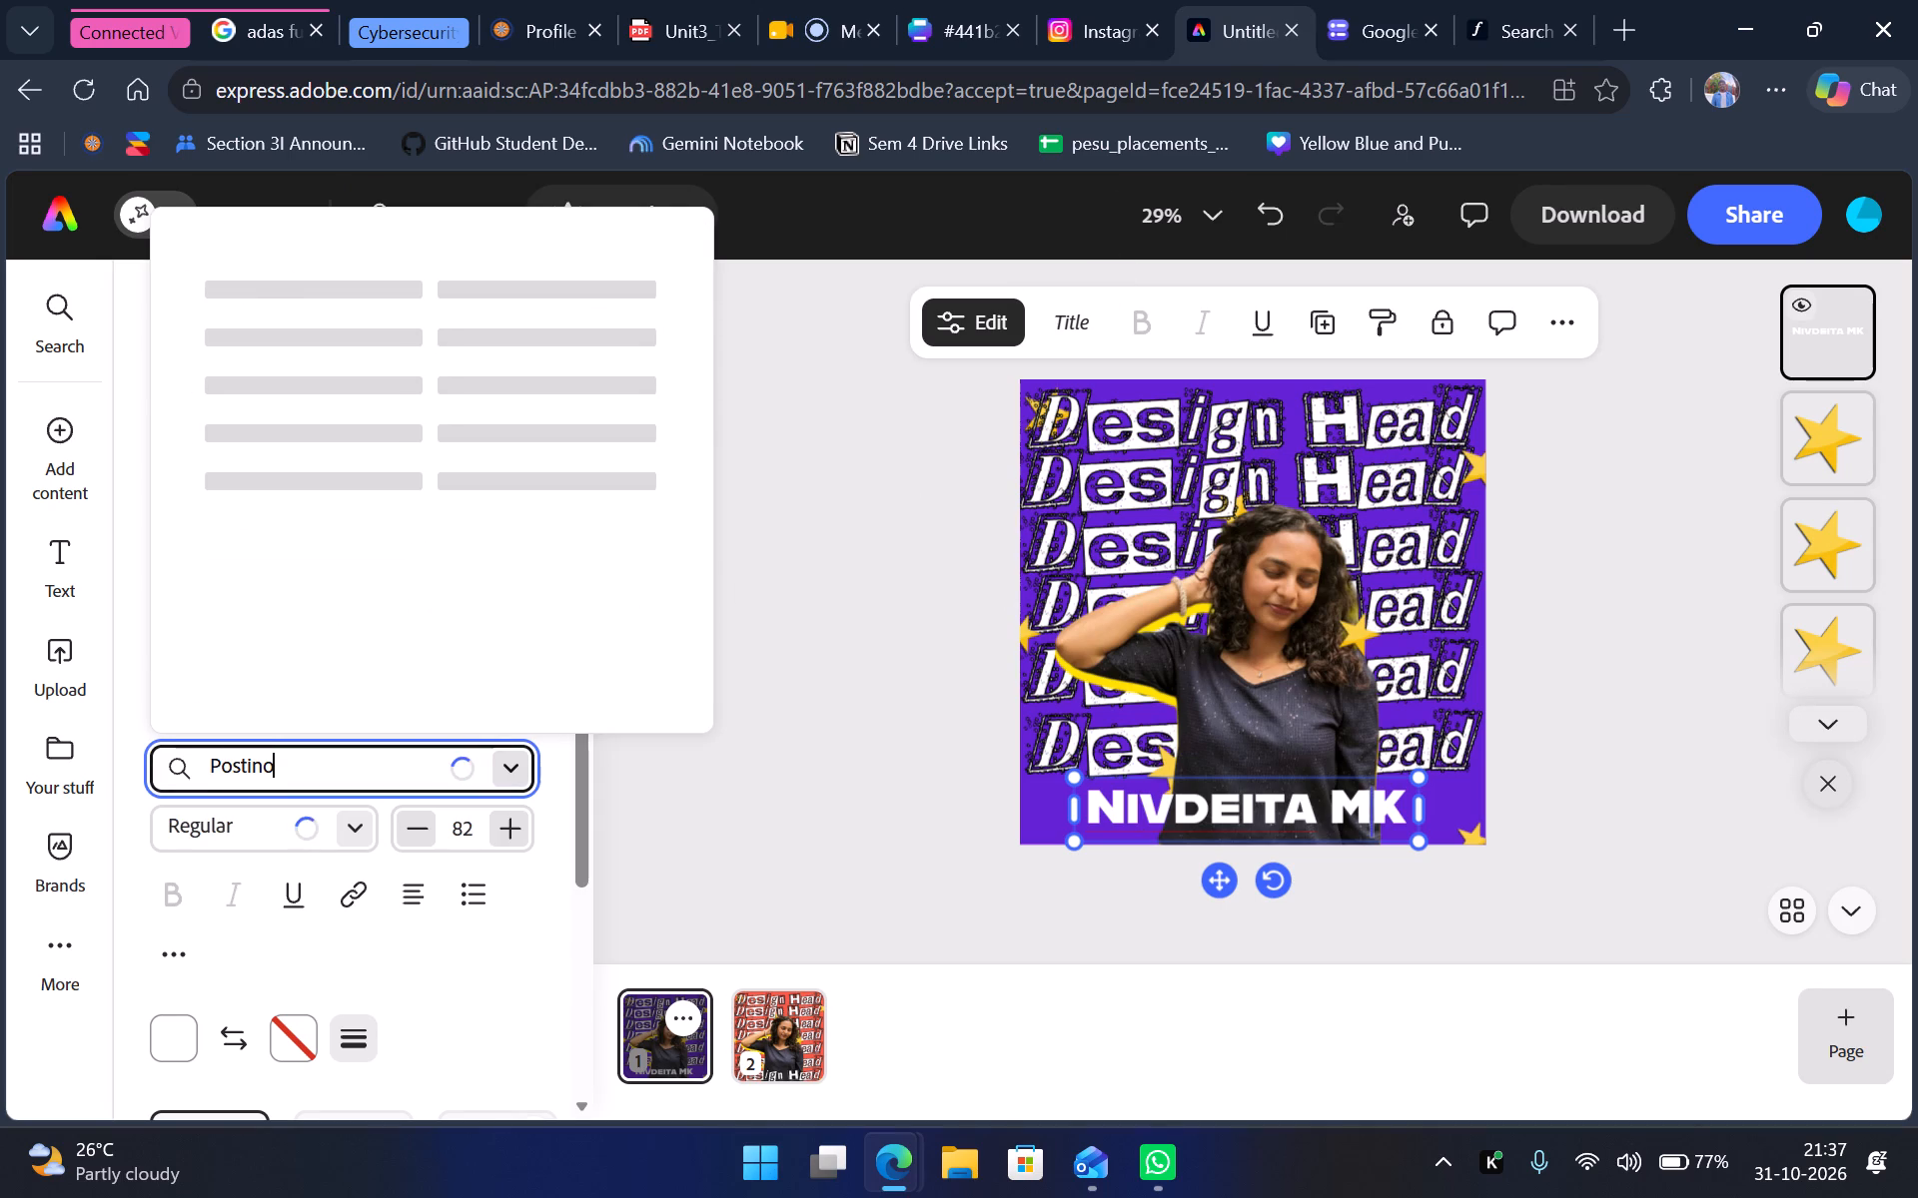
left_click(452, 337)
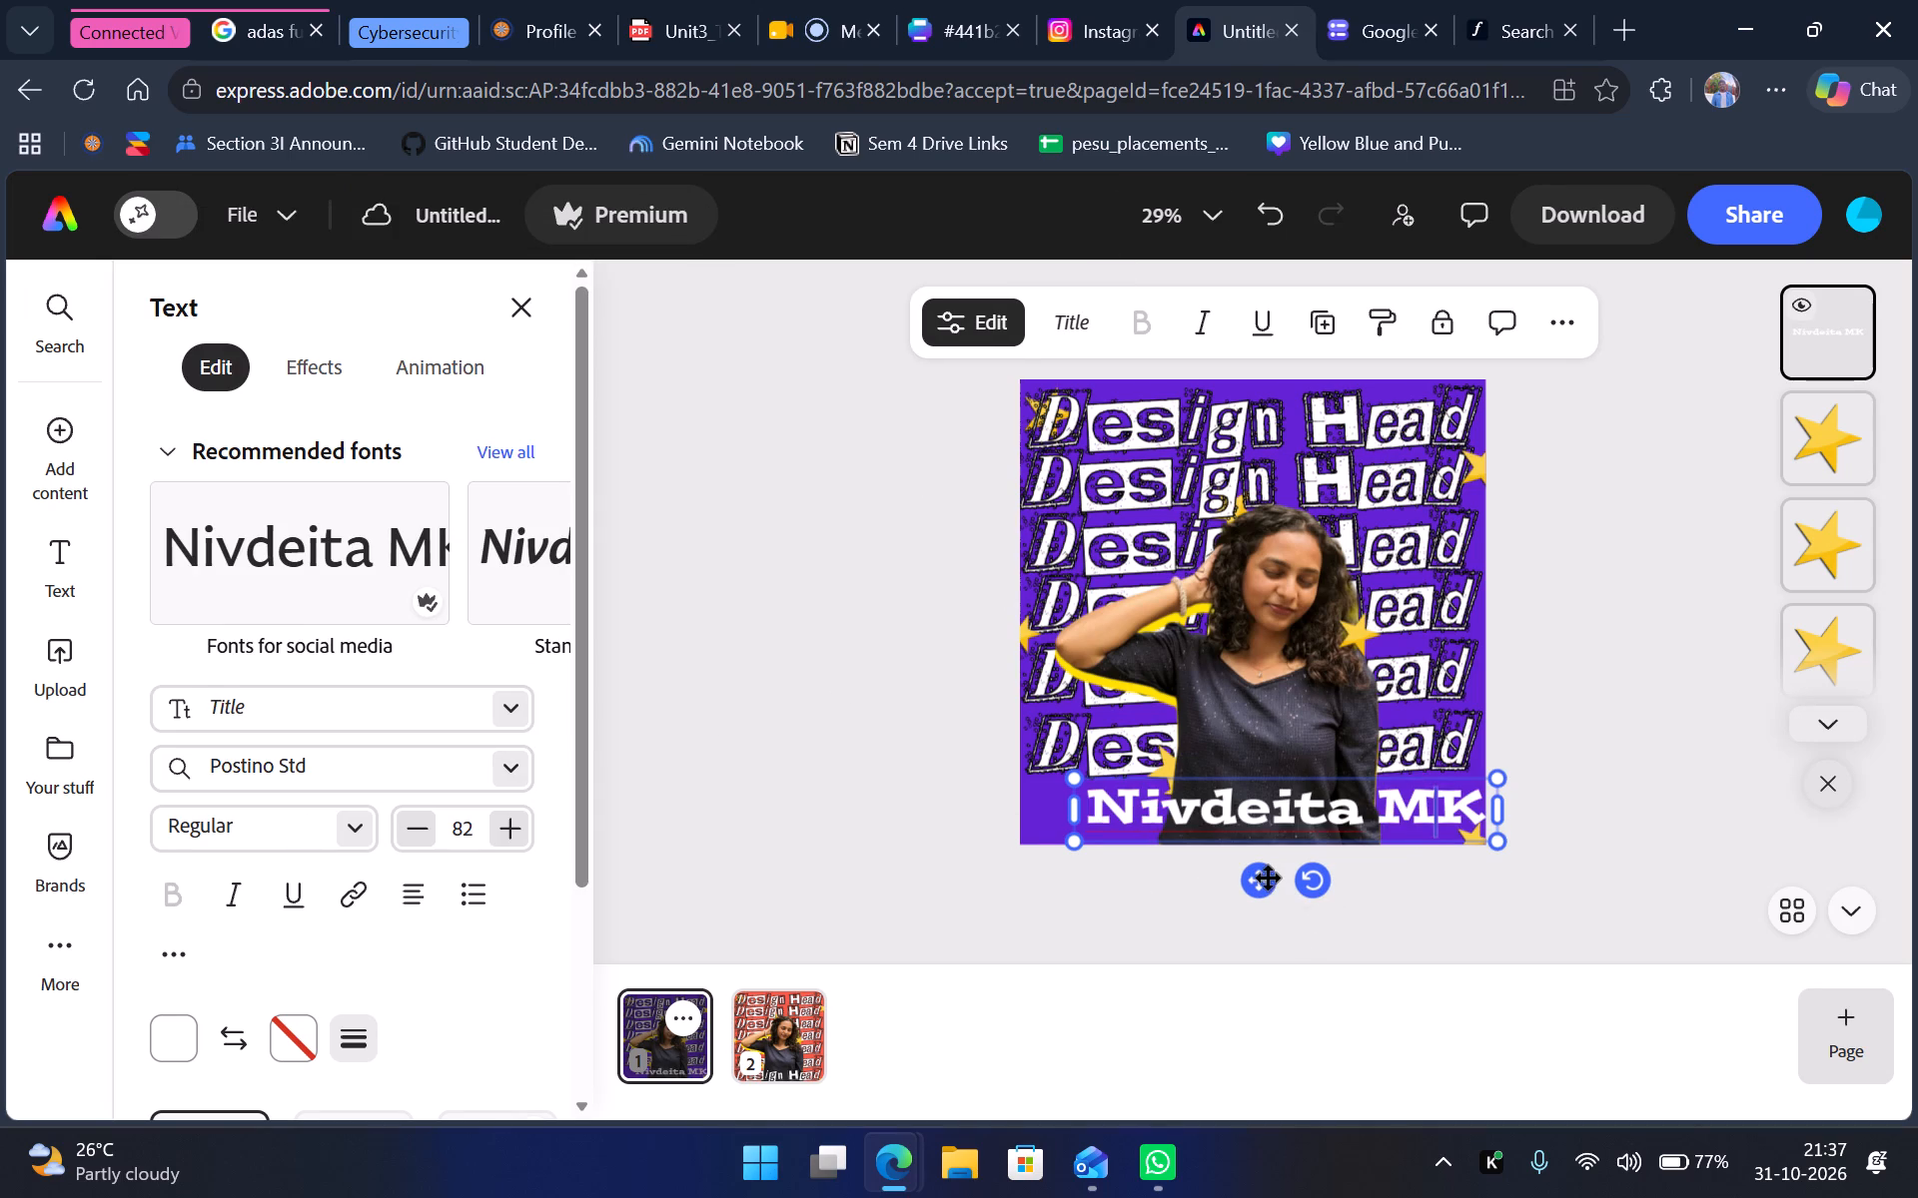
Move the name line so it sits centred along the bottom edge of the first page.
left_click_drag(1267, 879, 1238, 877)
right_click_drag(1494, 906, 1489, 915)
left_click(1489, 915)
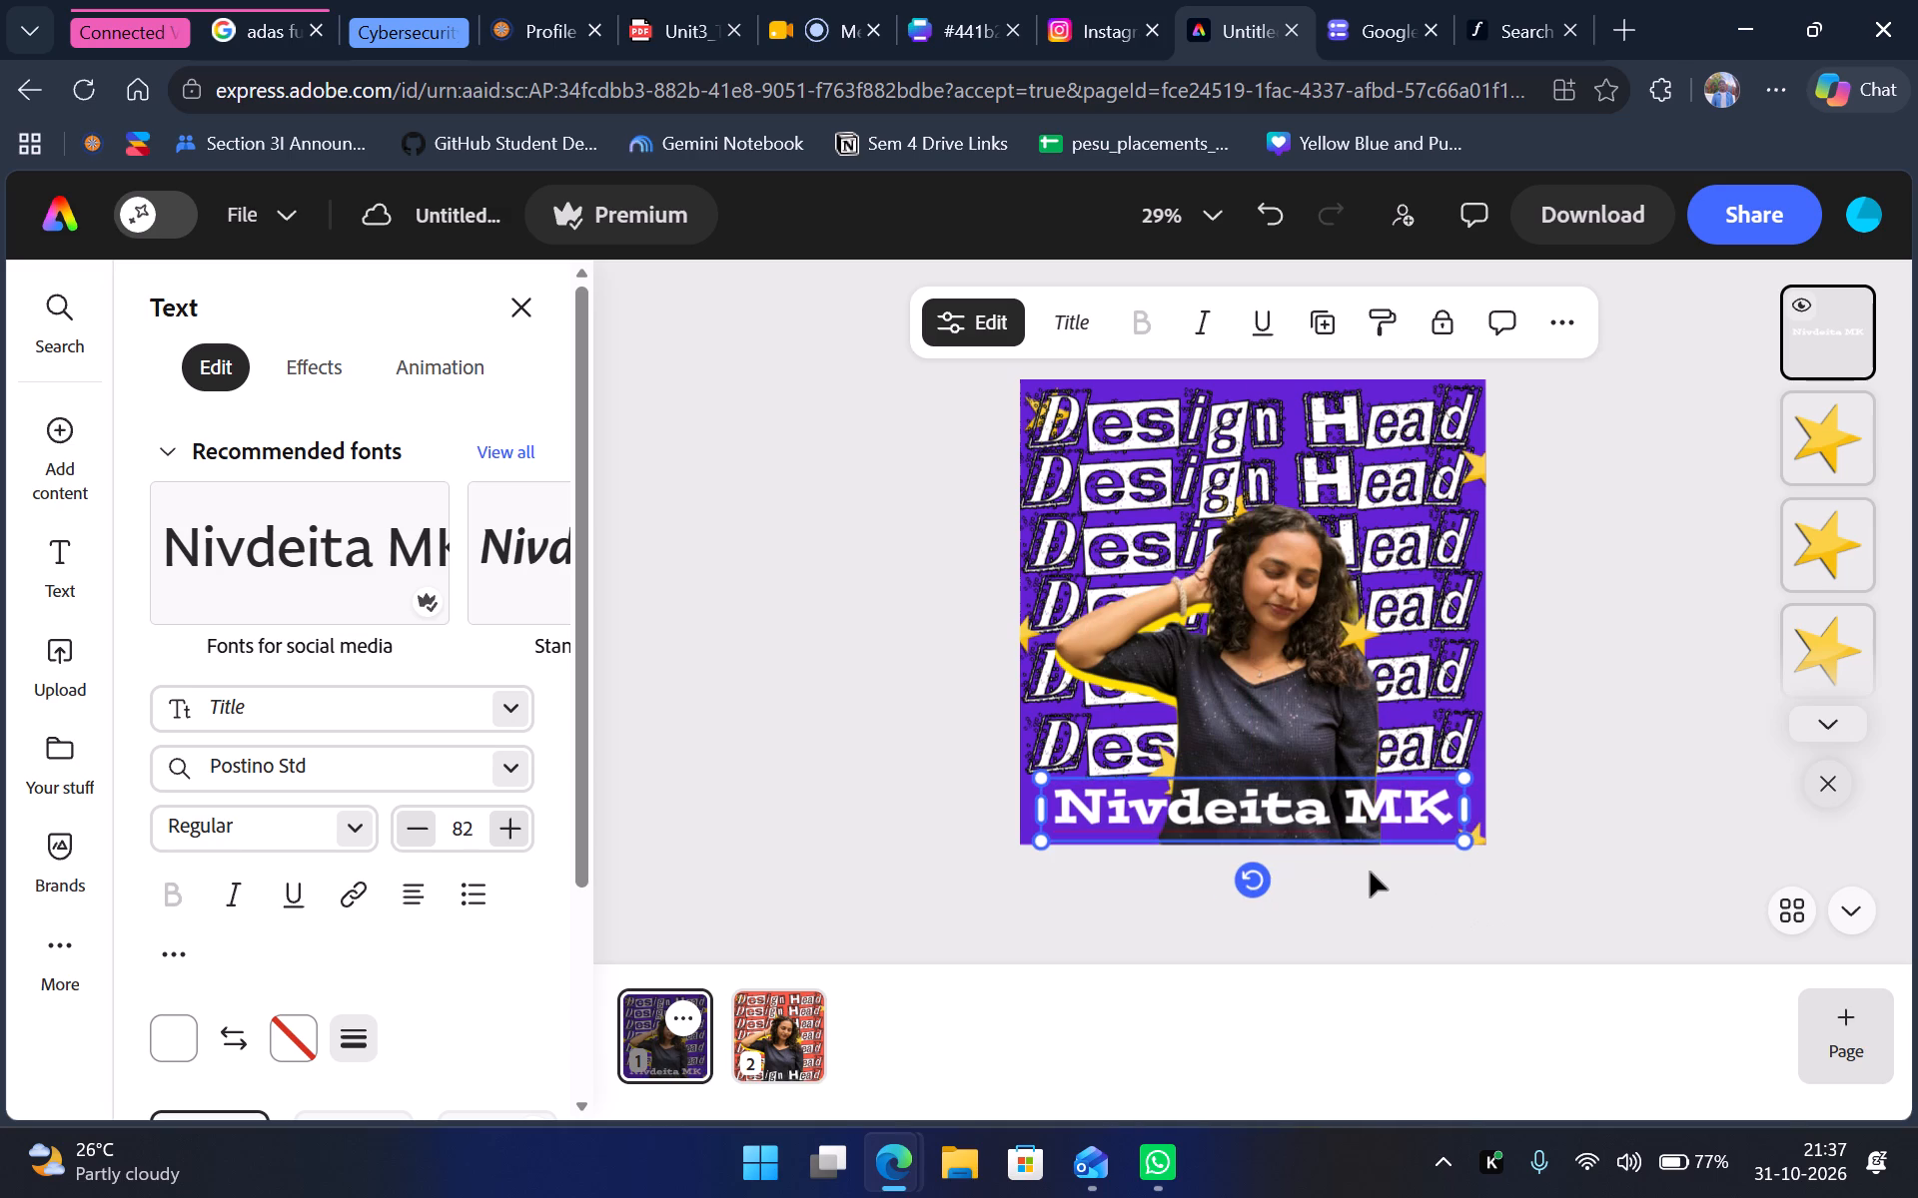
left_click(1371, 873)
left_click(1253, 825)
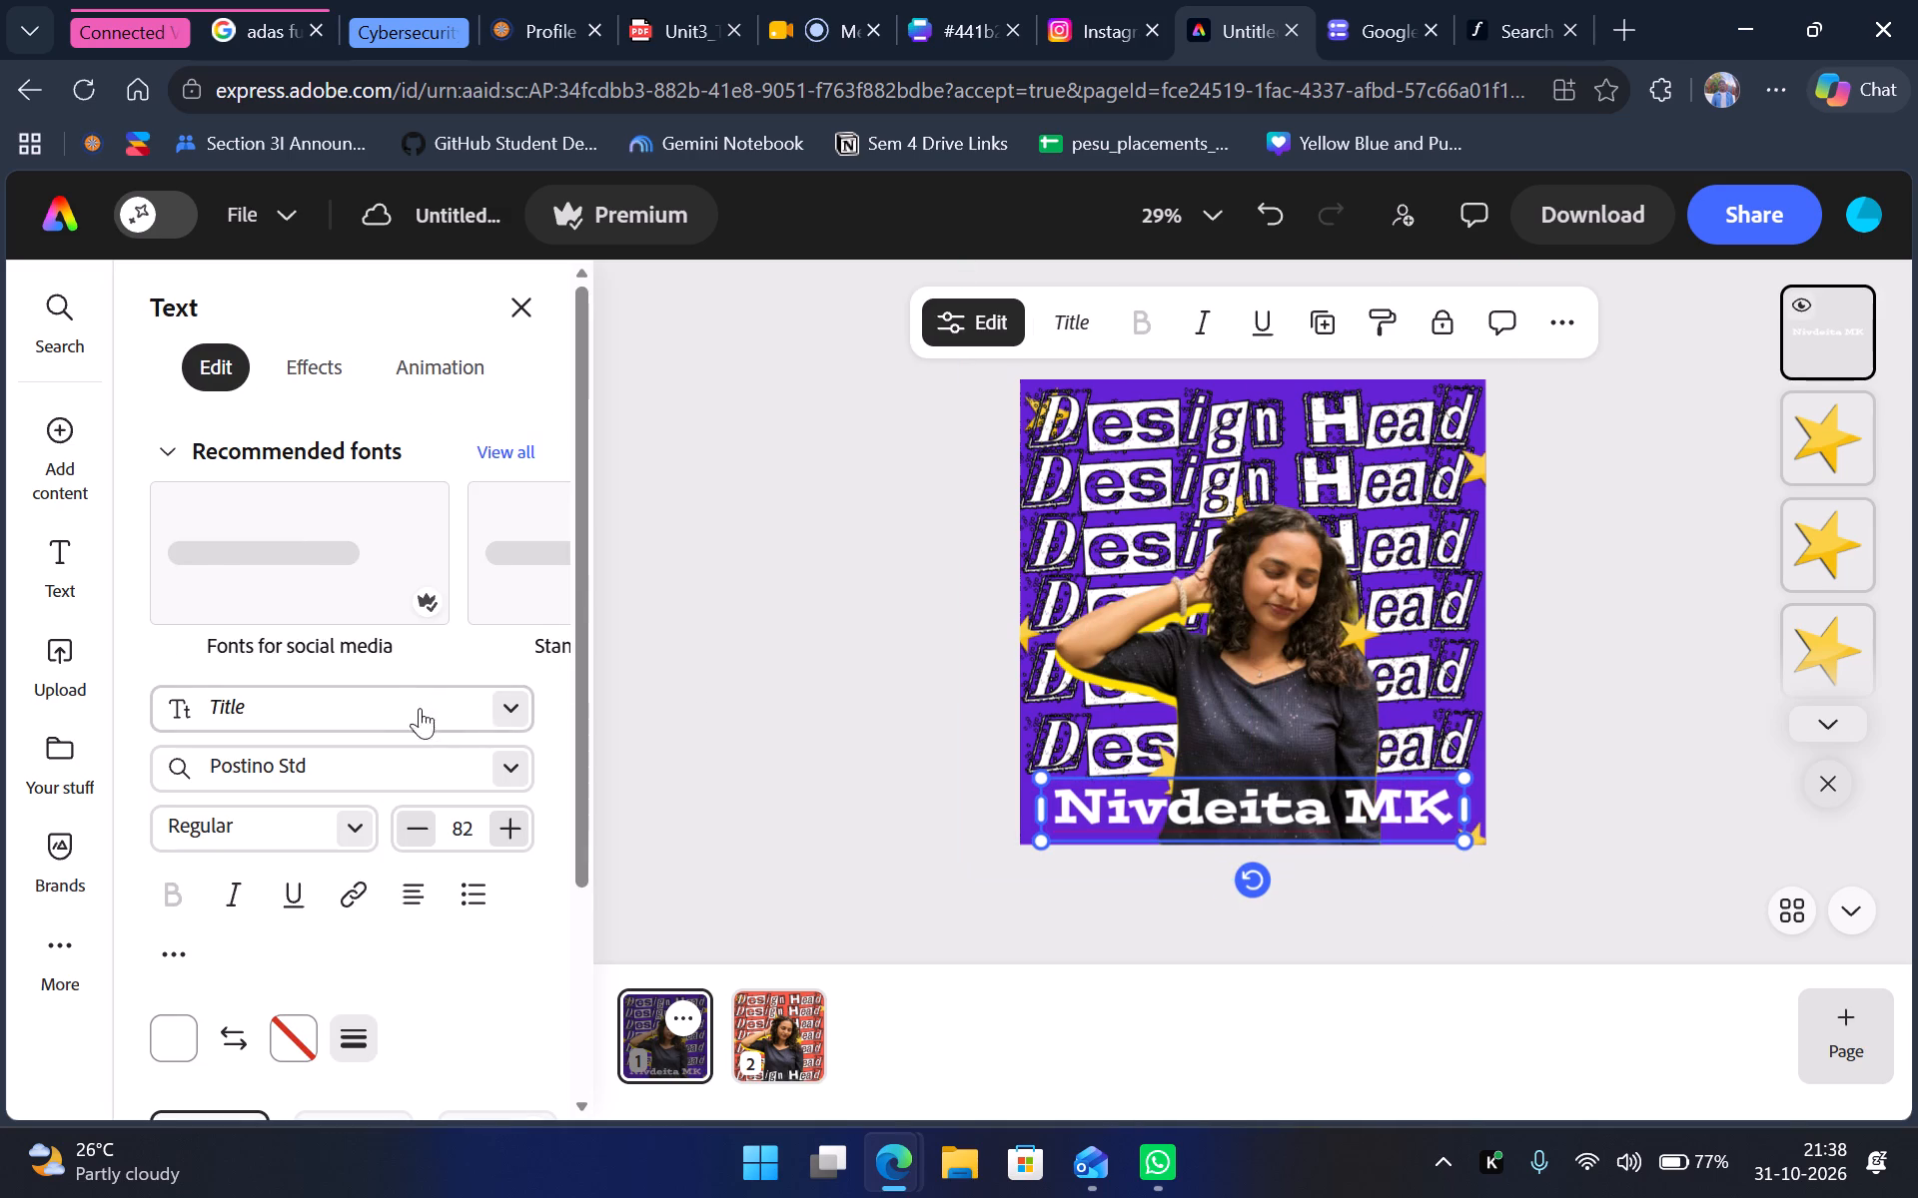
Apply the solid rectangle shape effect behind the name line.
scroll(325, 966, "down", 3)
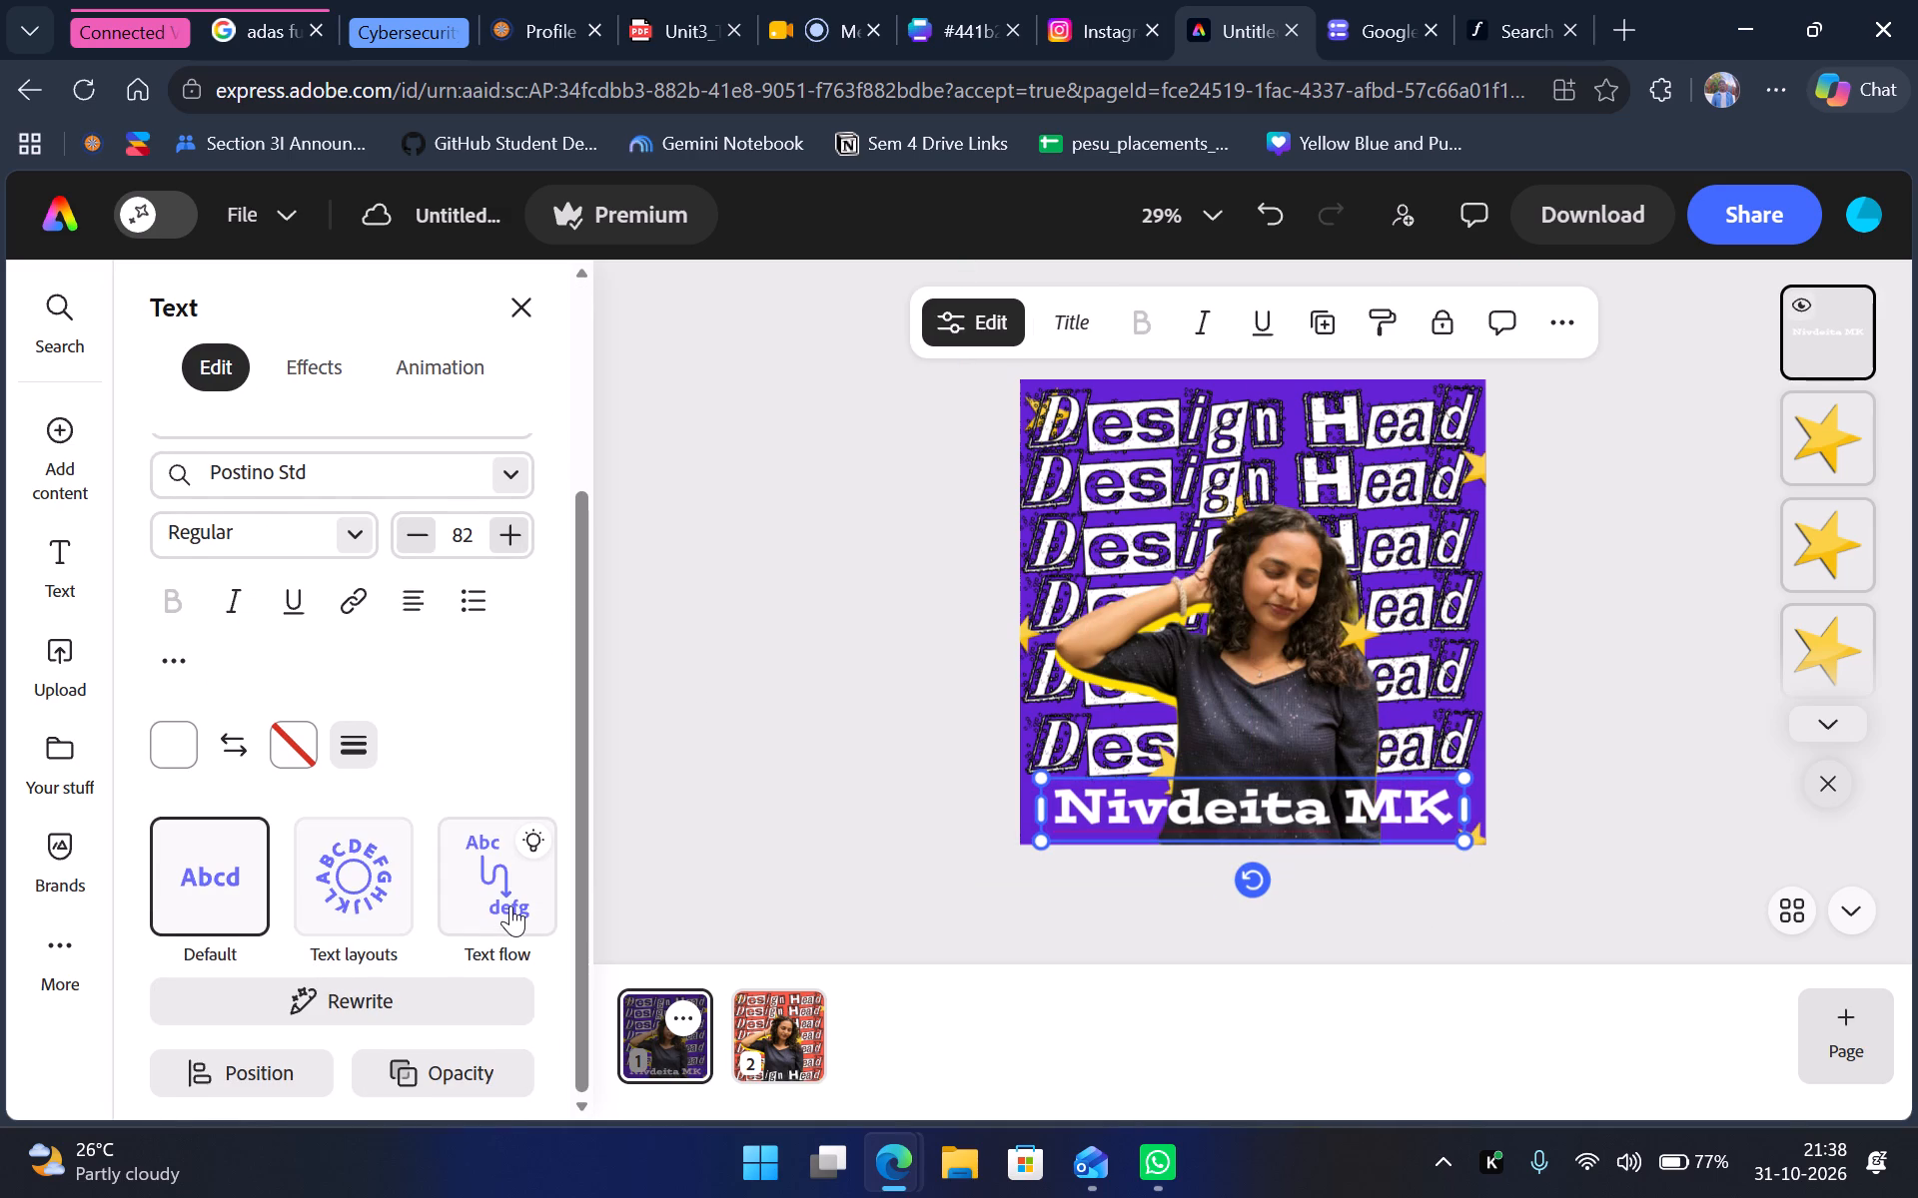
scroll(380, 859, "up", 4)
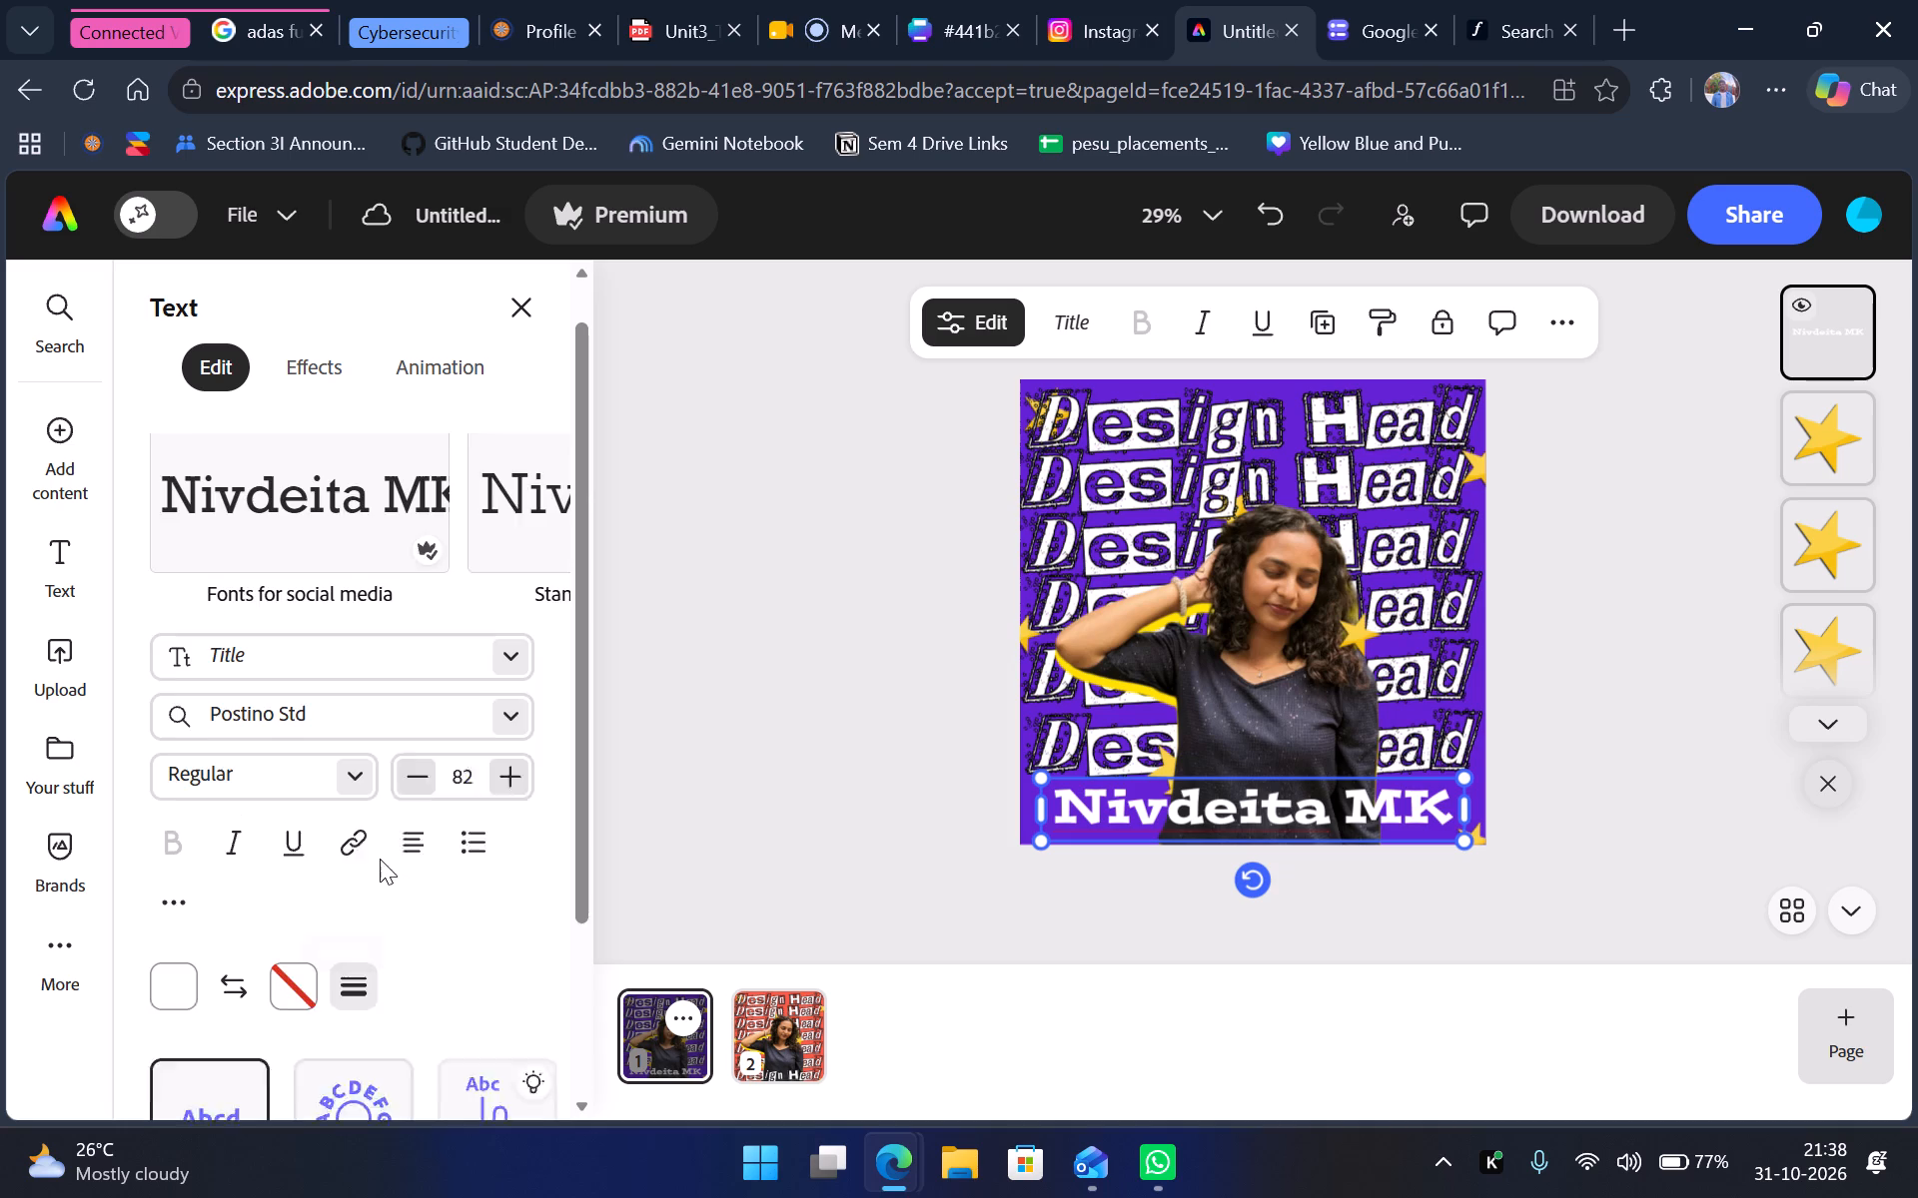
left_click(313, 365)
scroll(331, 807, "down", 2)
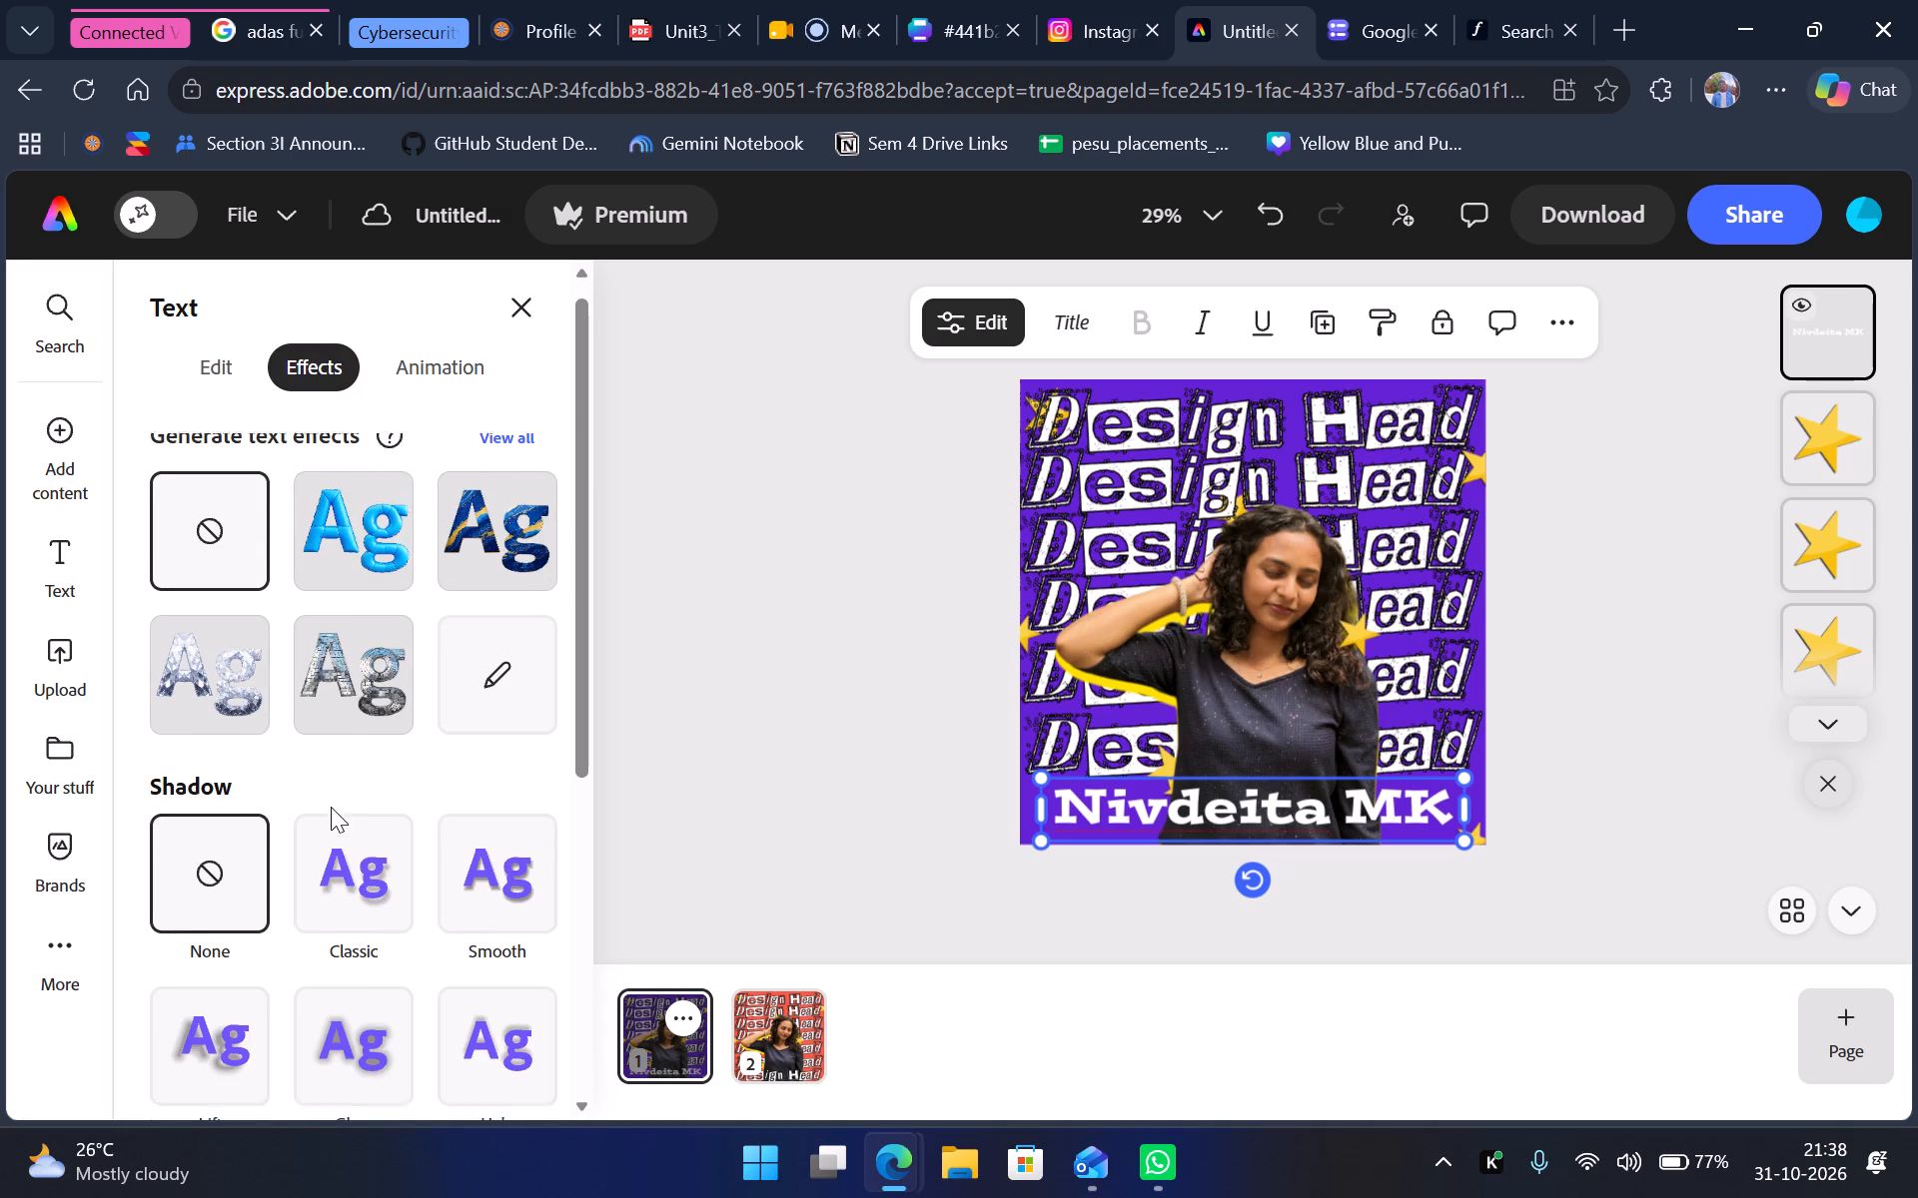
scroll(368, 850, "down", 2)
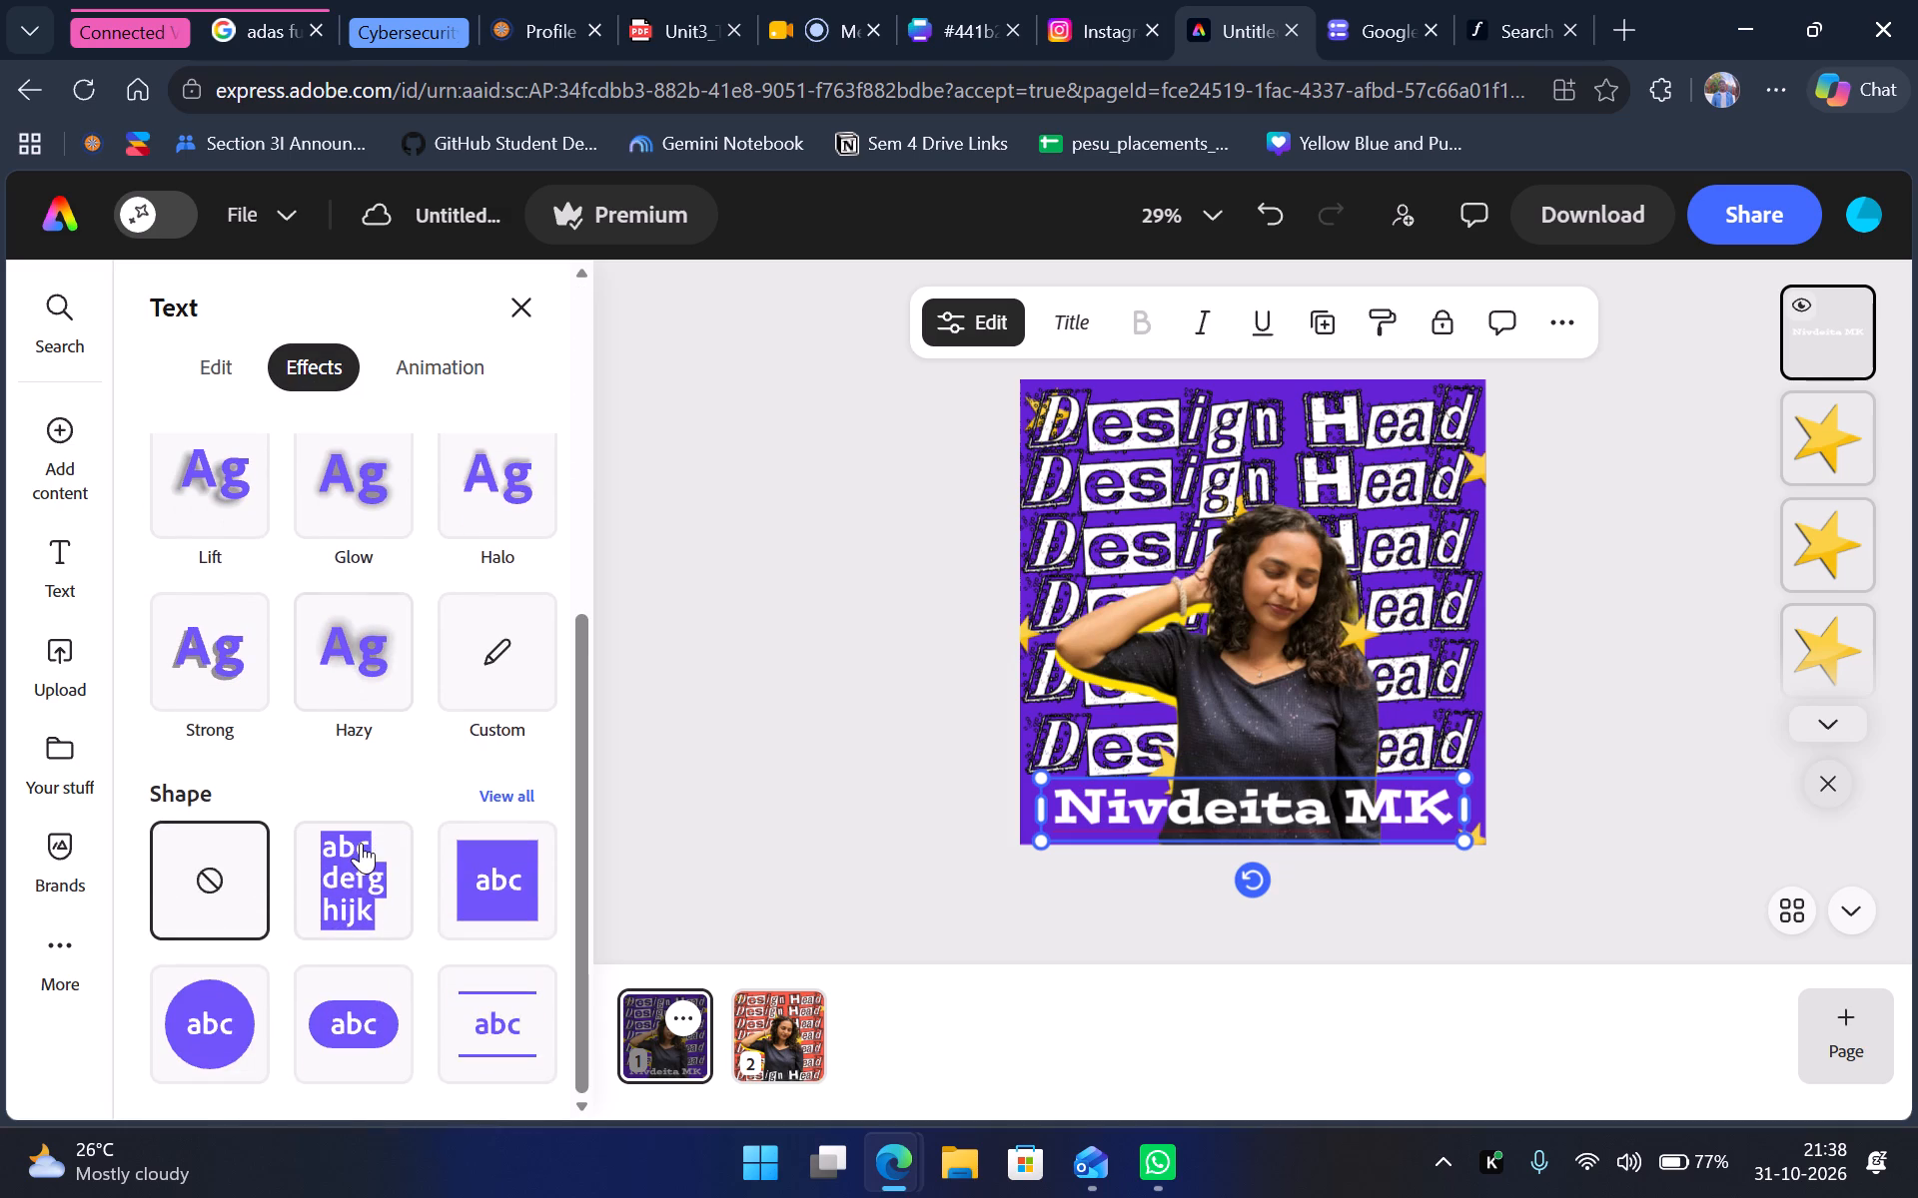
left_click(482, 898)
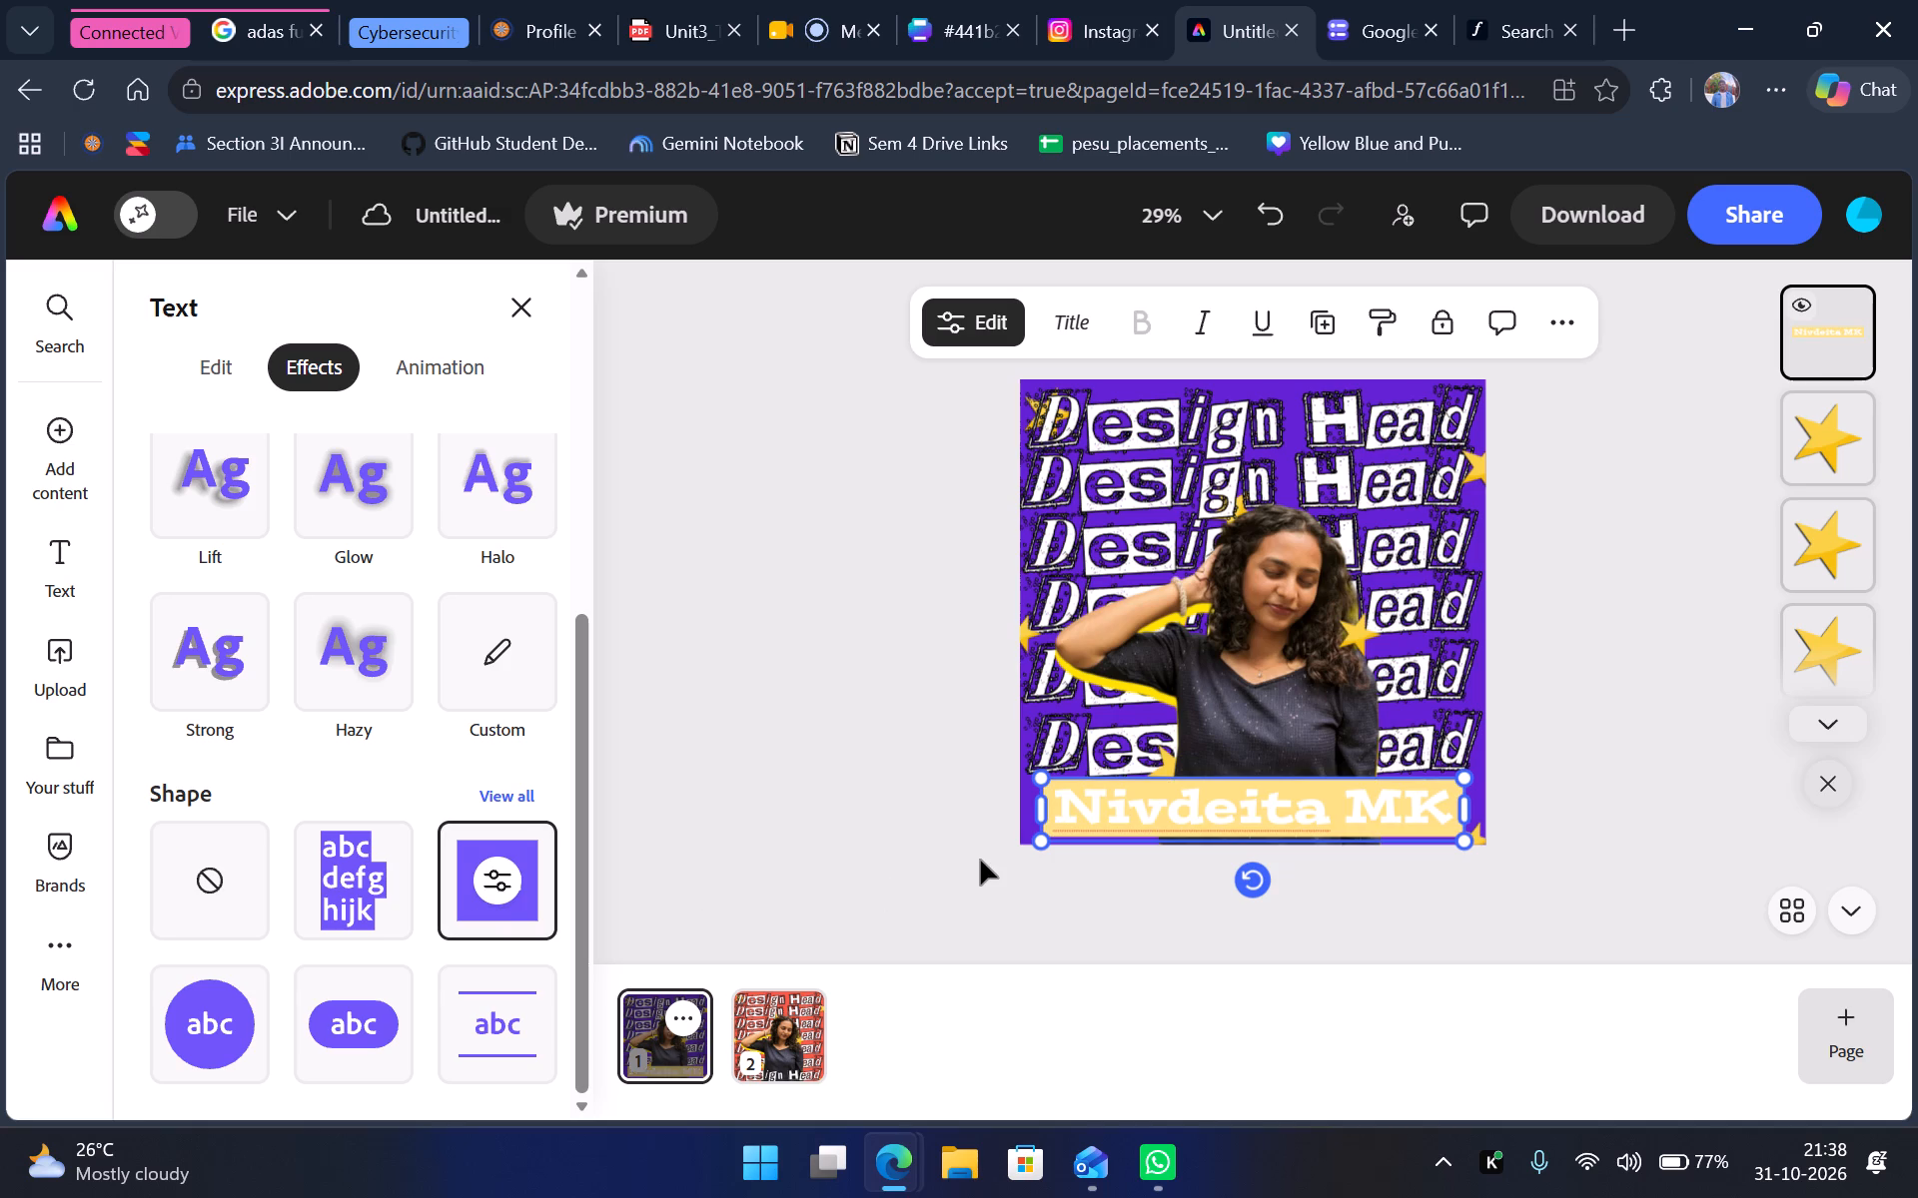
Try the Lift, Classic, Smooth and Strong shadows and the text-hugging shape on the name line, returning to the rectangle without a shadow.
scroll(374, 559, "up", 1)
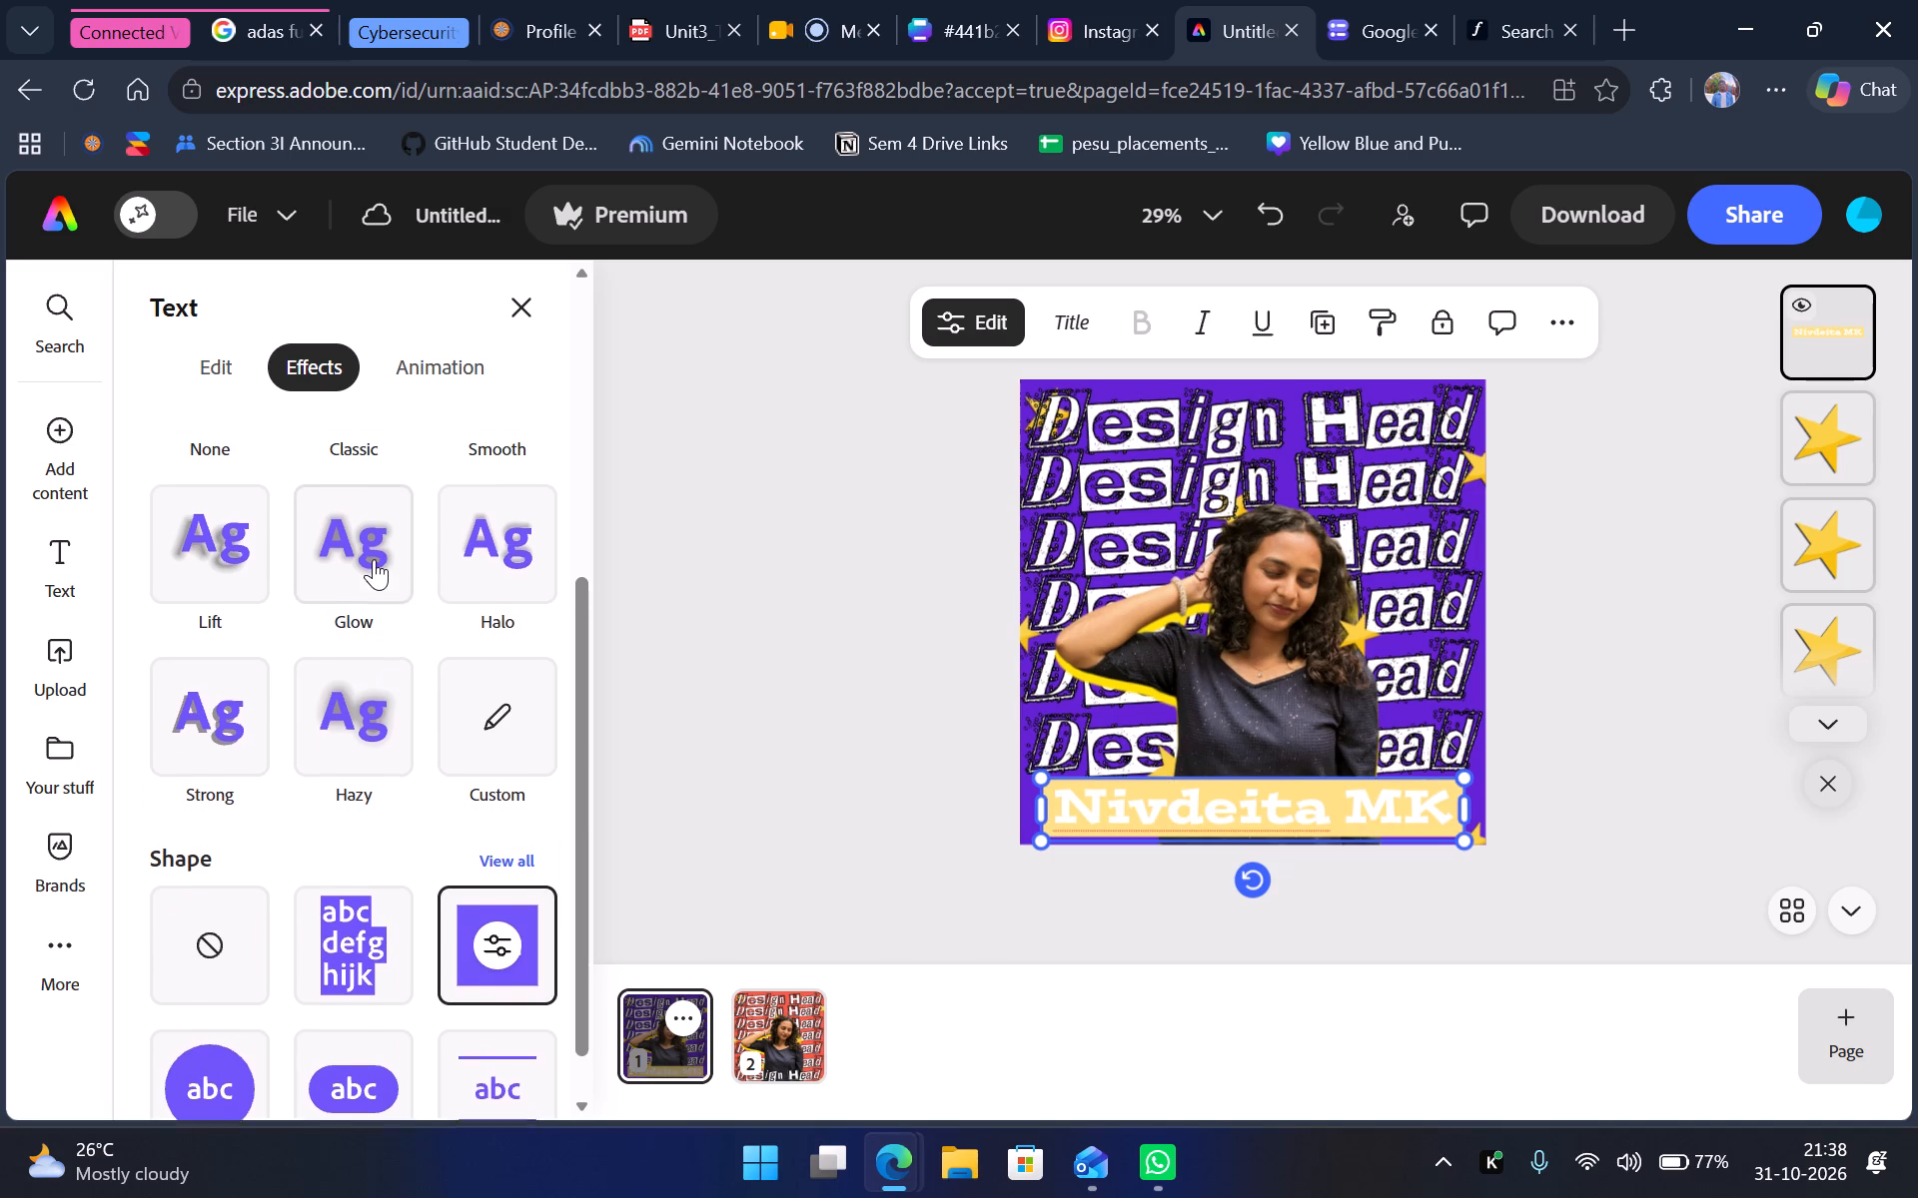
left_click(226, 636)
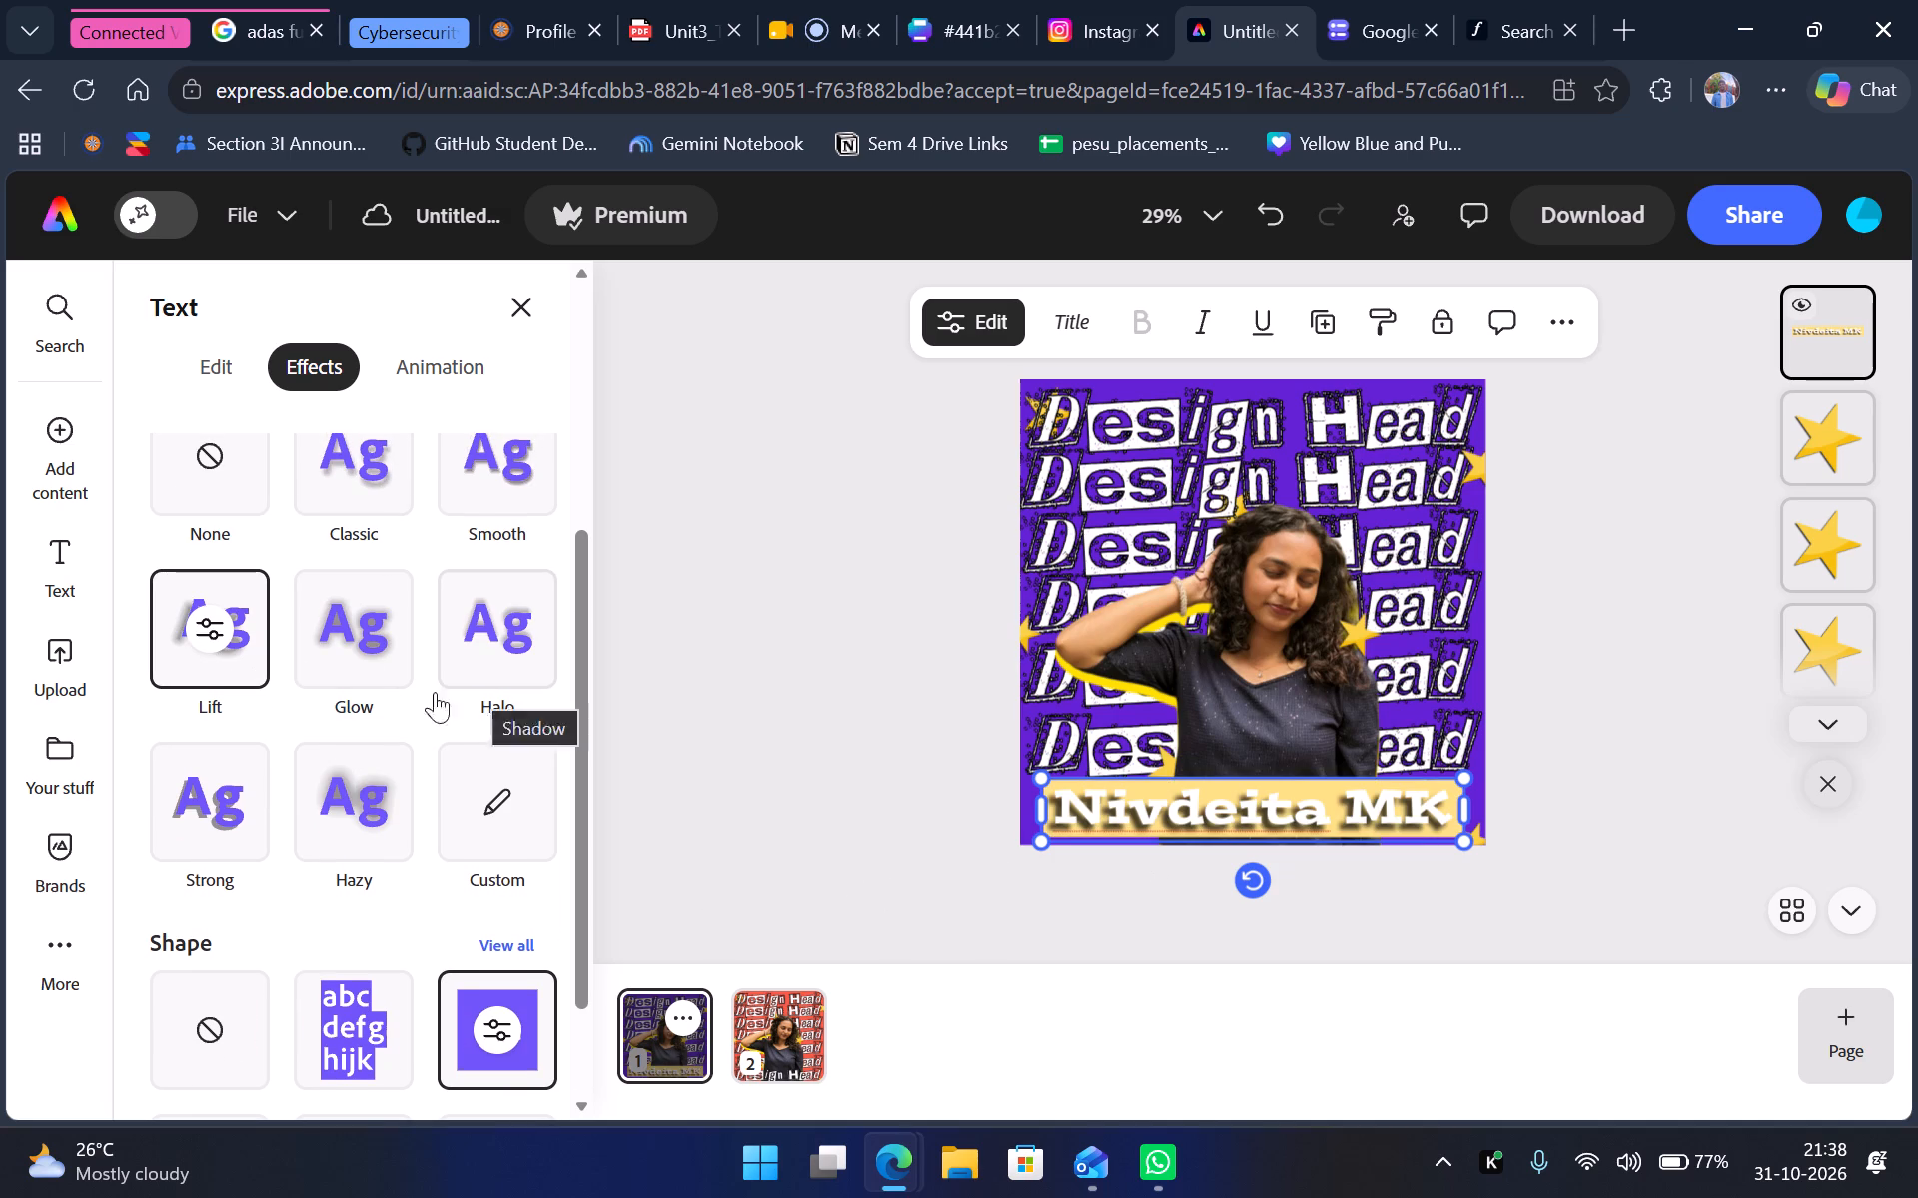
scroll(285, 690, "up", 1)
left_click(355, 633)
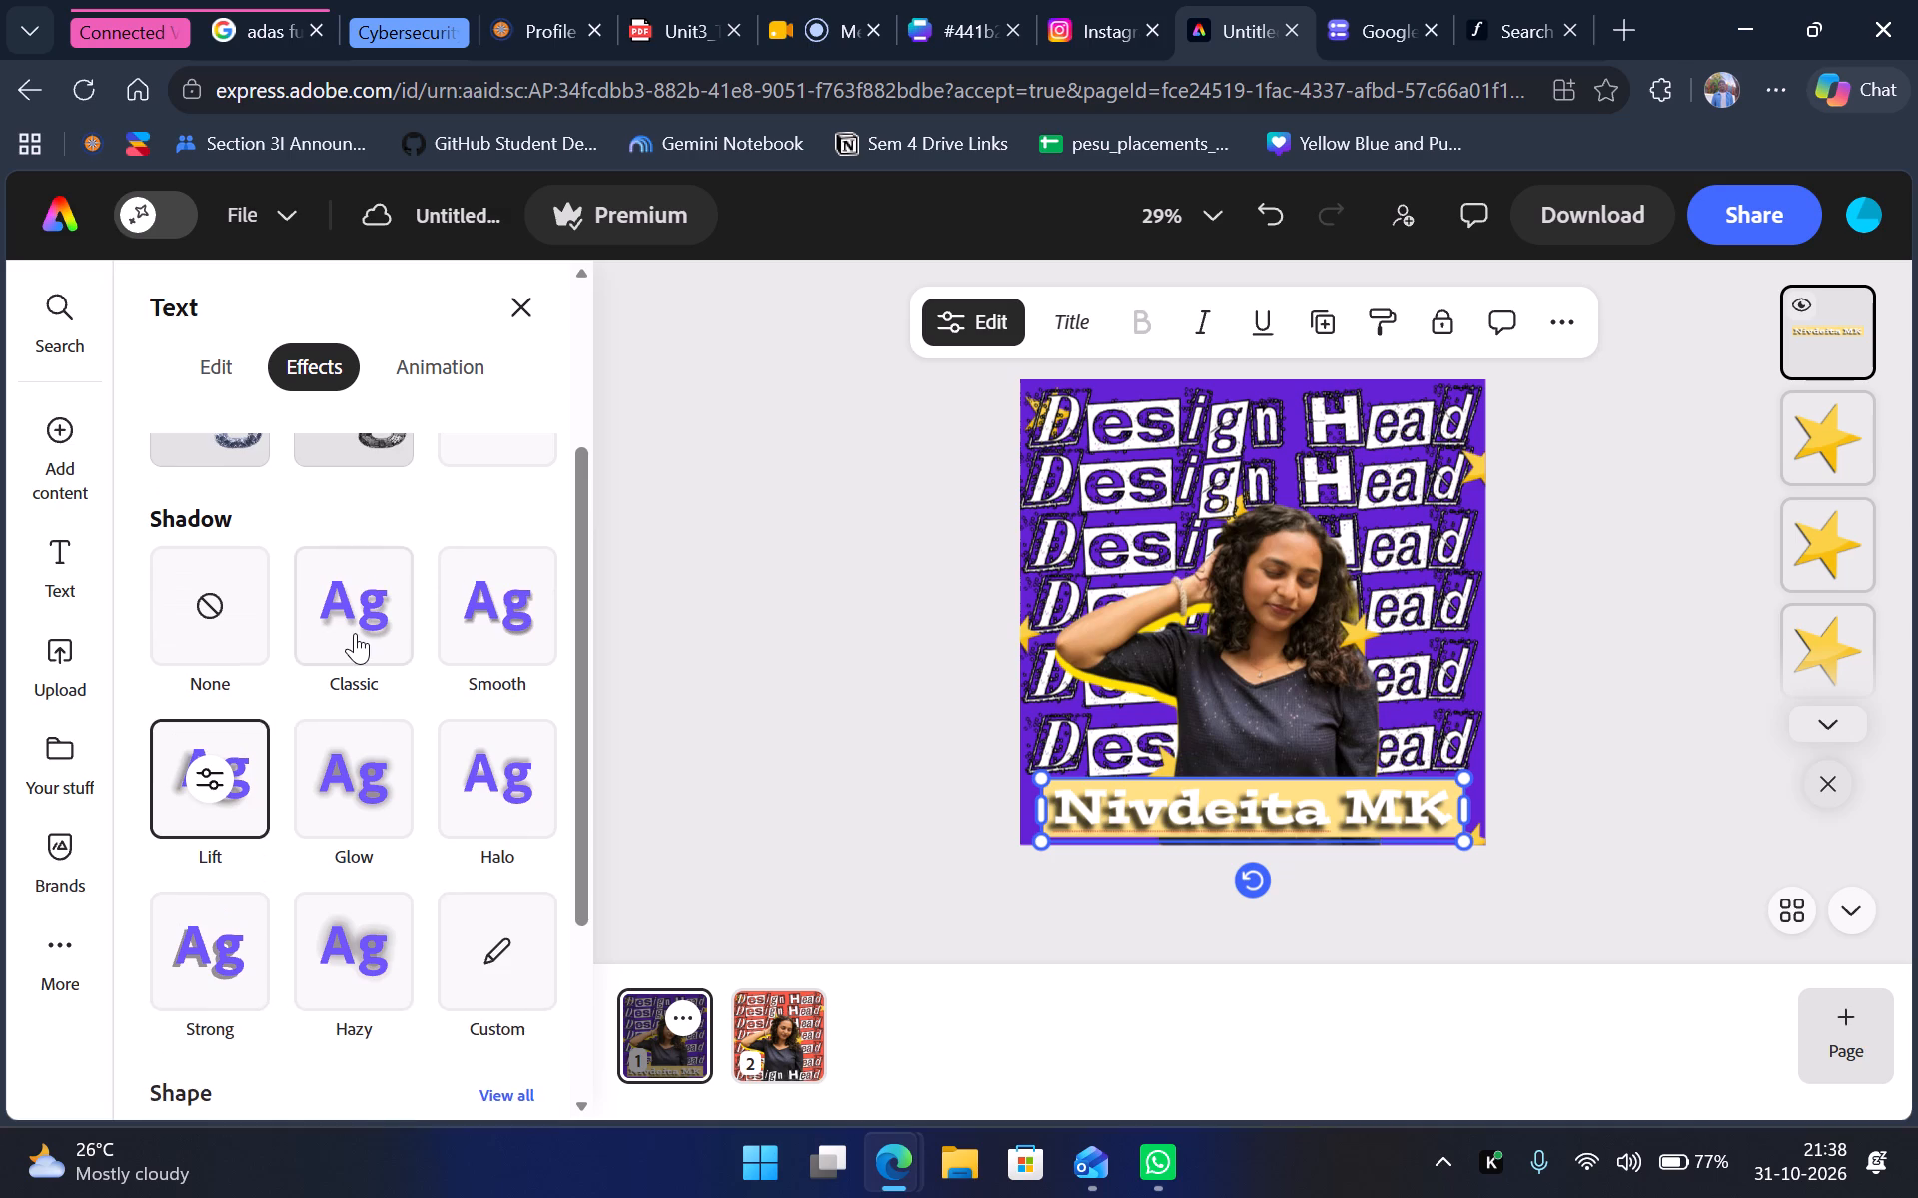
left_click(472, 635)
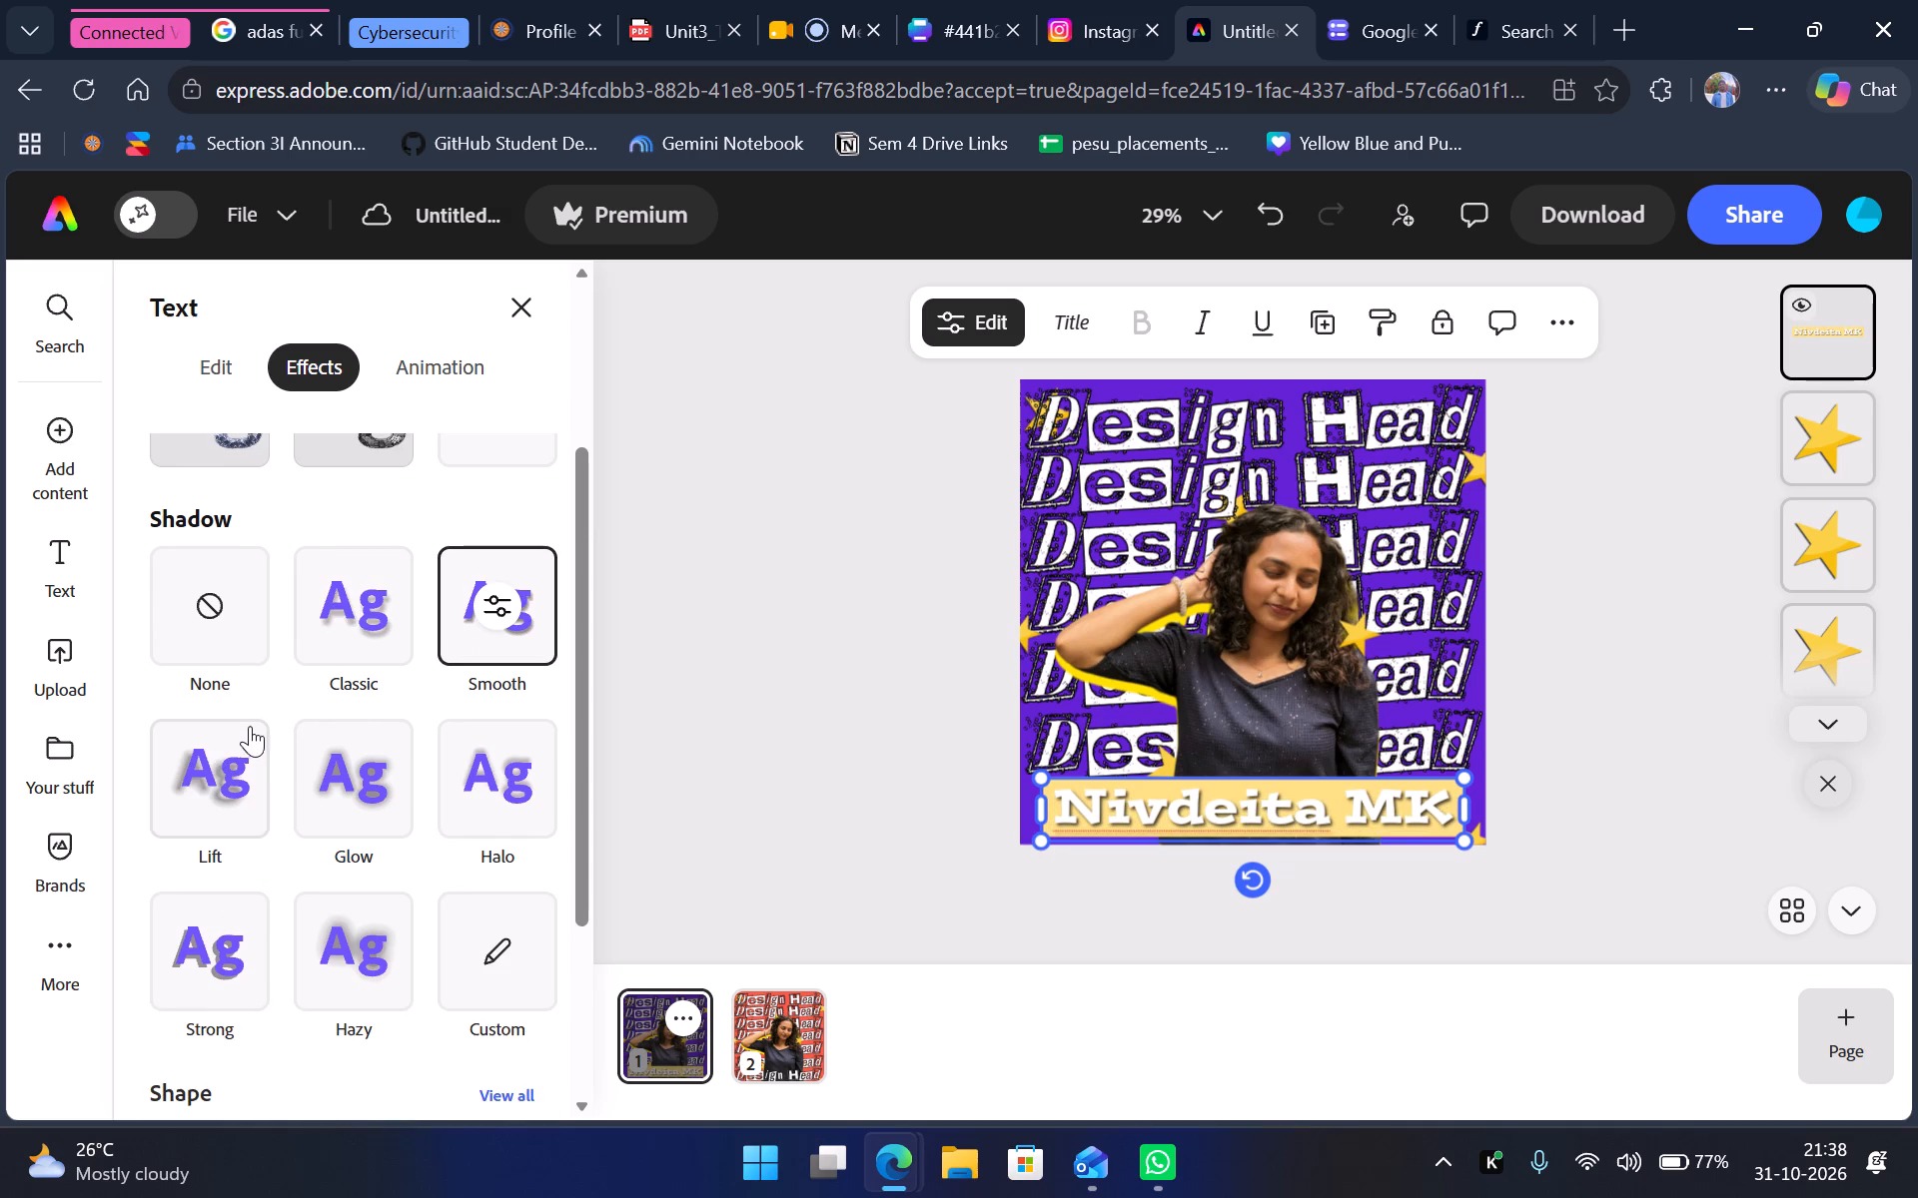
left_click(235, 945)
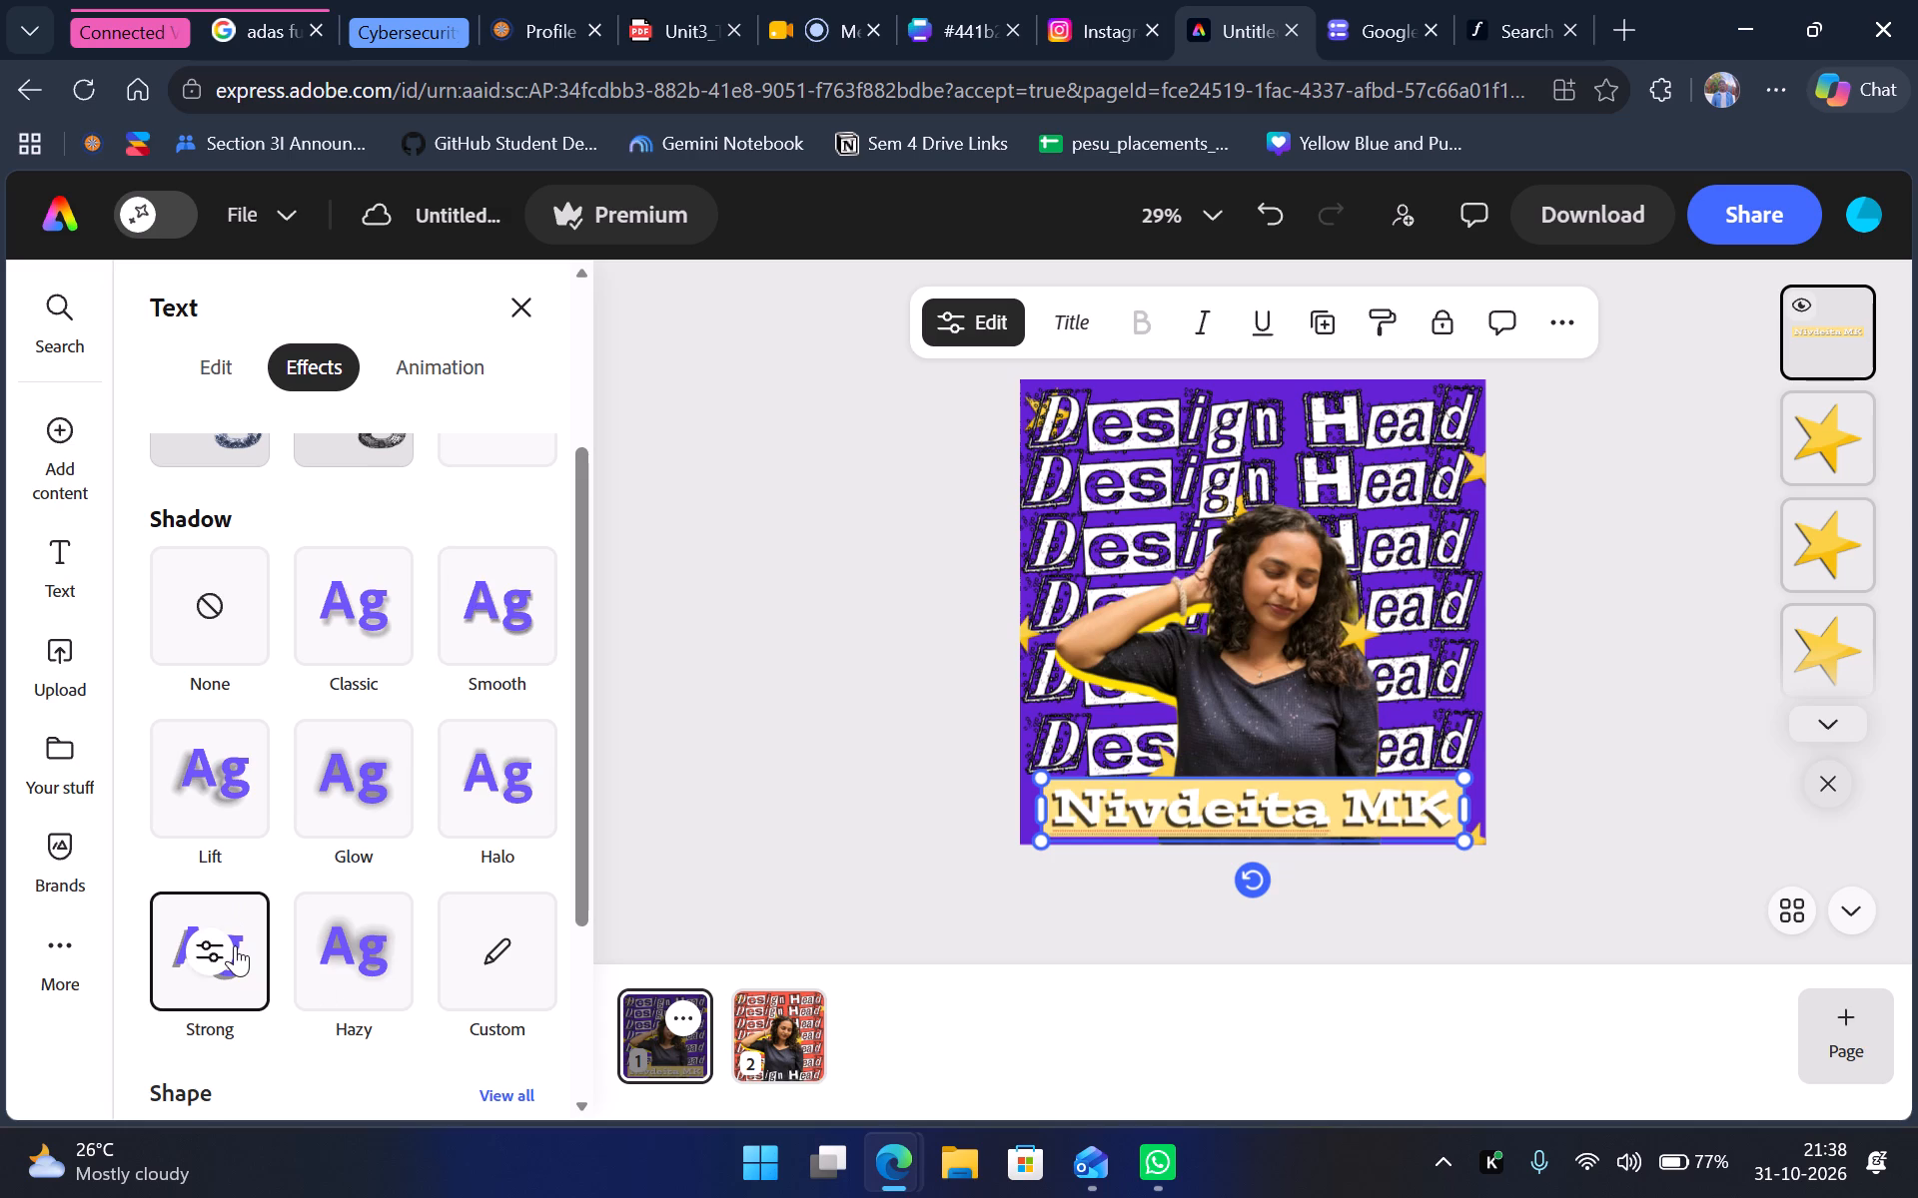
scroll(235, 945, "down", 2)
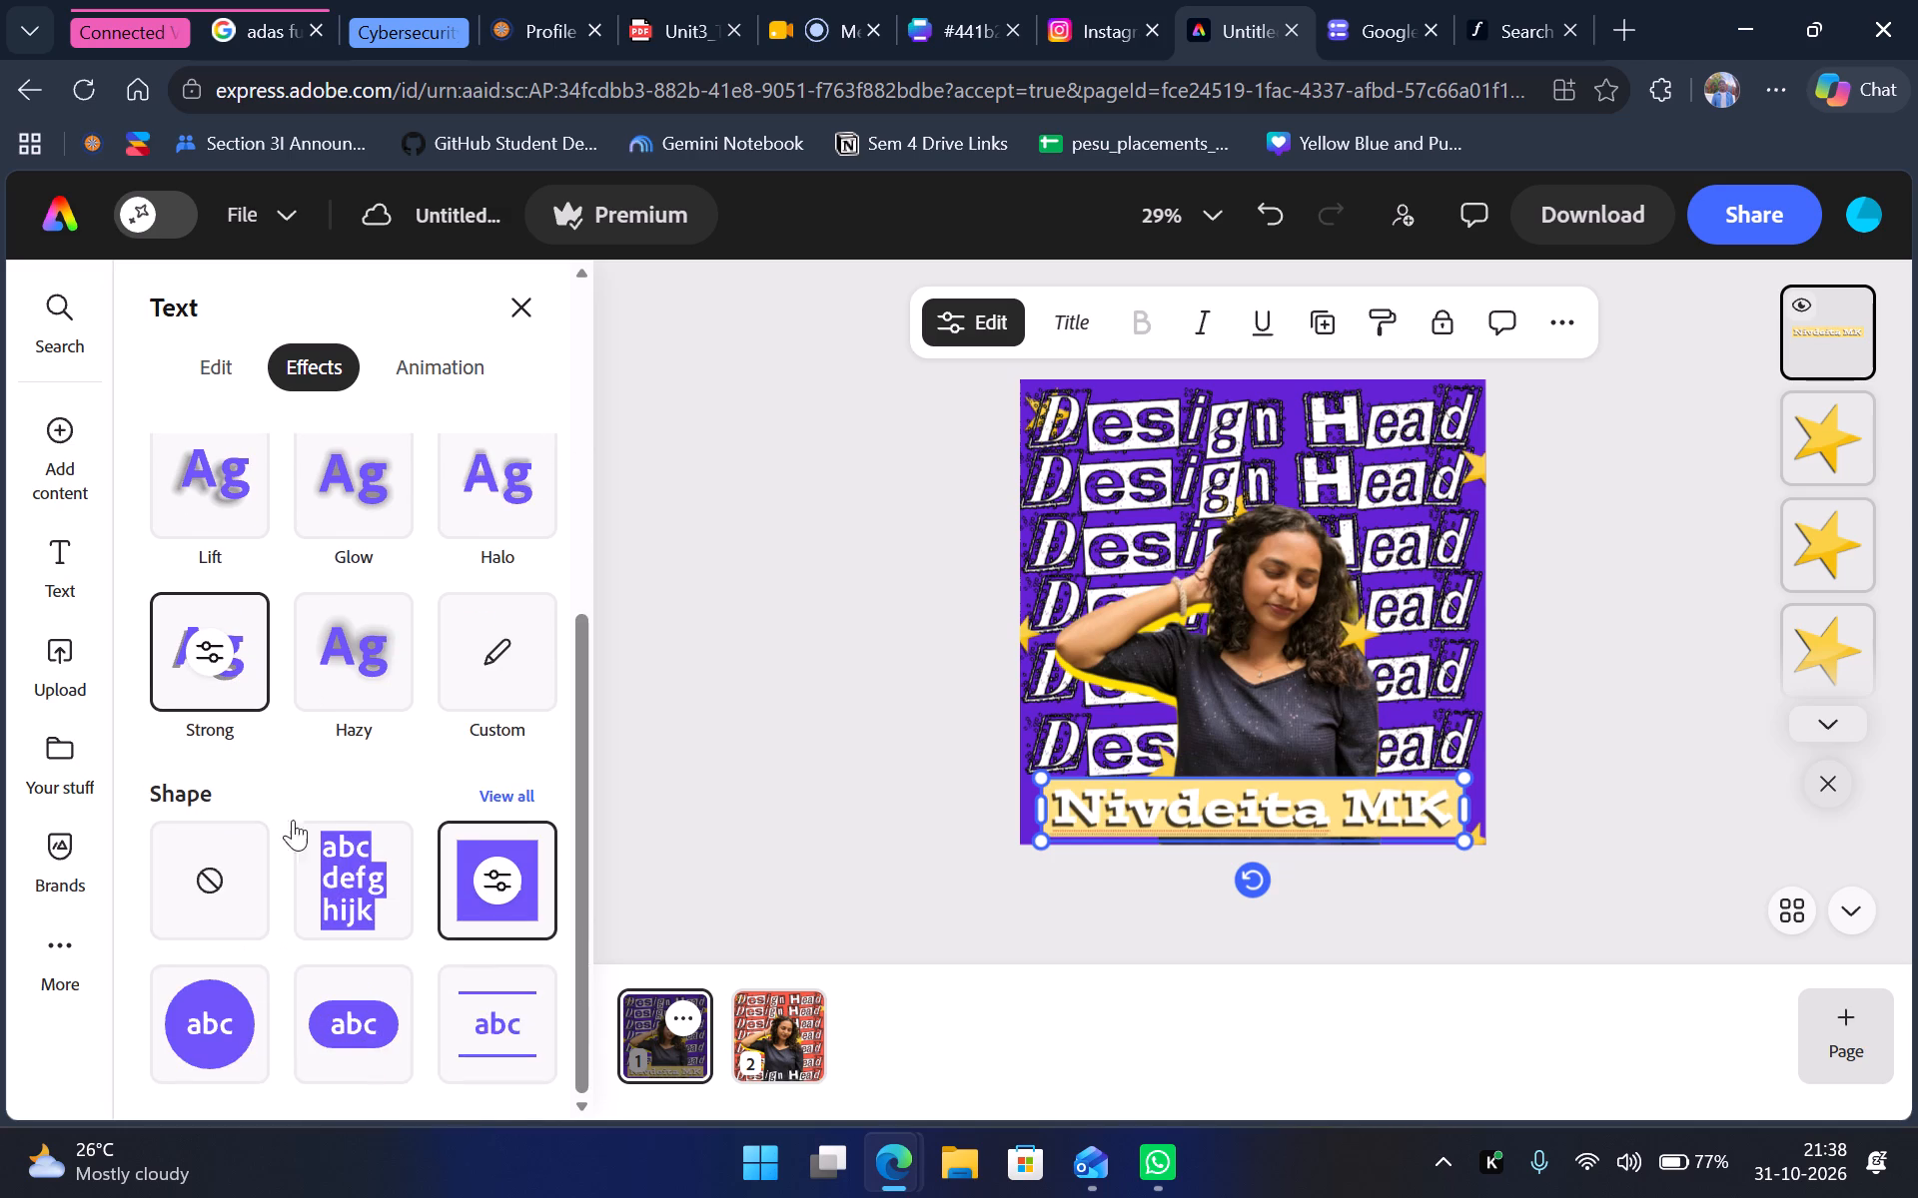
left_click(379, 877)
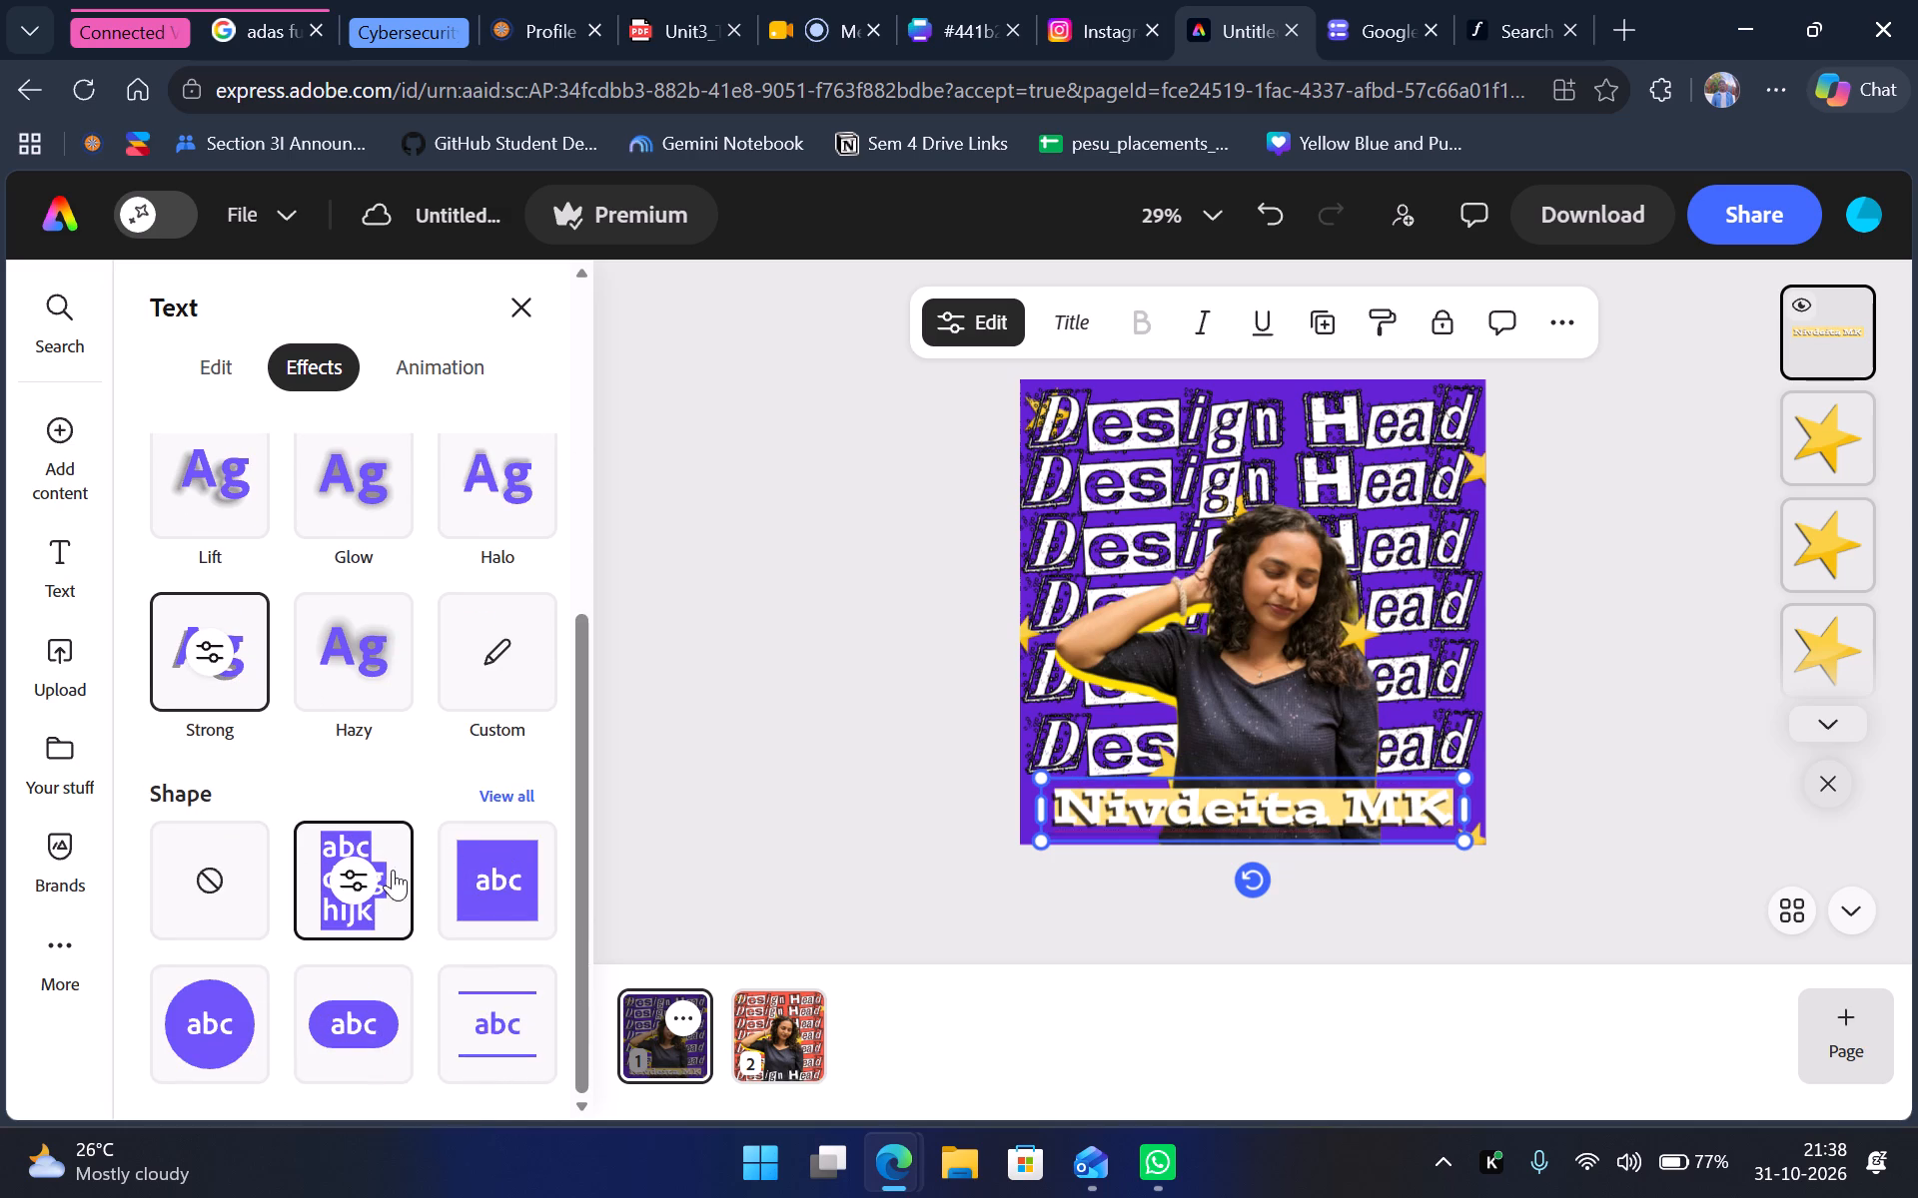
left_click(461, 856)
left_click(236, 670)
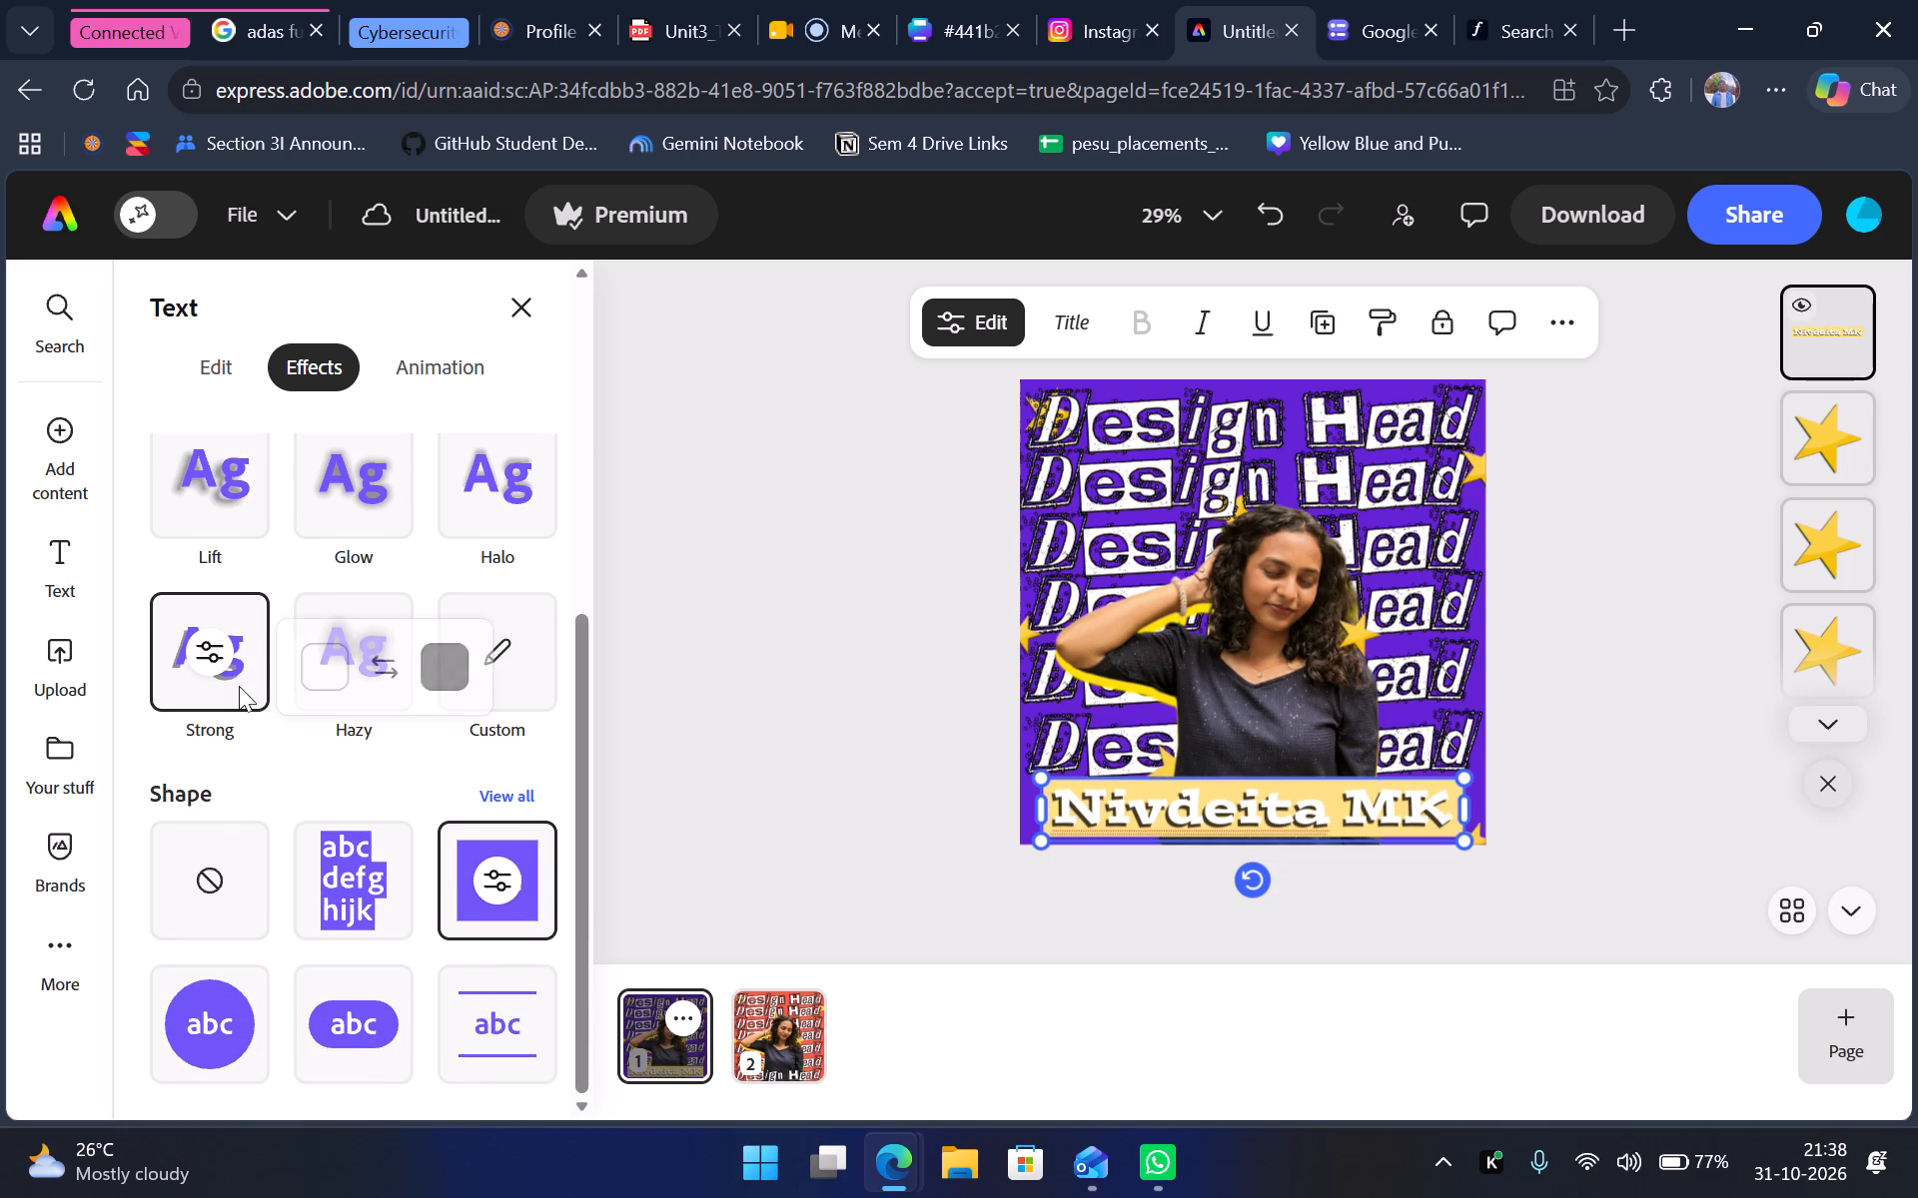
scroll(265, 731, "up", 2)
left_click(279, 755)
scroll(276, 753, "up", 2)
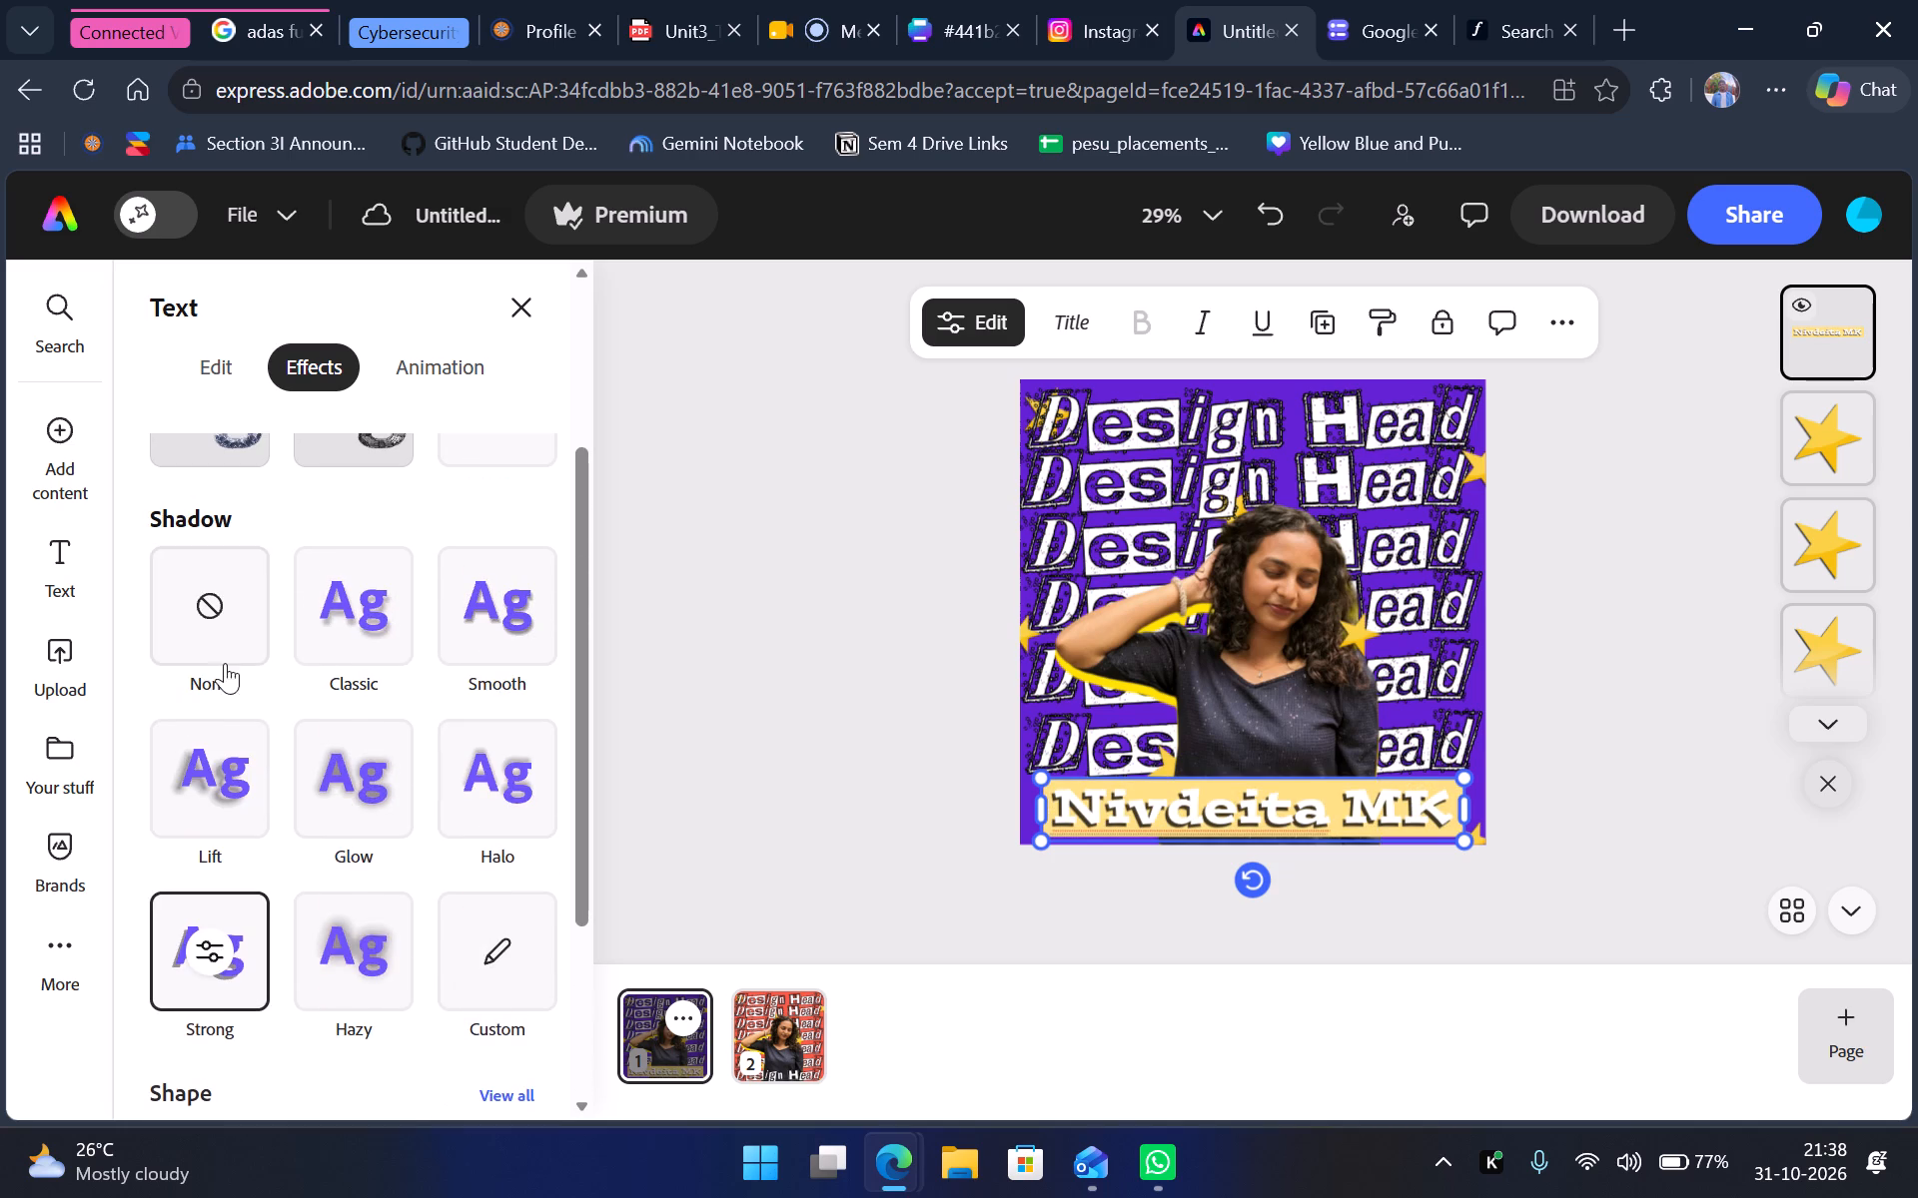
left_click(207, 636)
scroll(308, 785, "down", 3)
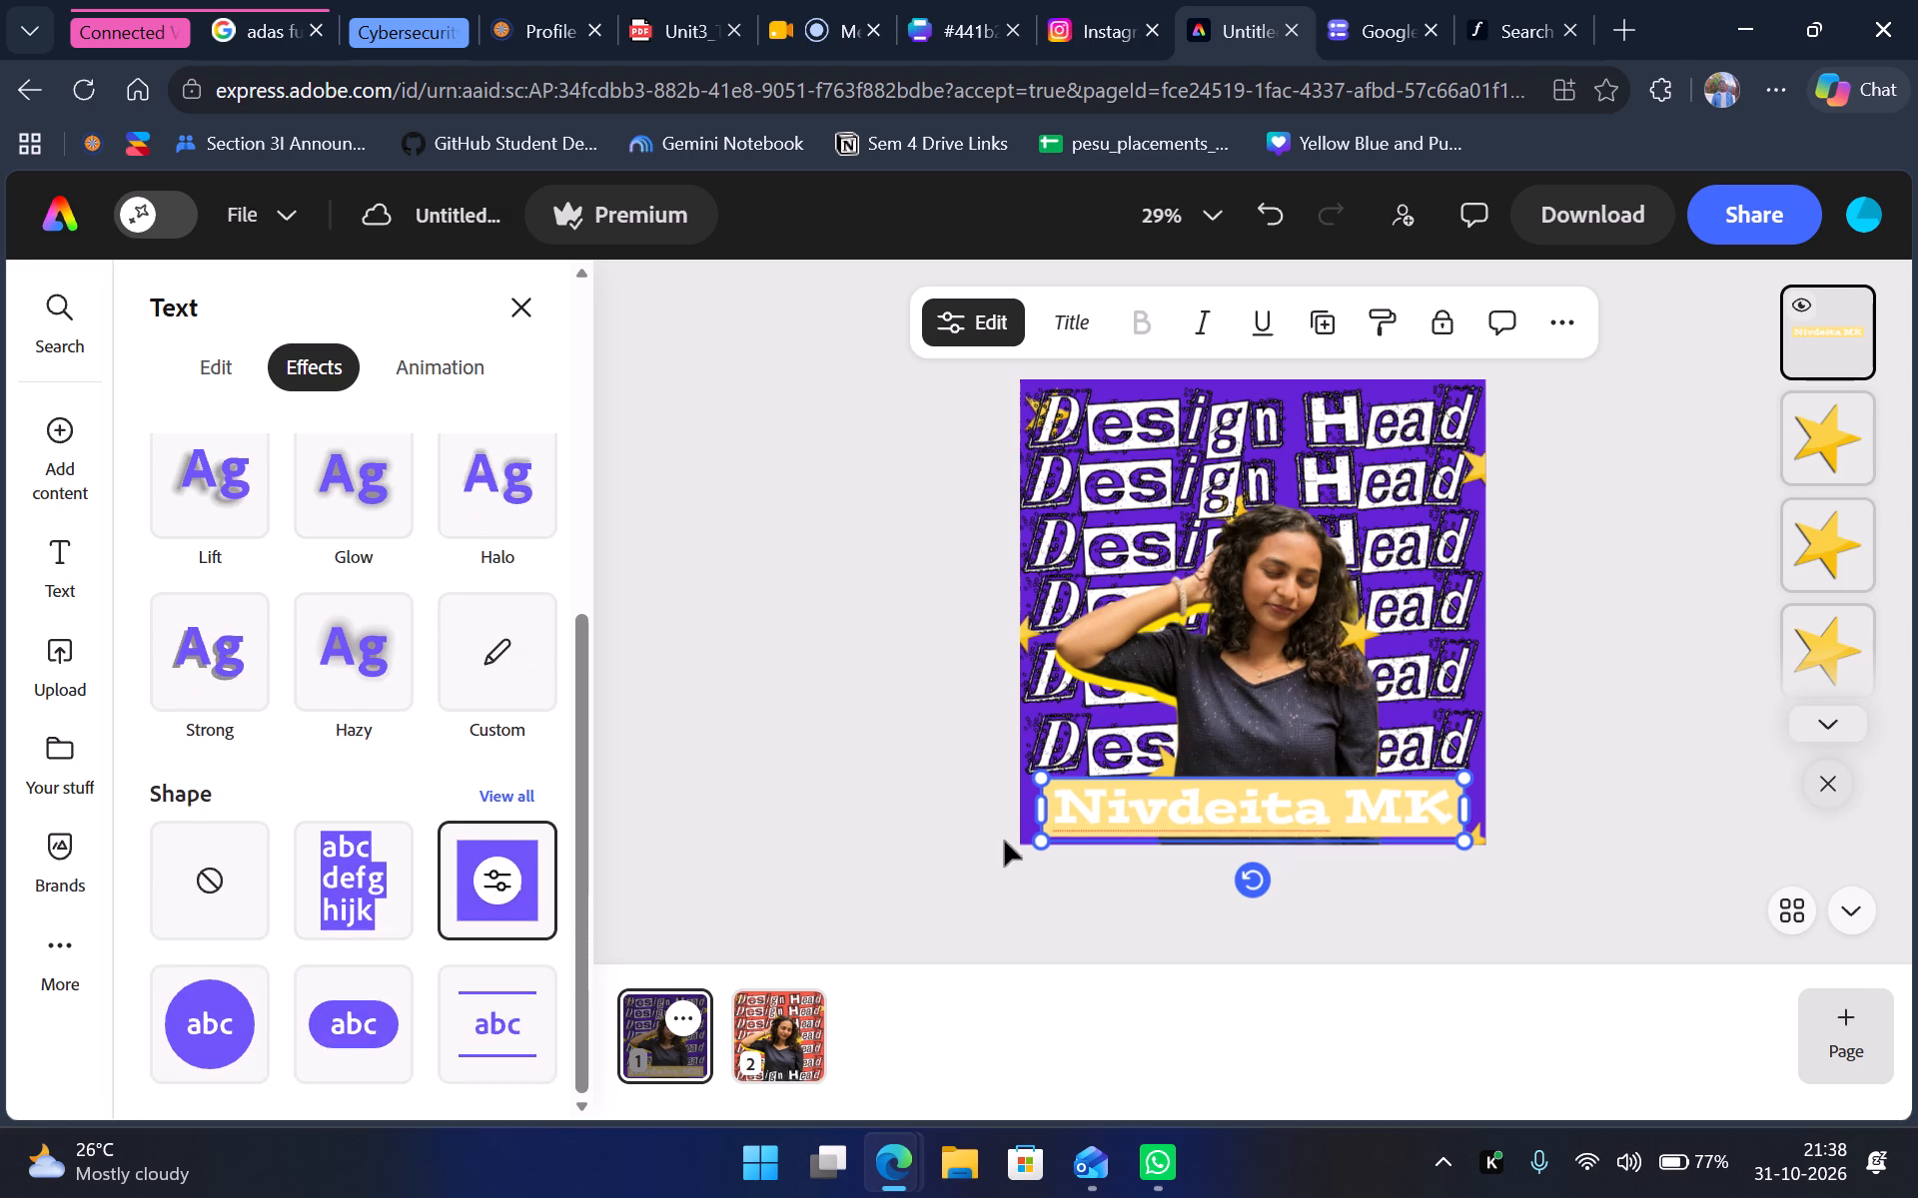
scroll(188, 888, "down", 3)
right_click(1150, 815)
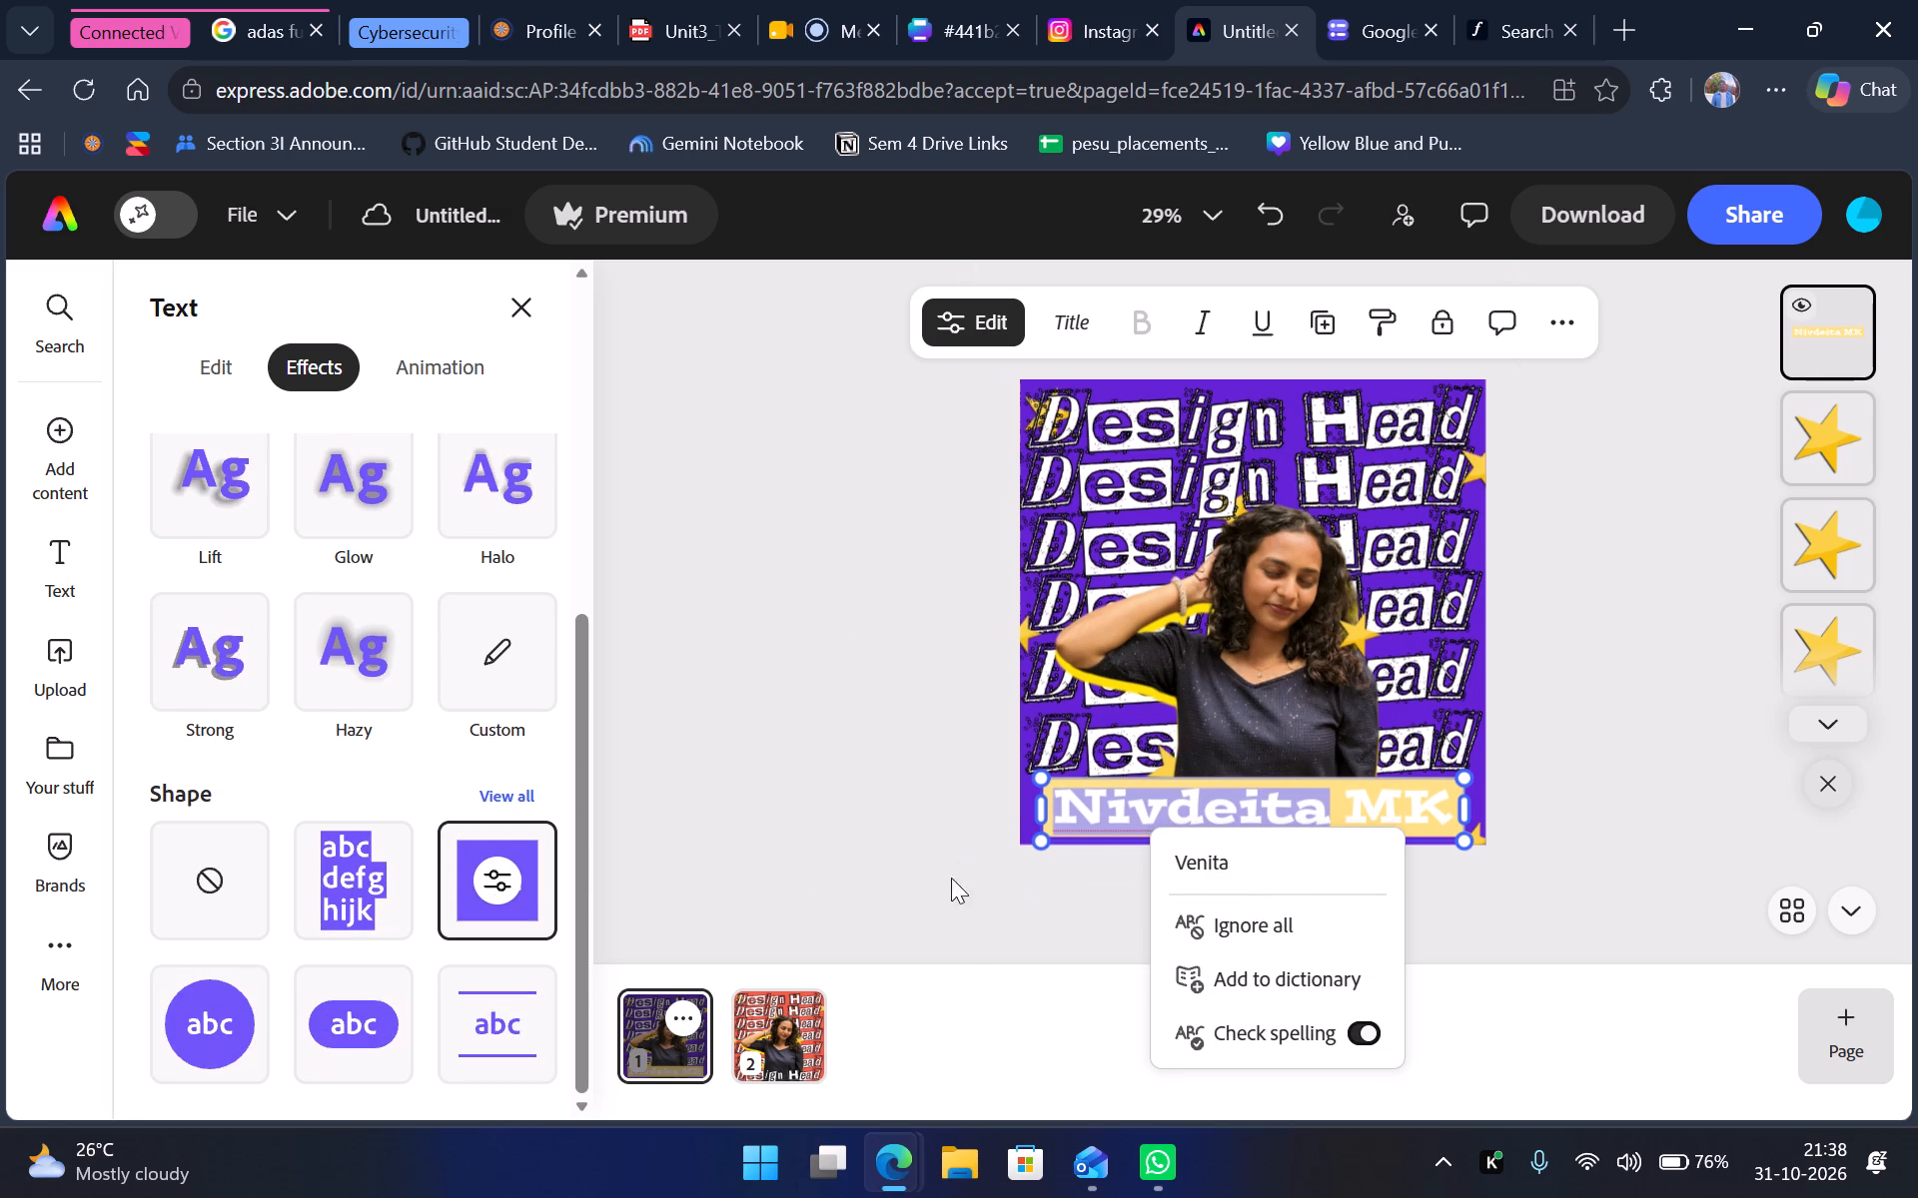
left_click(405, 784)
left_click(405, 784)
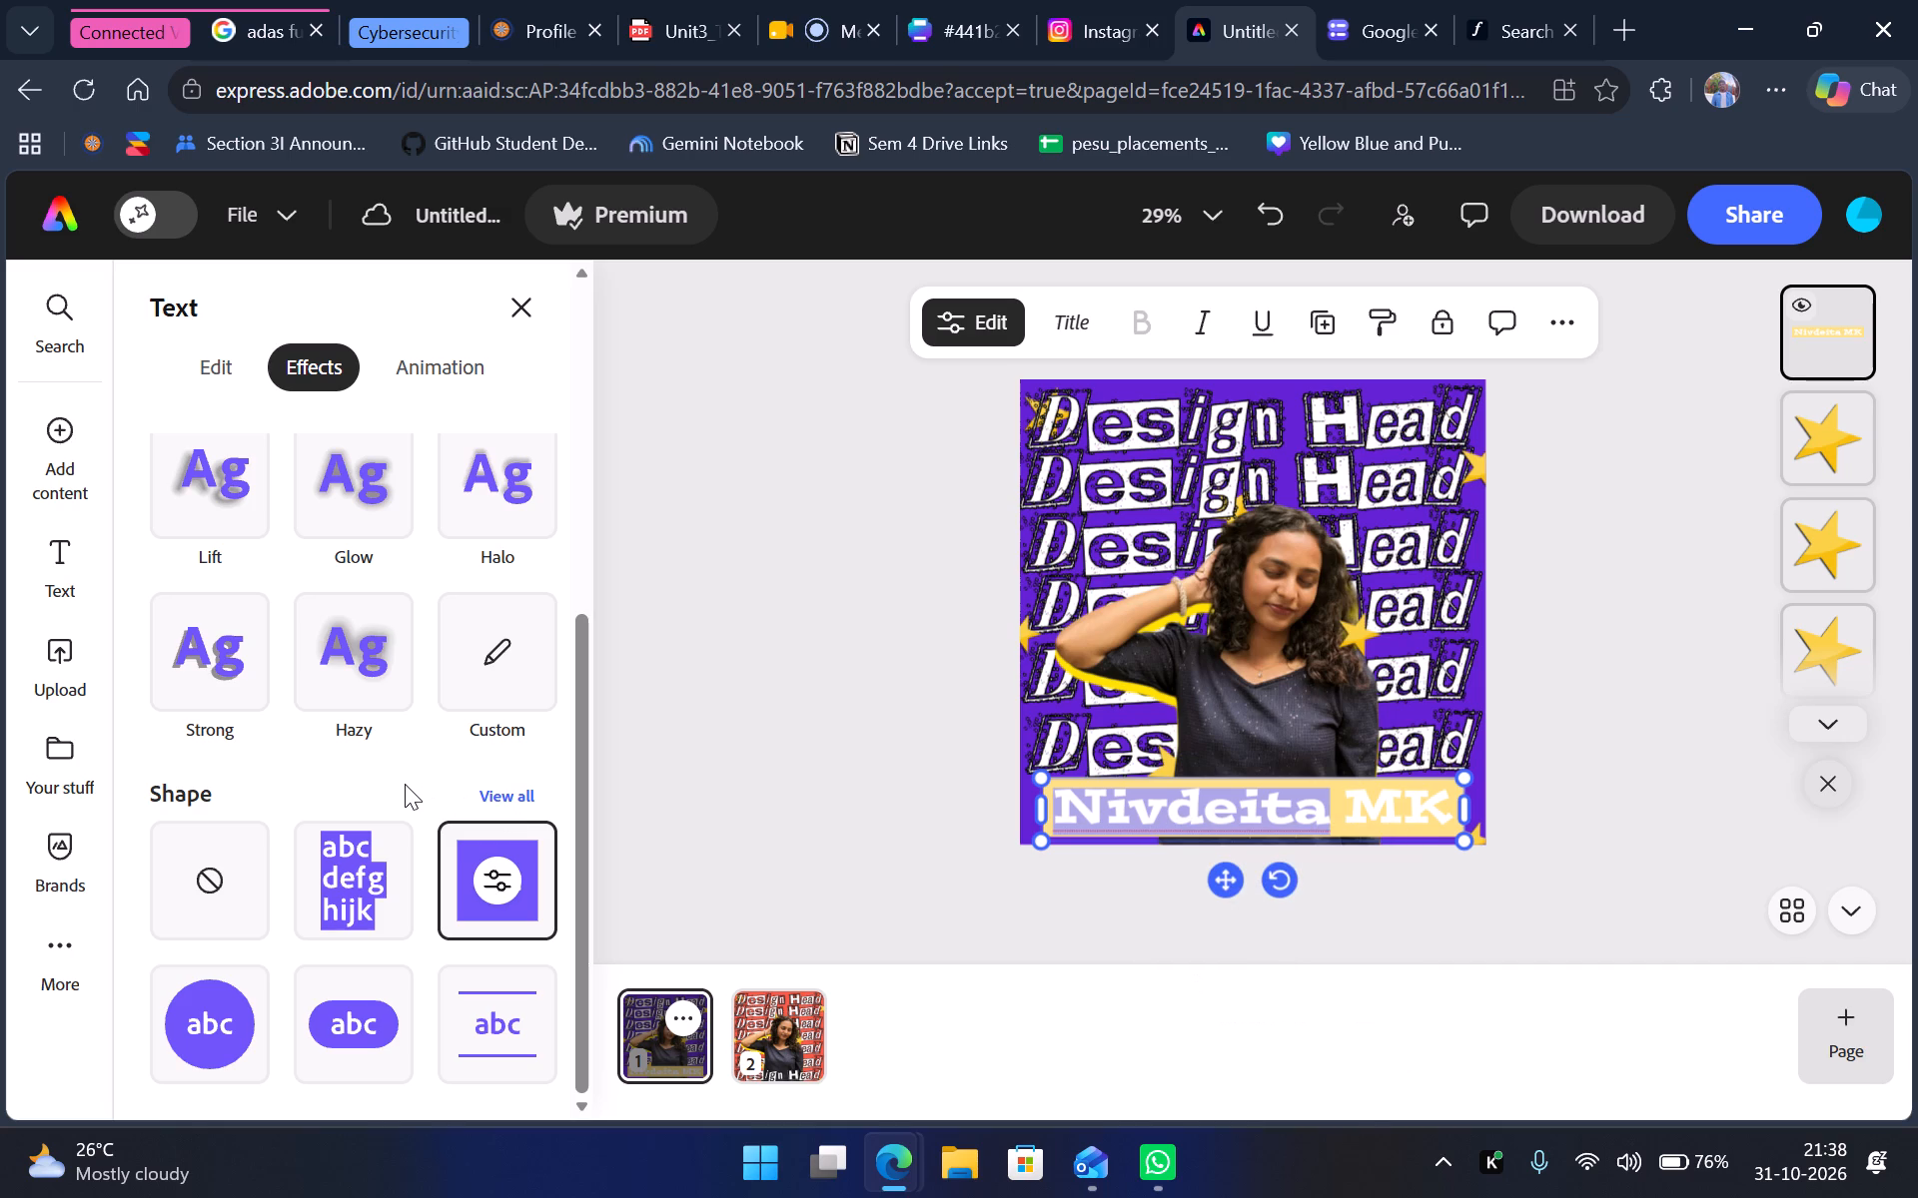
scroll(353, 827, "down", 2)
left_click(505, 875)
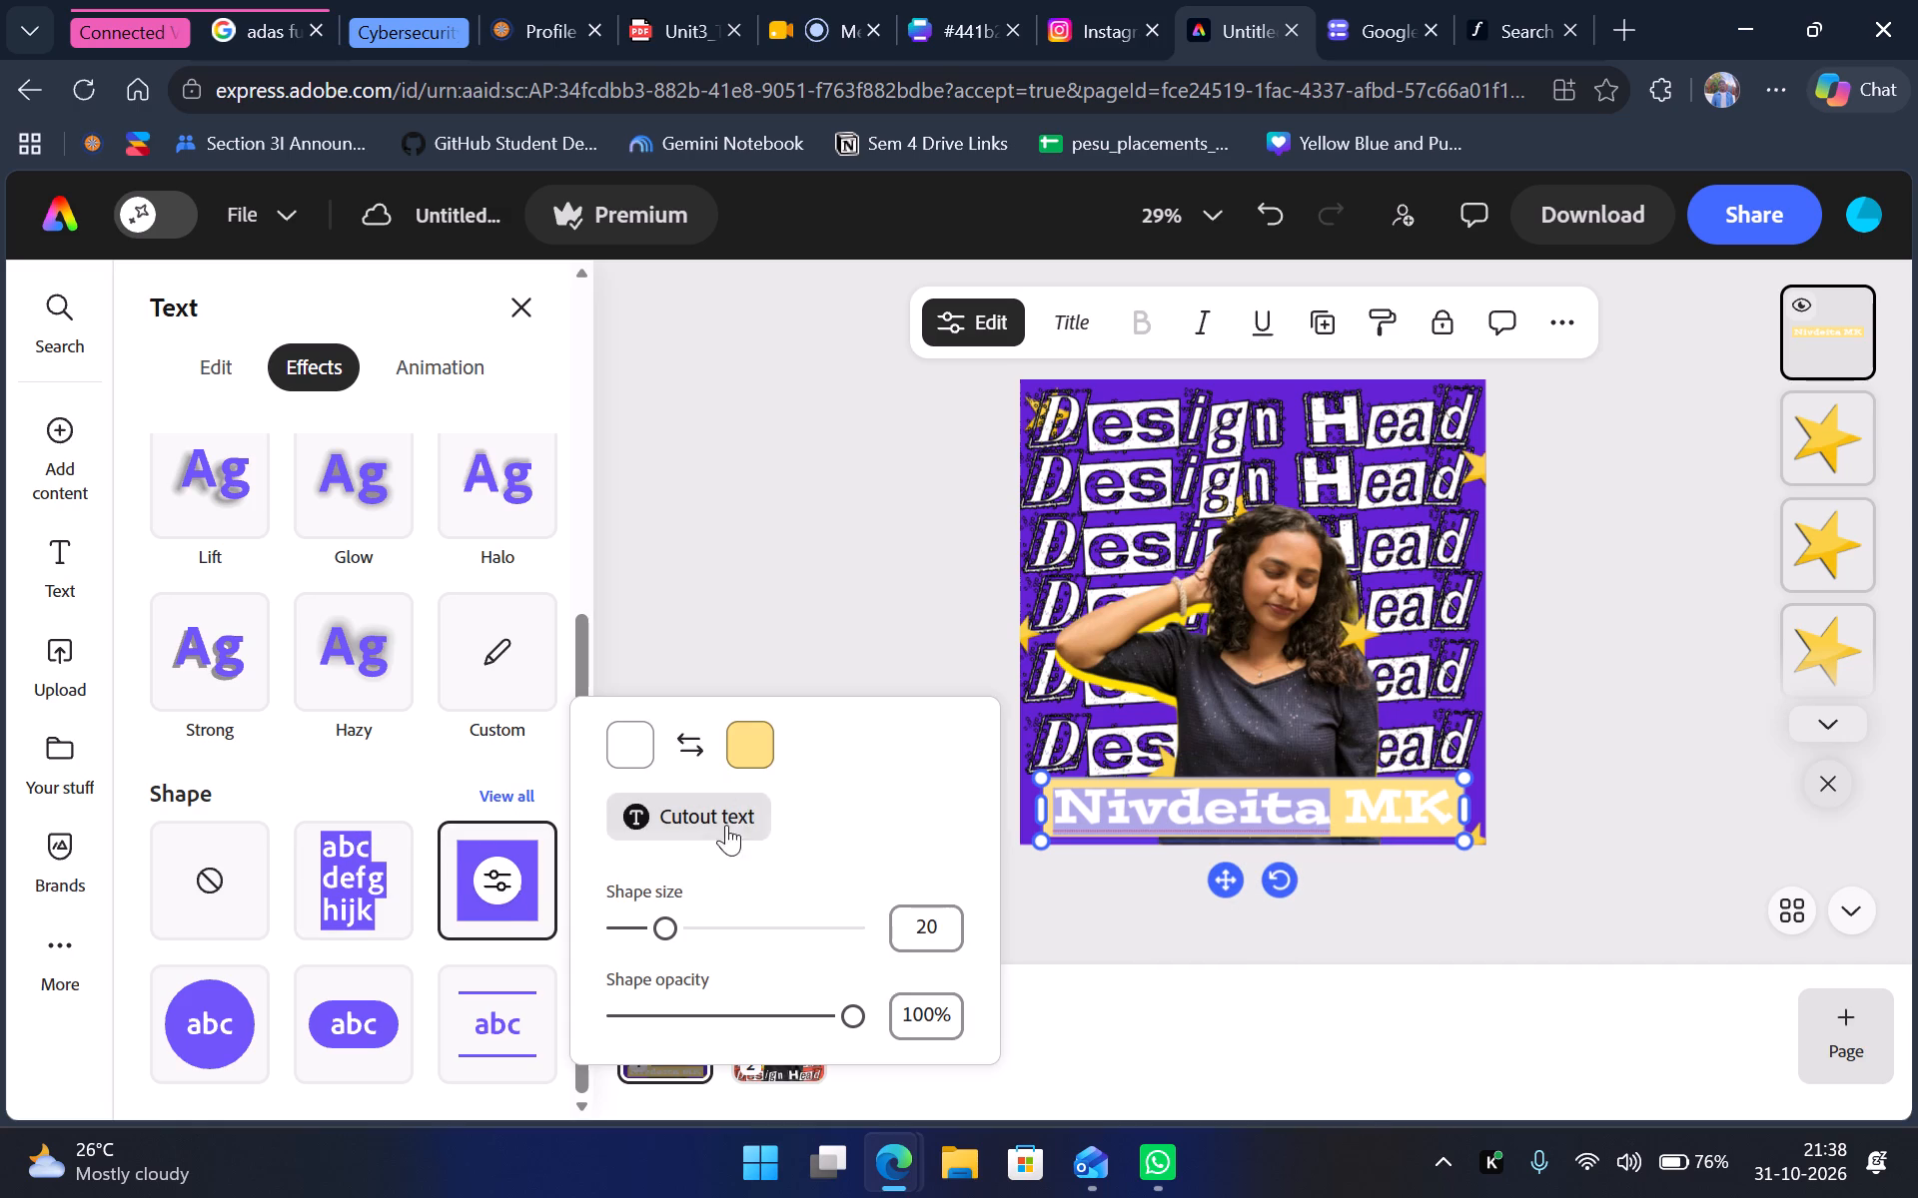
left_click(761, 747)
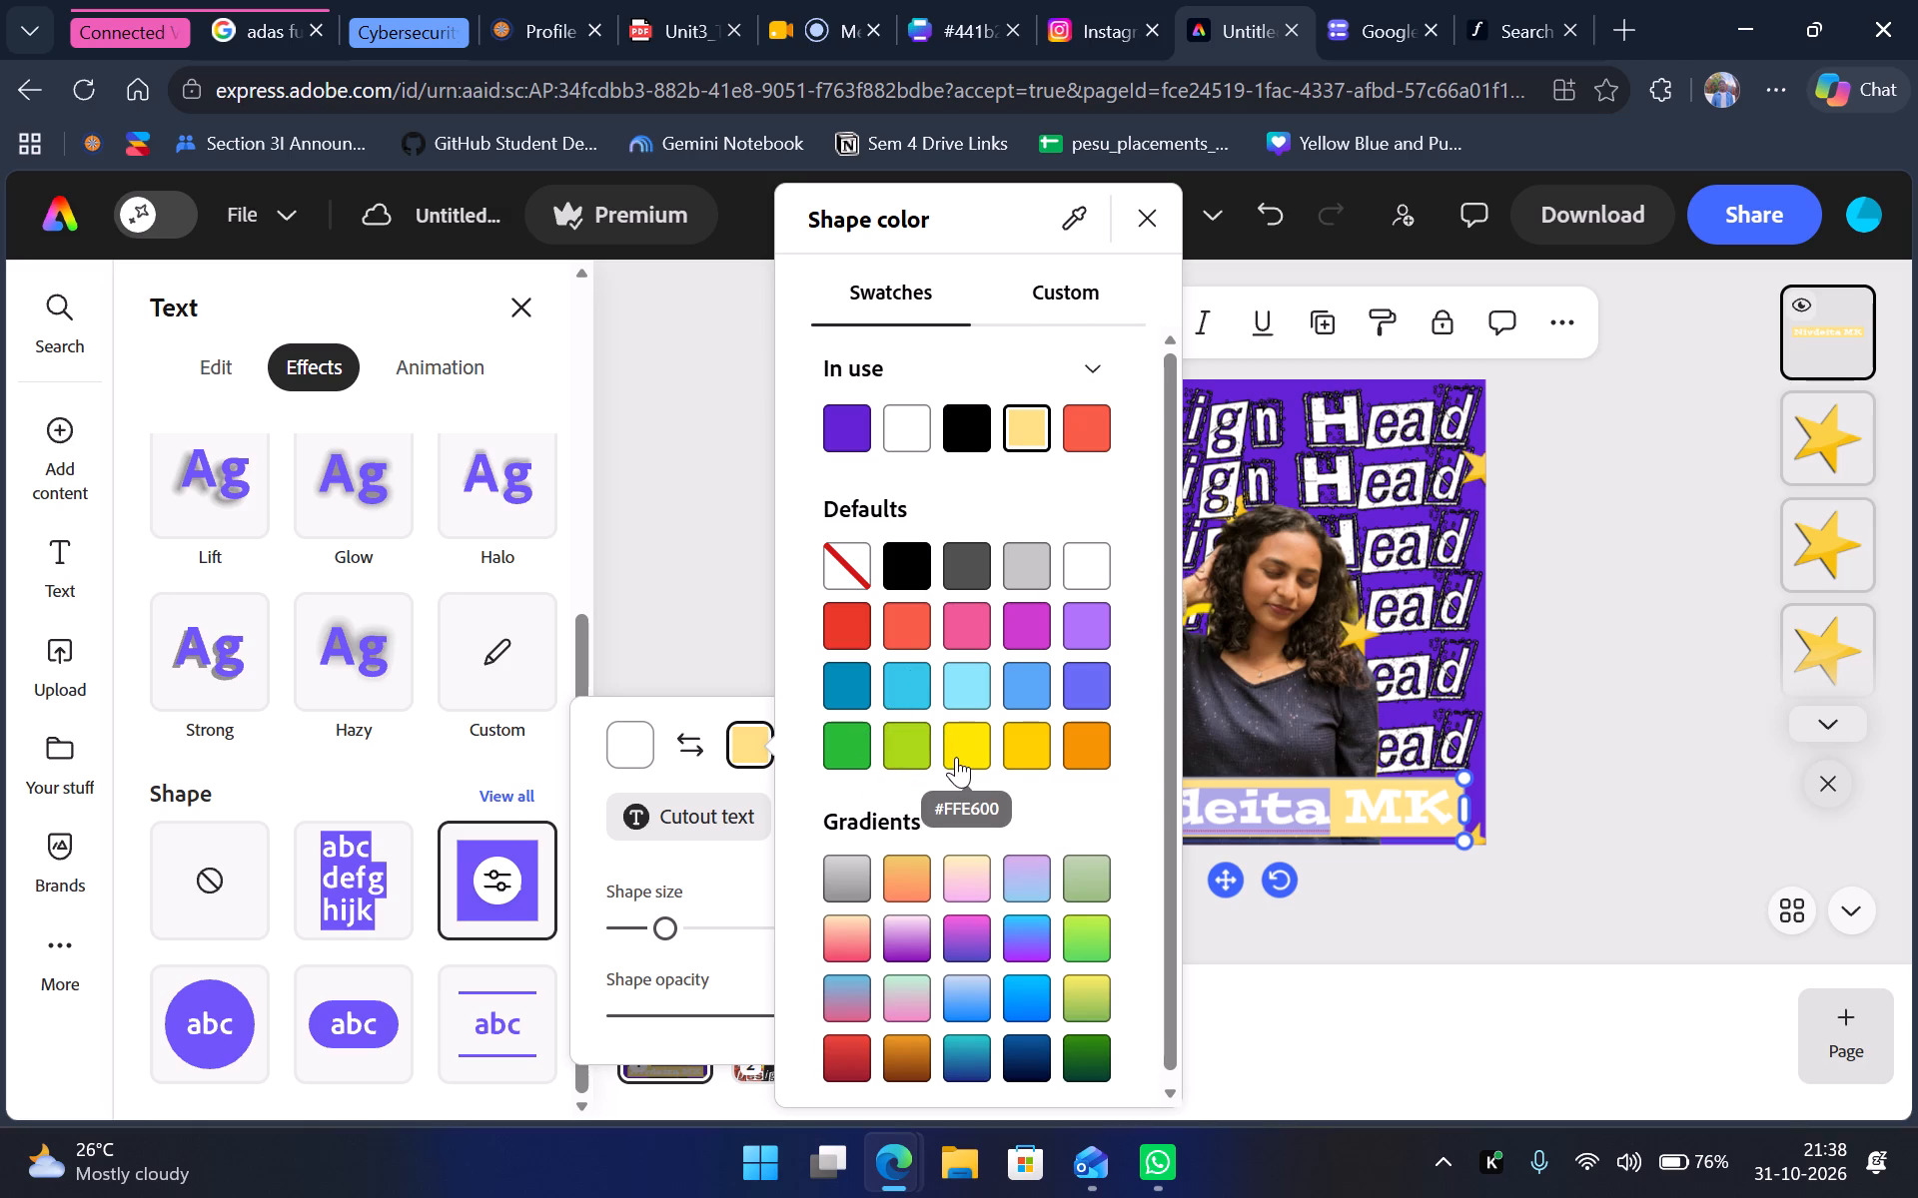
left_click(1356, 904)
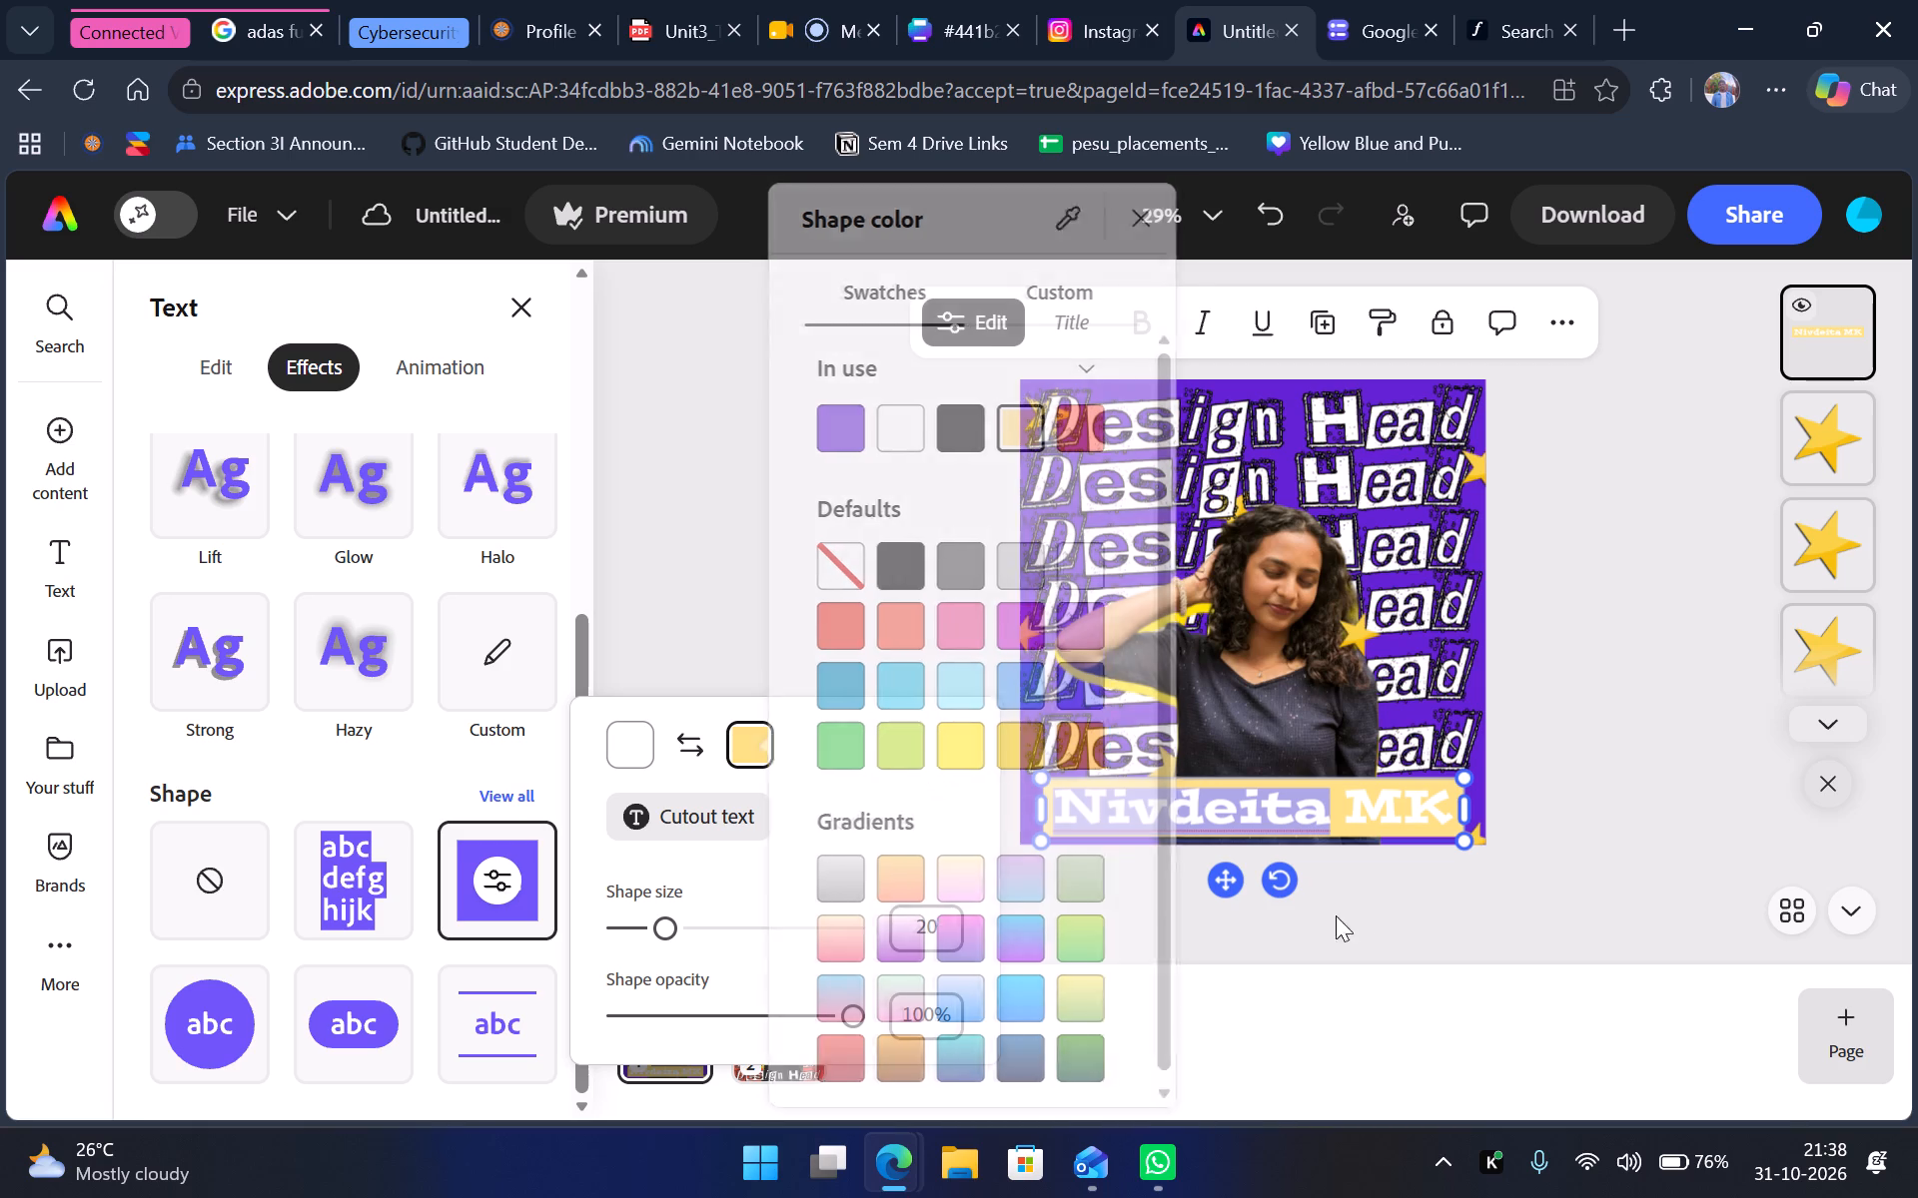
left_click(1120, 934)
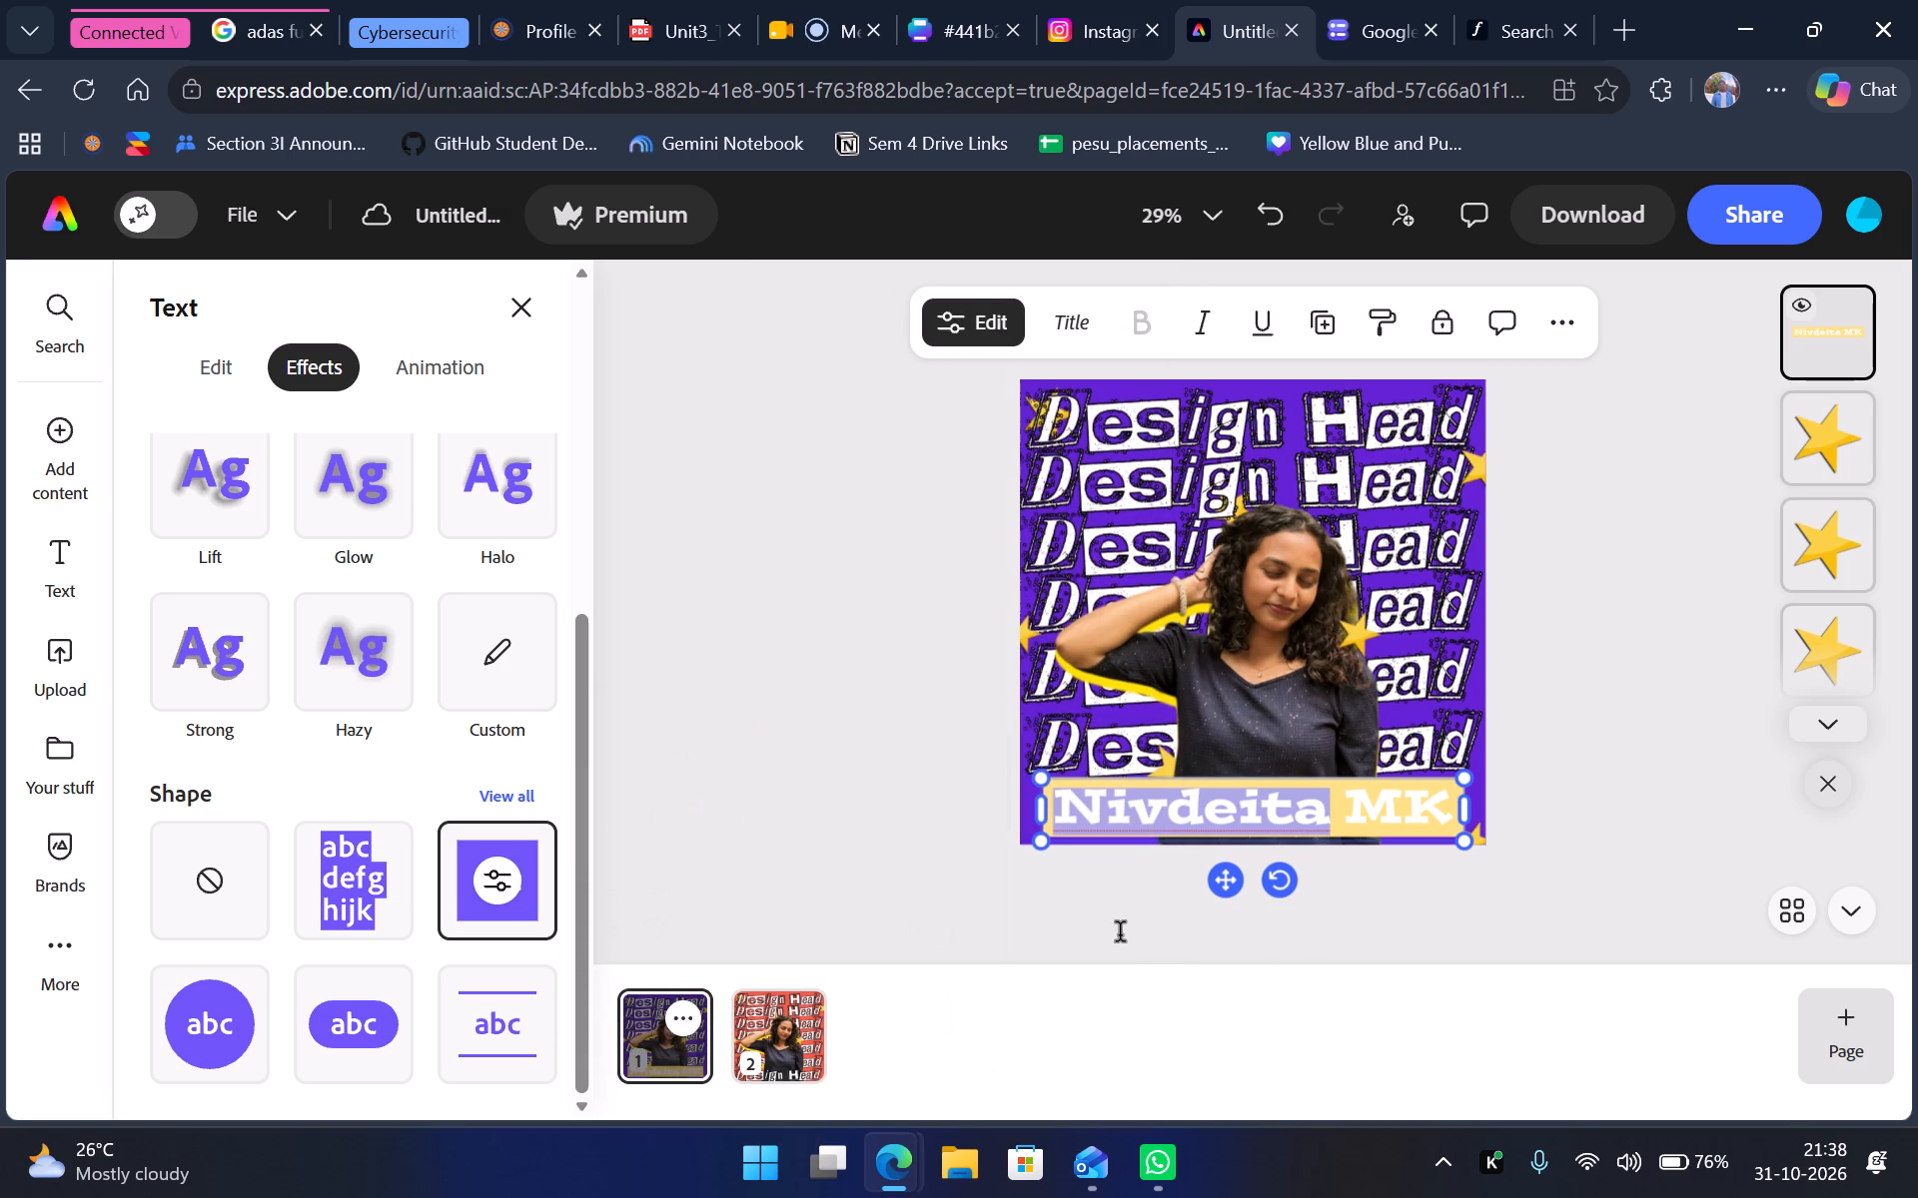
Change the colour of the rectangle behind the name line to the default golden yellow.
left_click(498, 880)
left_click(751, 764)
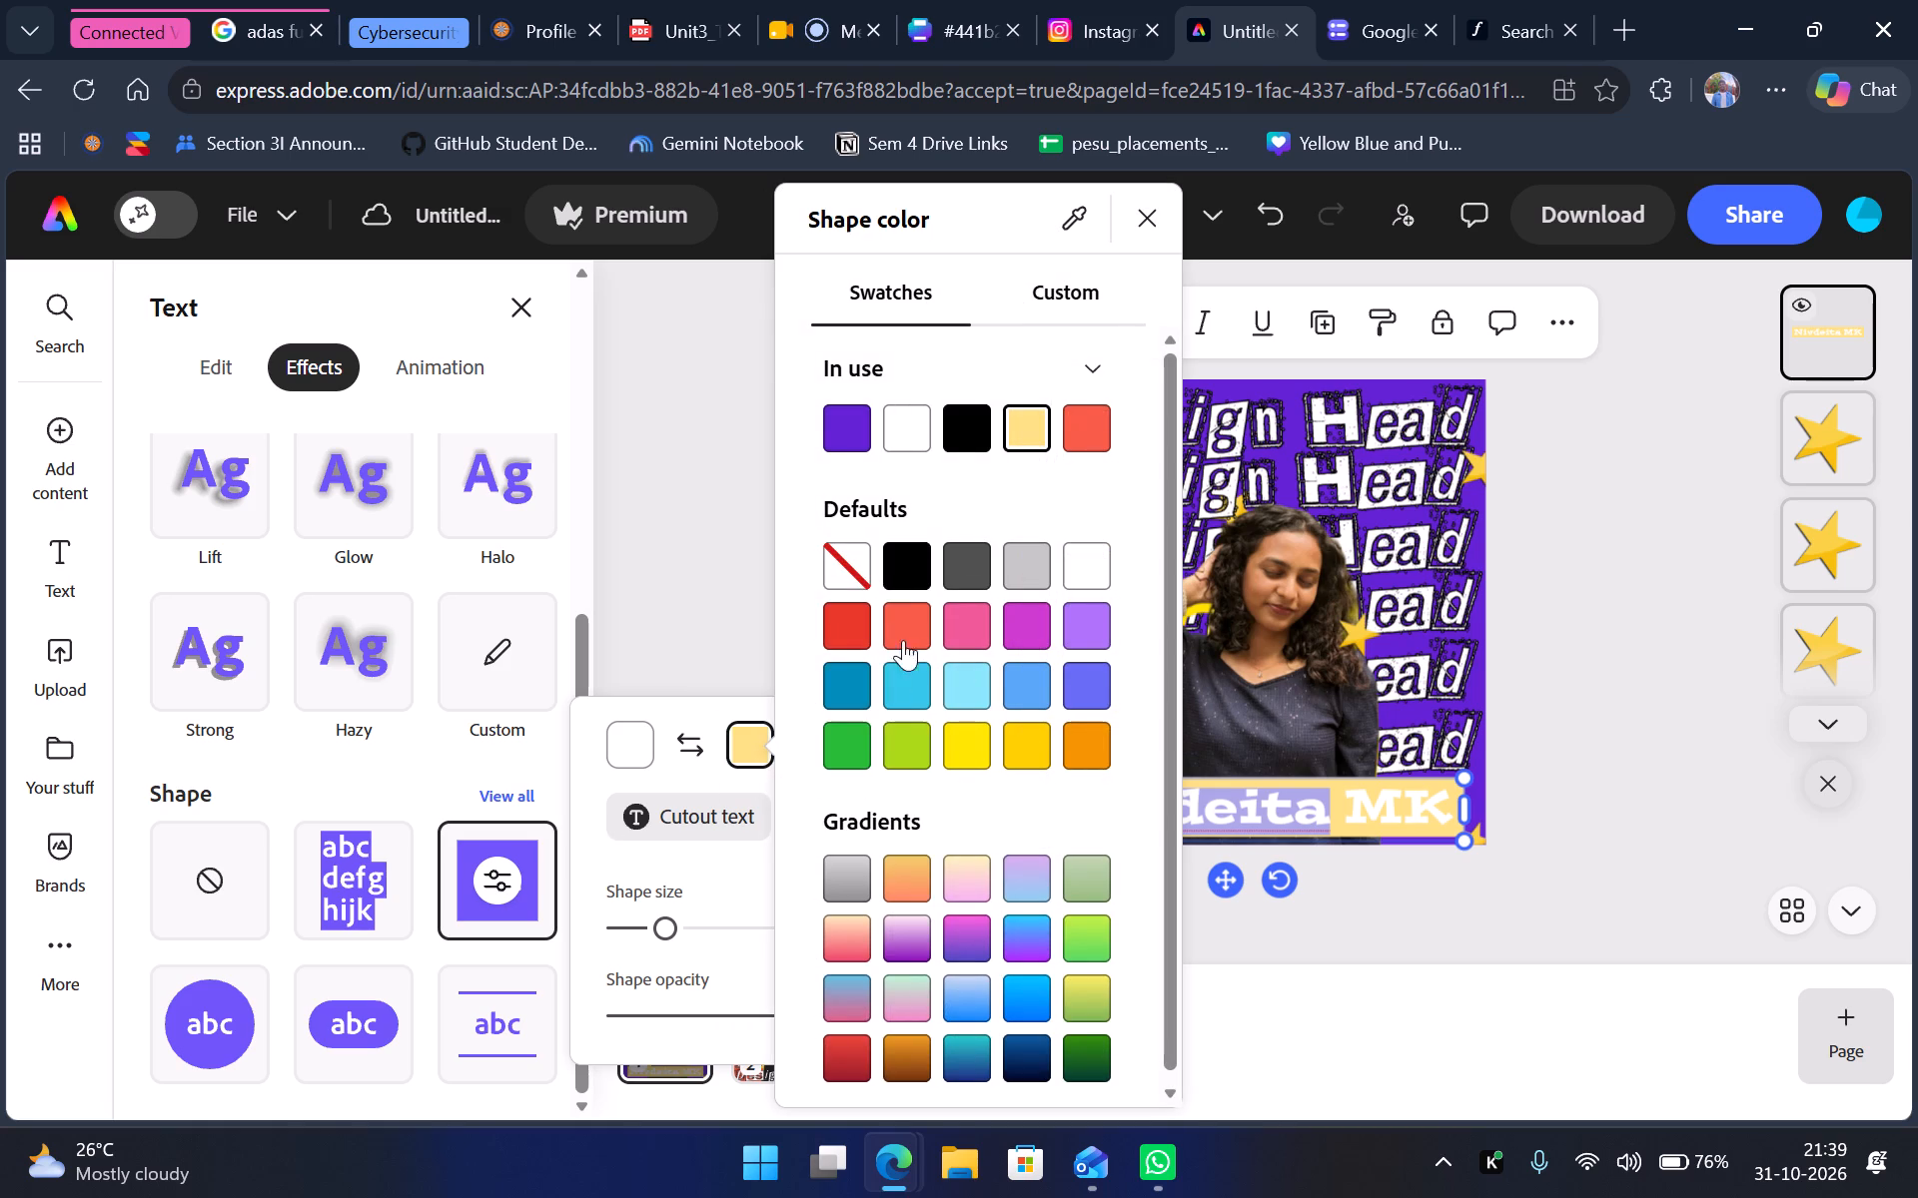
left_click(969, 731)
left_click(1018, 737)
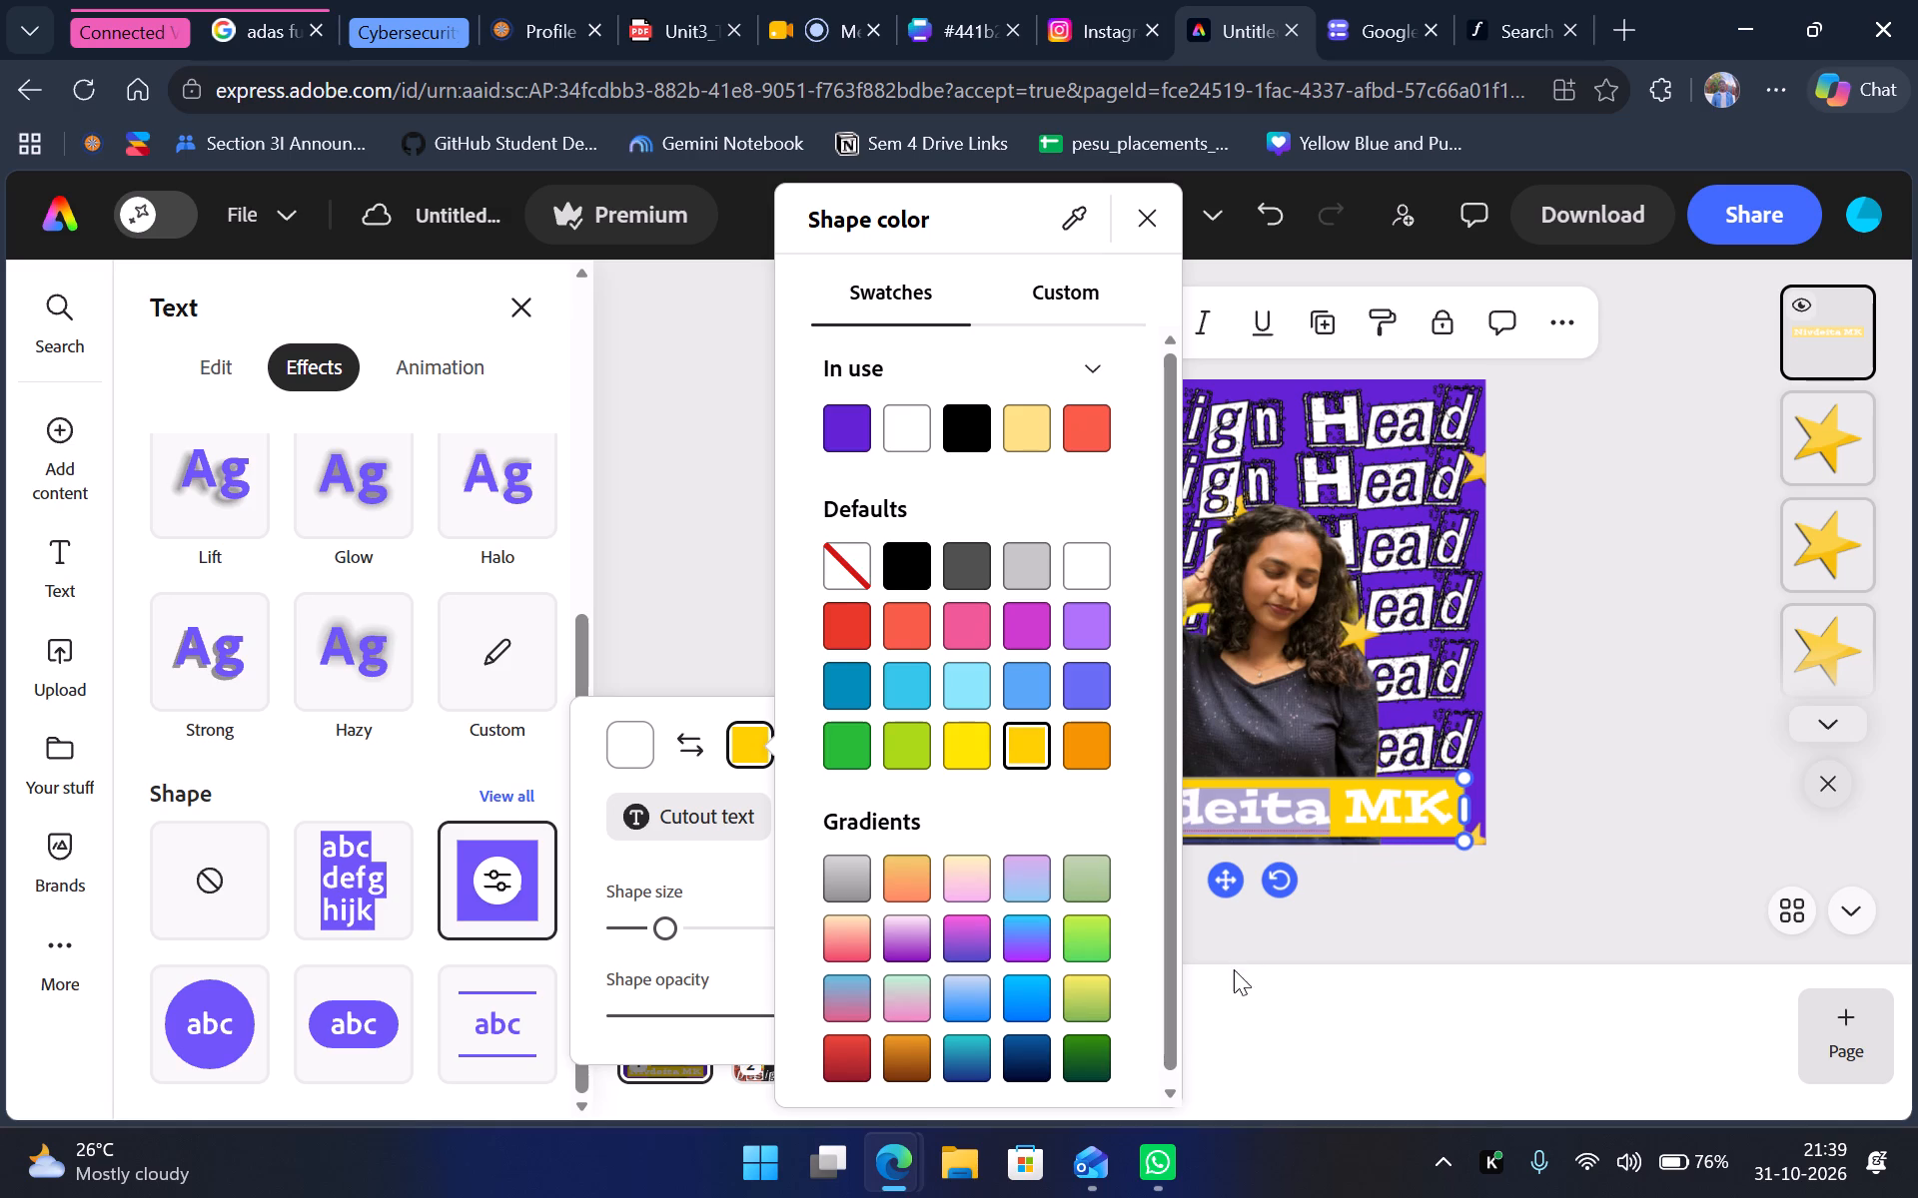
left_click(717, 875)
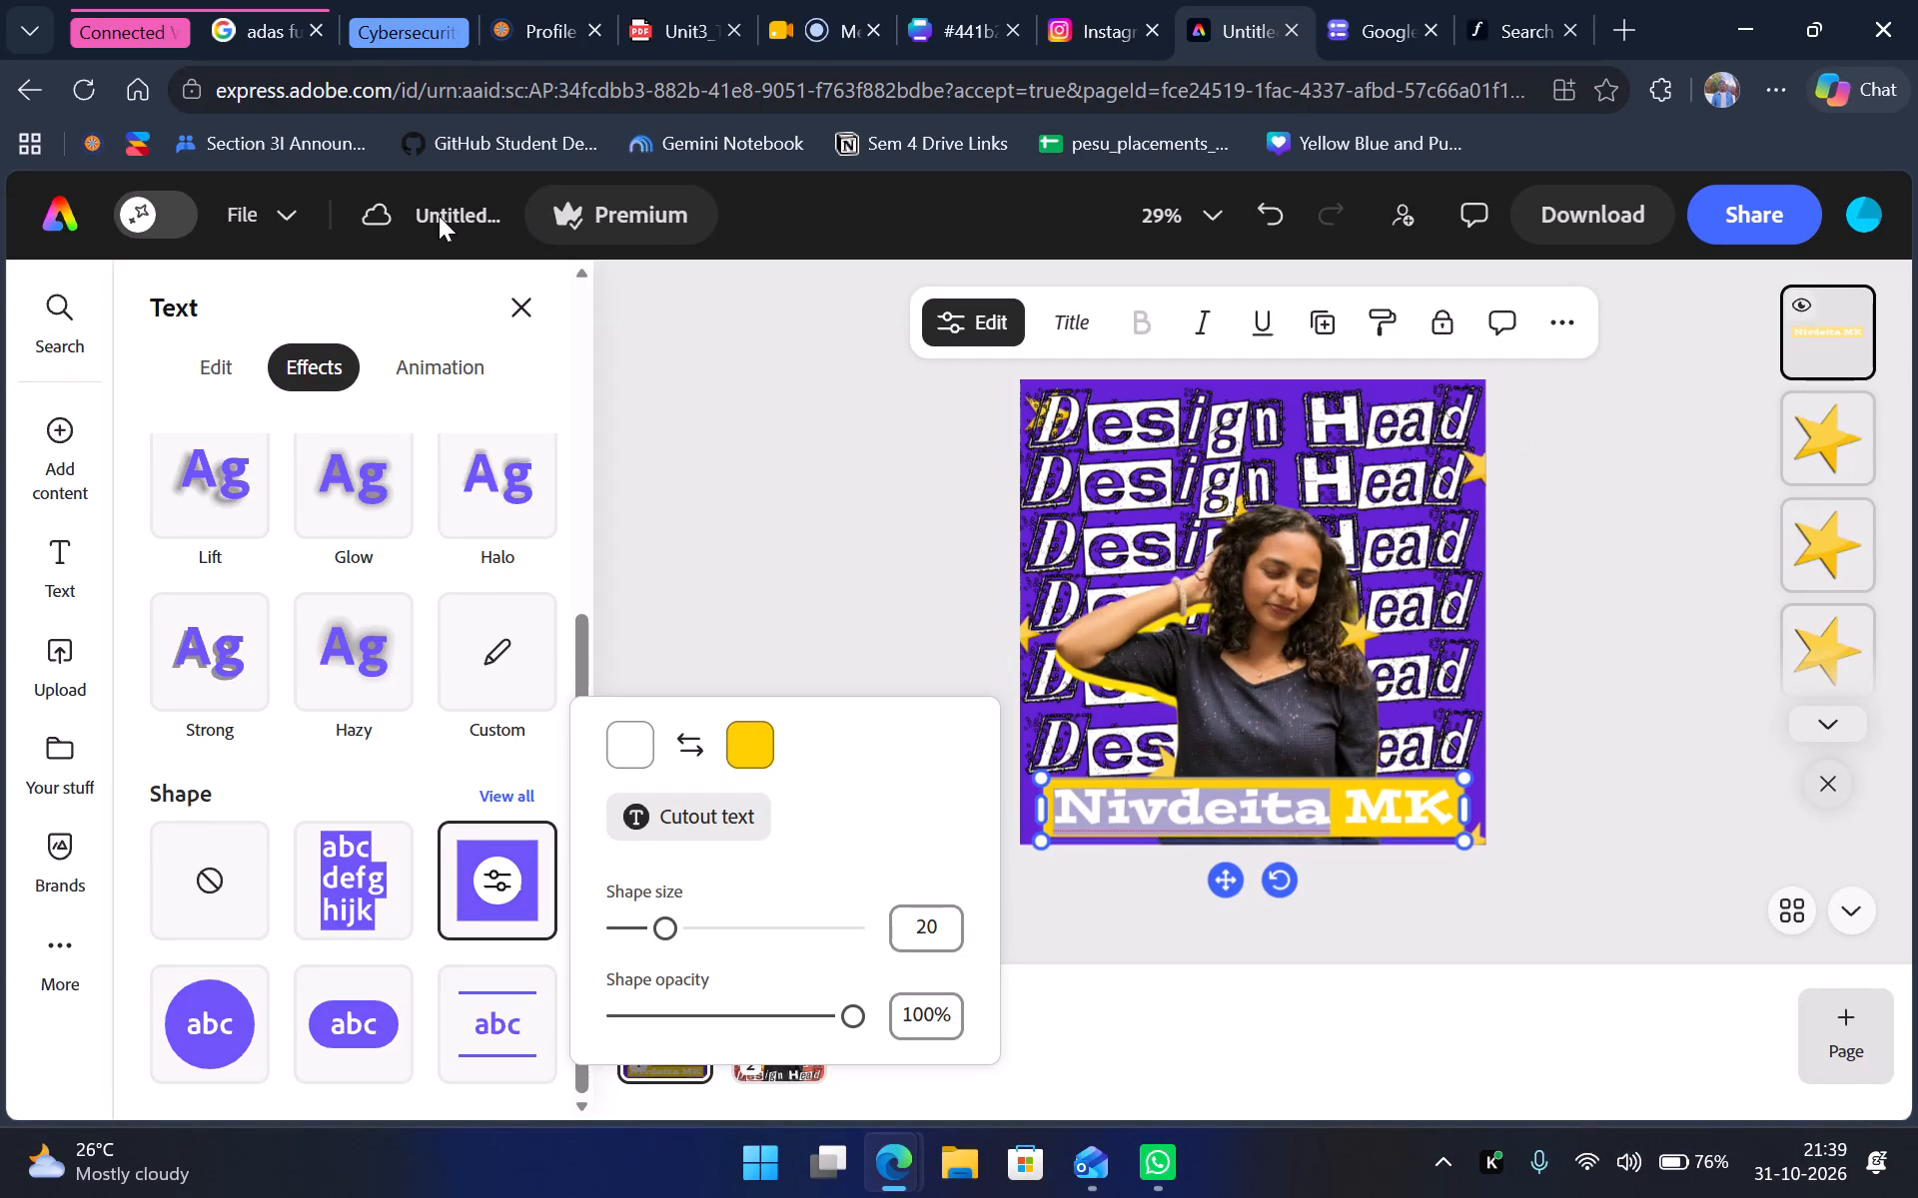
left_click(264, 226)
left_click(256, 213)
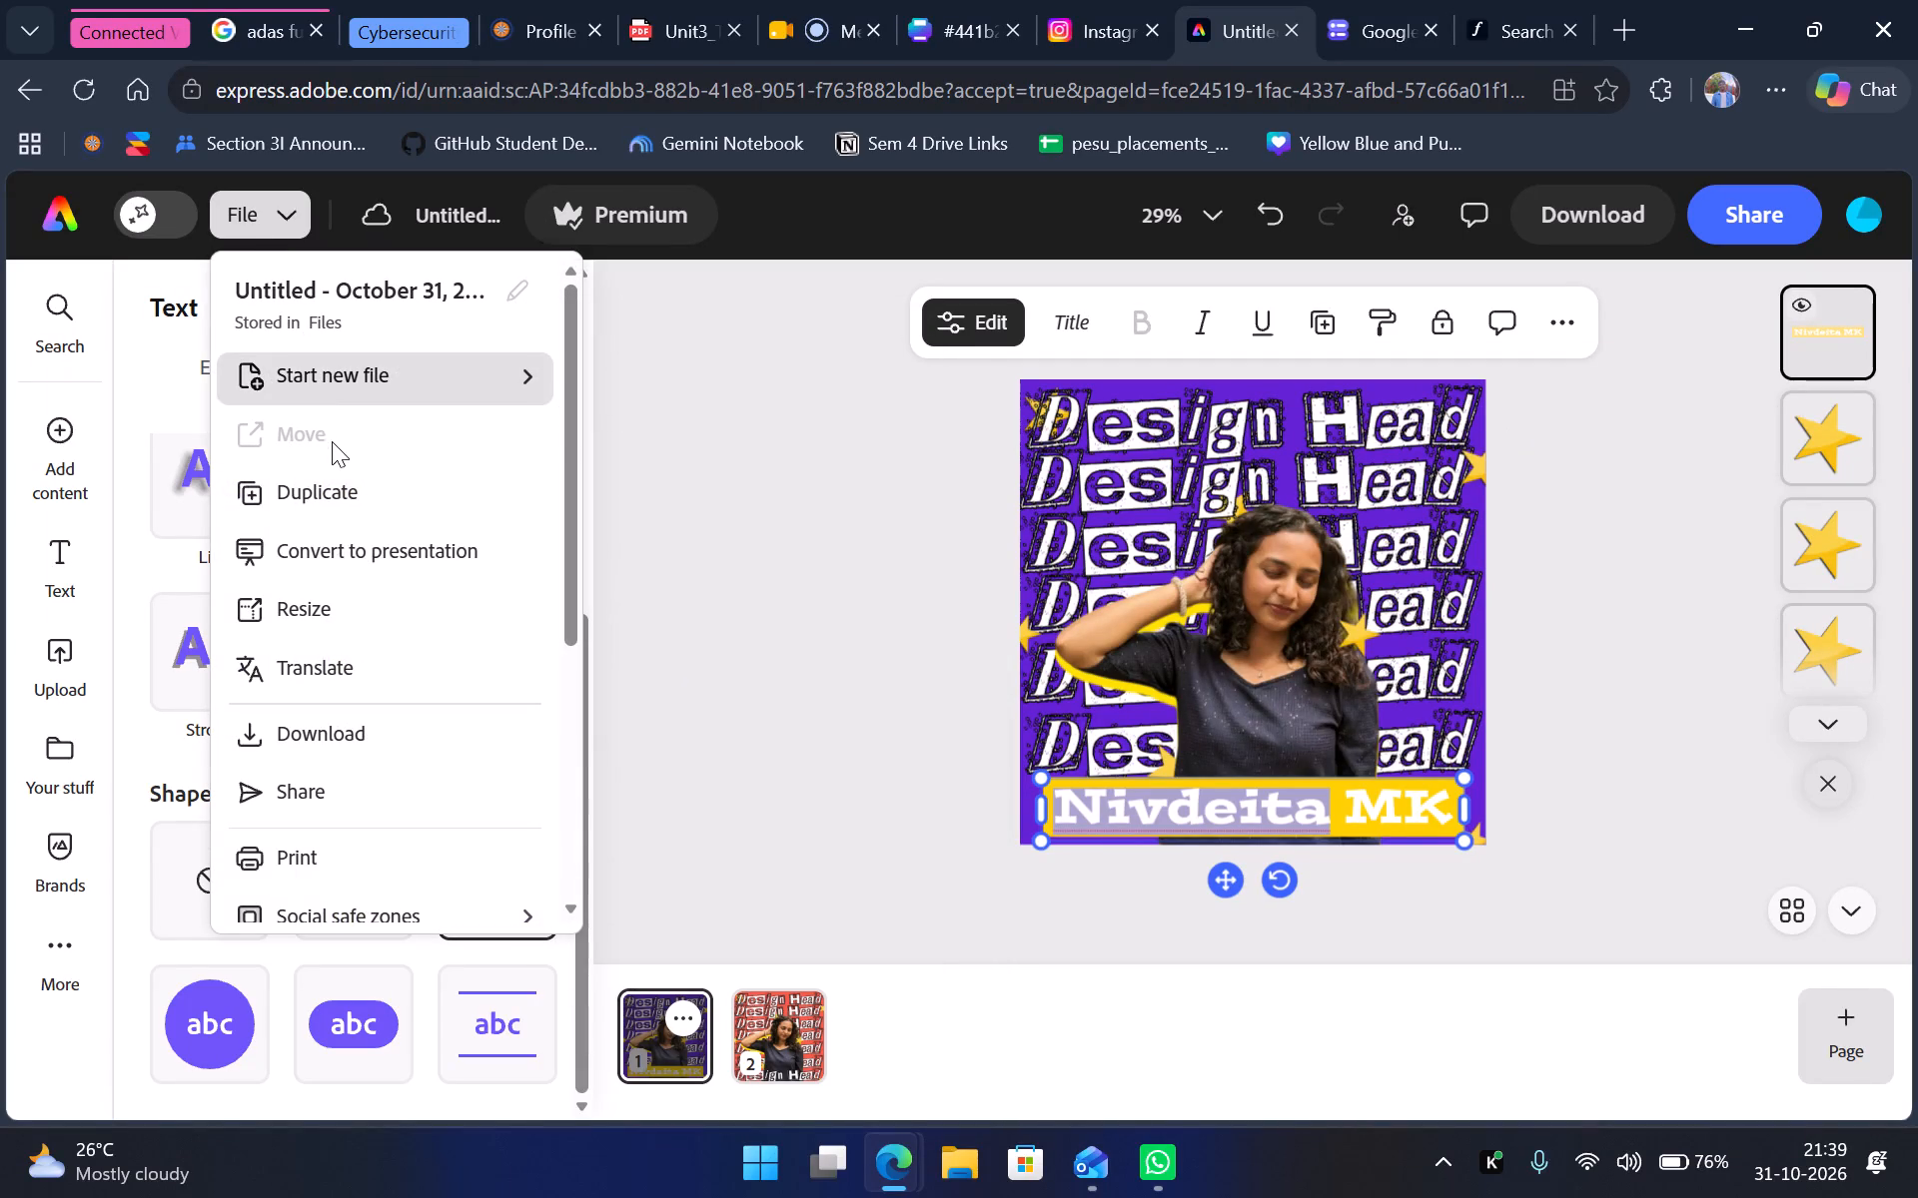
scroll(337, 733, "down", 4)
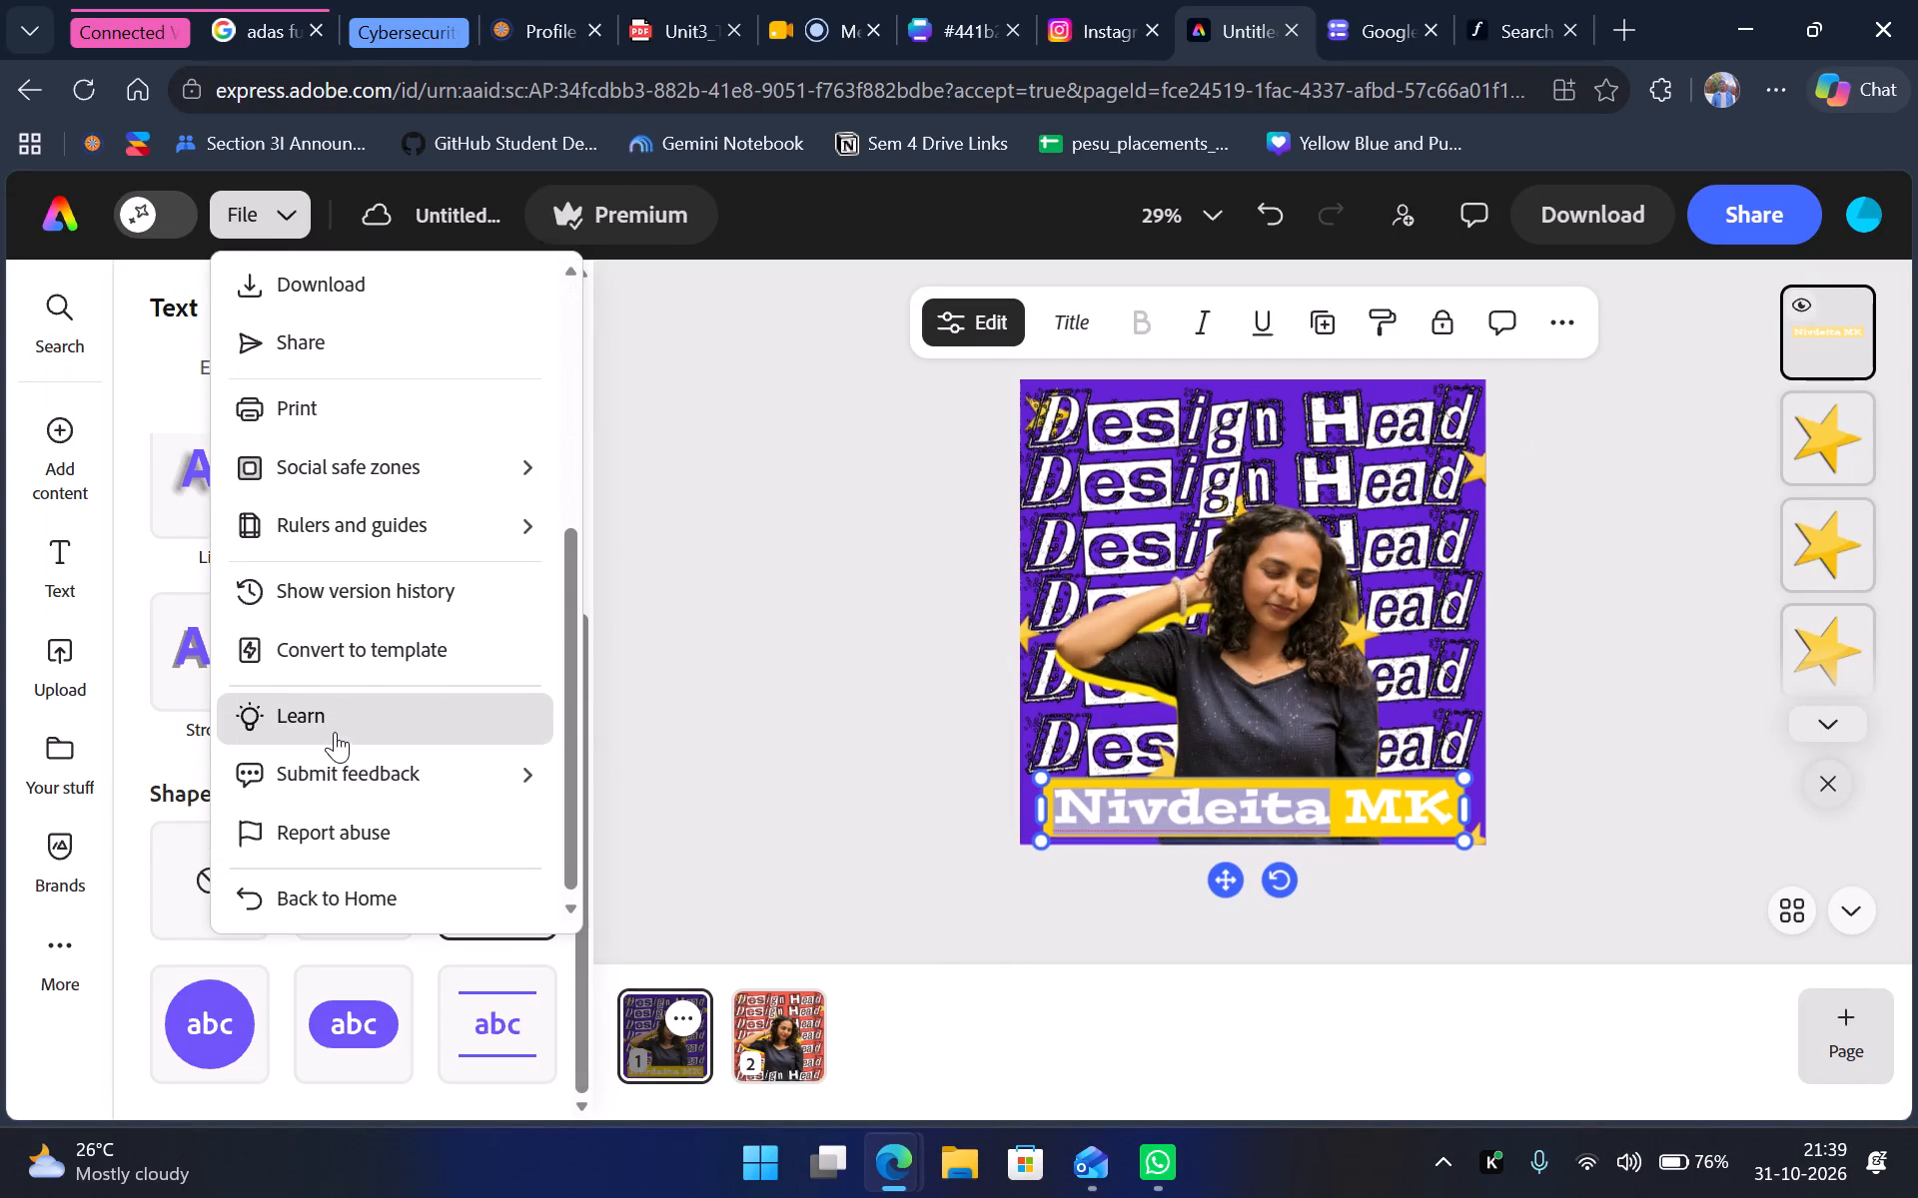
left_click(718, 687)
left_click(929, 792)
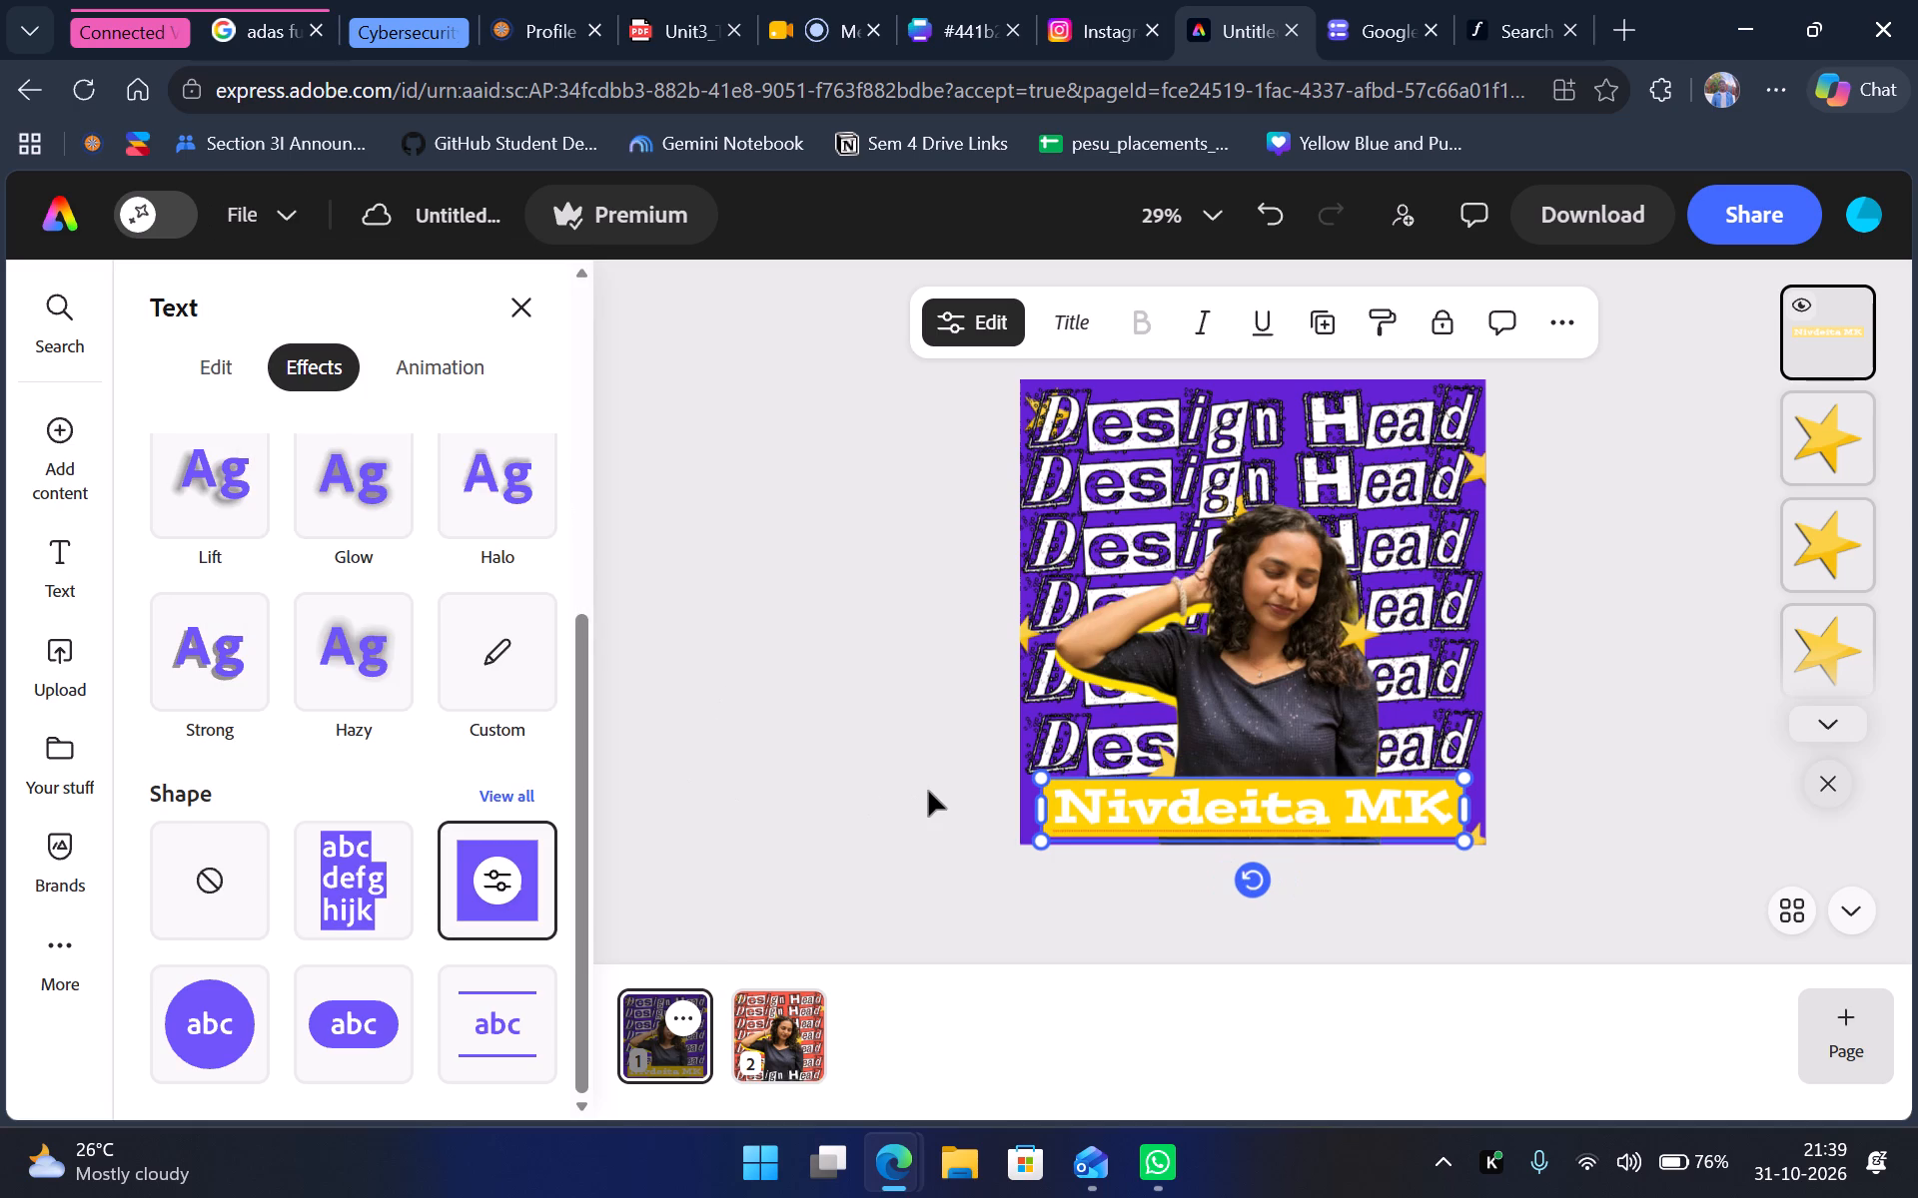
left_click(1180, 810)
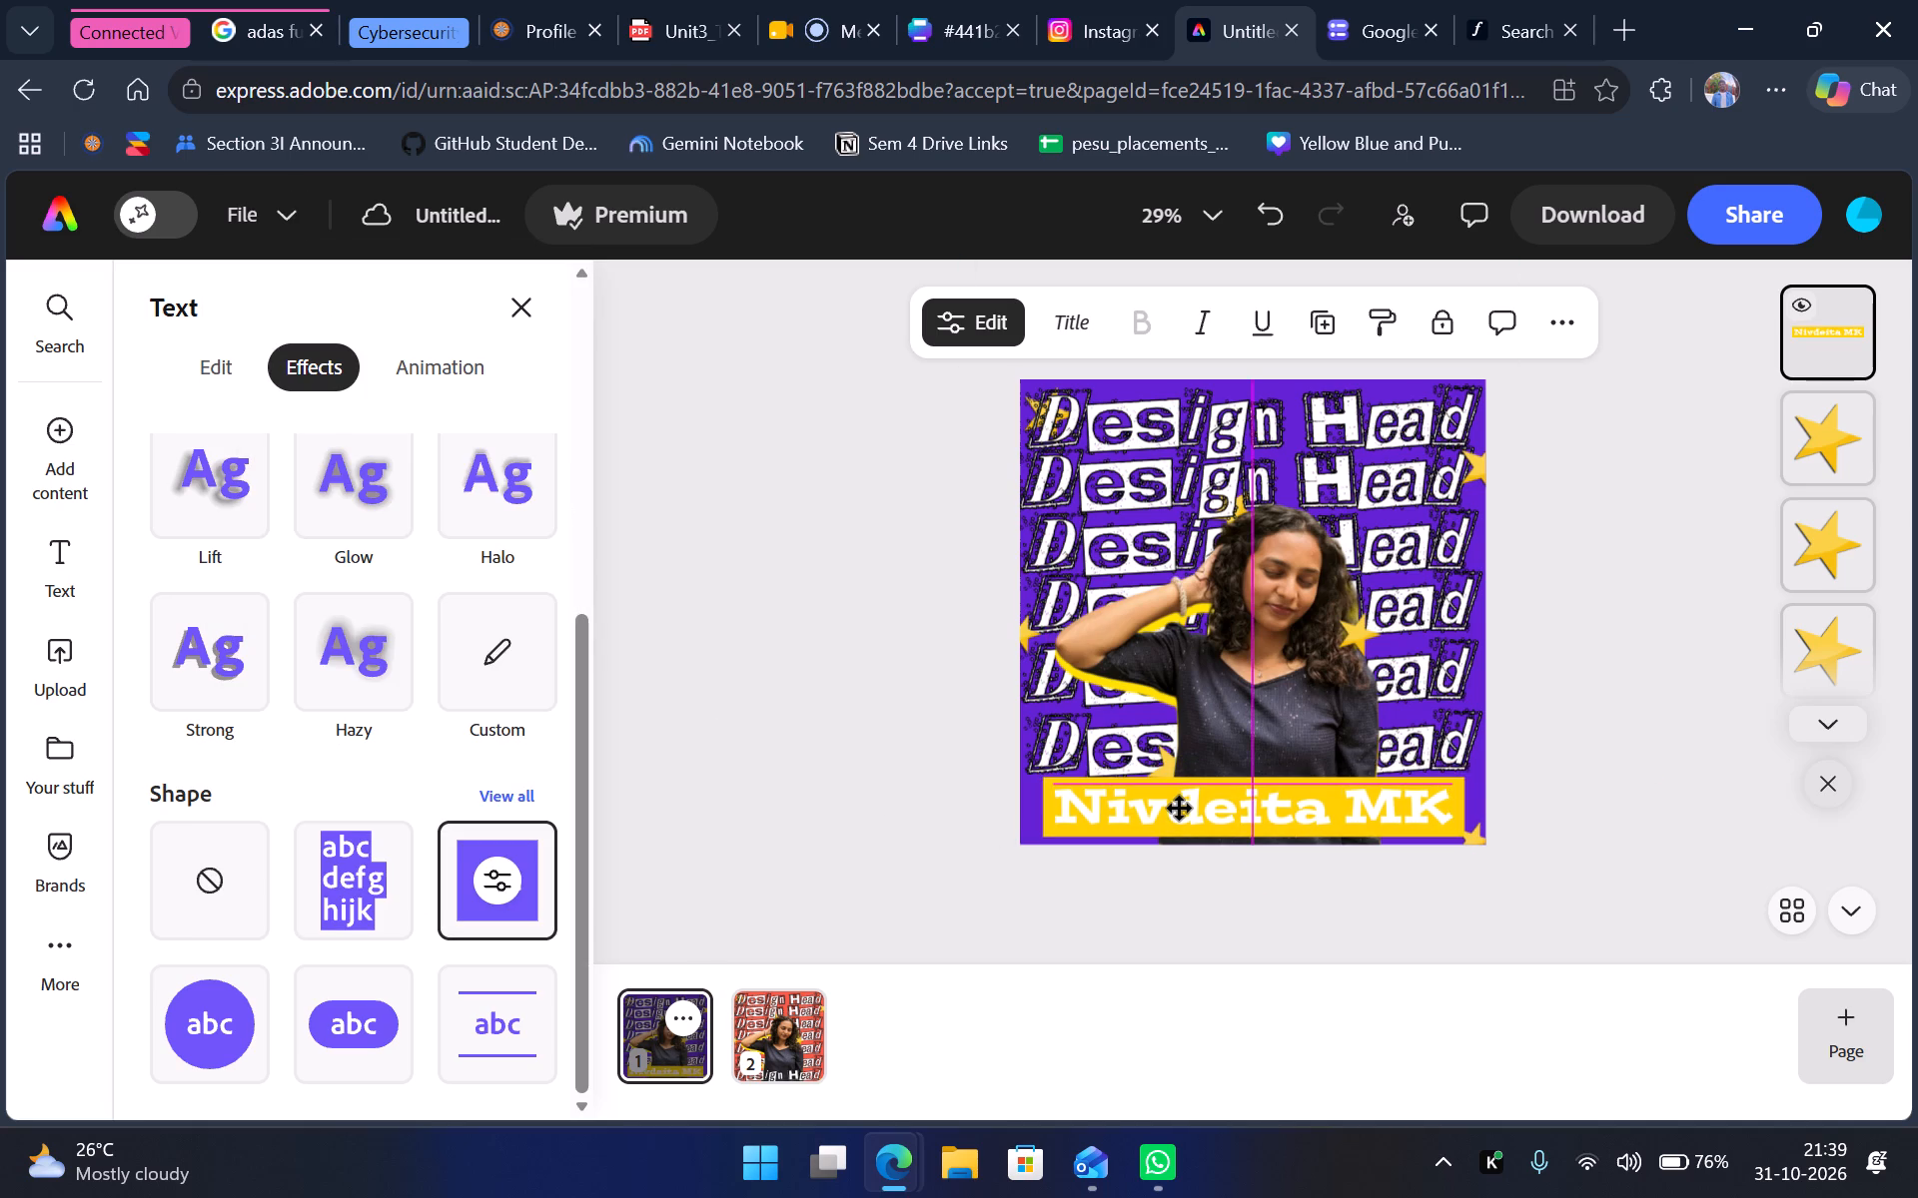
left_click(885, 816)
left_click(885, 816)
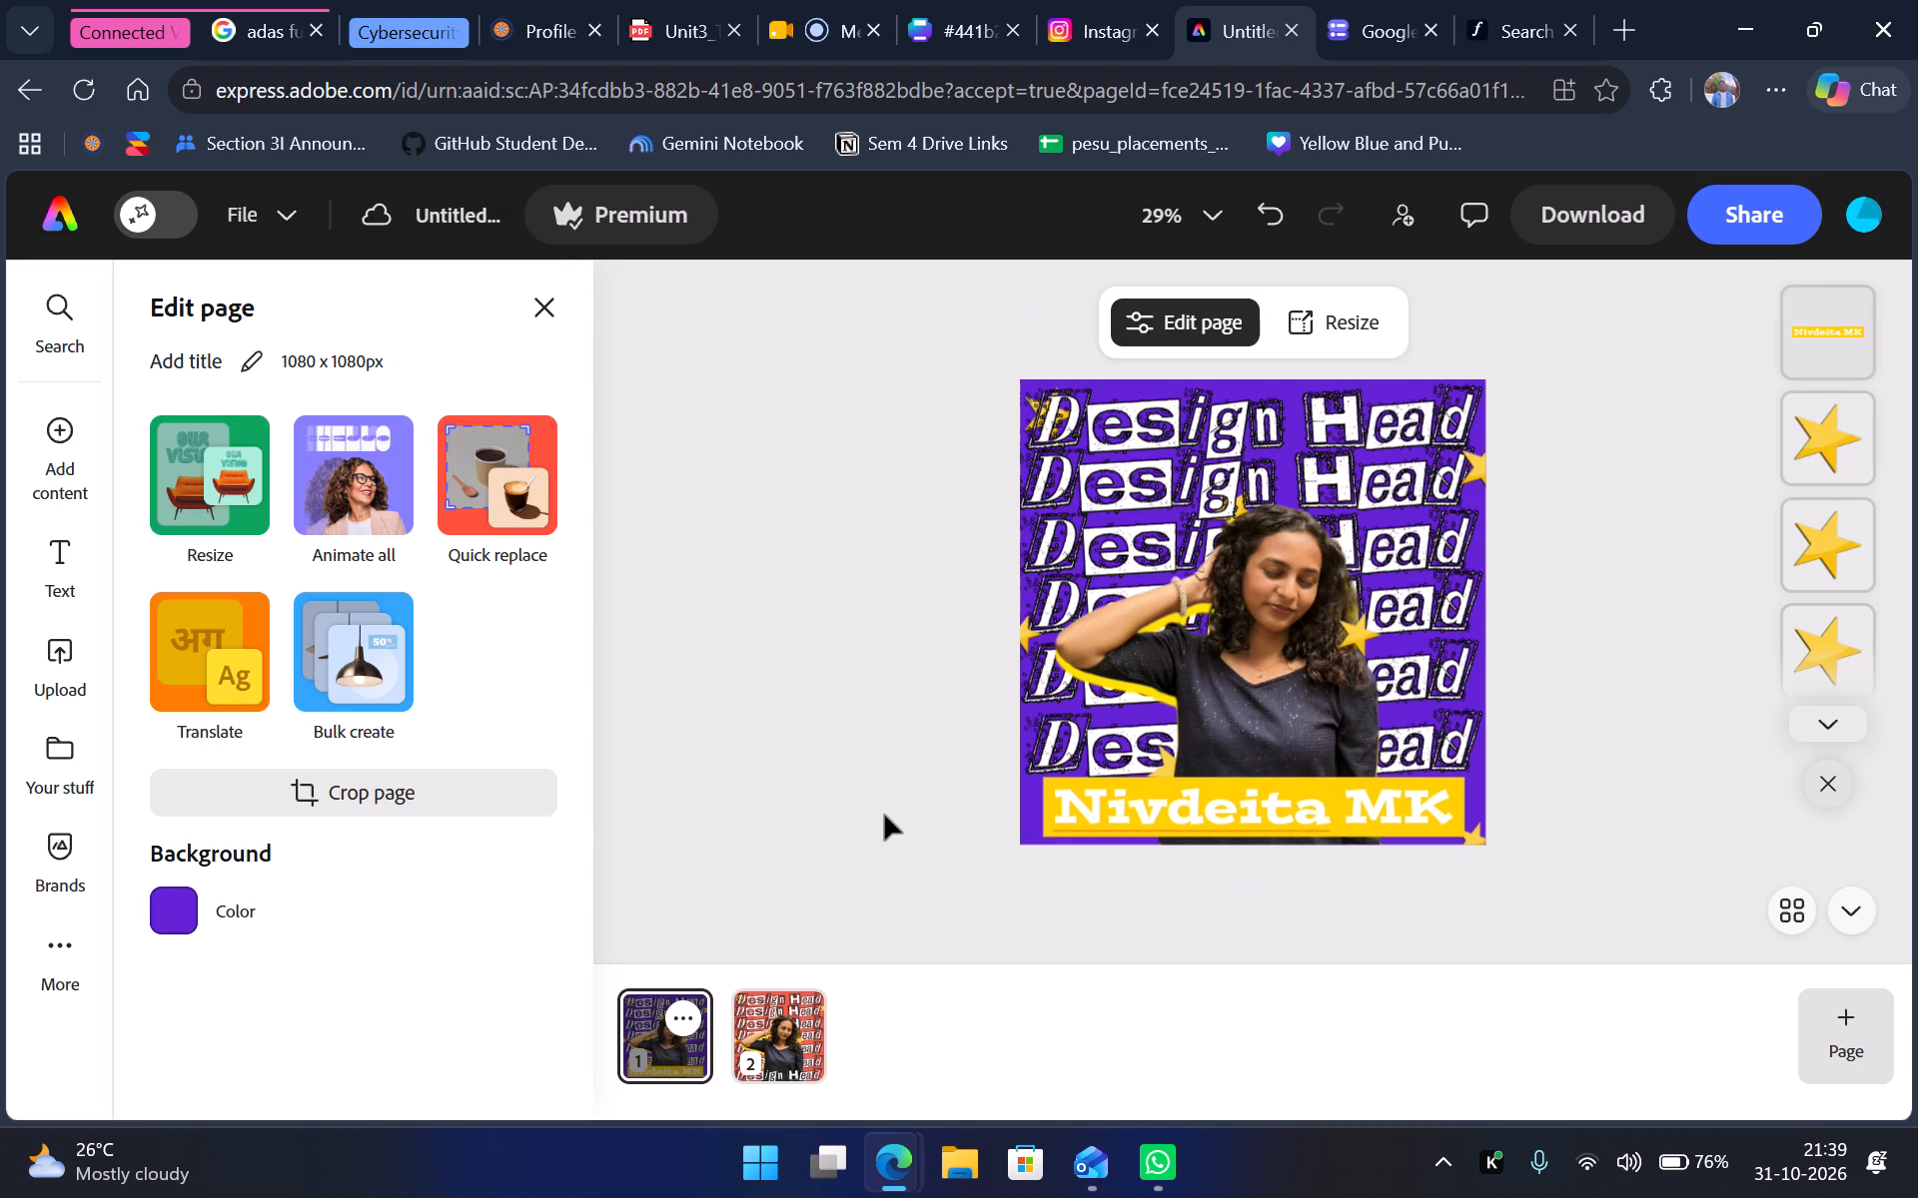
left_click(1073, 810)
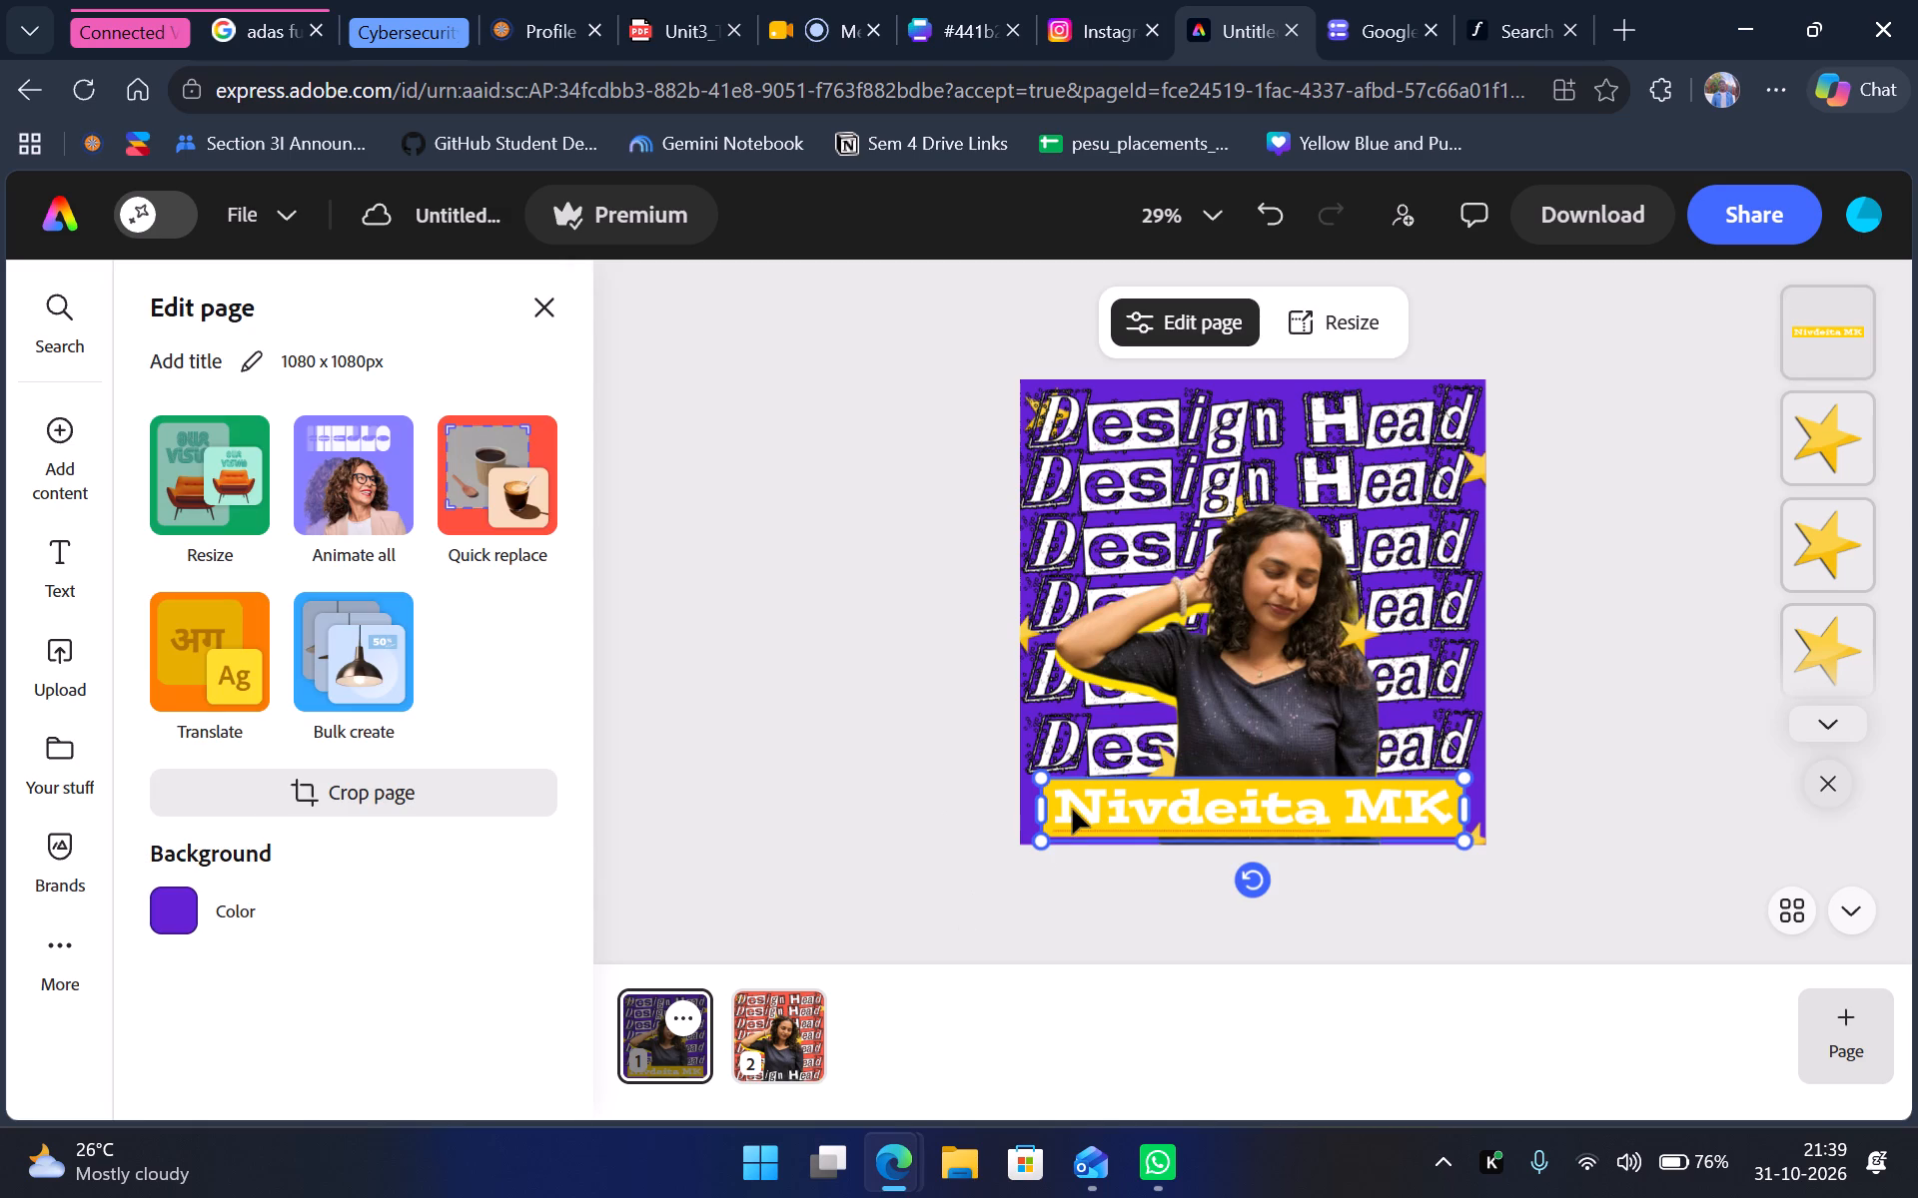
Take a rectangular screenshot of the first poster page with nothing selected, using the Snipping Tool.
left_click(610, 850)
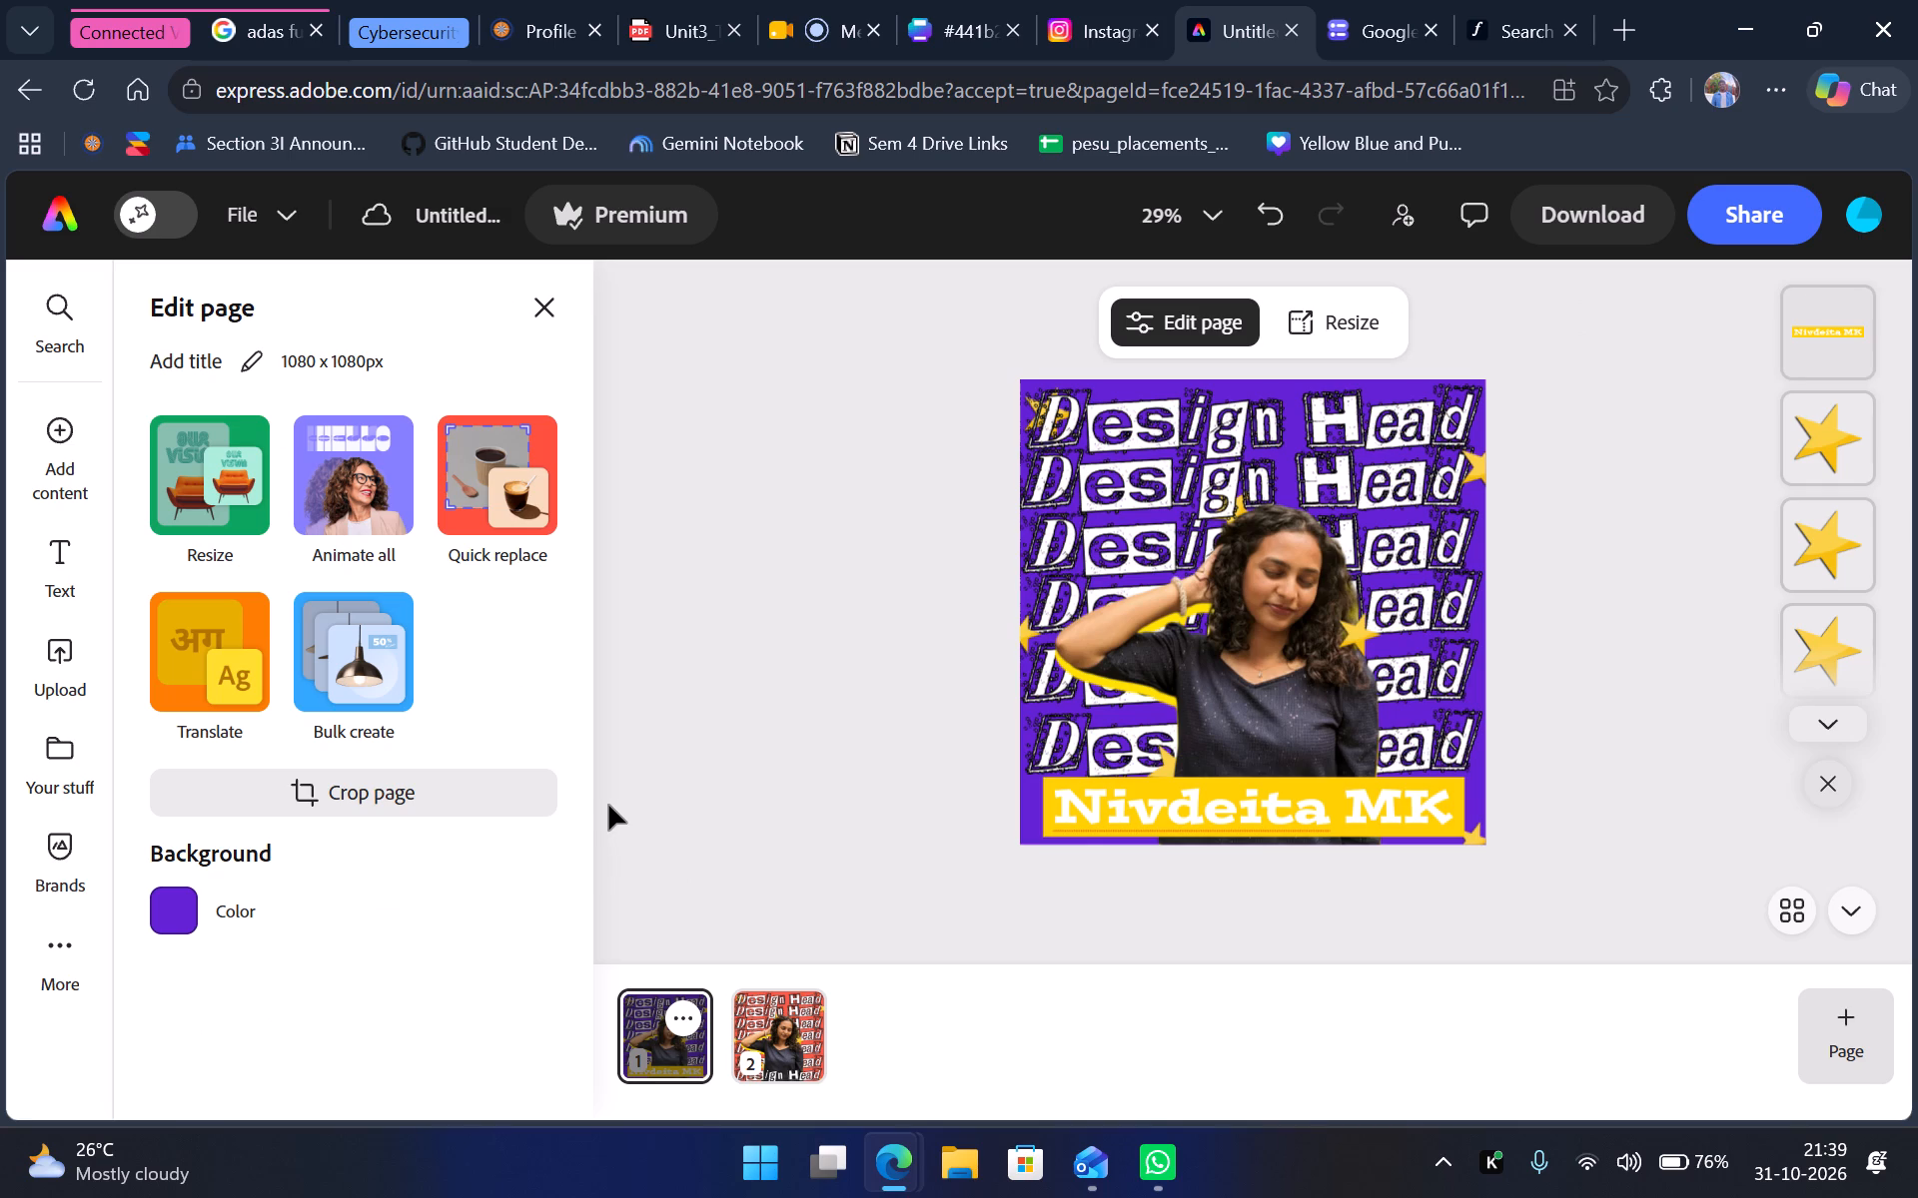
key("Print")
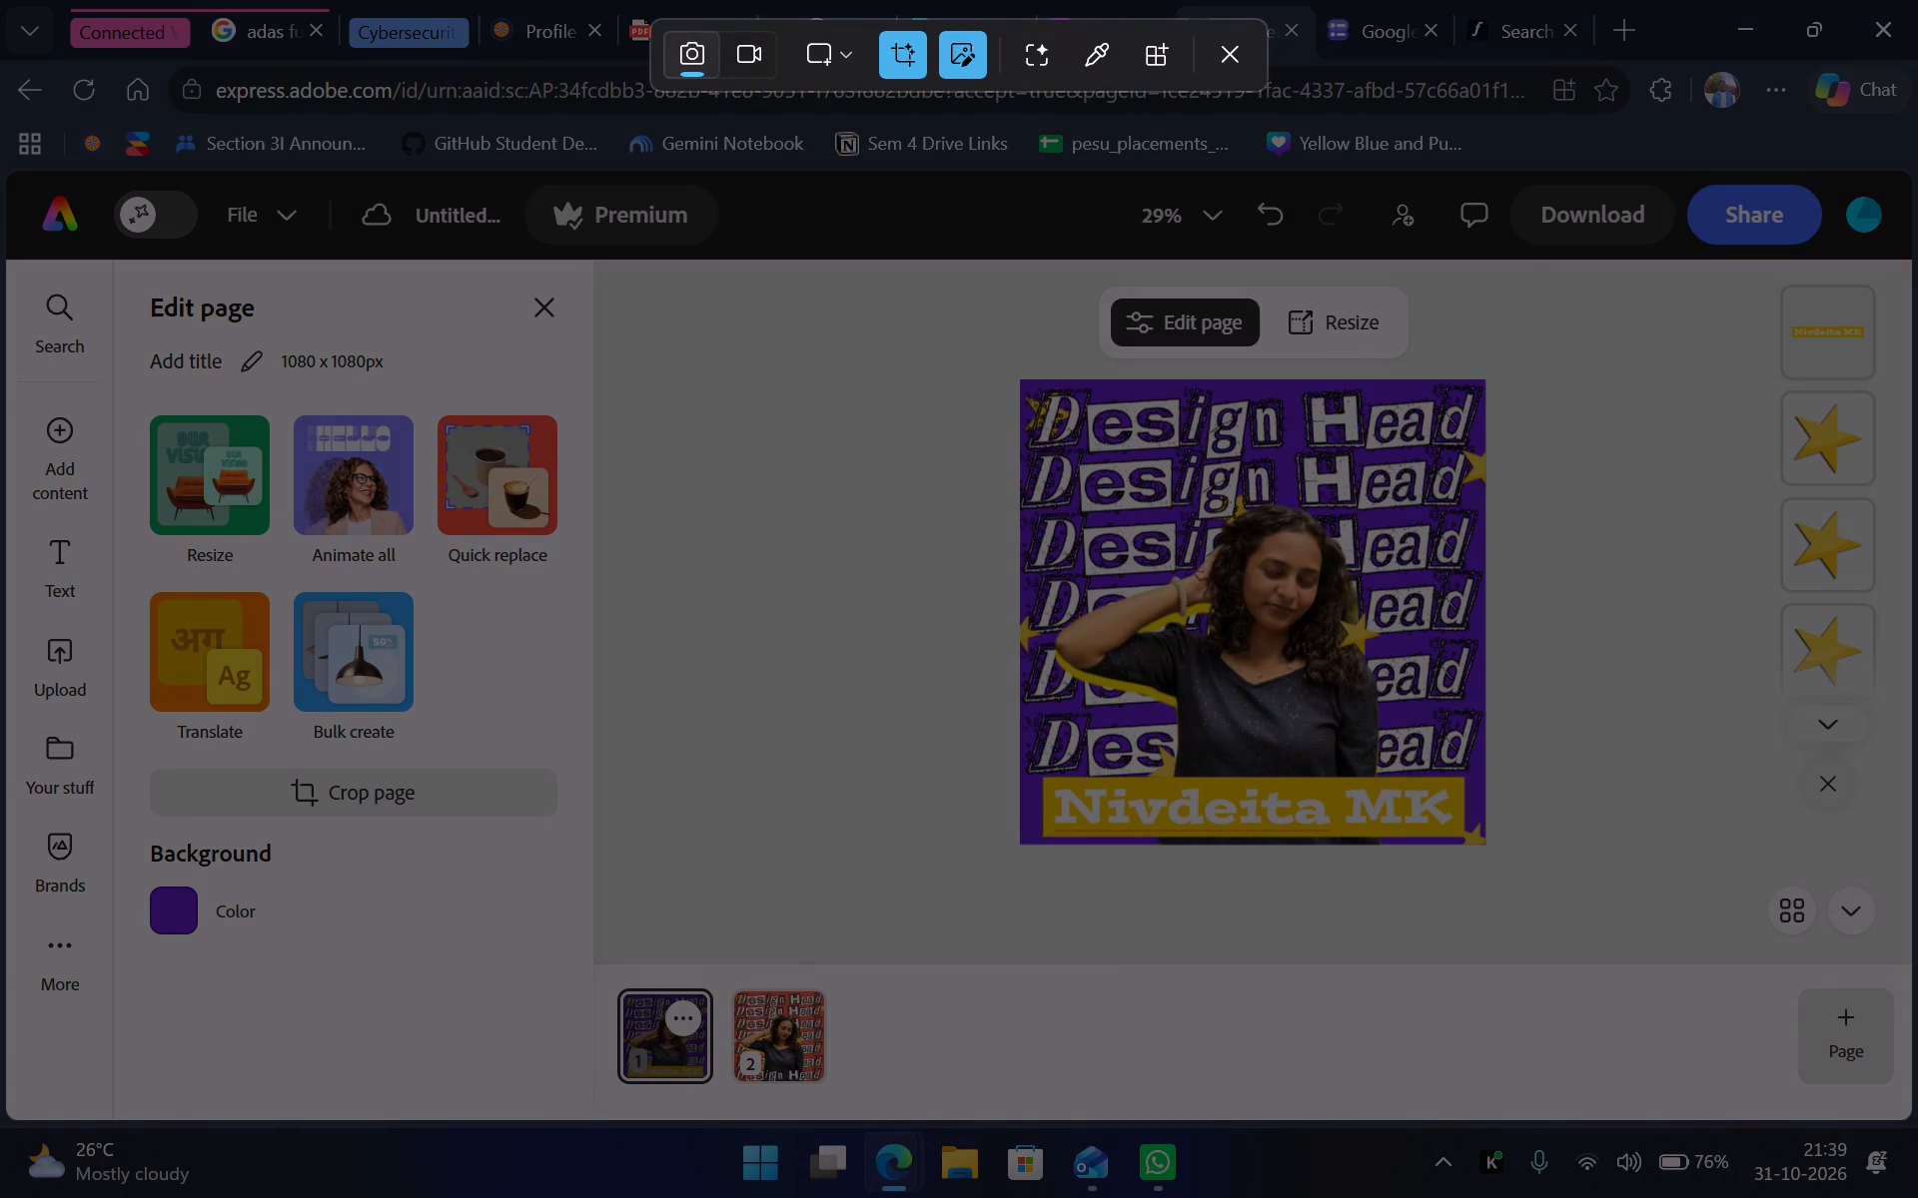
left_click_drag(987, 364, 1522, 882)
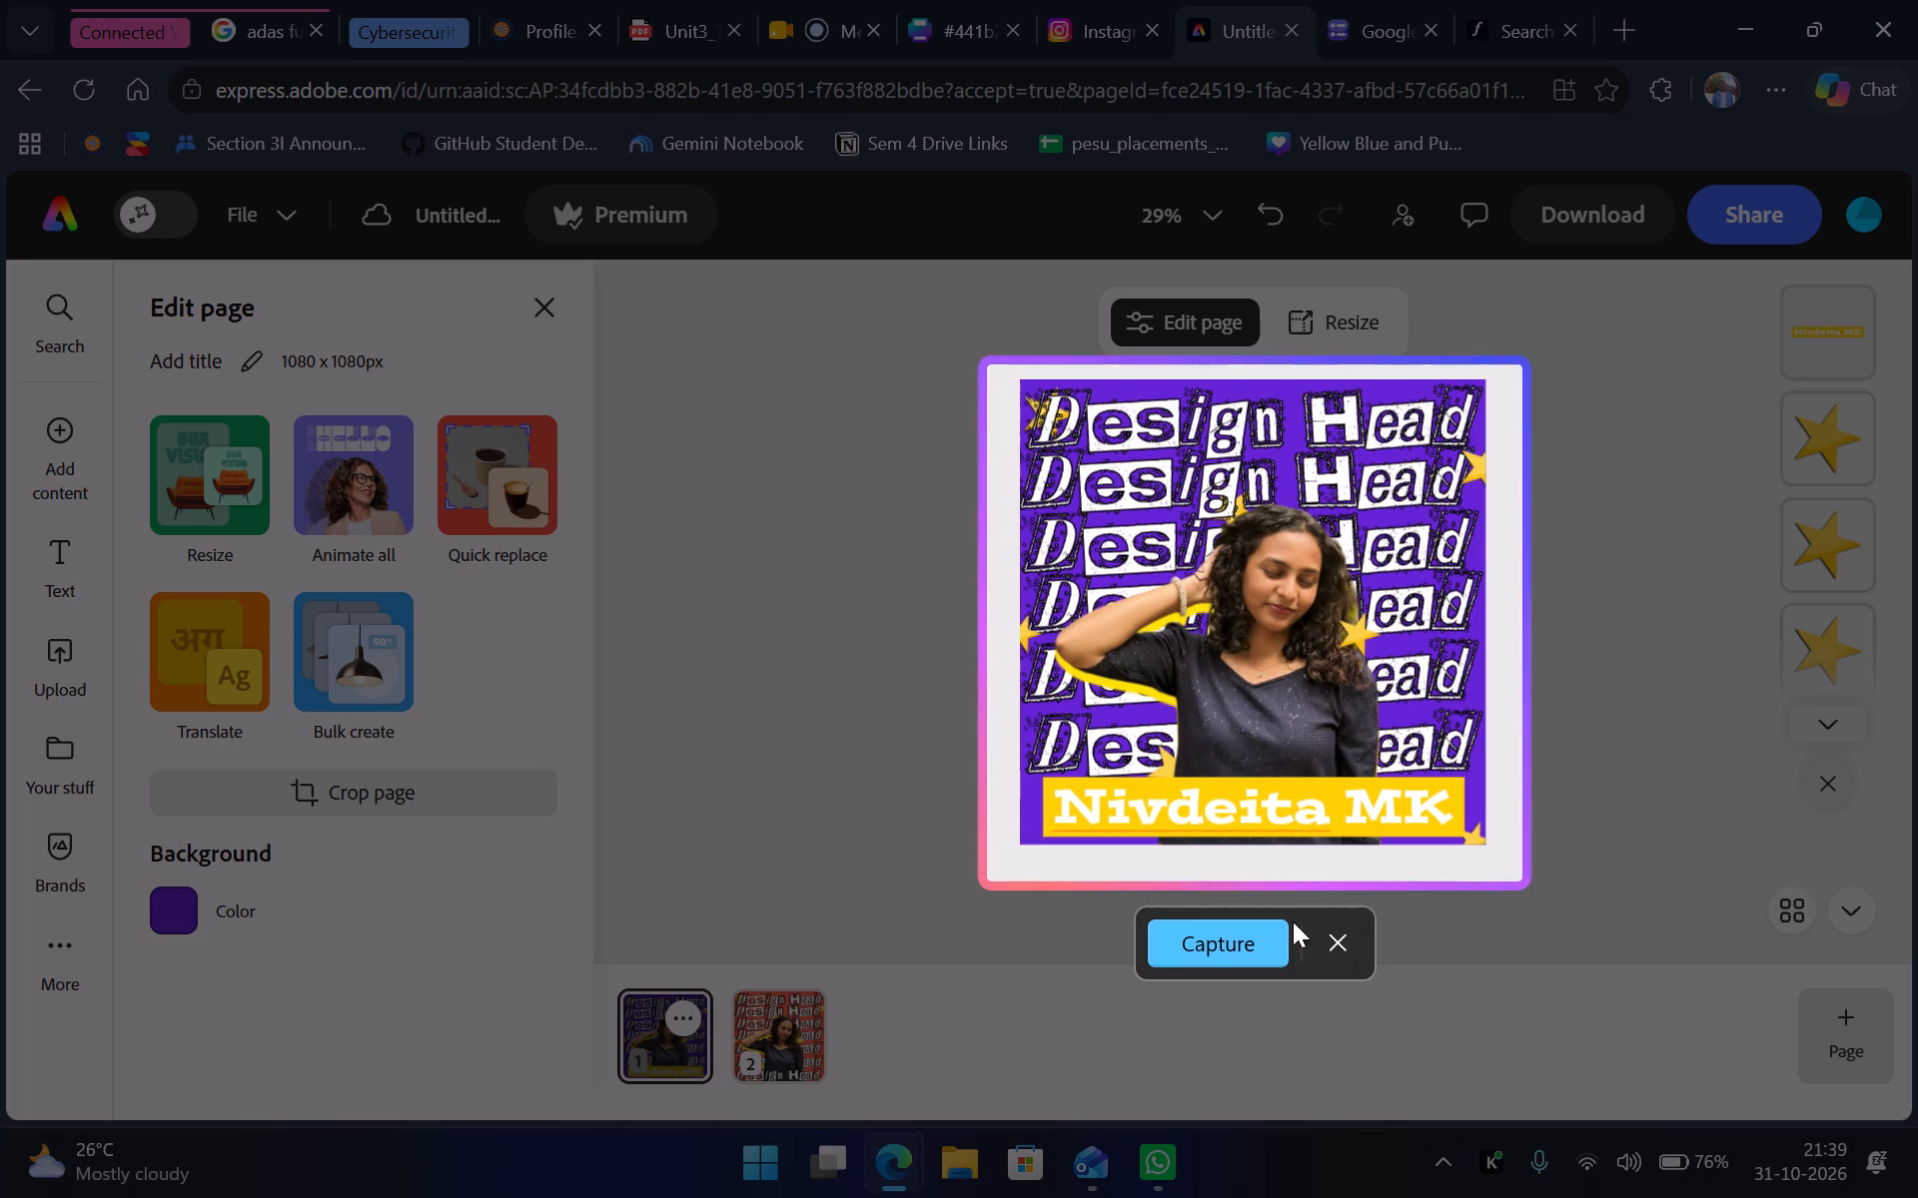
left_click(913, 907)
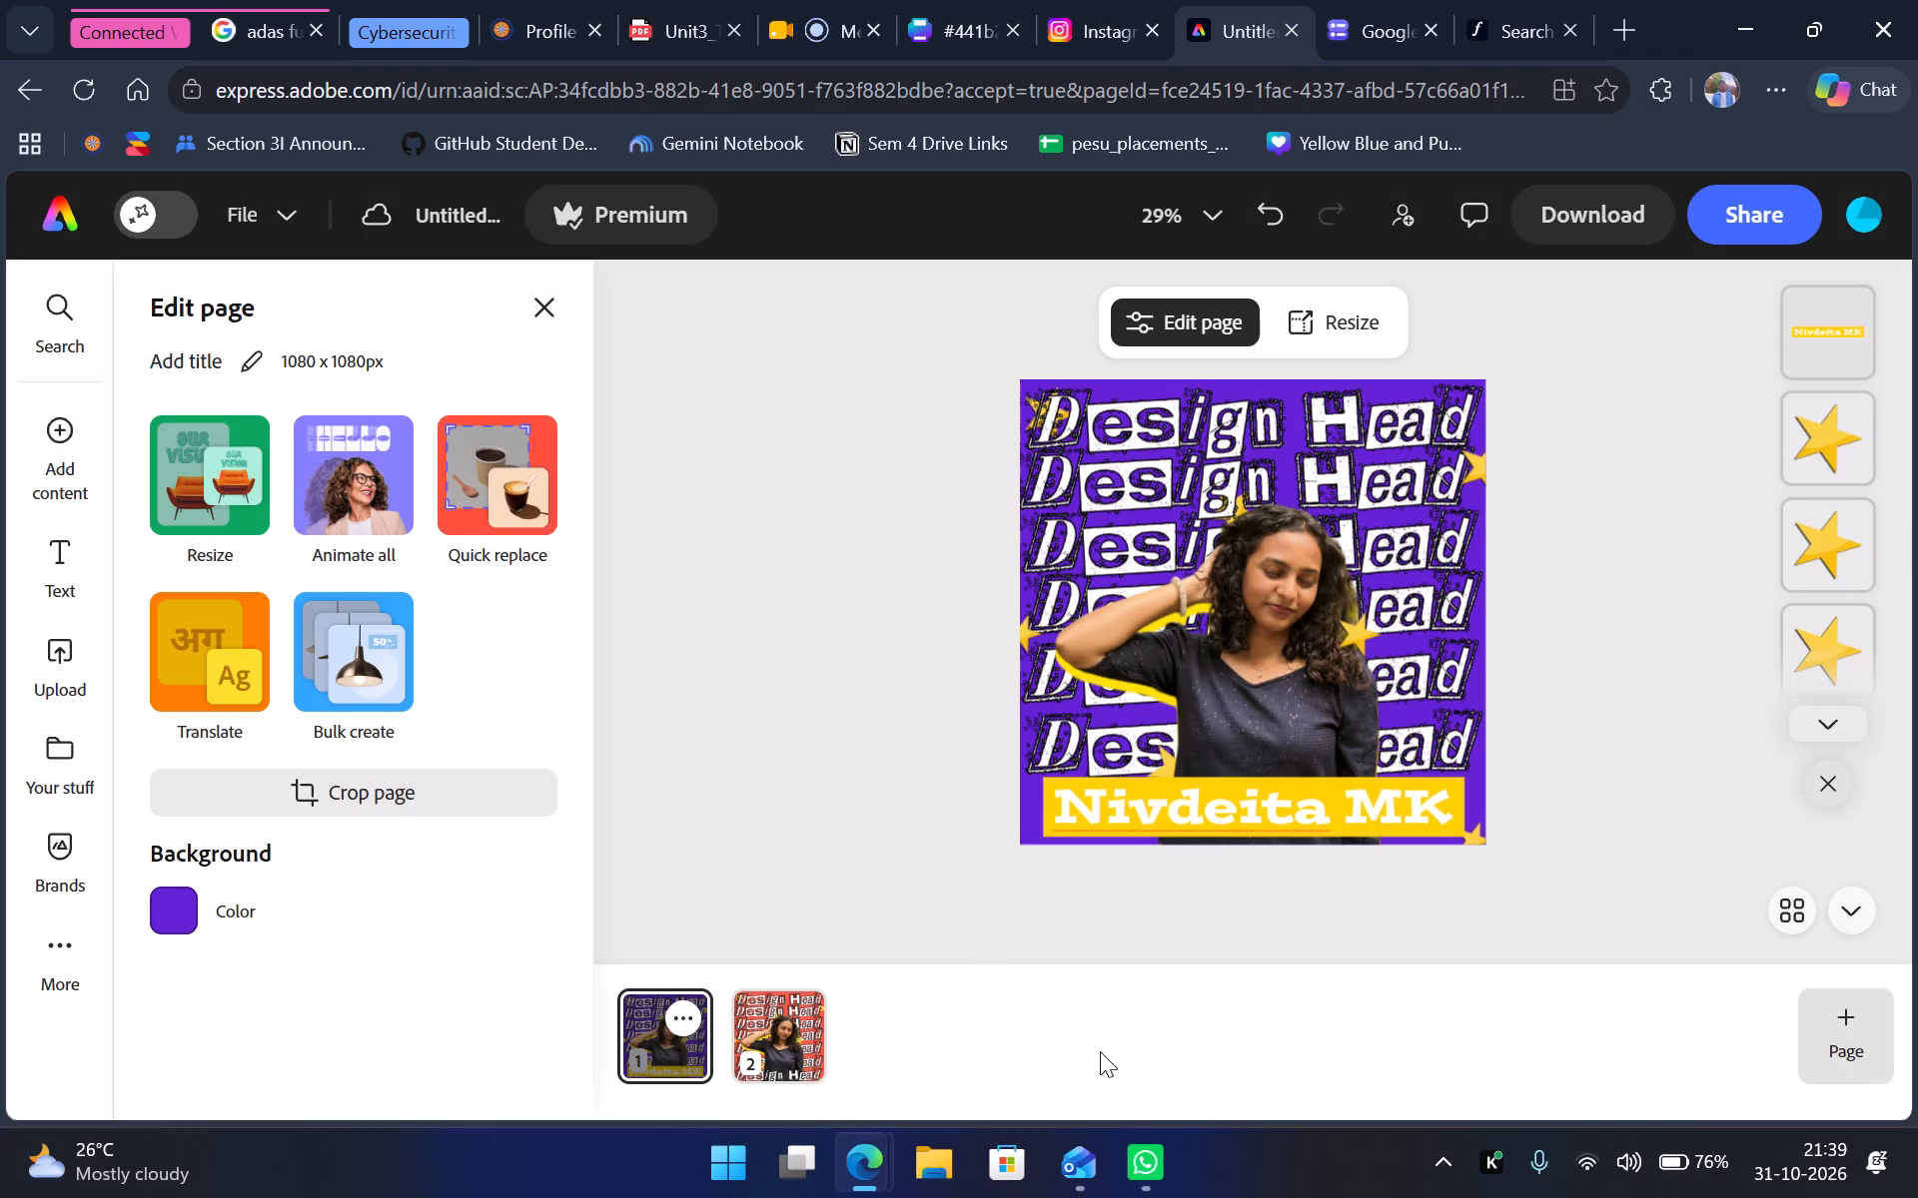
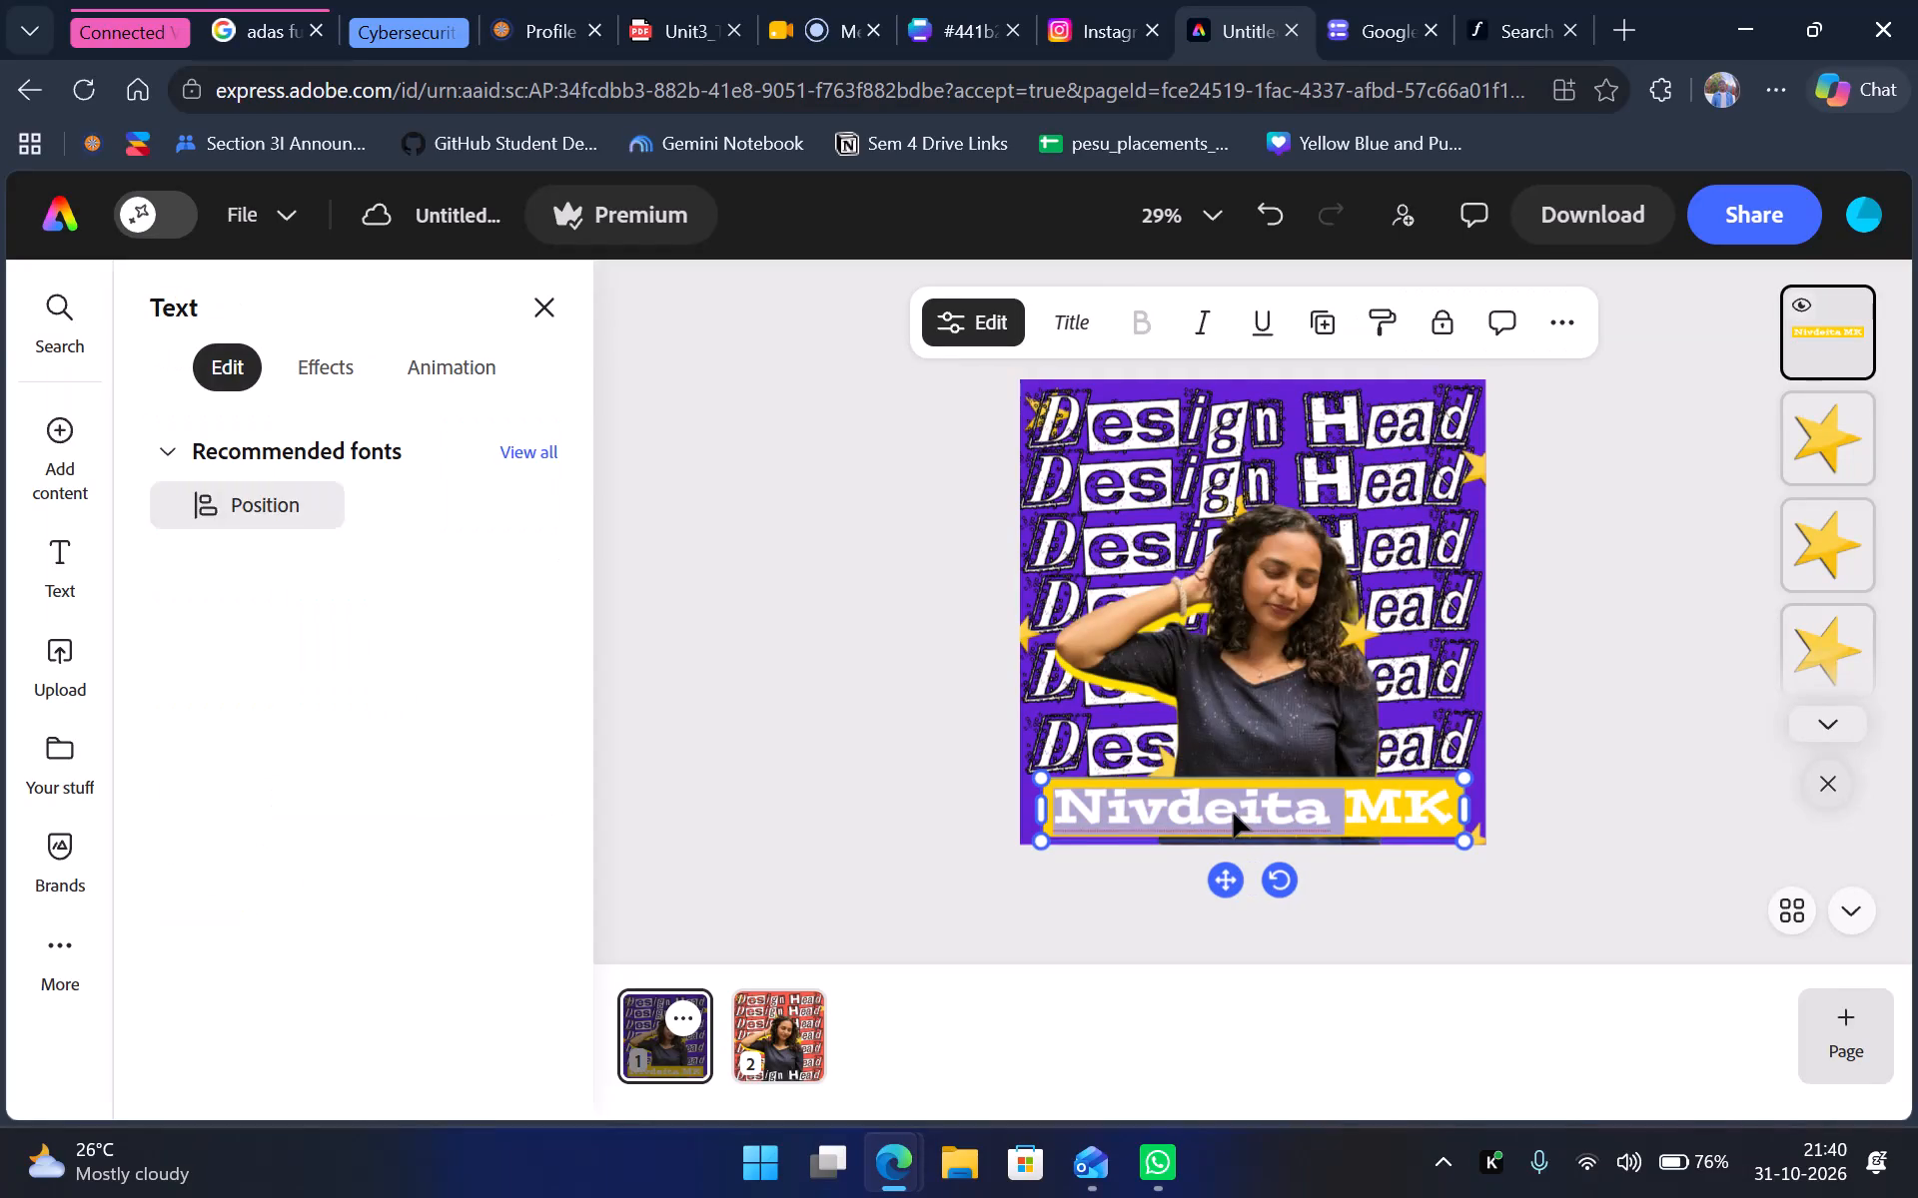
Correct the misspelled first name in the name line by moving the misplaced letter e to before the d.
double_click(1234, 814)
left_click(1234, 814)
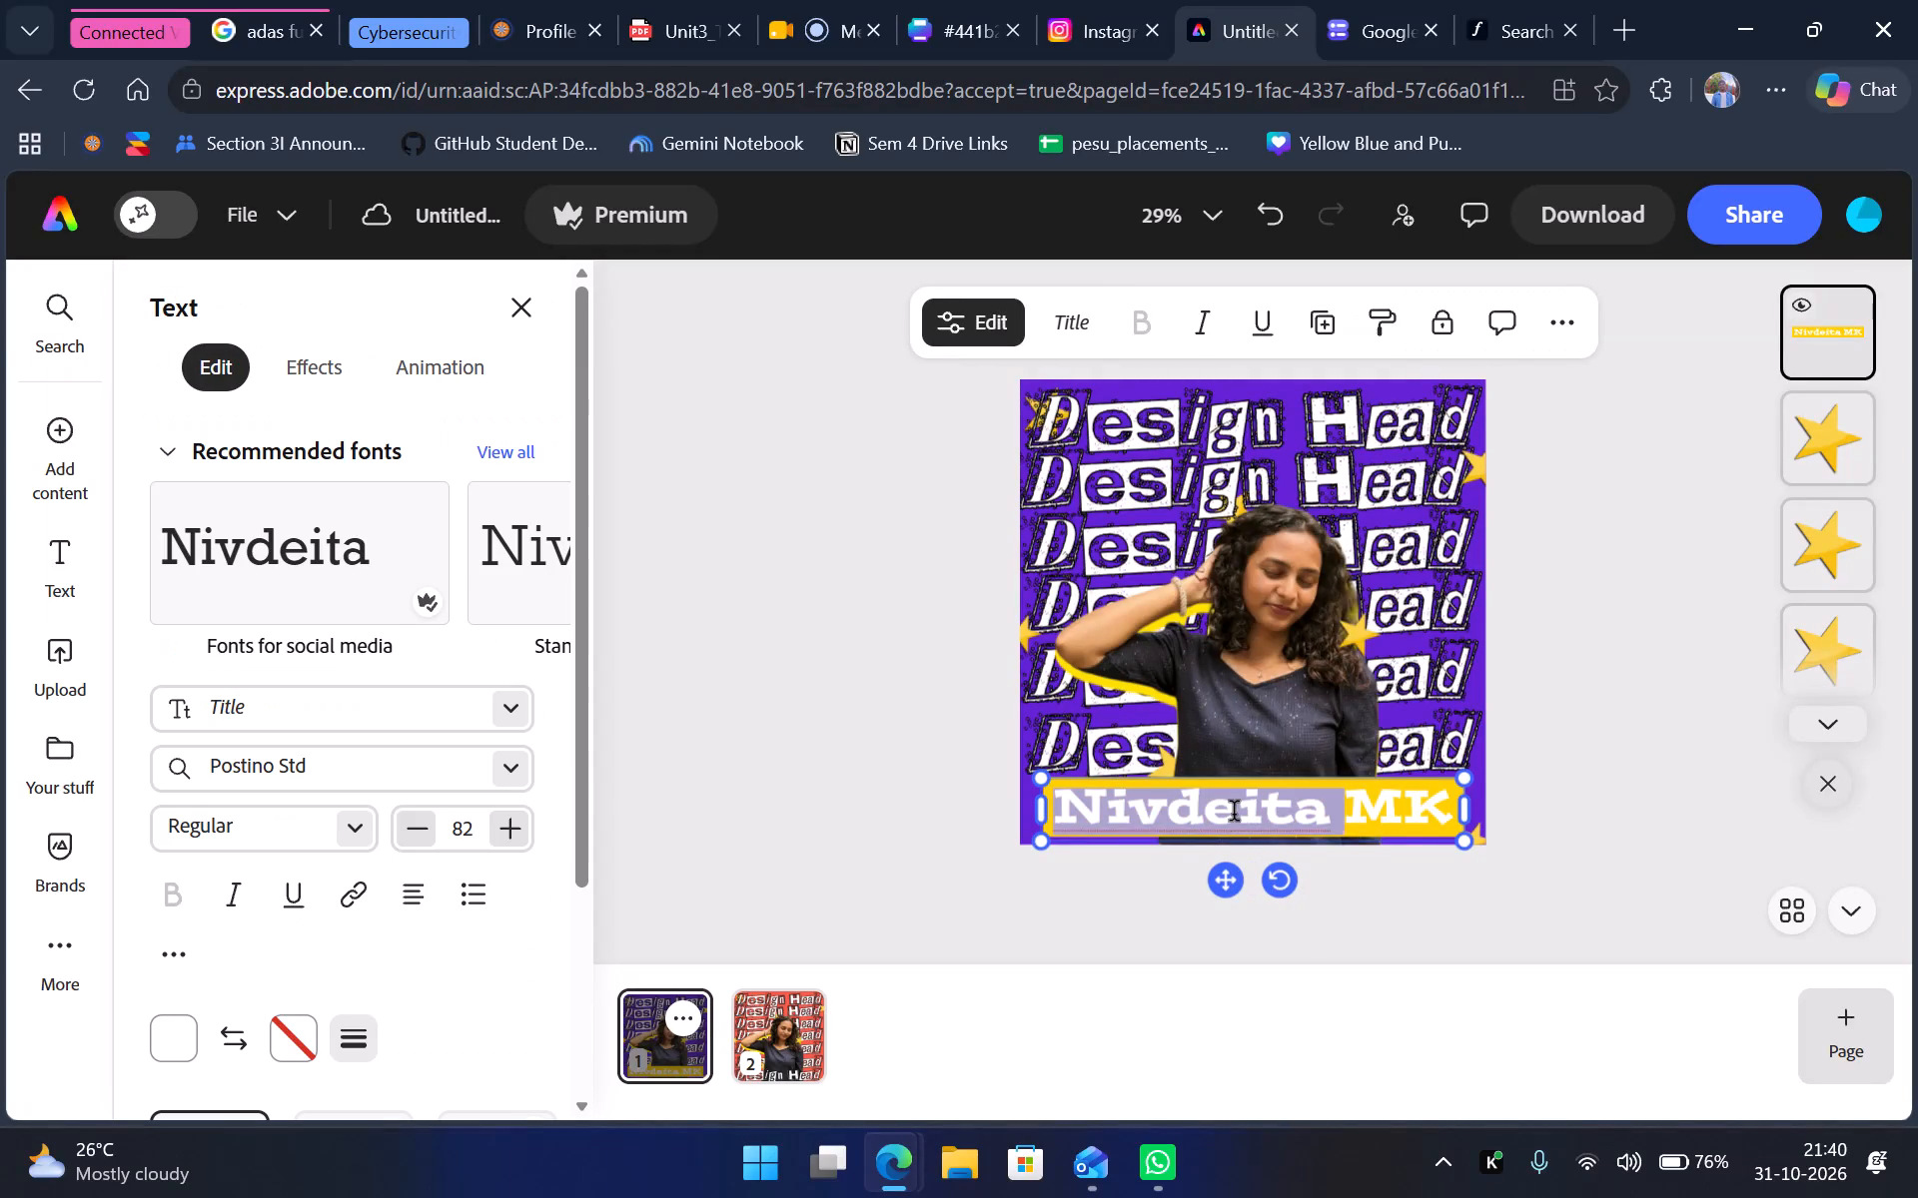
key("BackSpace")
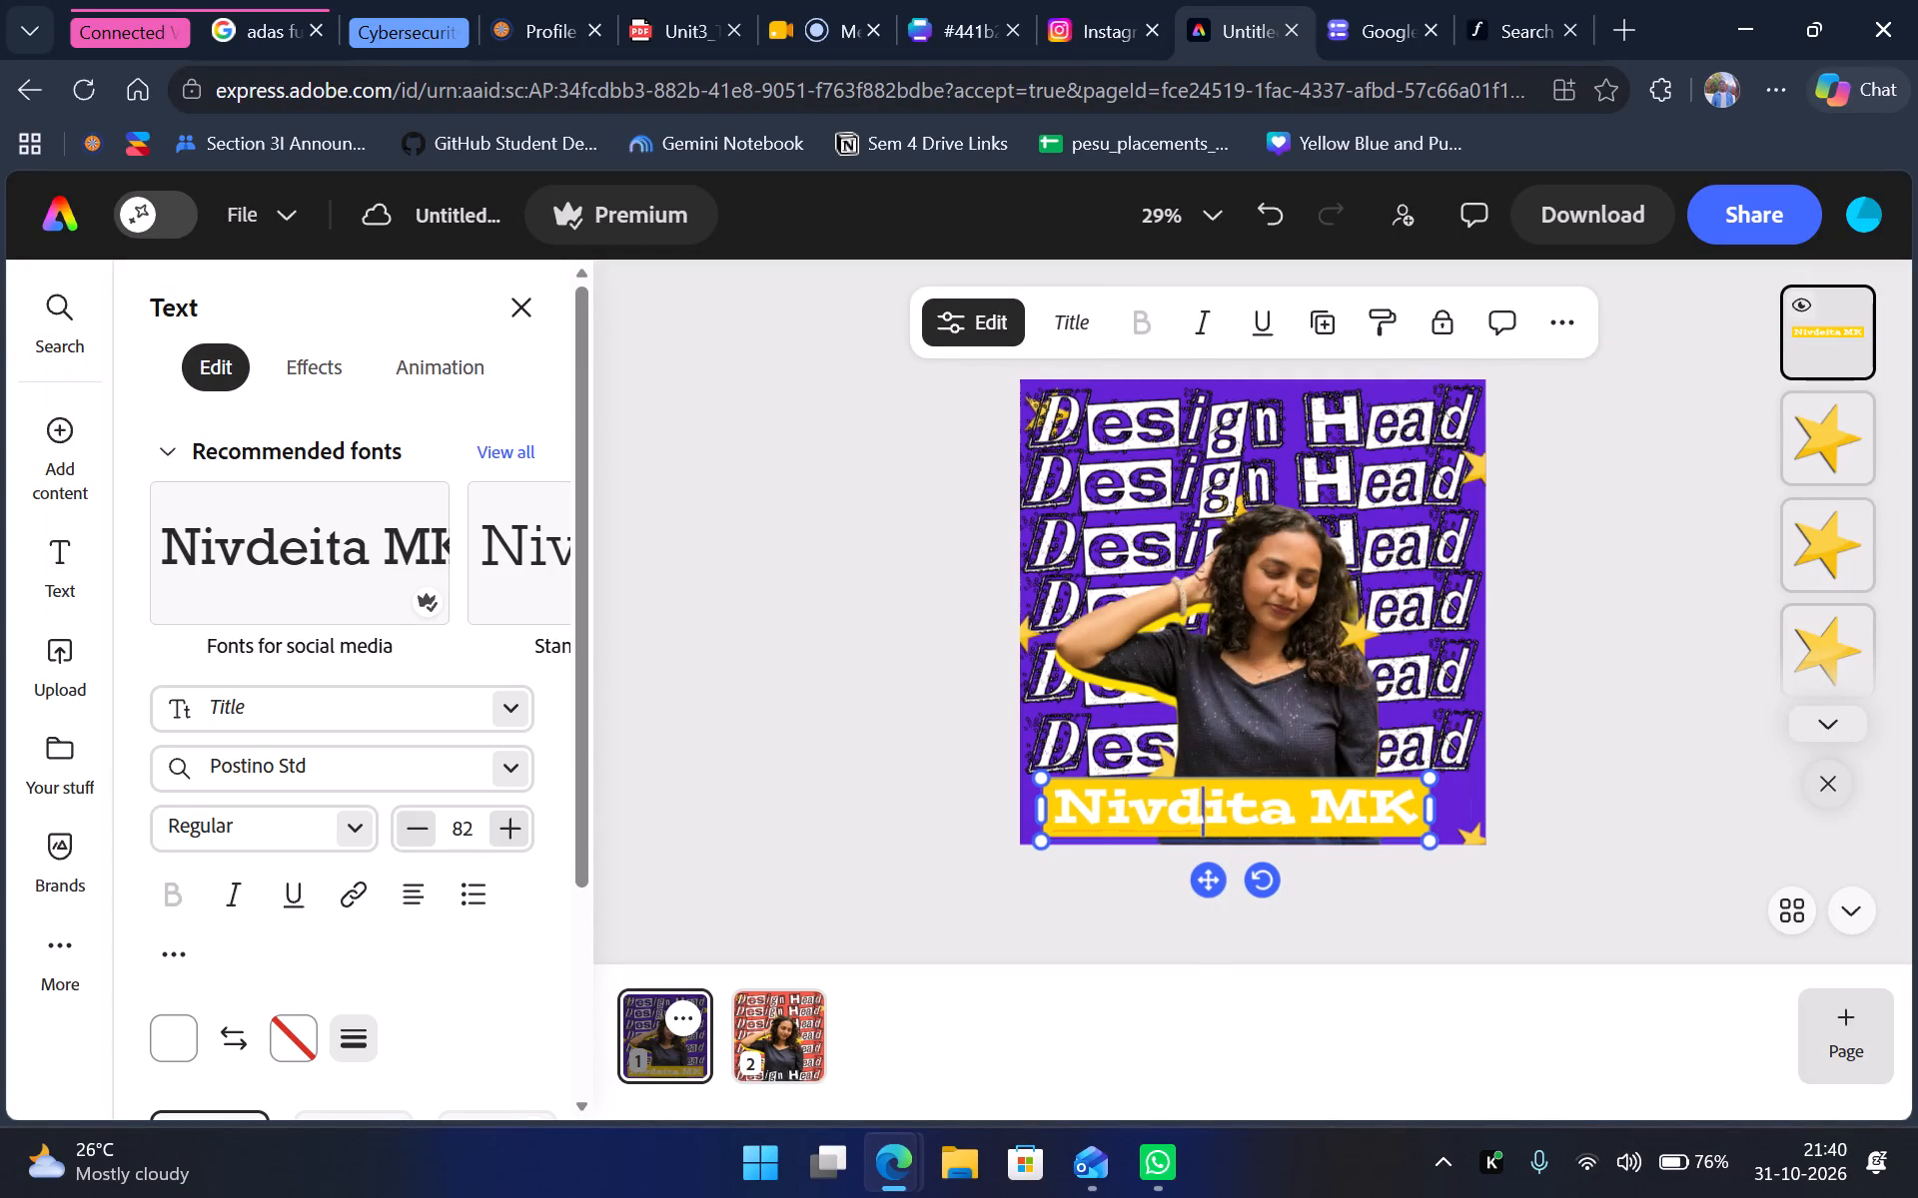
key("Left")
key("e")
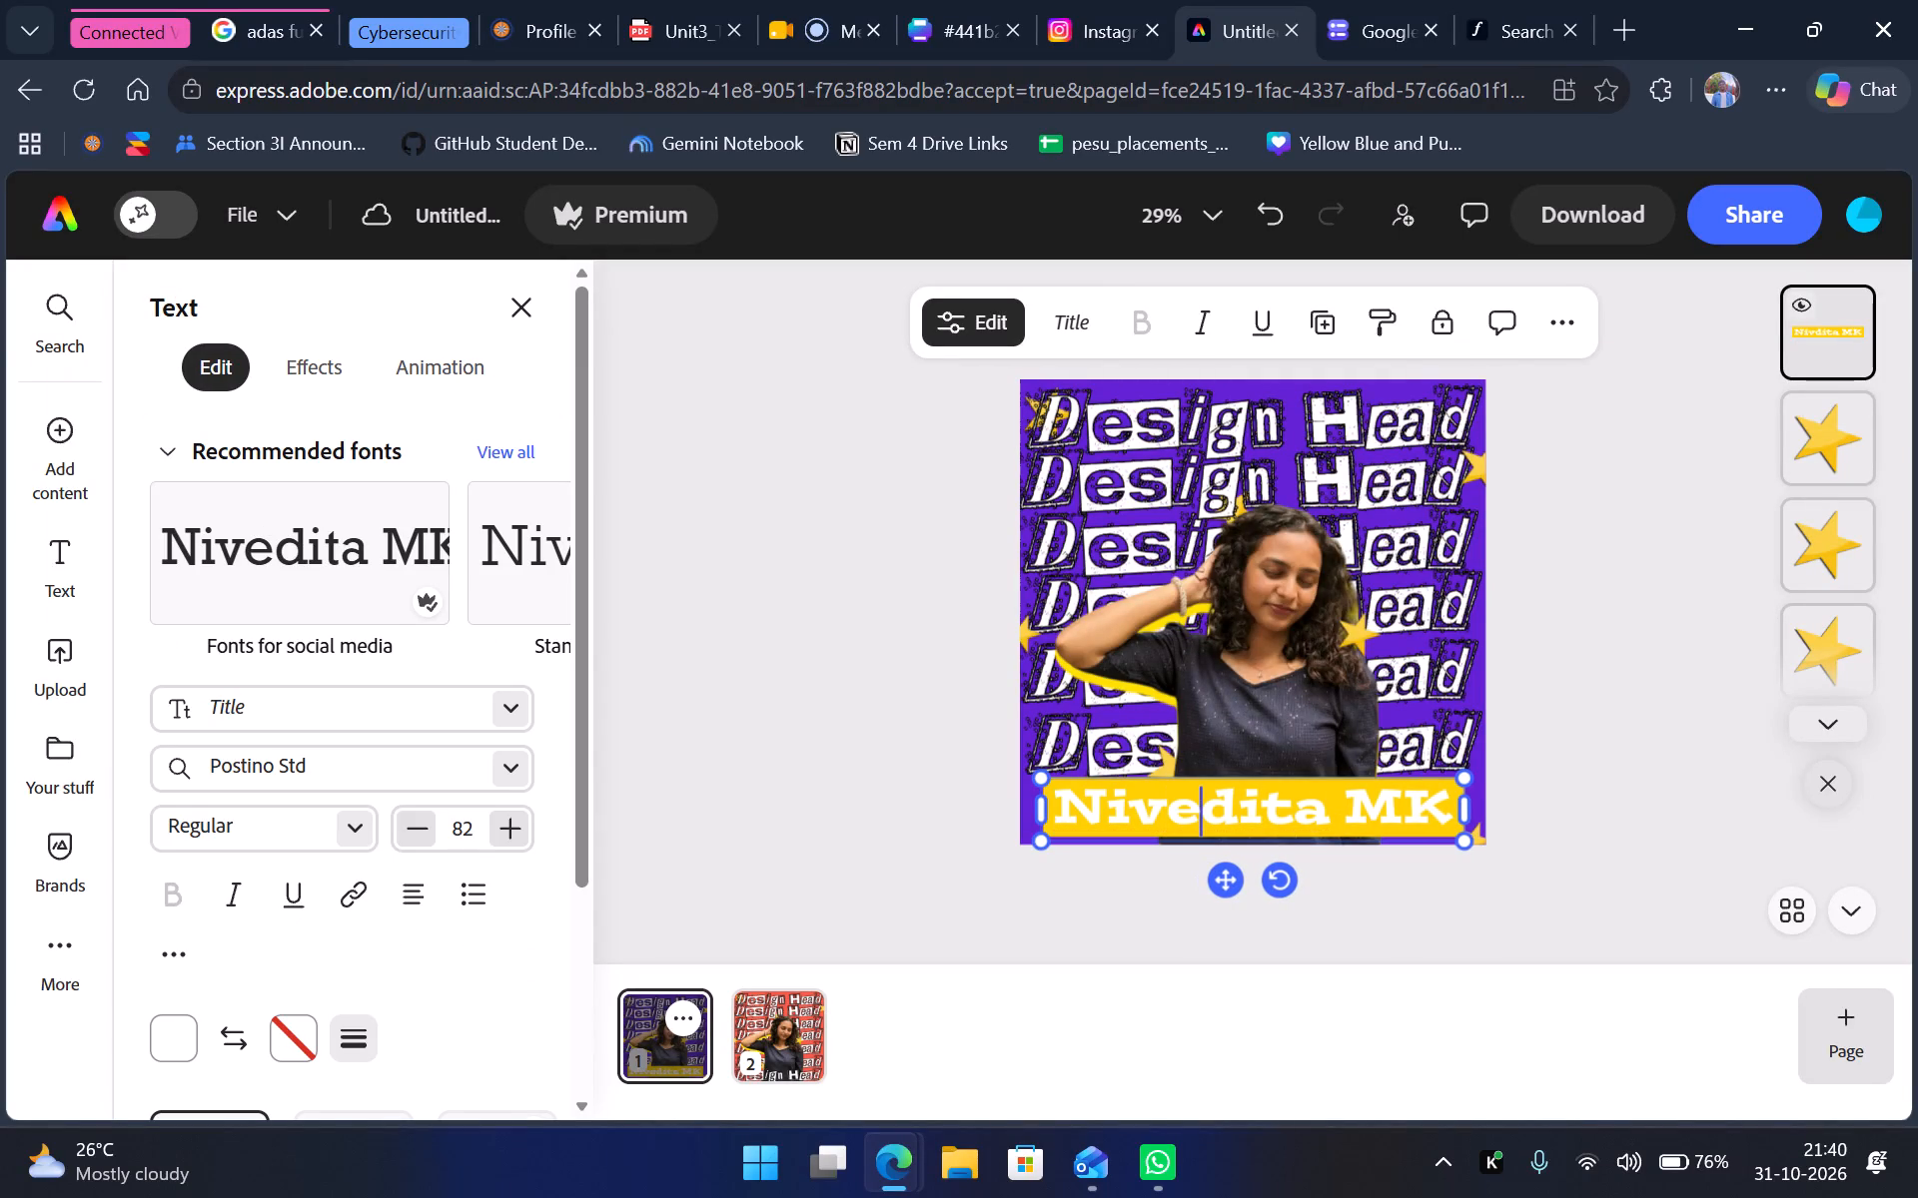
left_click(889, 789)
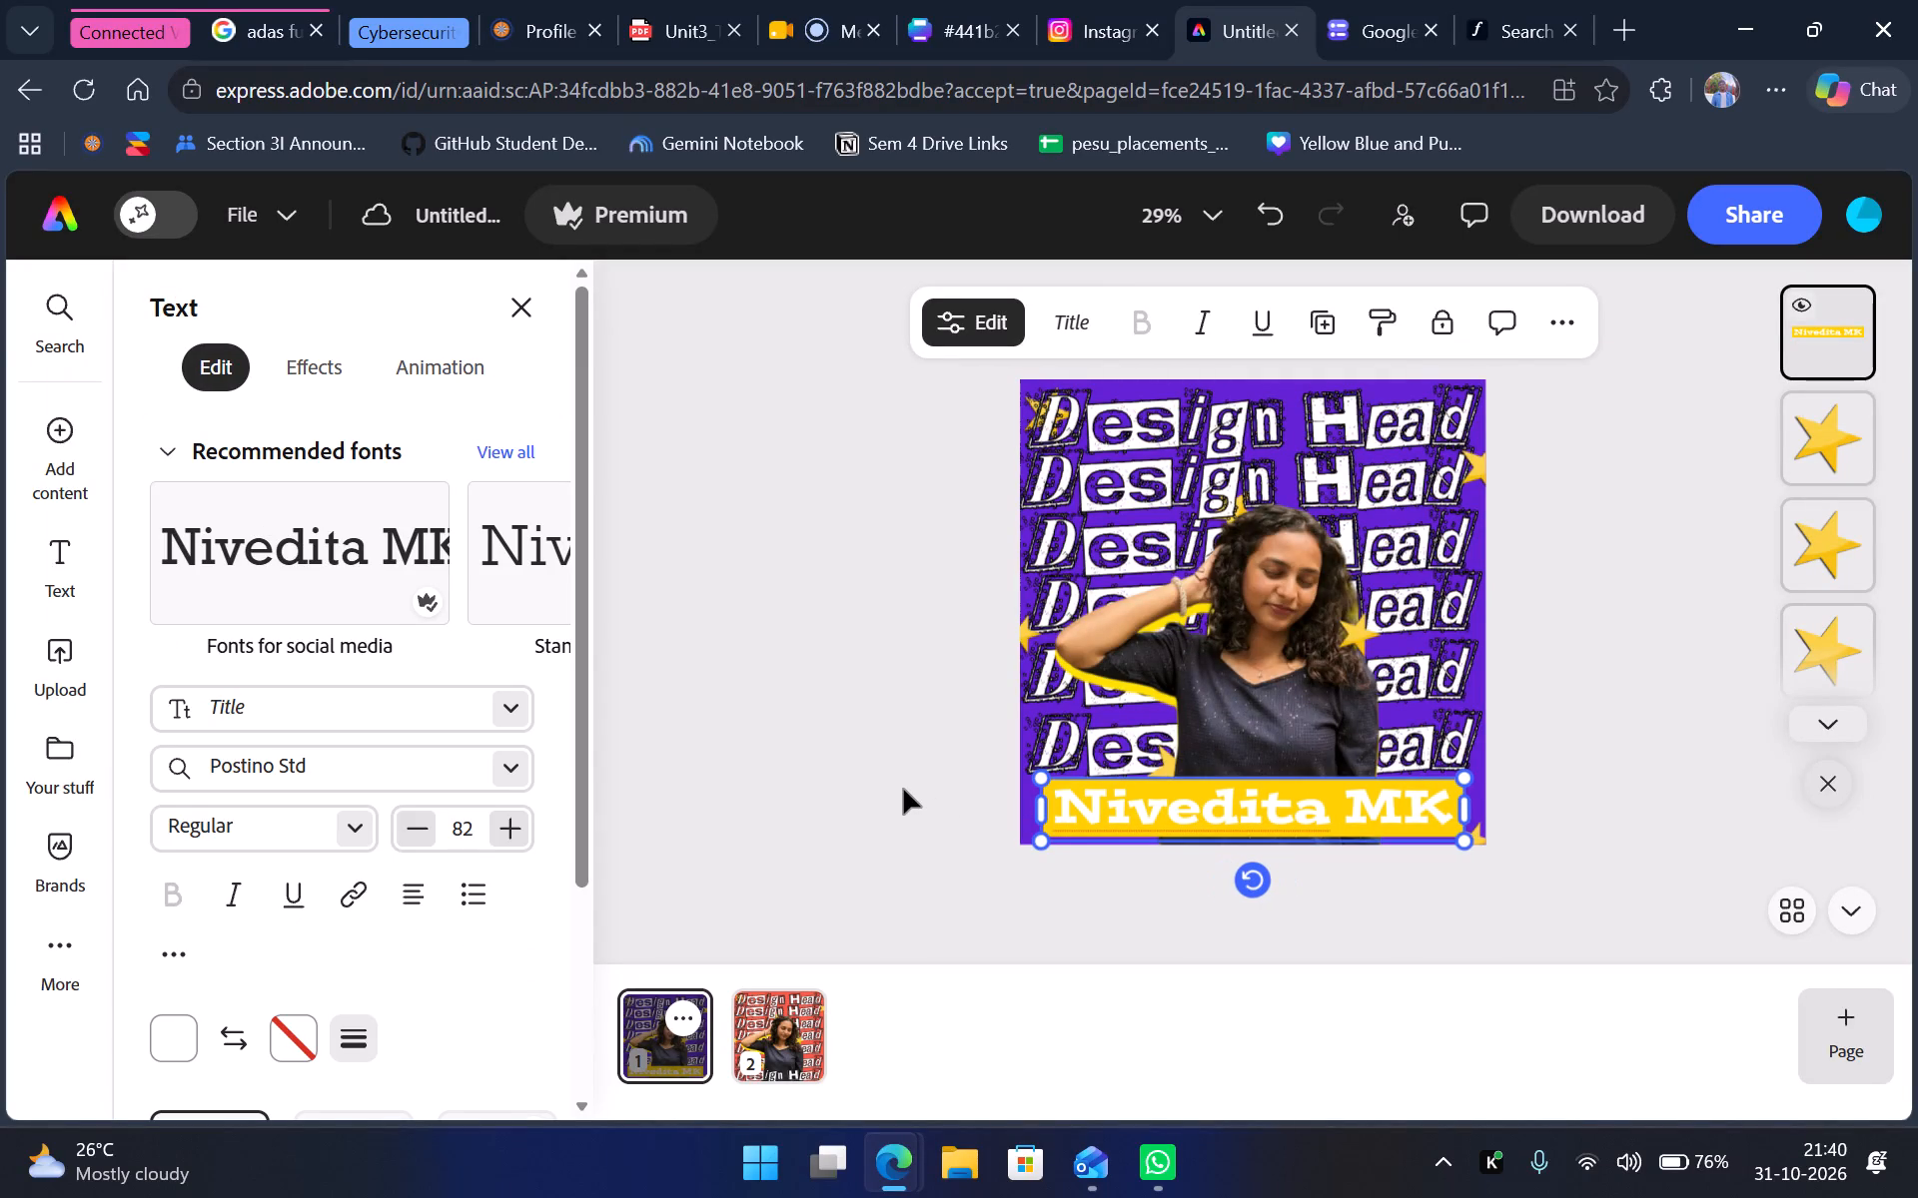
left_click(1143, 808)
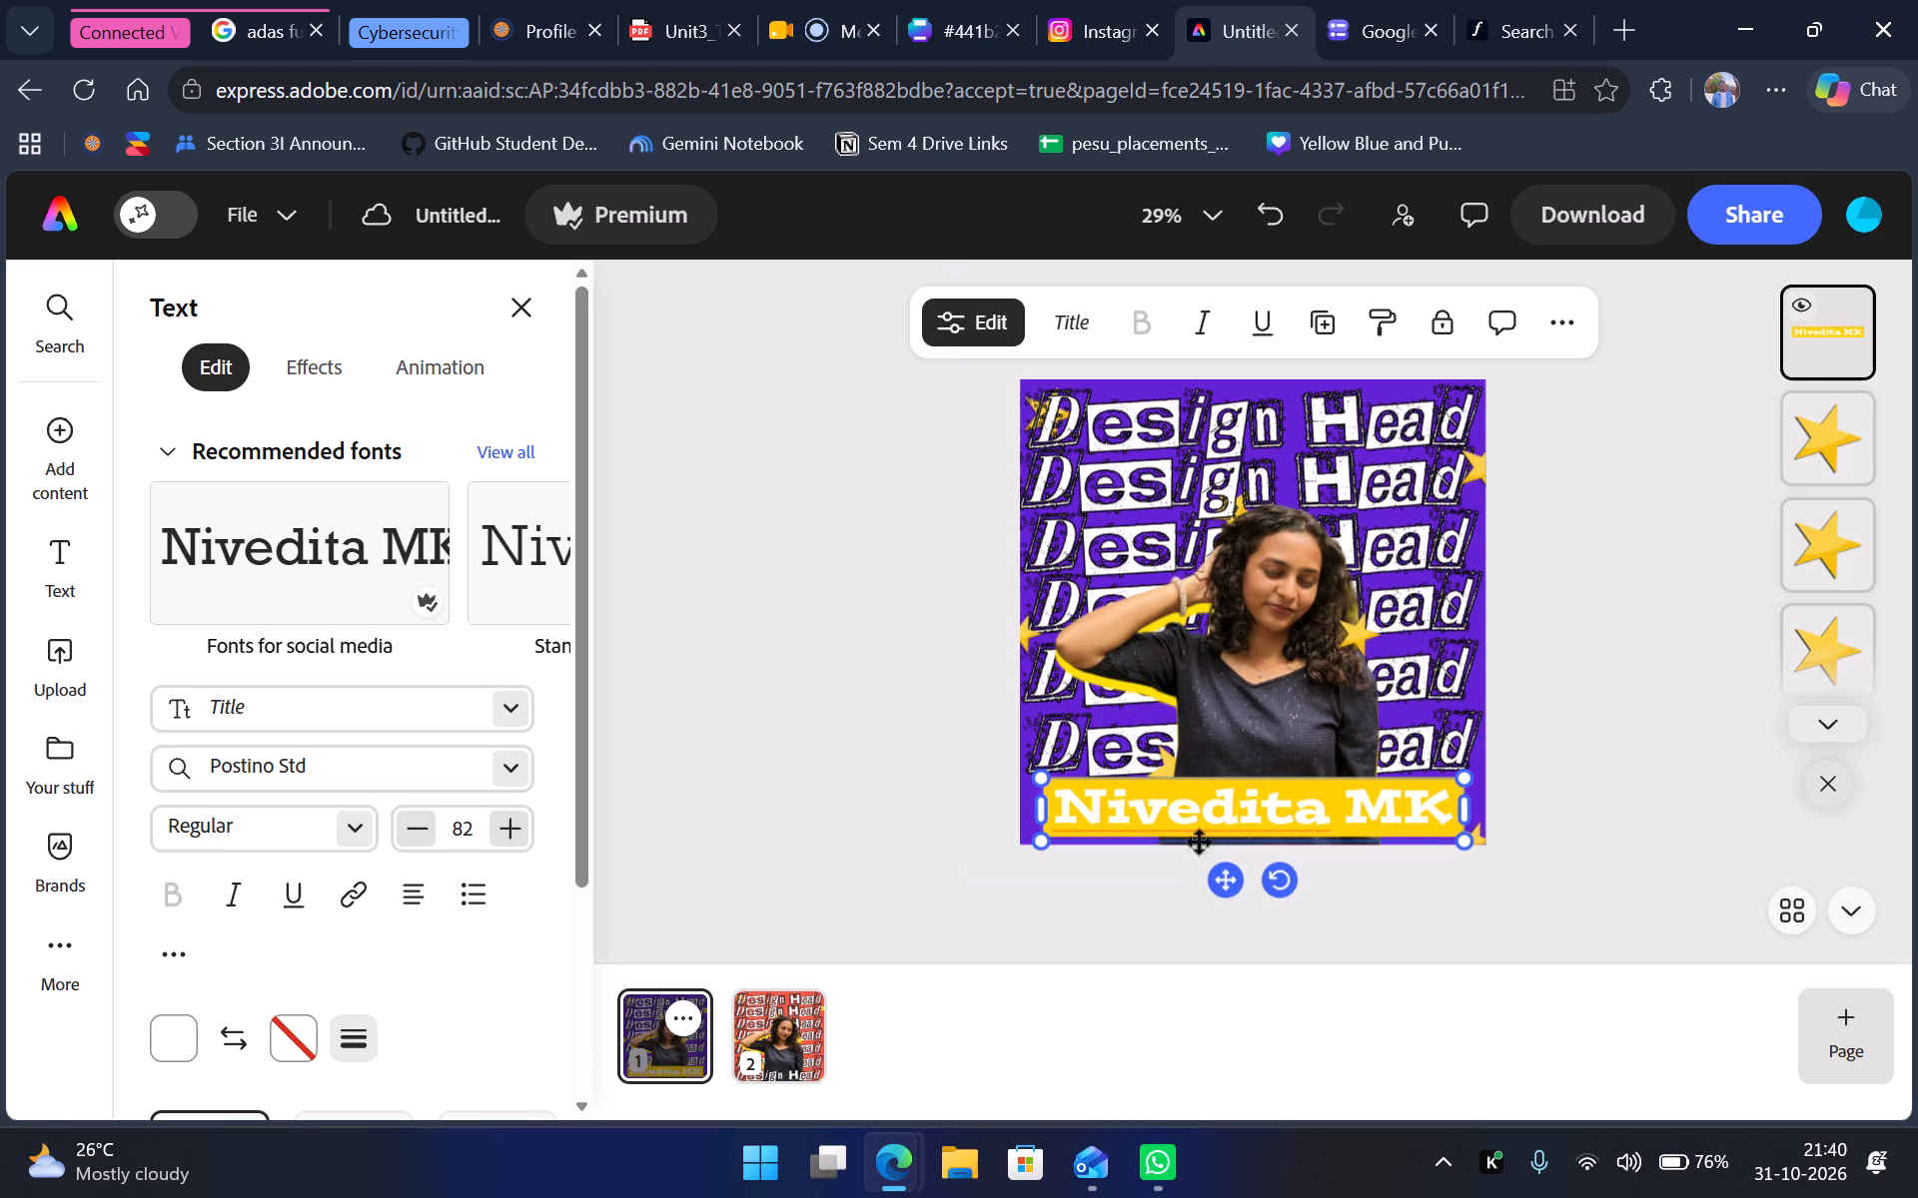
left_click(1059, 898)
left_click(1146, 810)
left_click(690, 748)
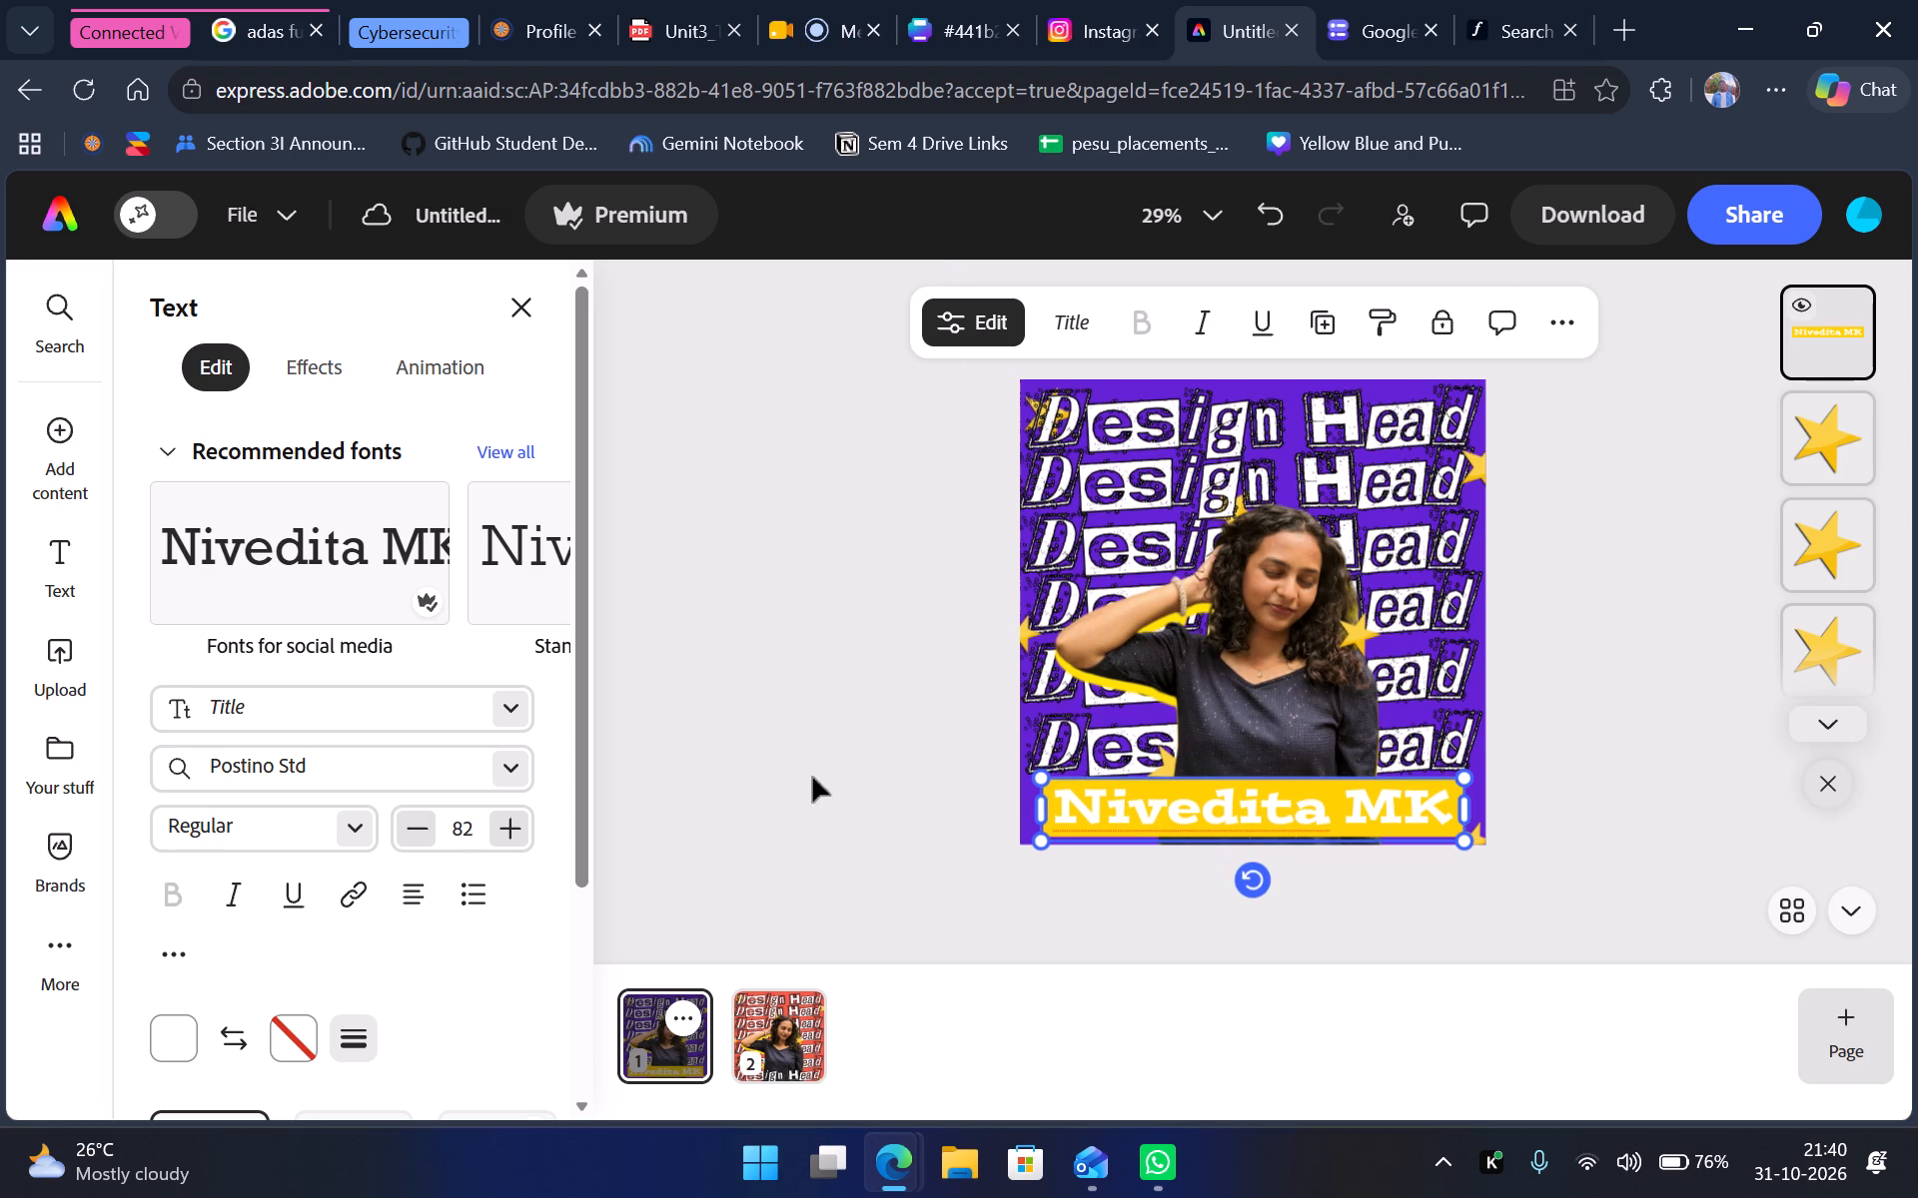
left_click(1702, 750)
Examine the full set of basic background shapes offered in the name line's text effects.
left_click(1340, 822)
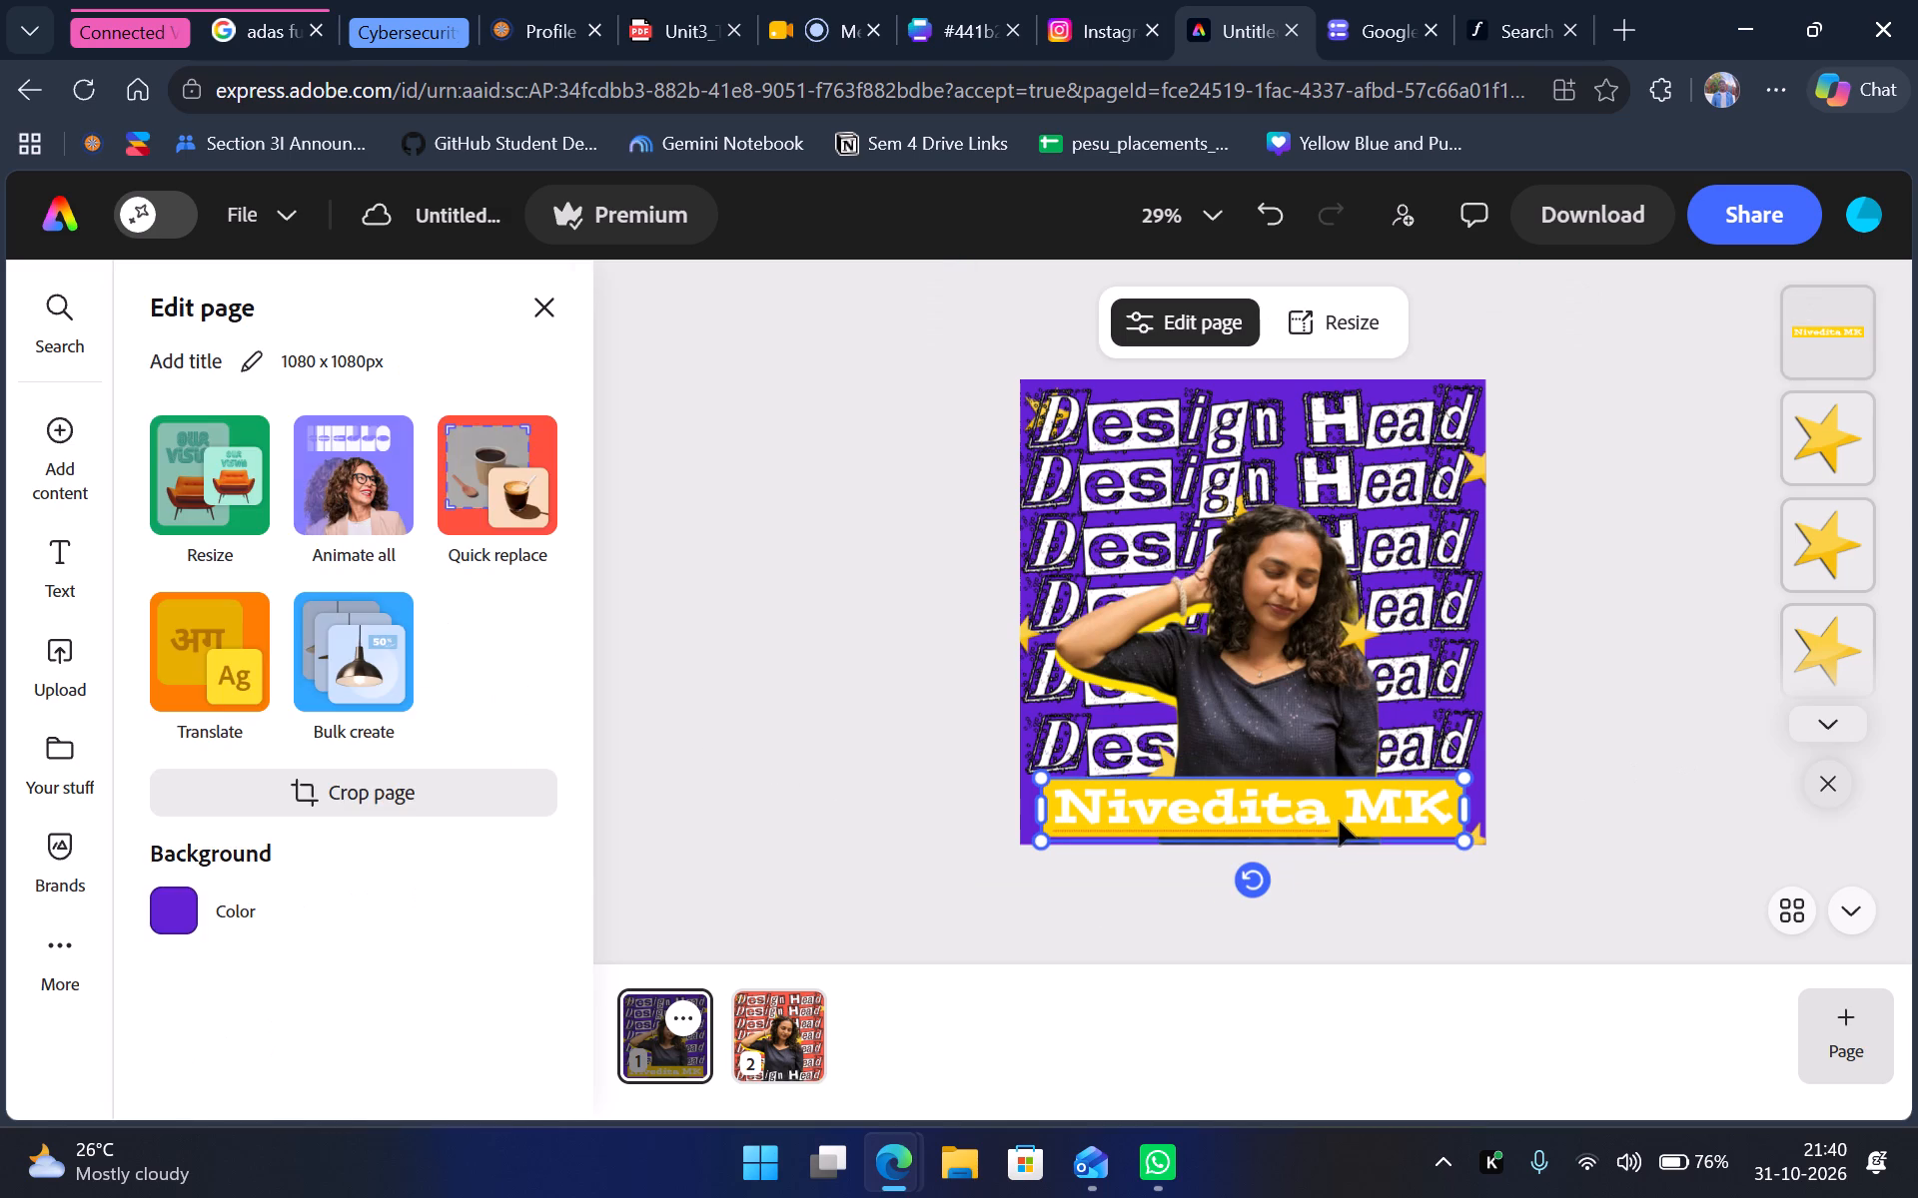
left_click(302, 381)
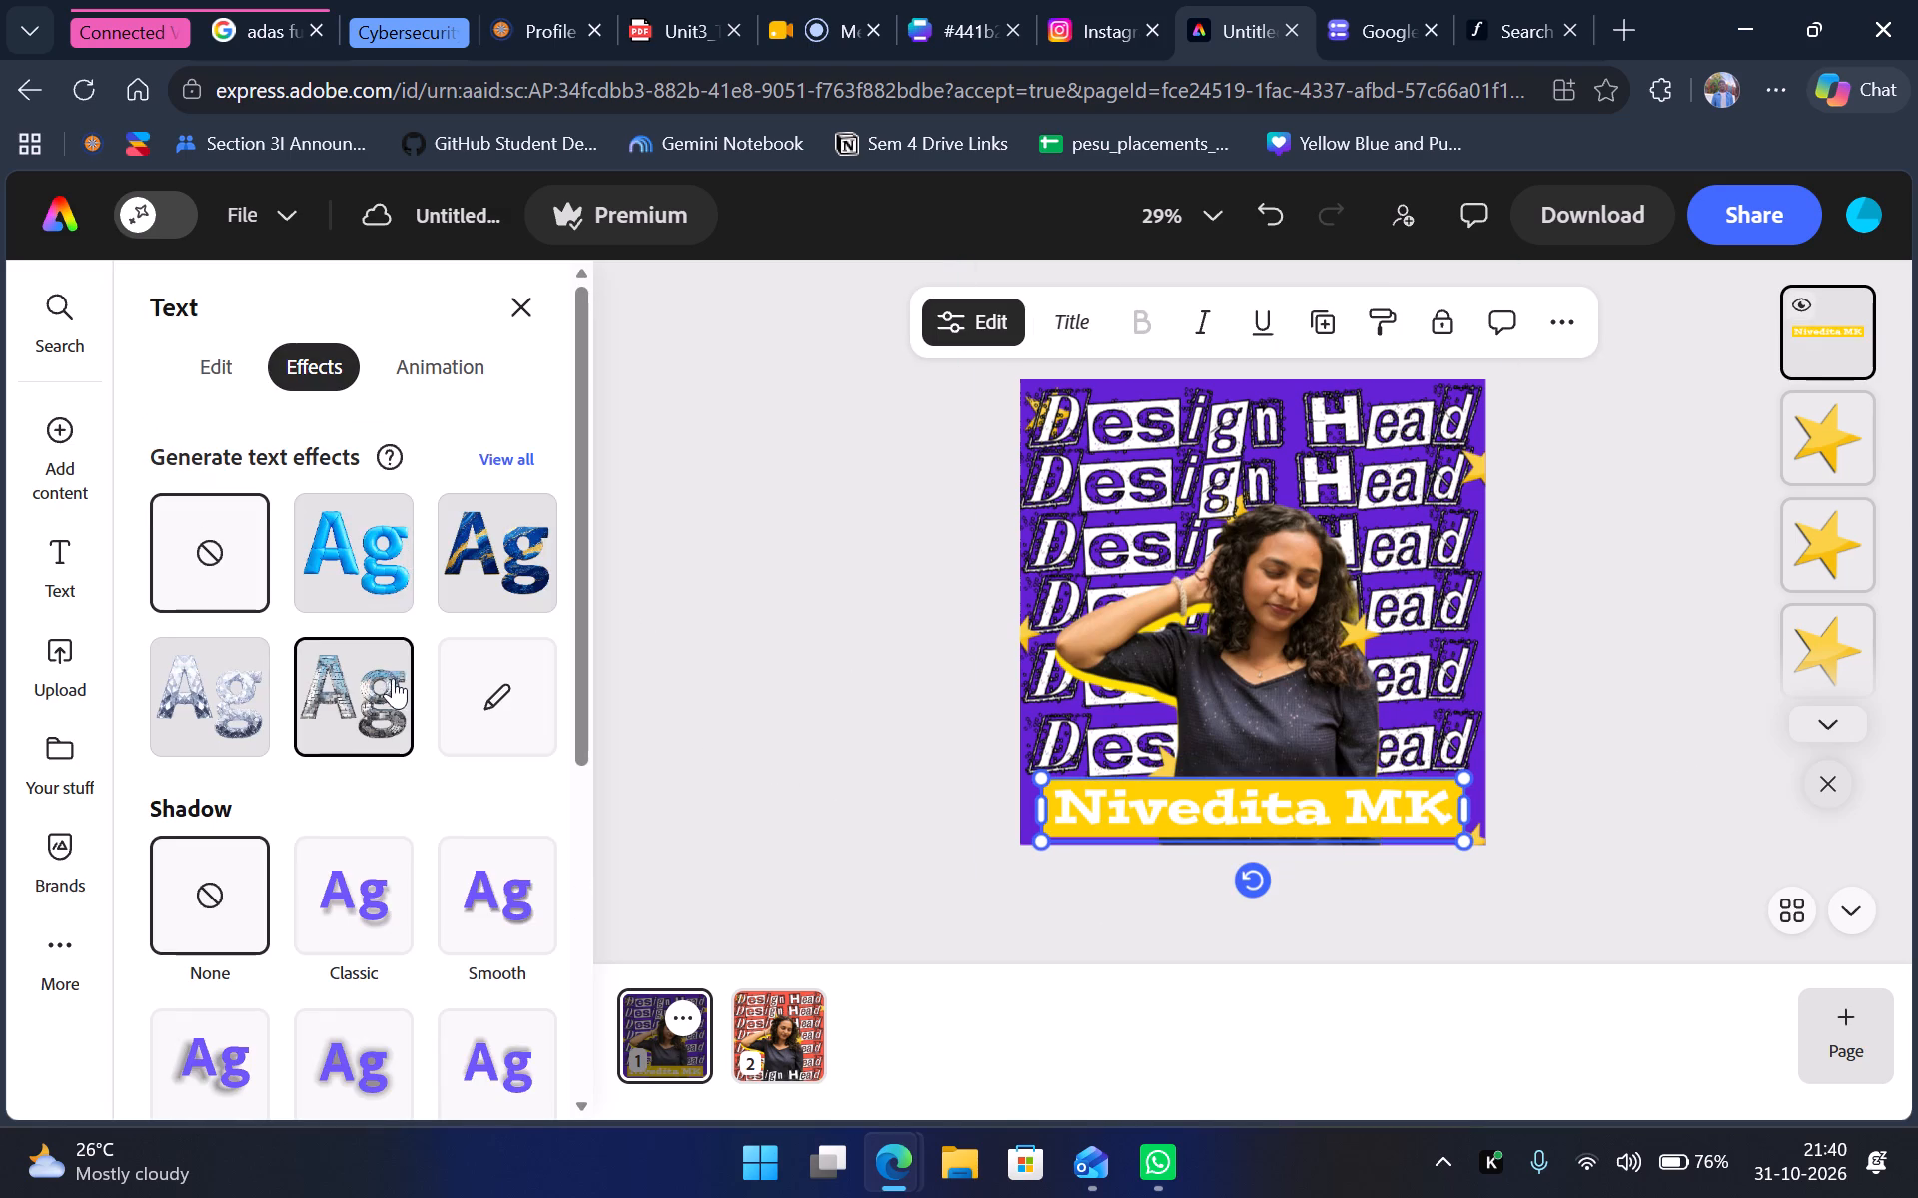
scroll(392, 685, "down", 3)
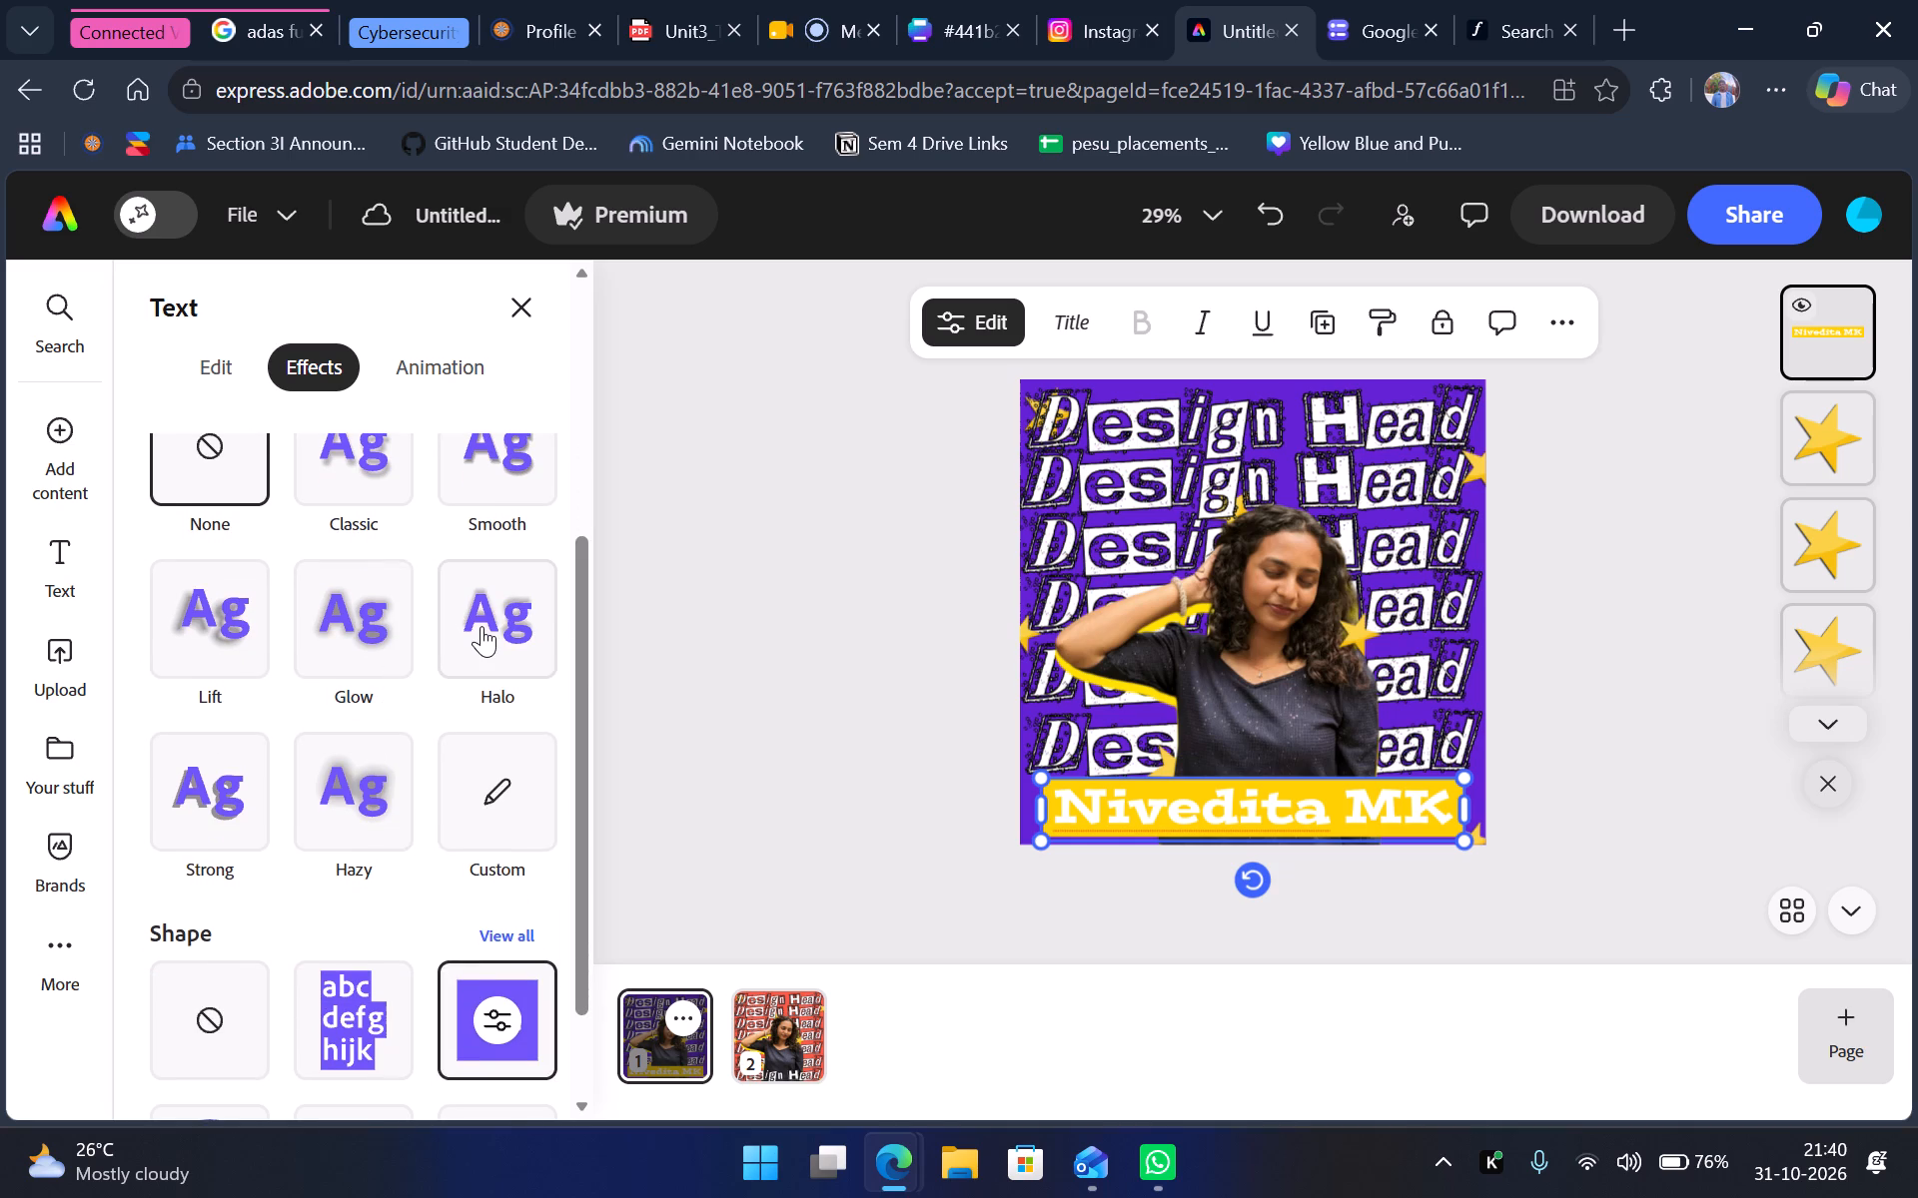
left_click_drag(481, 626, 629, 726)
left_click_drag(629, 726, 429, 914)
scroll(380, 898, "down", 3)
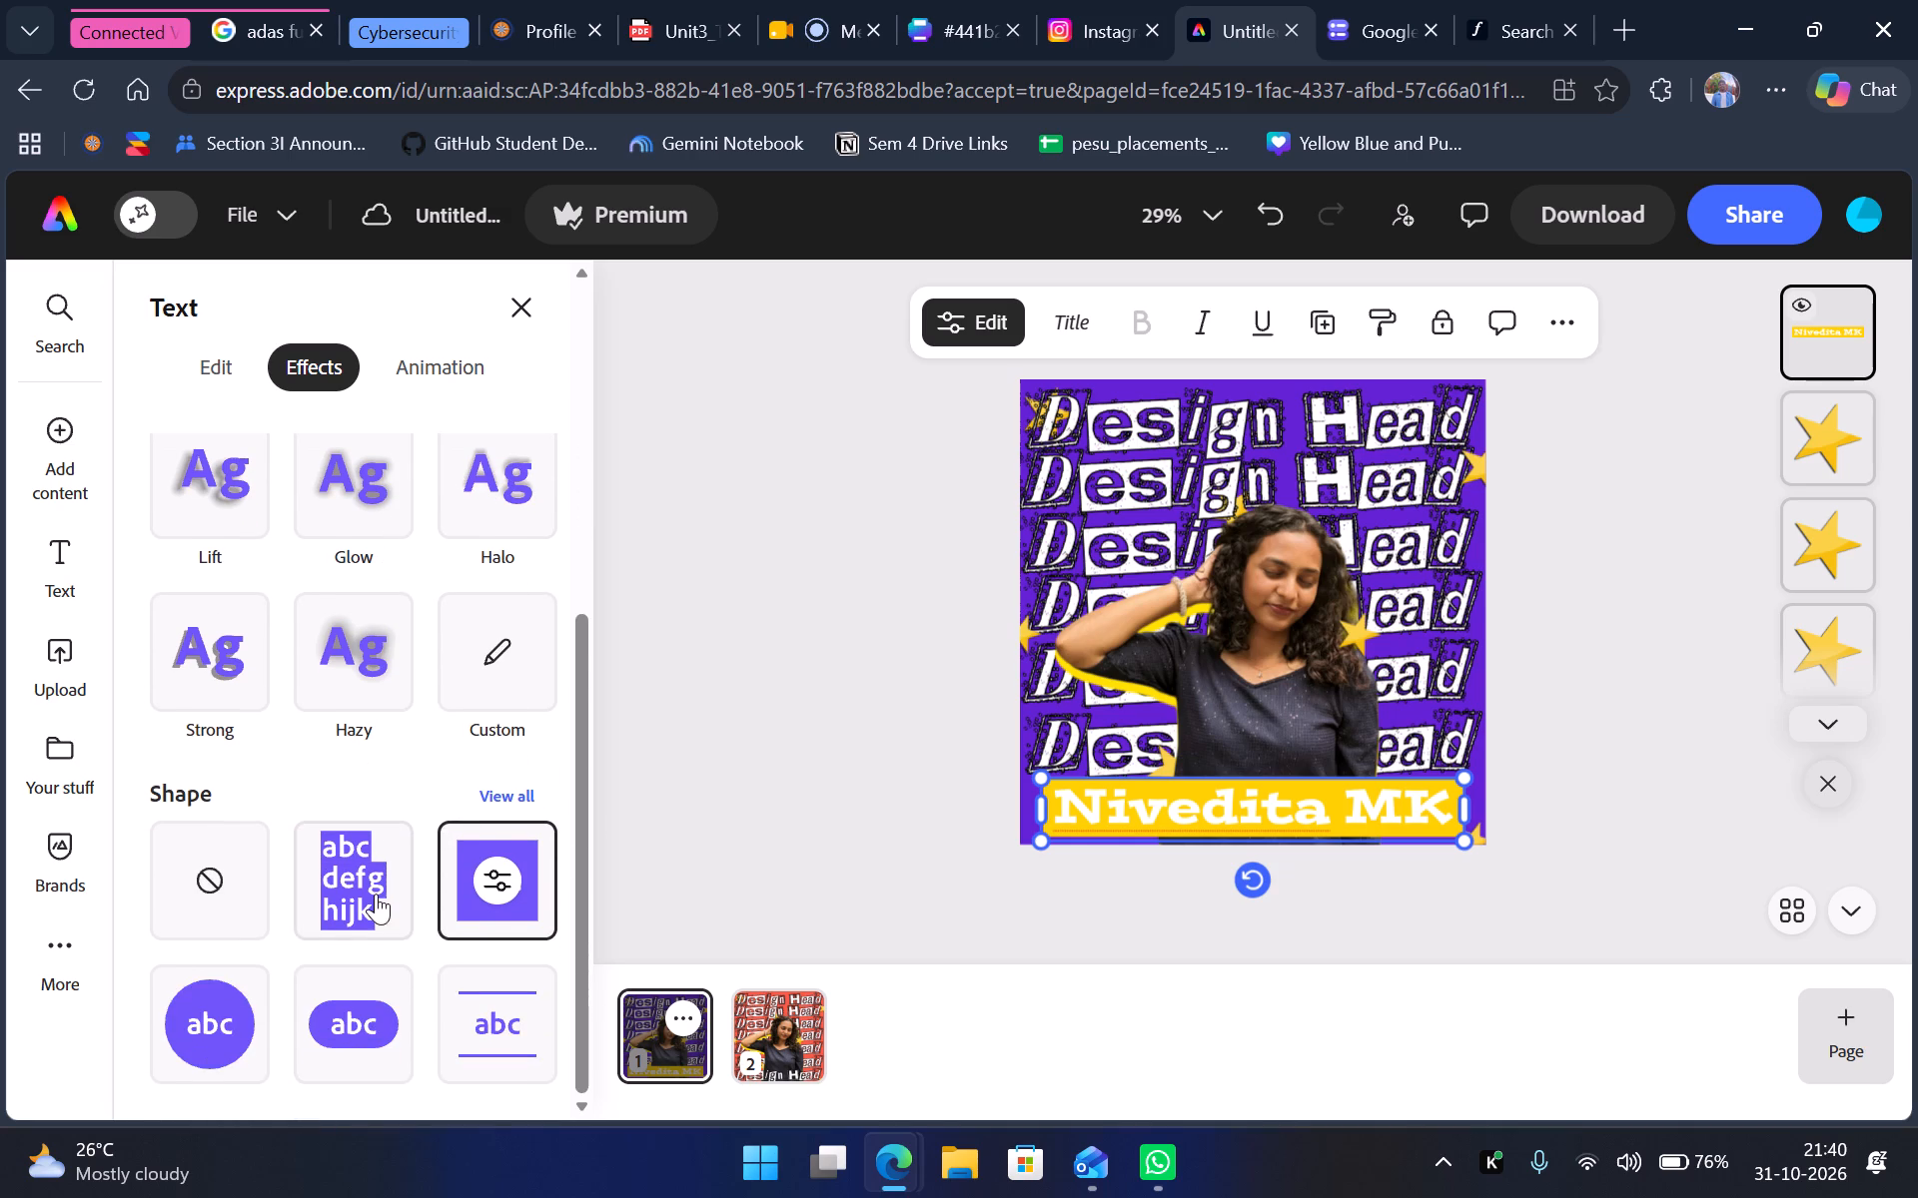
left_click(506, 786)
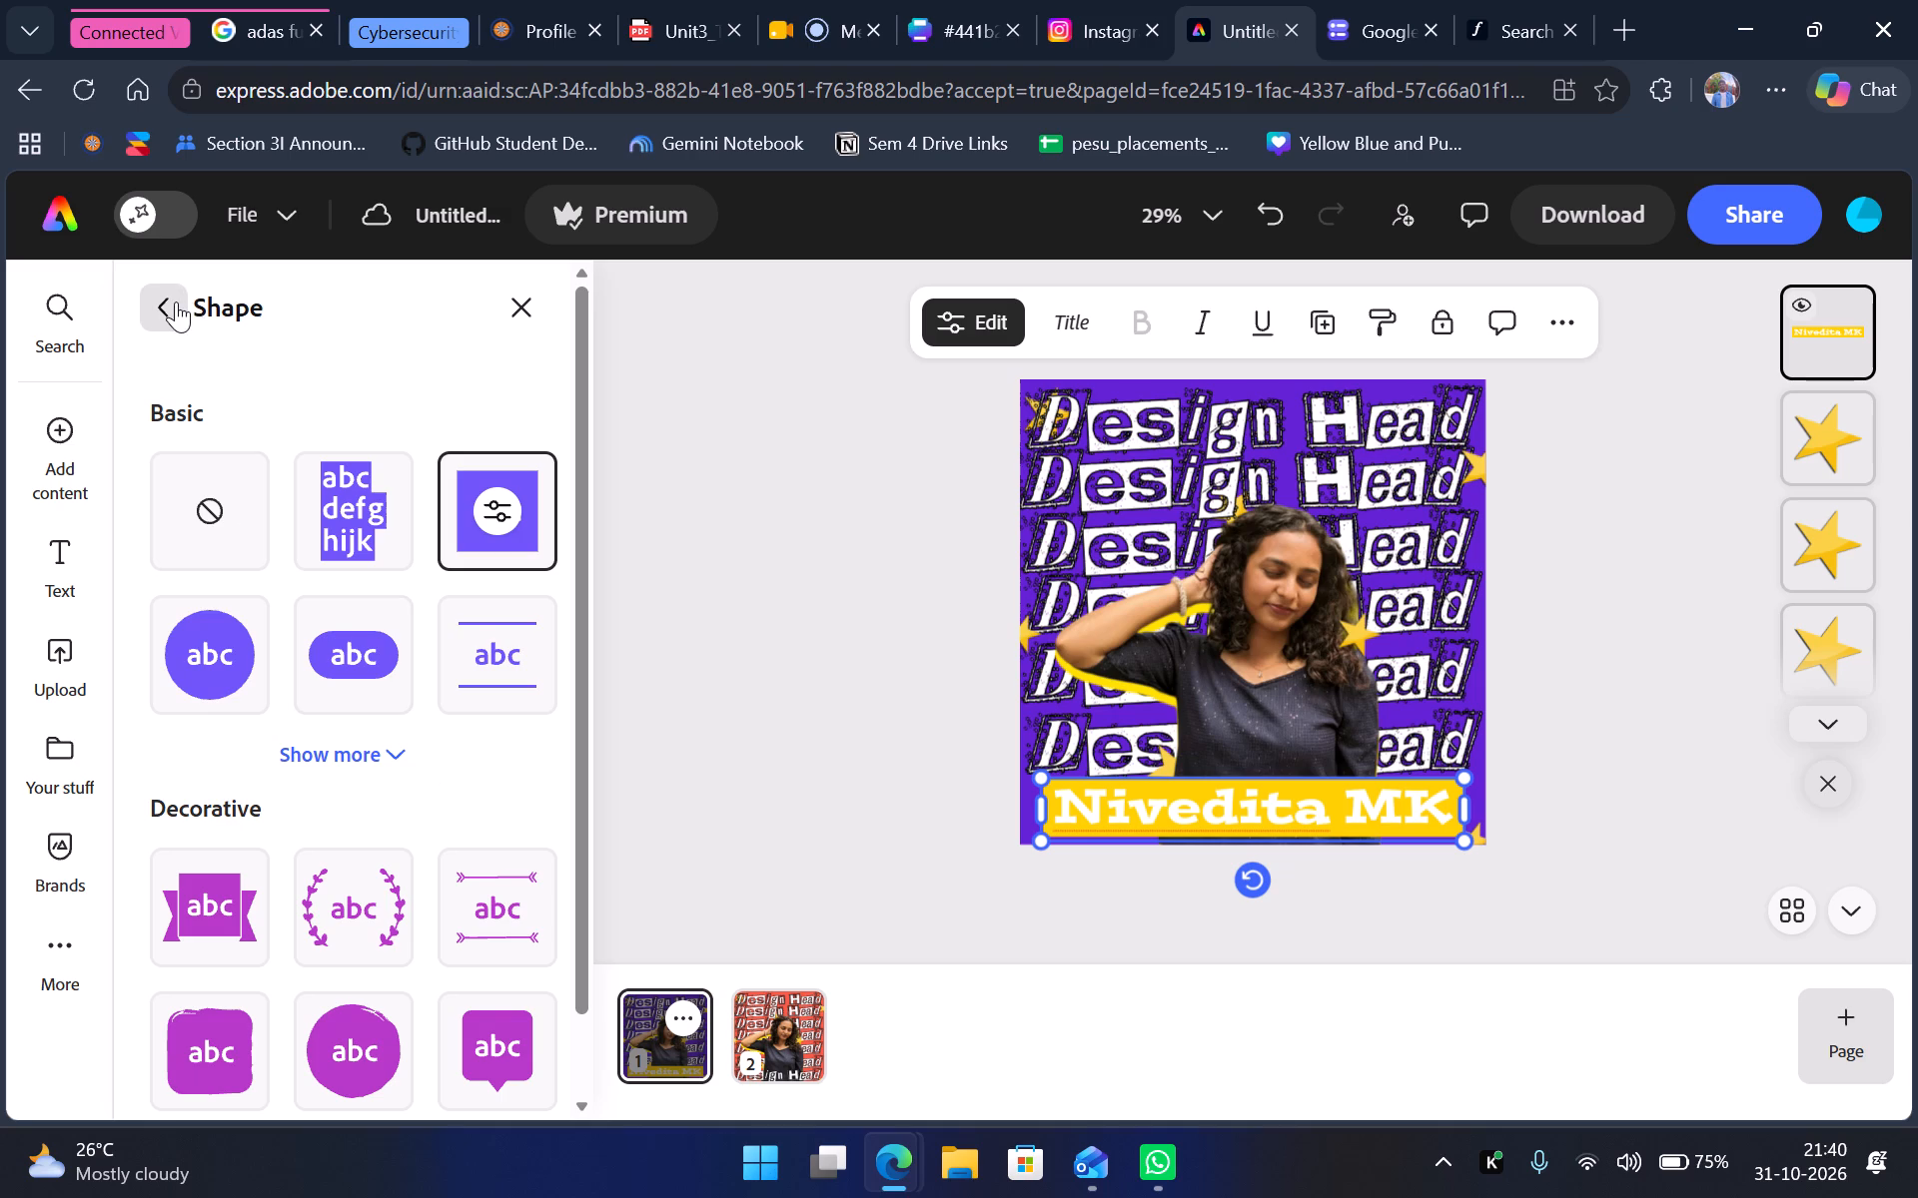
scroll(298, 515, "down", 2)
left_click(346, 658)
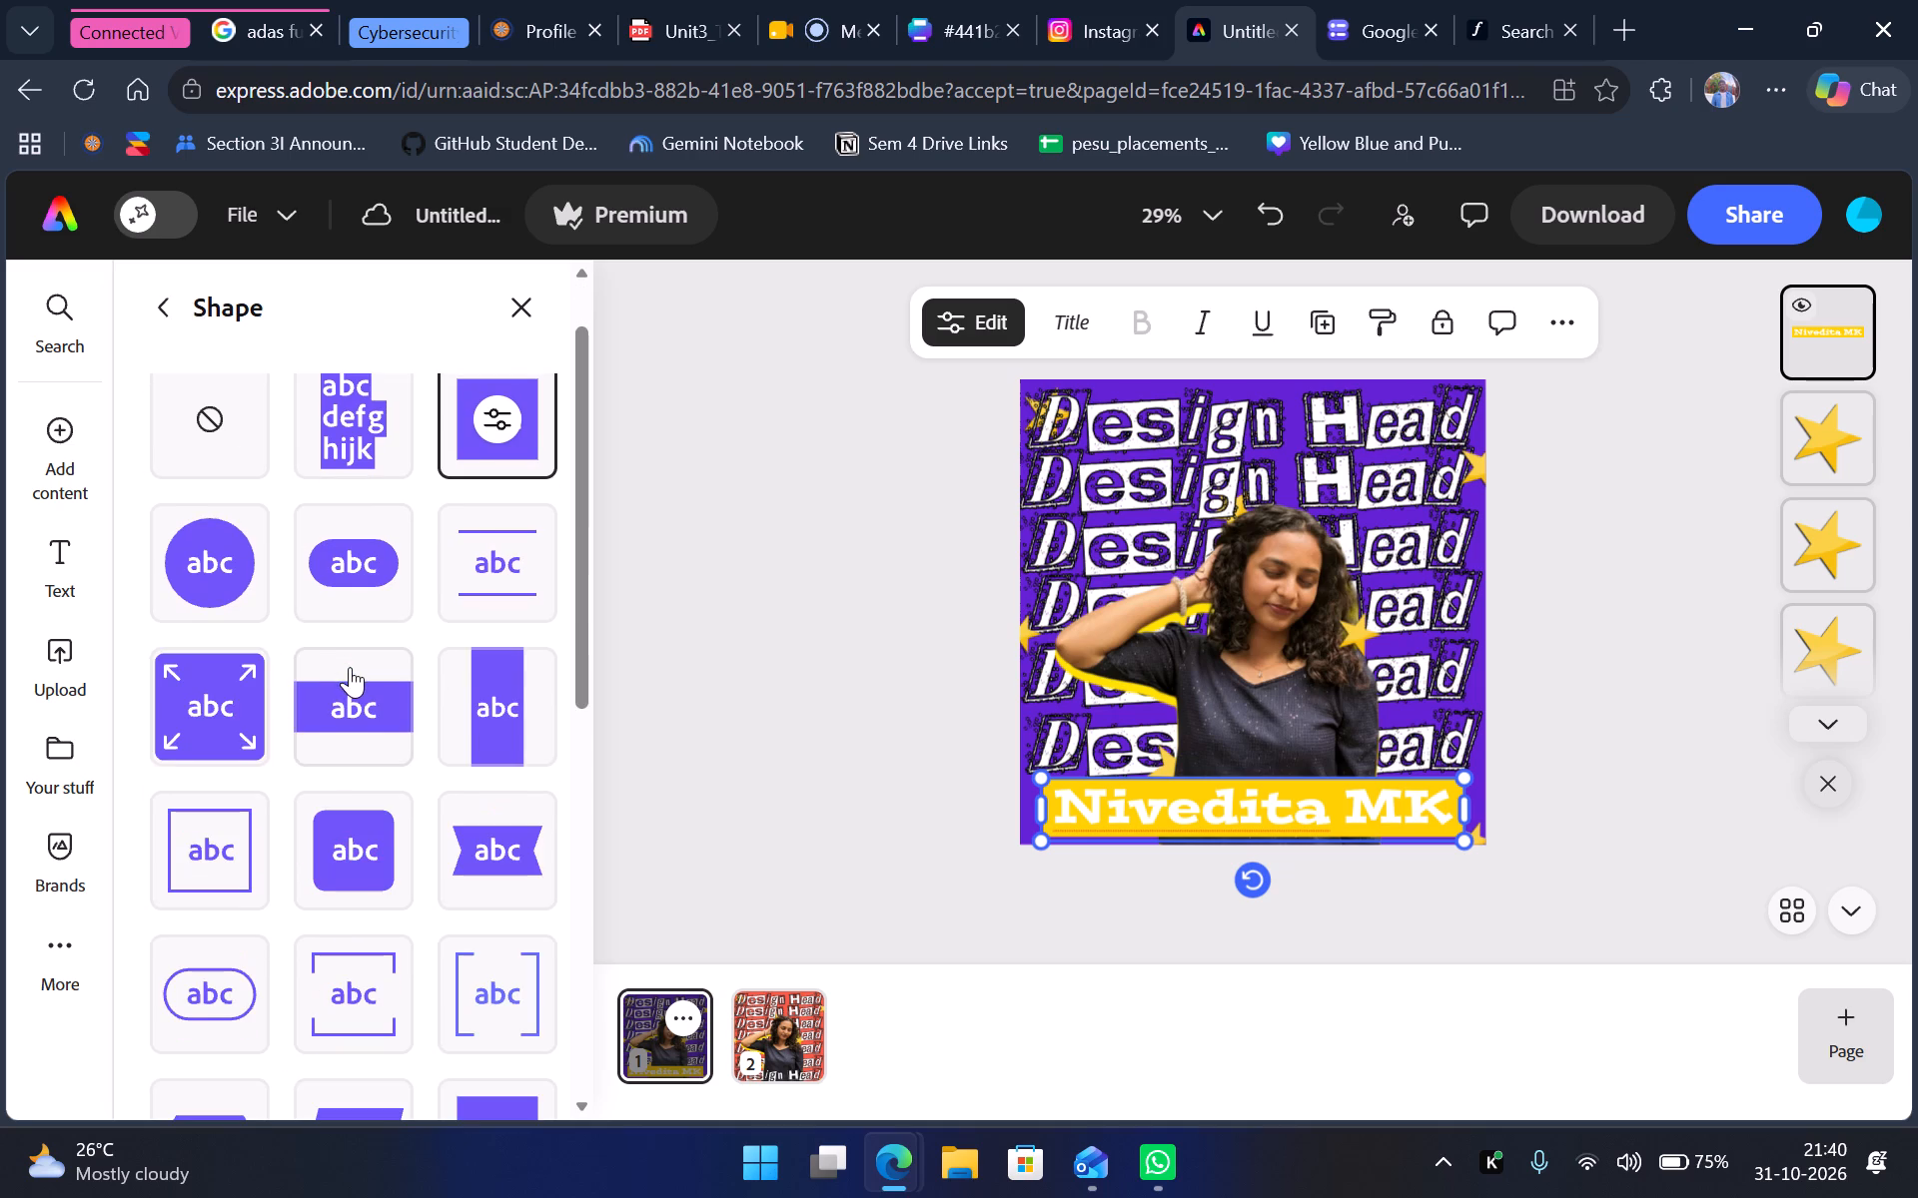
scroll(349, 667, "down", 3)
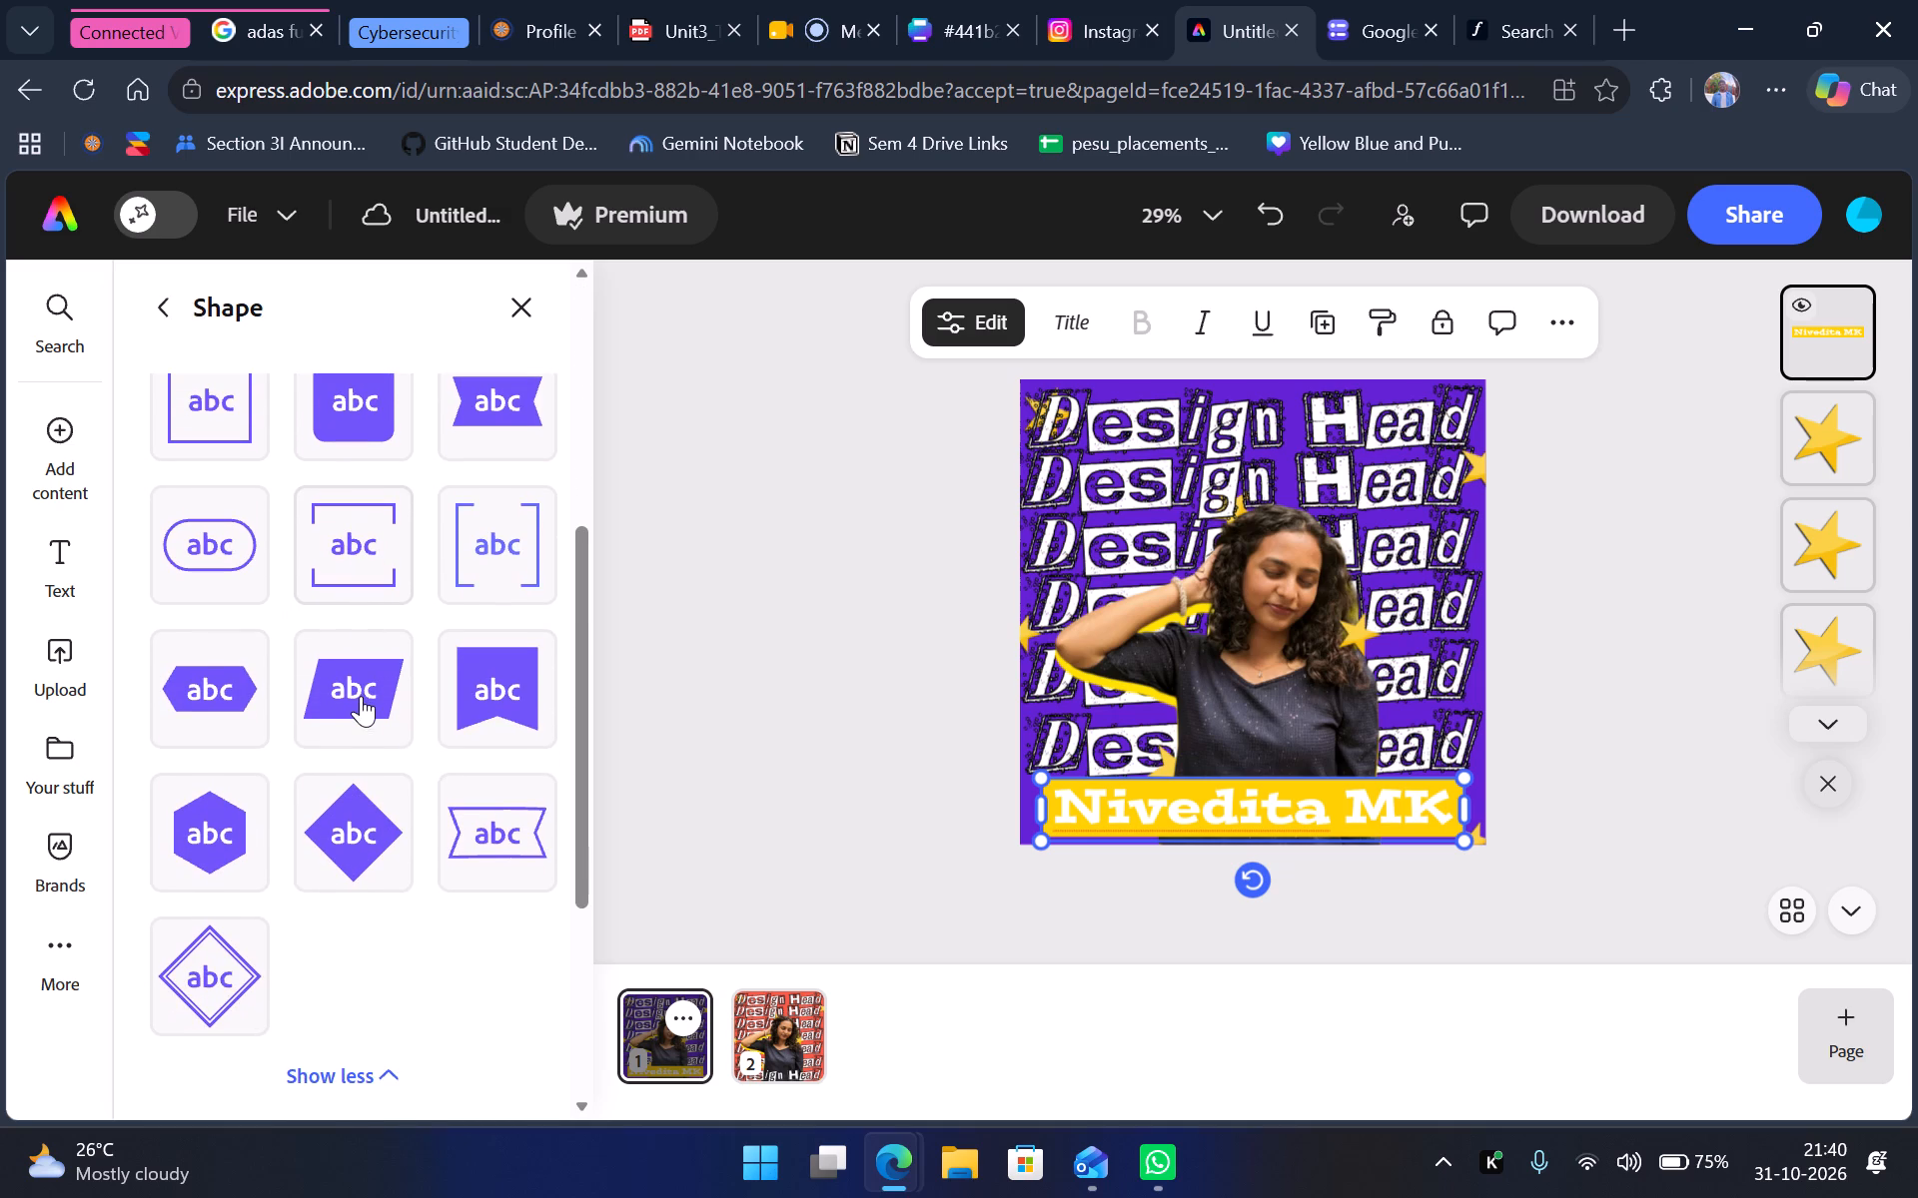
scroll(309, 642, "up", 6)
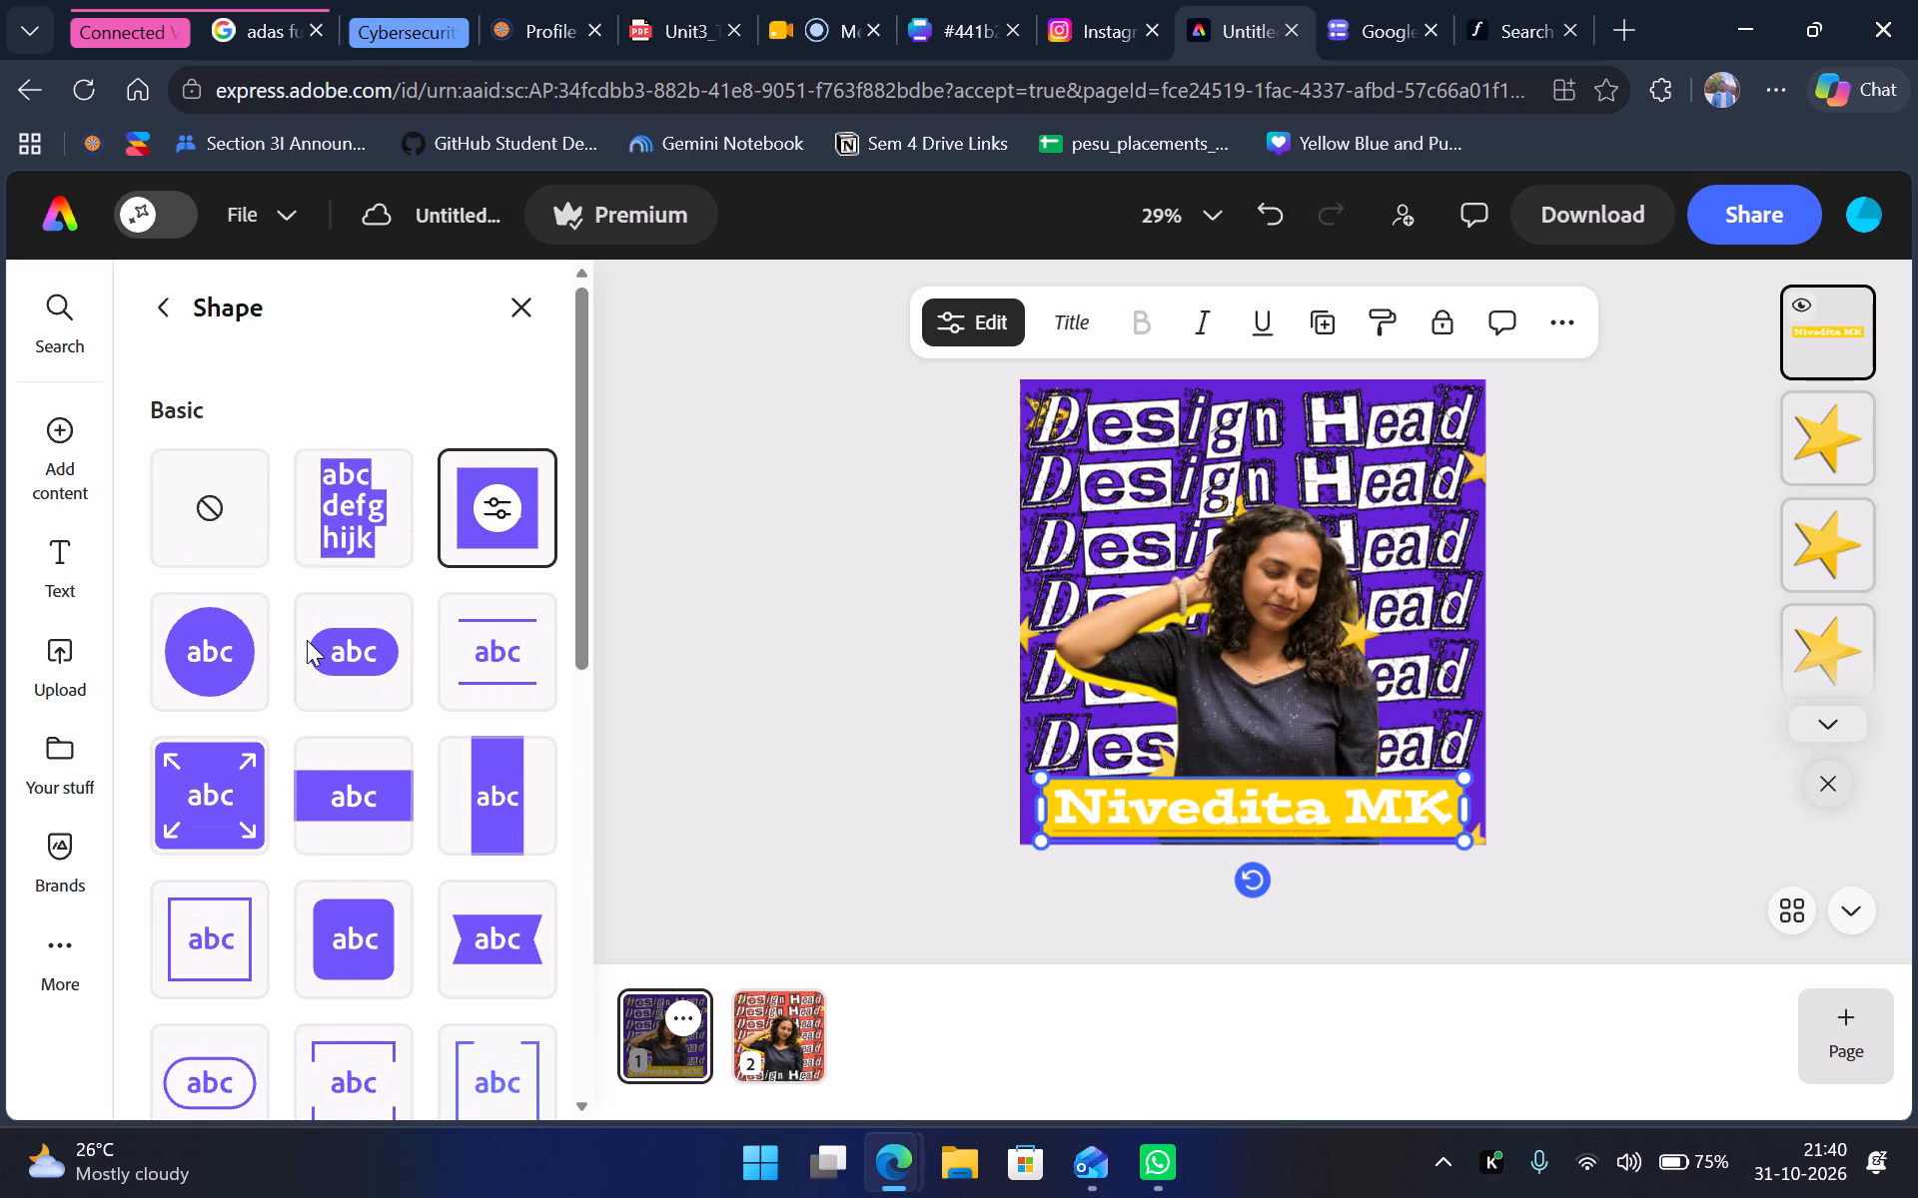
left_click(174, 304)
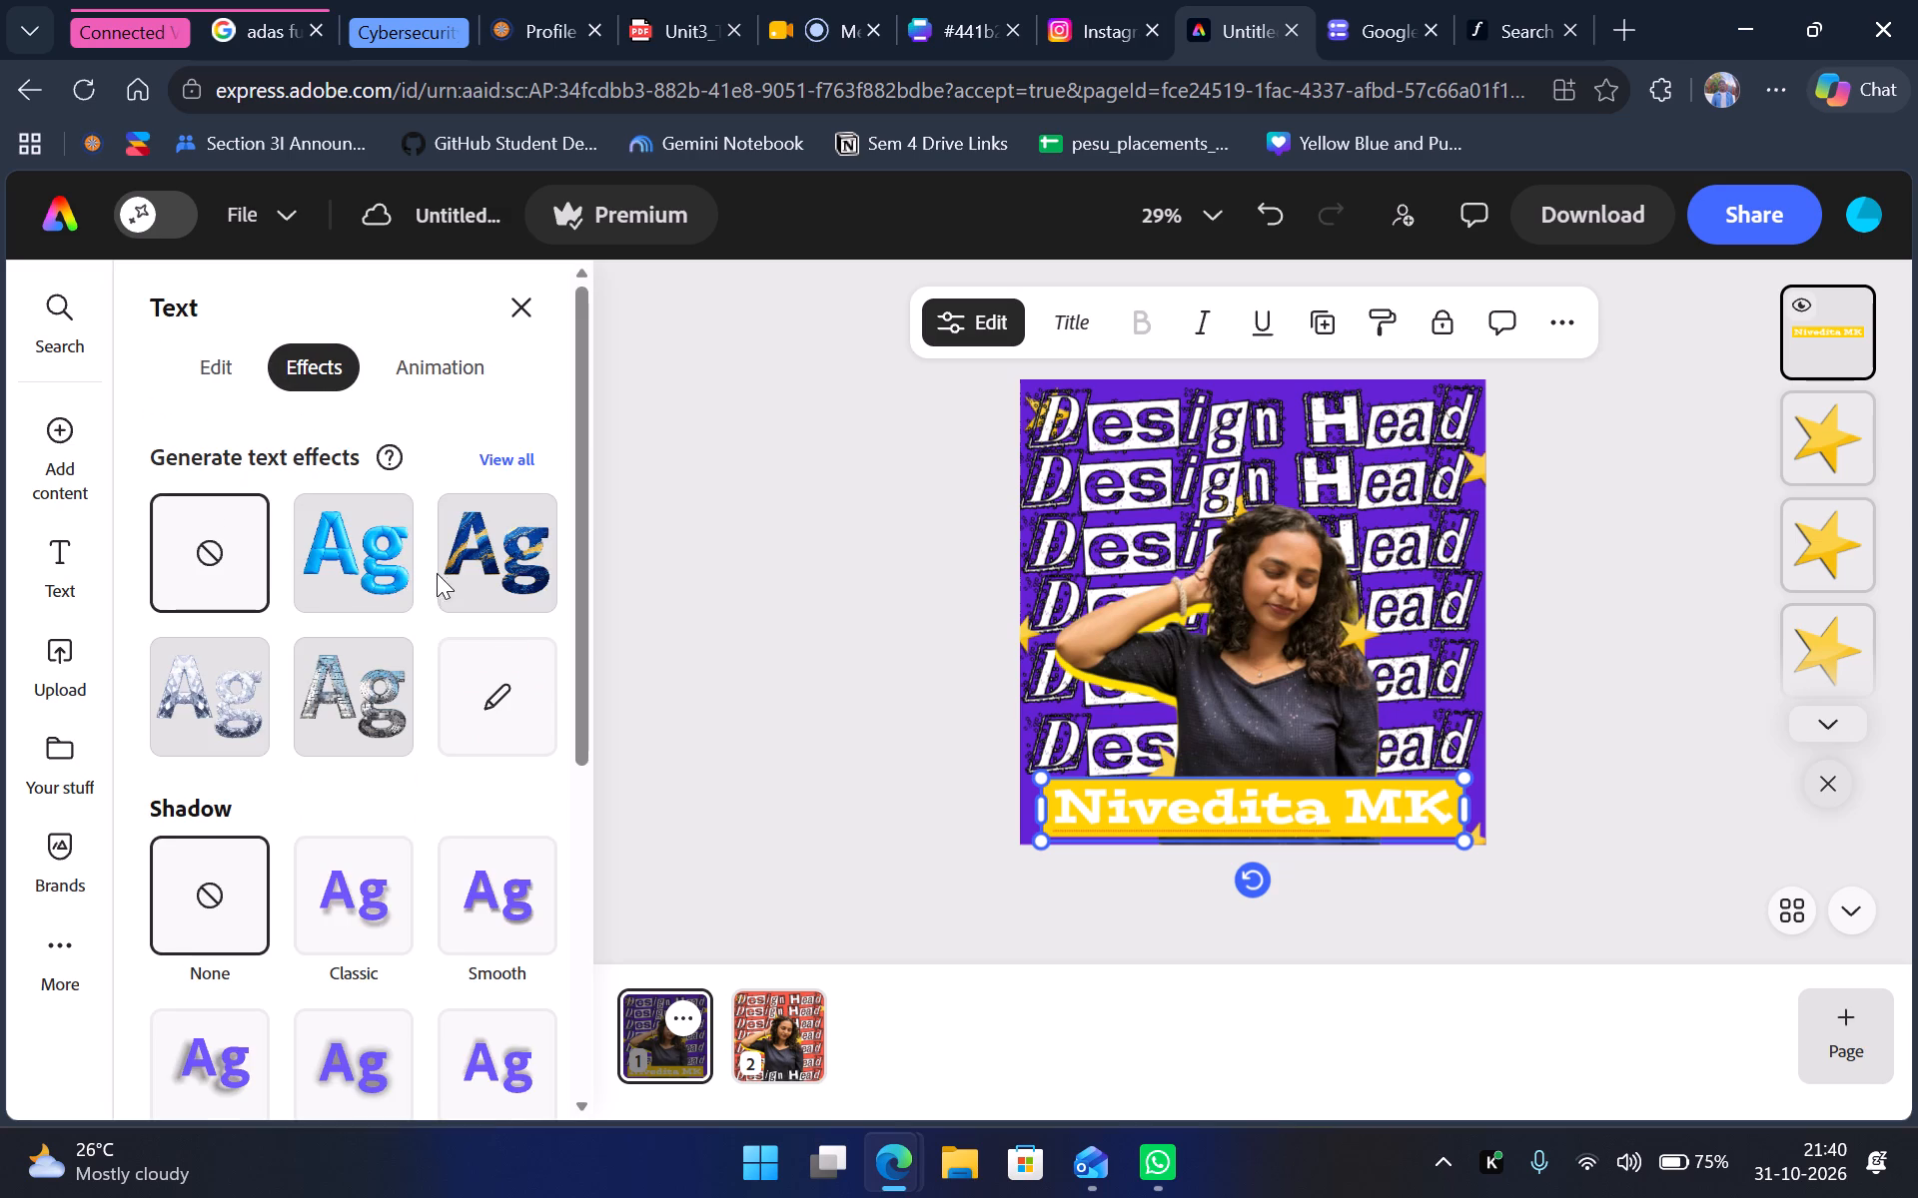
Look through the generated text effects, shadow styles and shapes offered for the name line.
scroll(447, 765, "down", 2)
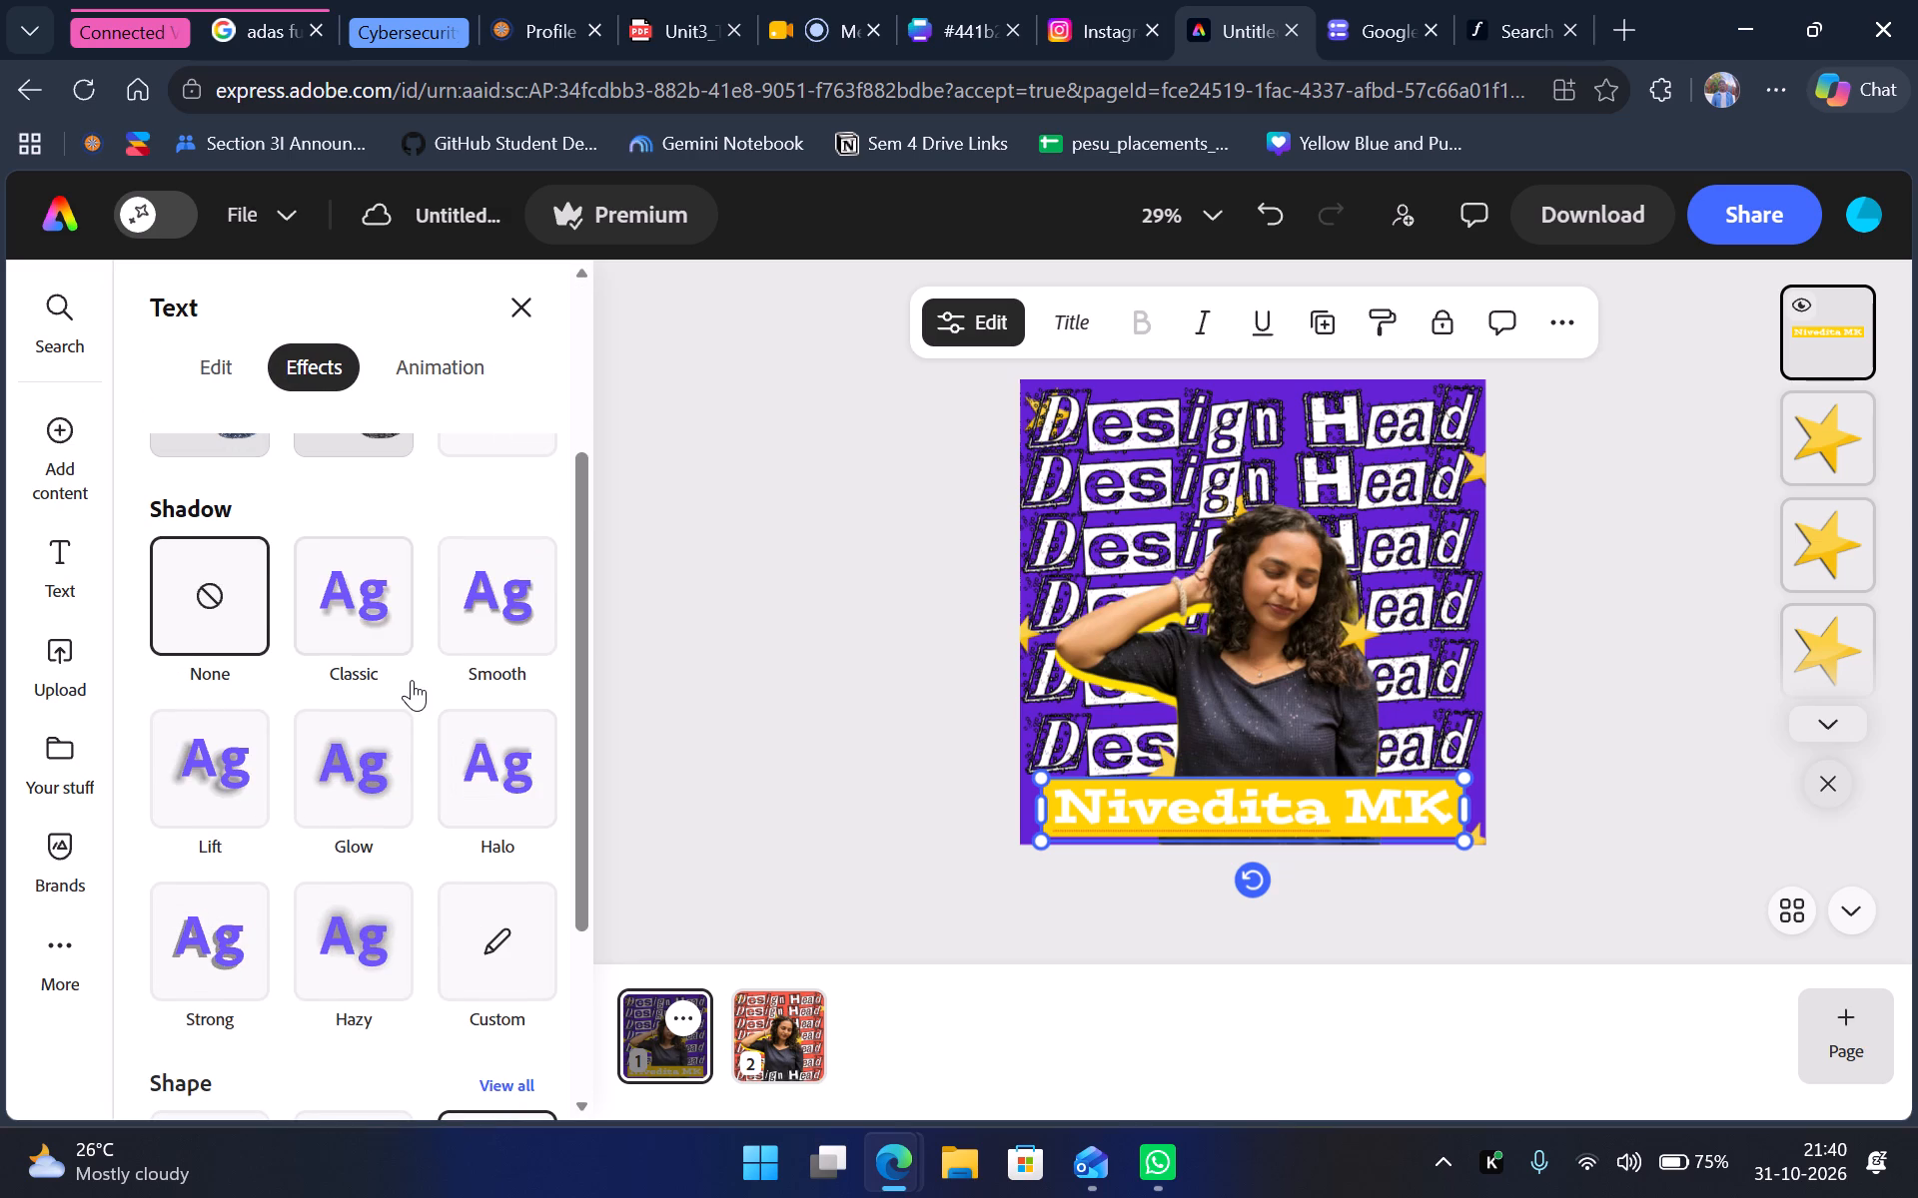
scroll(412, 680, "down", 2)
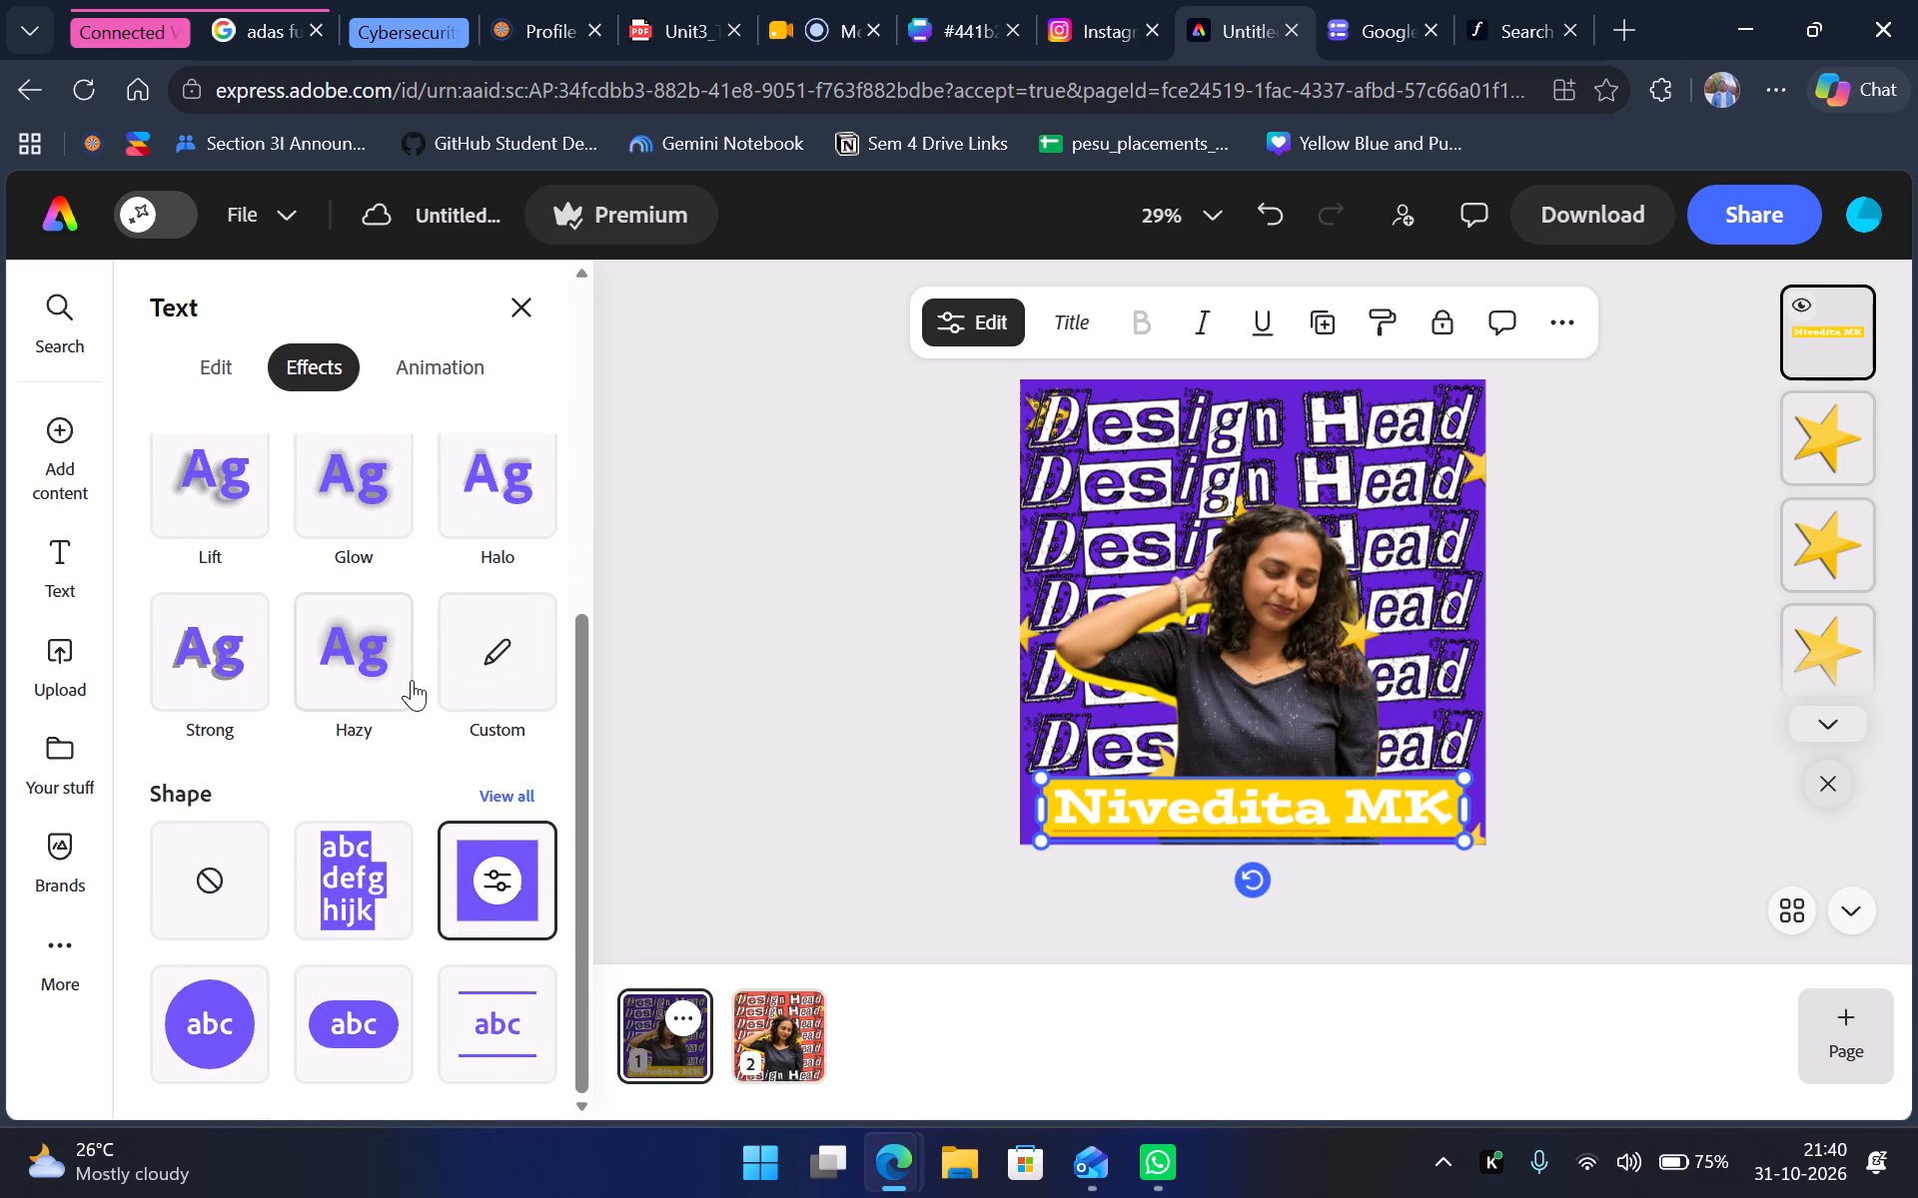
left_click(310, 370)
scroll(422, 597, "up", 3)
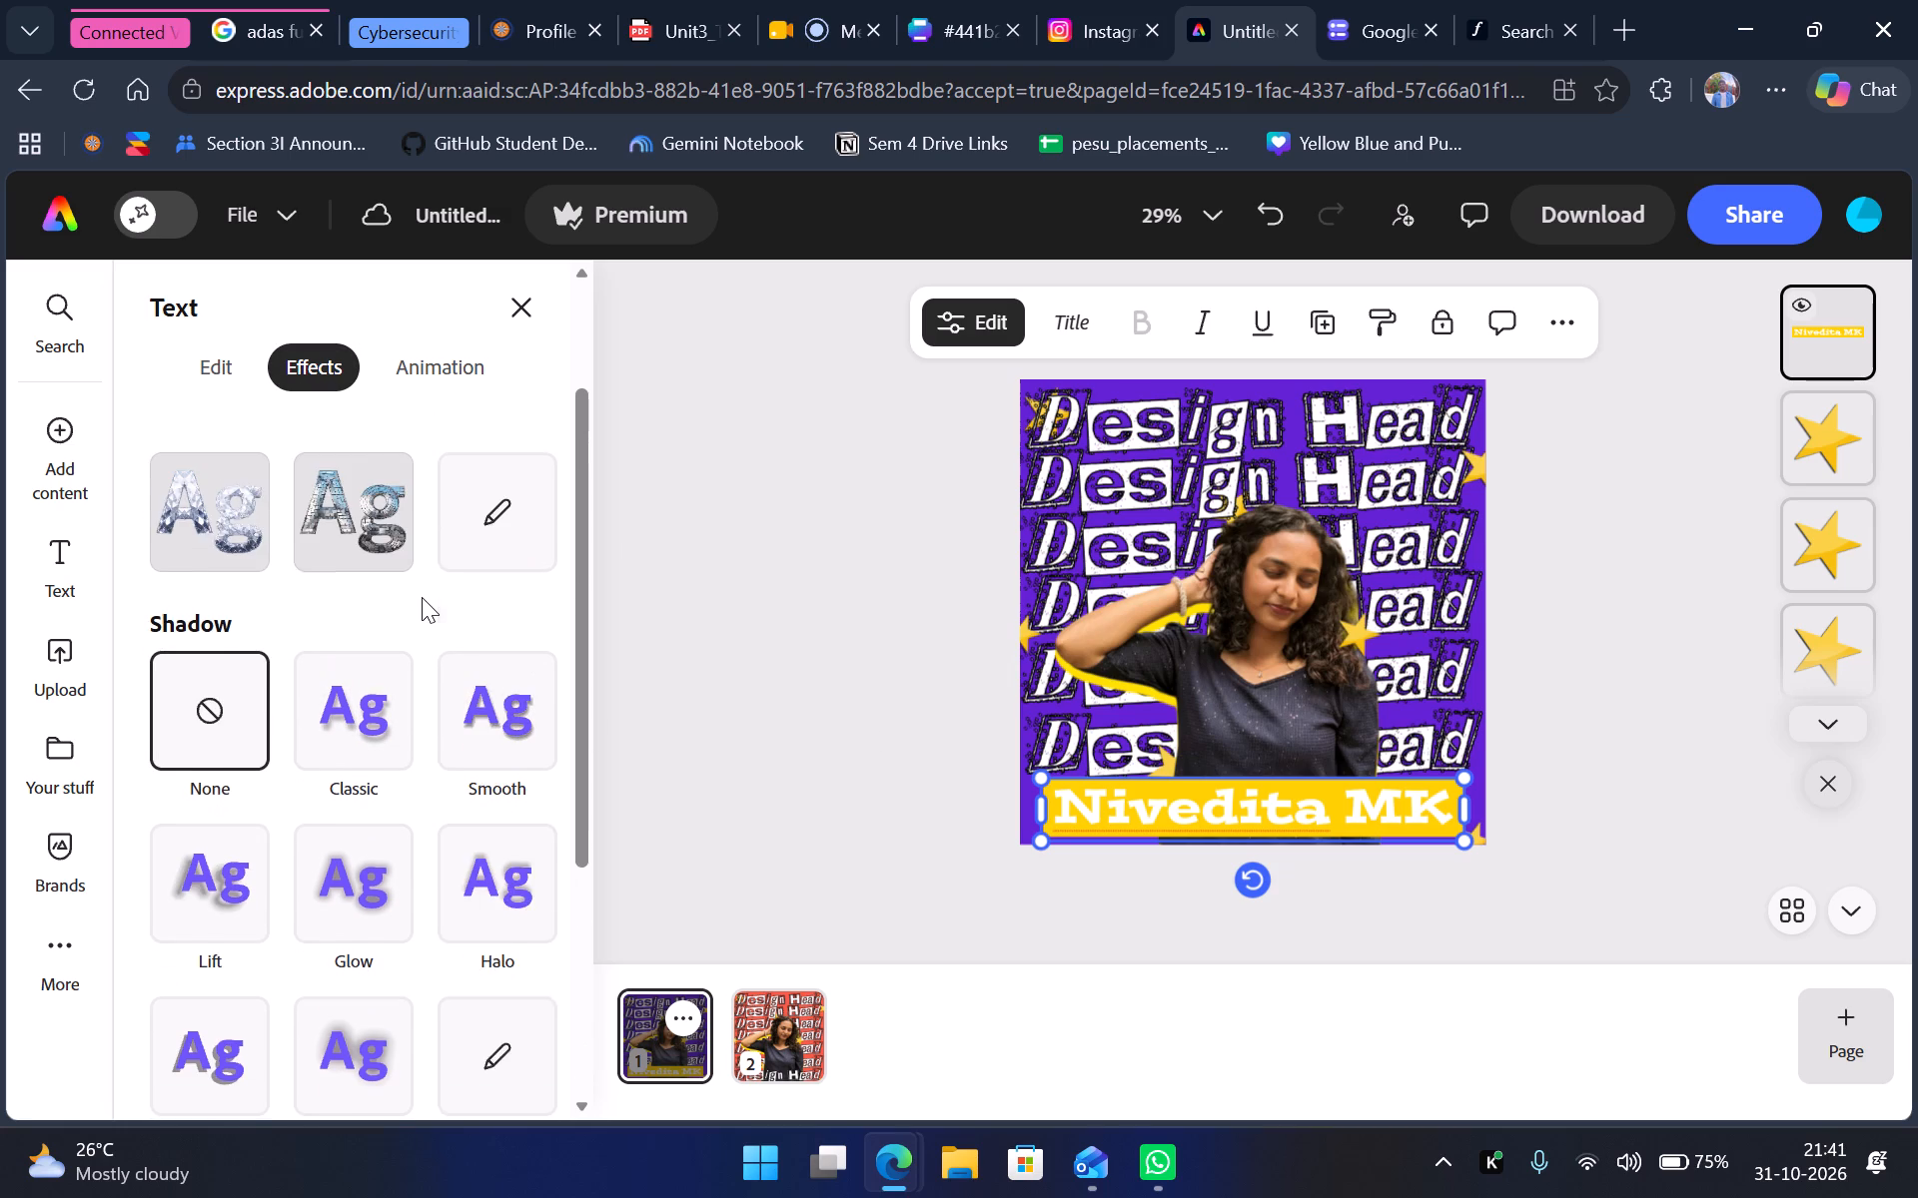
scroll(422, 597, "up", 1)
scroll(412, 619, "down", 1)
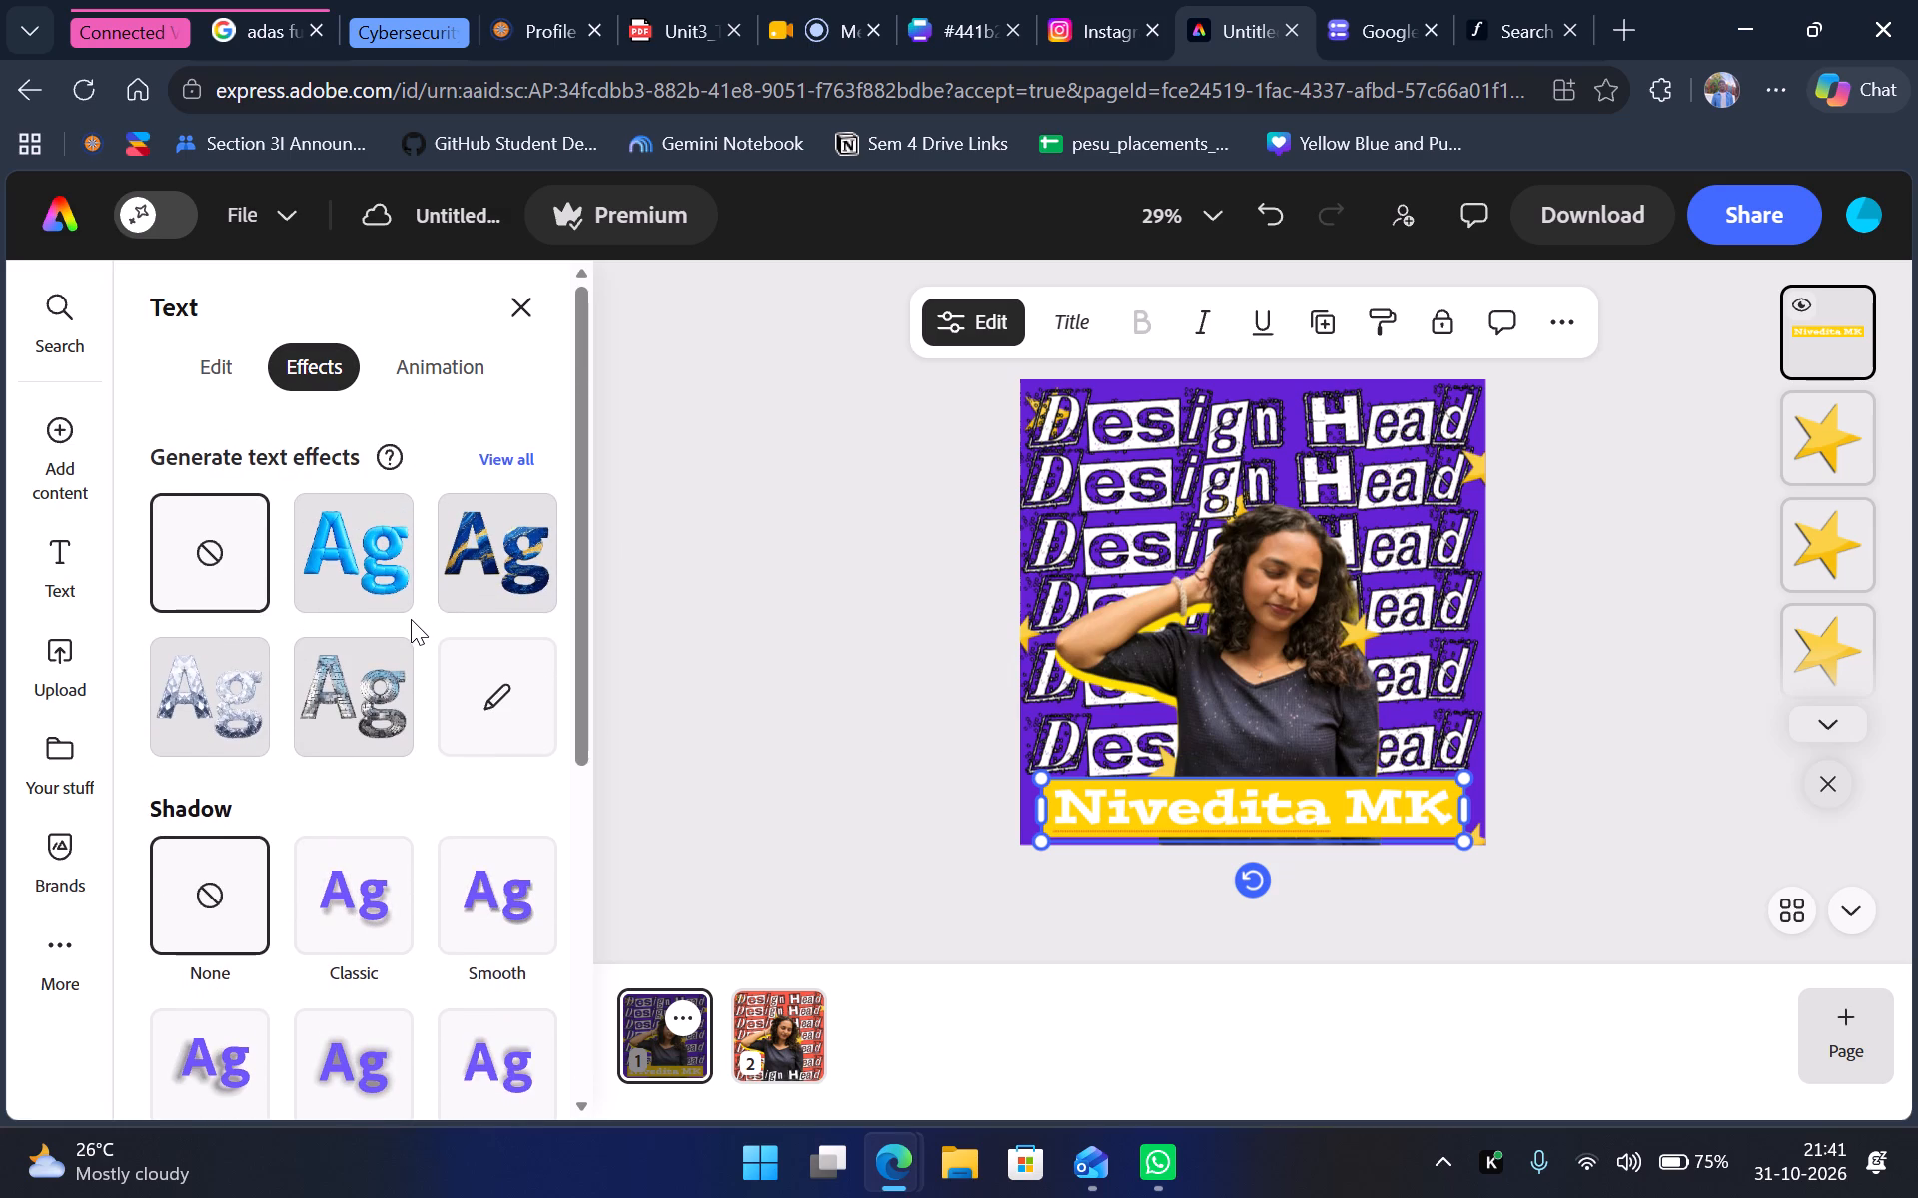
scroll(411, 619, "down", 3)
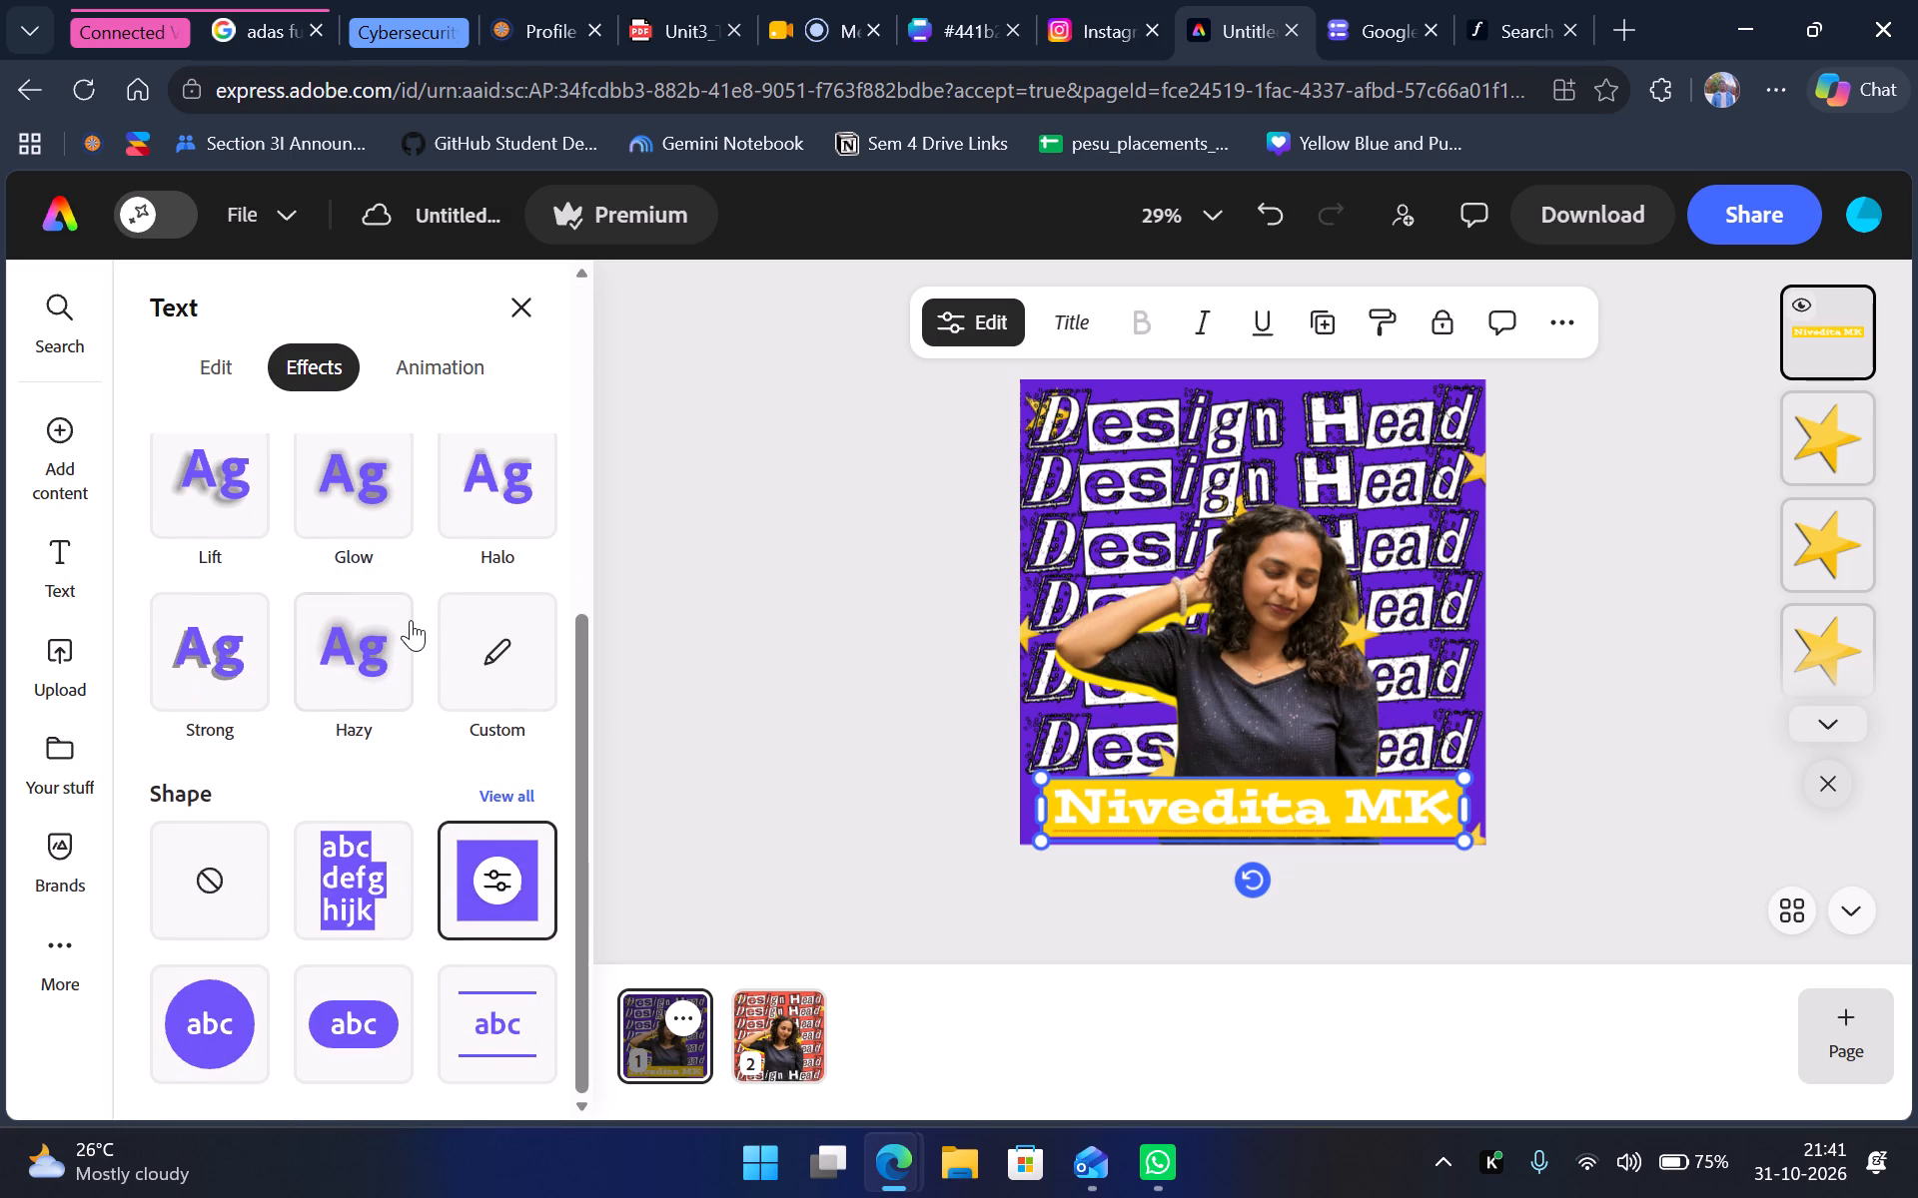
scroll(411, 620, "down", 2)
scroll(432, 751, "up", 4)
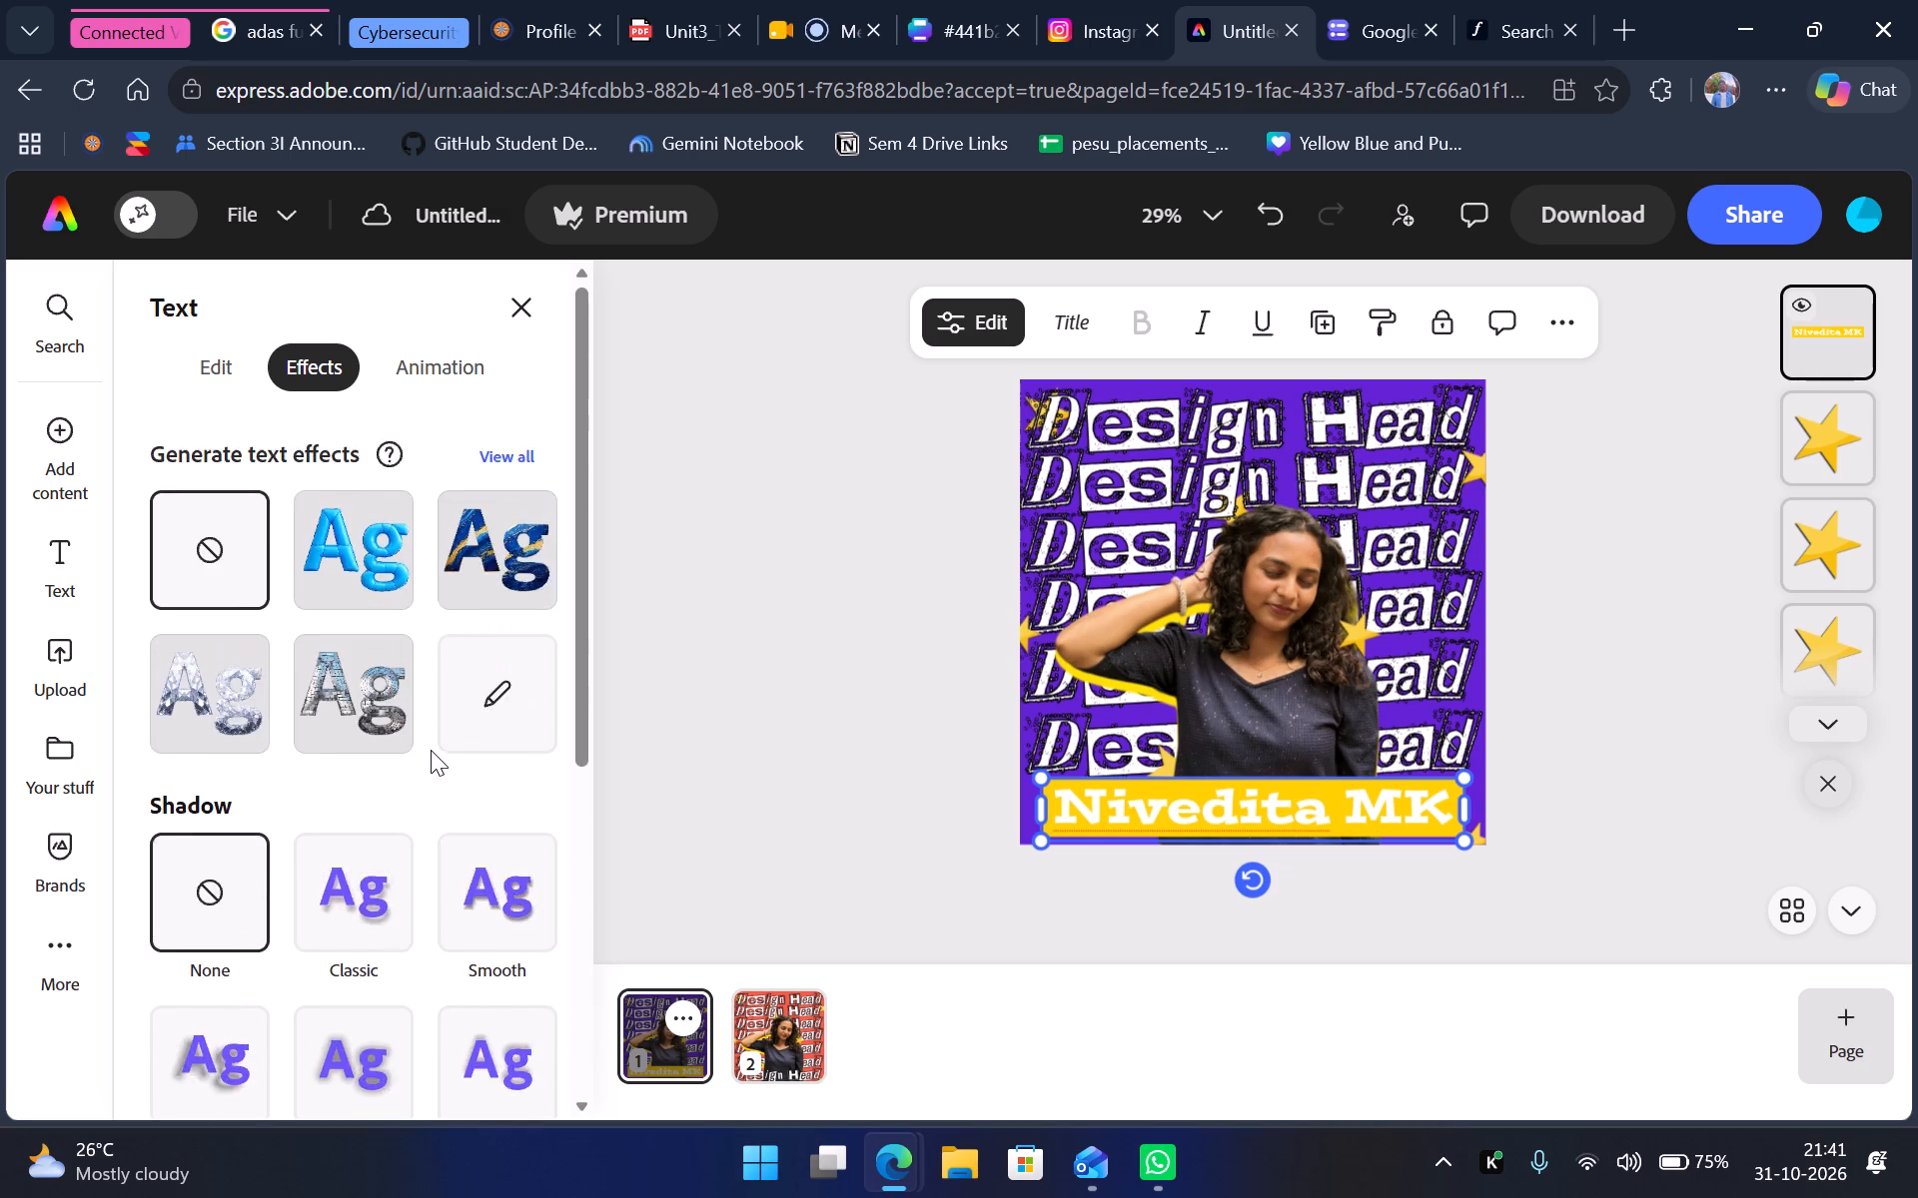
scroll(431, 750, "up", 1)
scroll(430, 749, "down", 5)
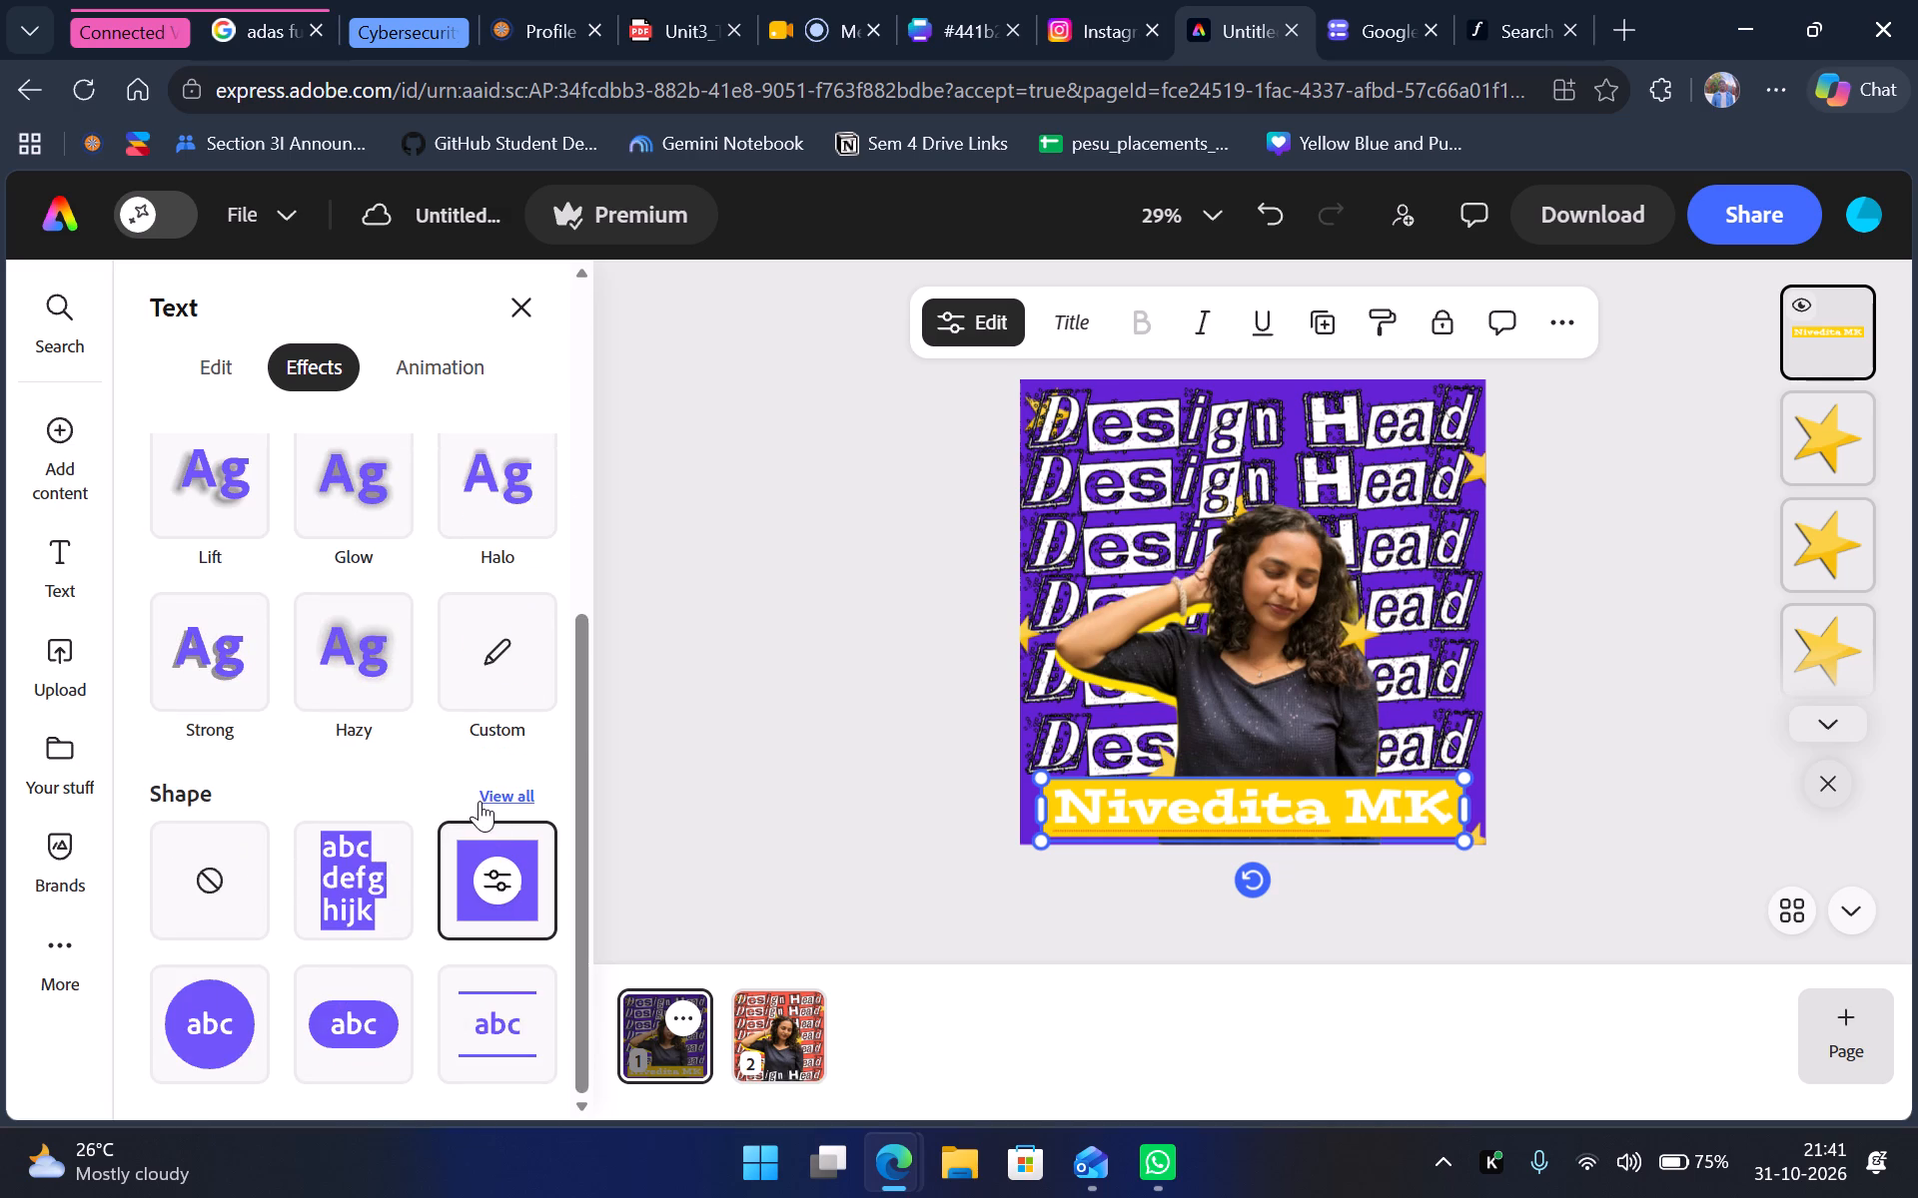
Examine the full set of decorative background shapes offered for the name line.
left_click(479, 799)
scroll(456, 776, "down", 8)
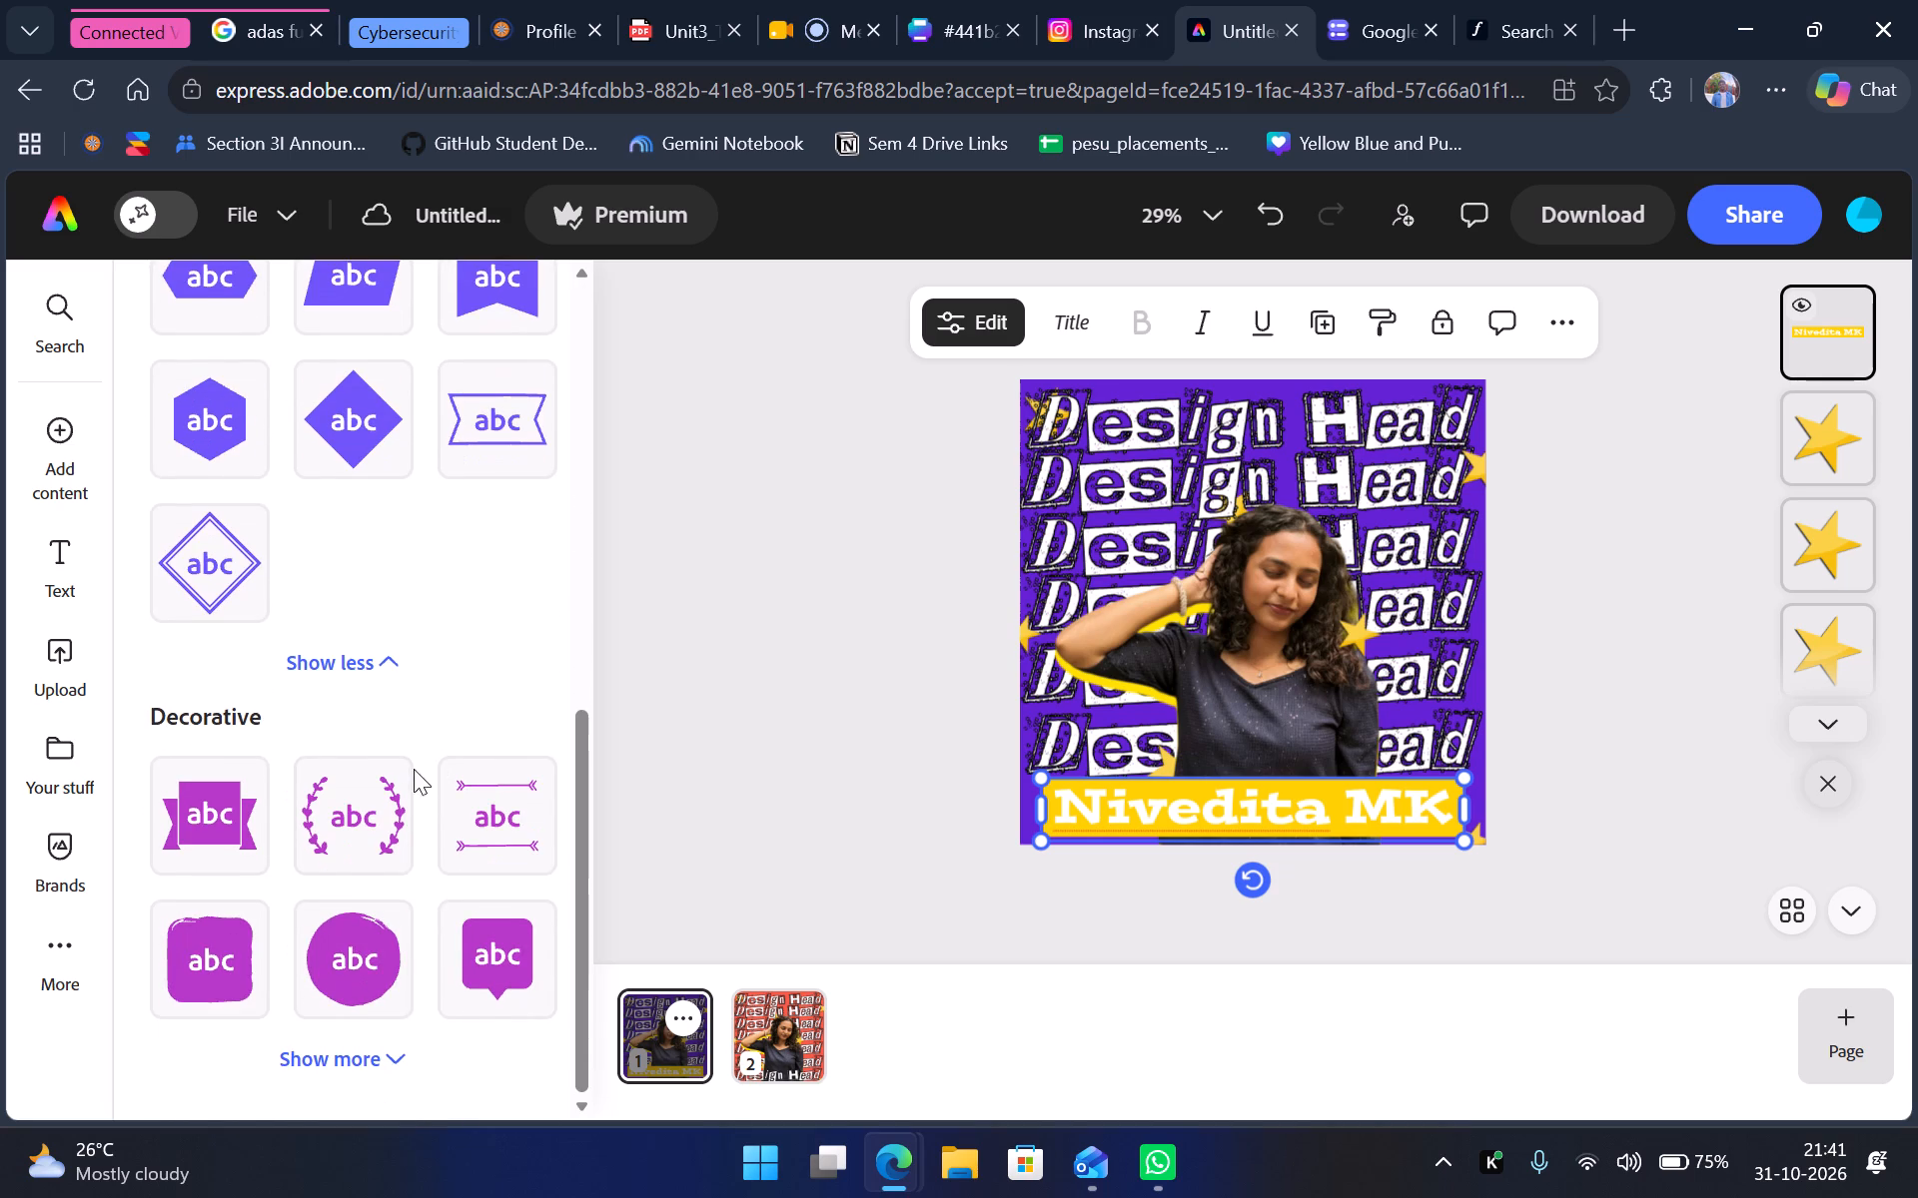
scroll(413, 769, "down", 1)
left_click(356, 1050)
scroll(344, 842, "down", 13)
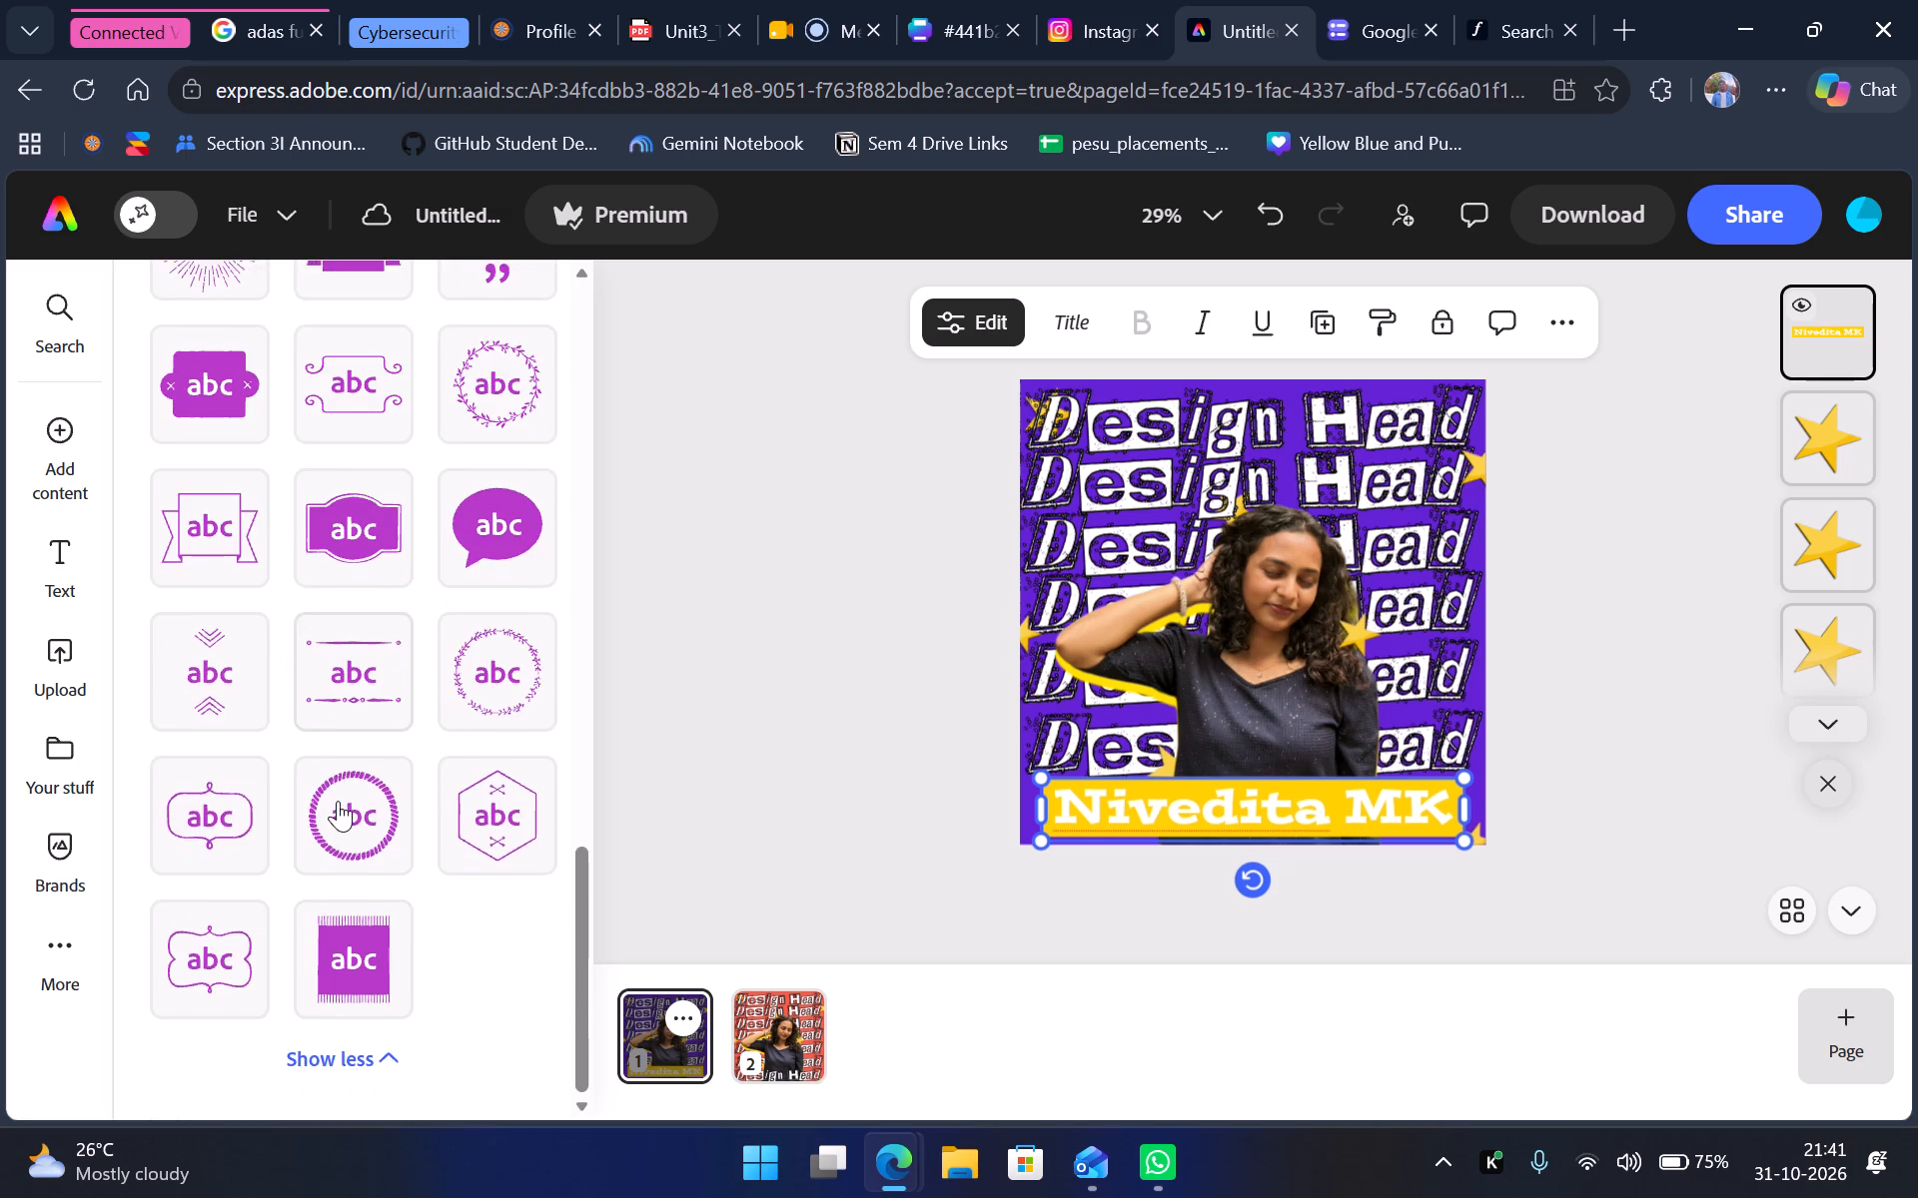
scroll(331, 777, "up", 20)
scroll(331, 777, "up", 1)
left_click(155, 326)
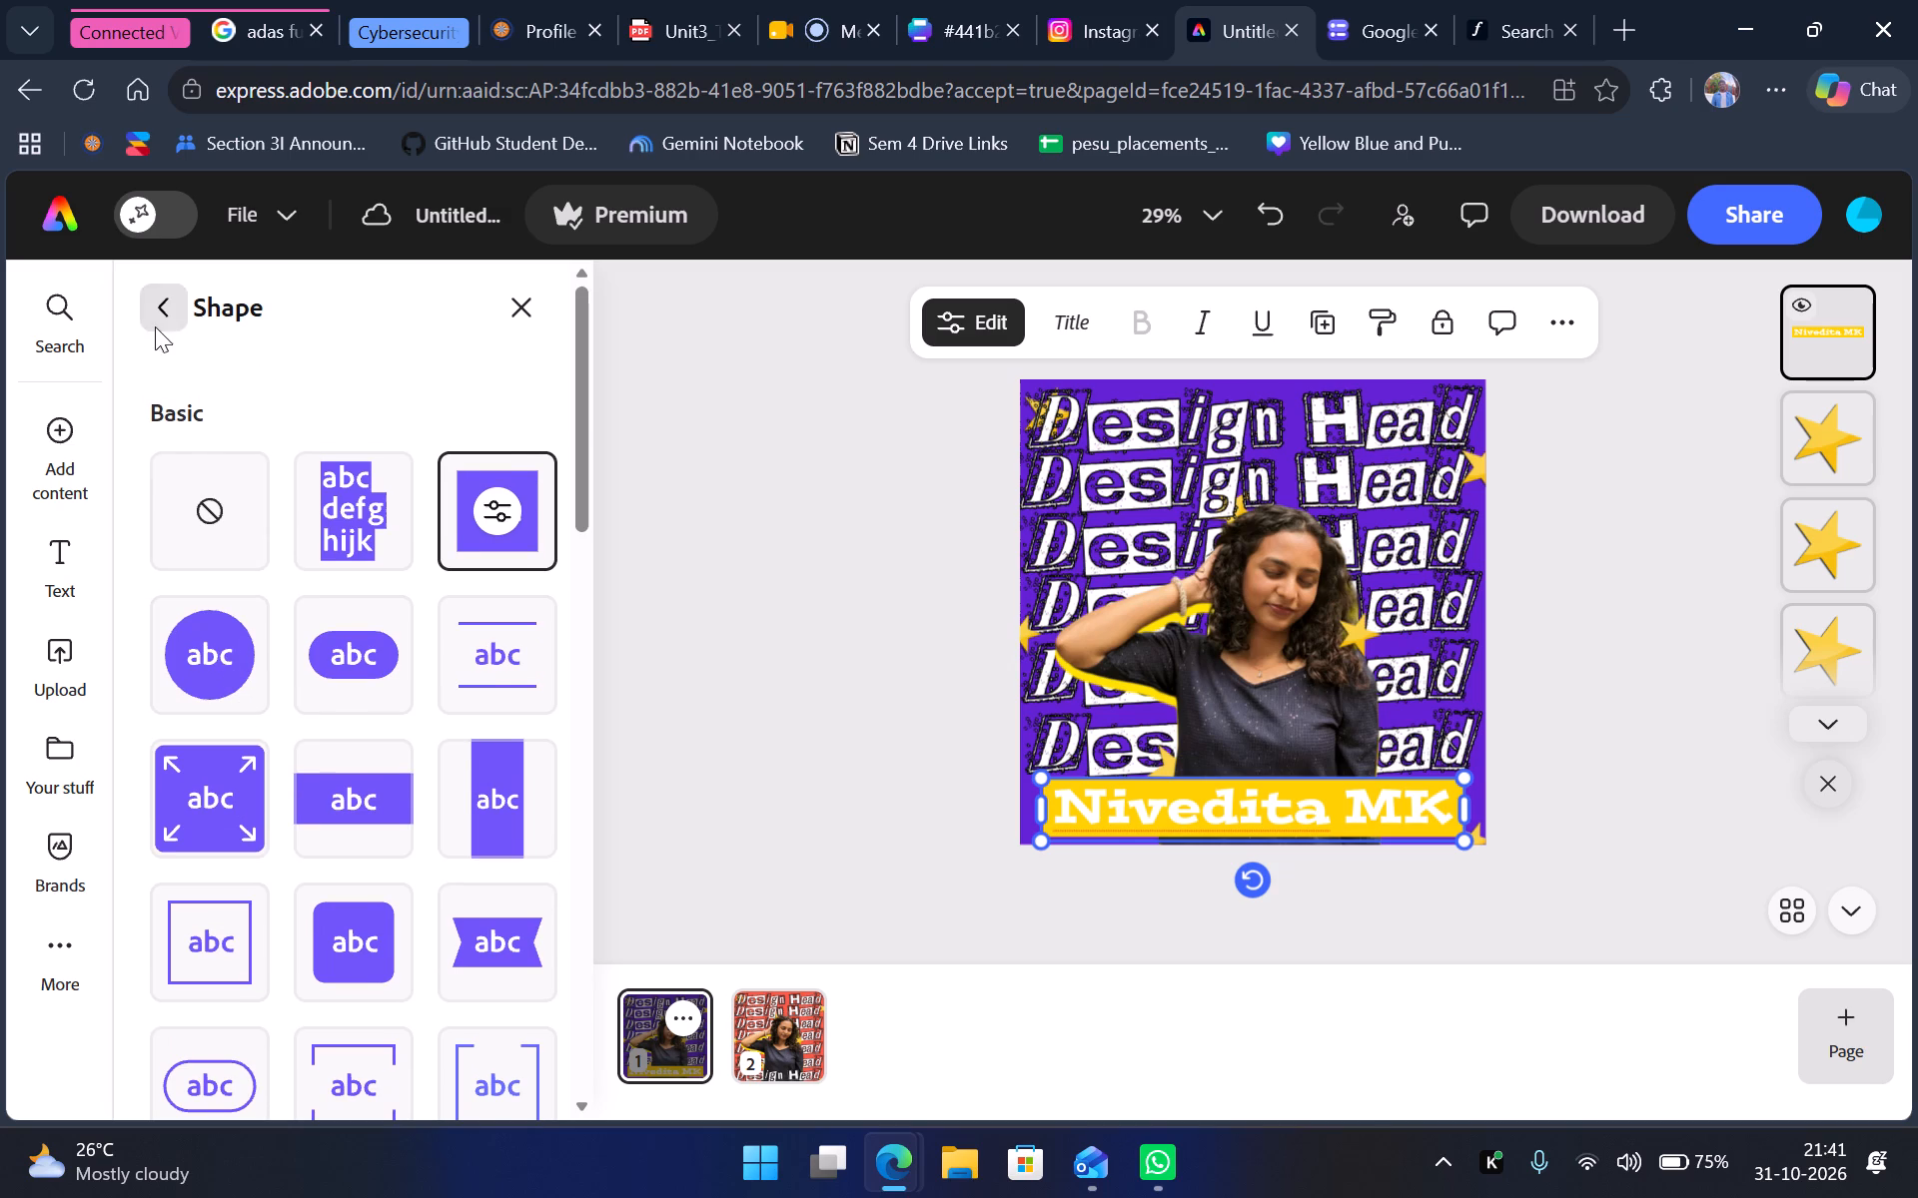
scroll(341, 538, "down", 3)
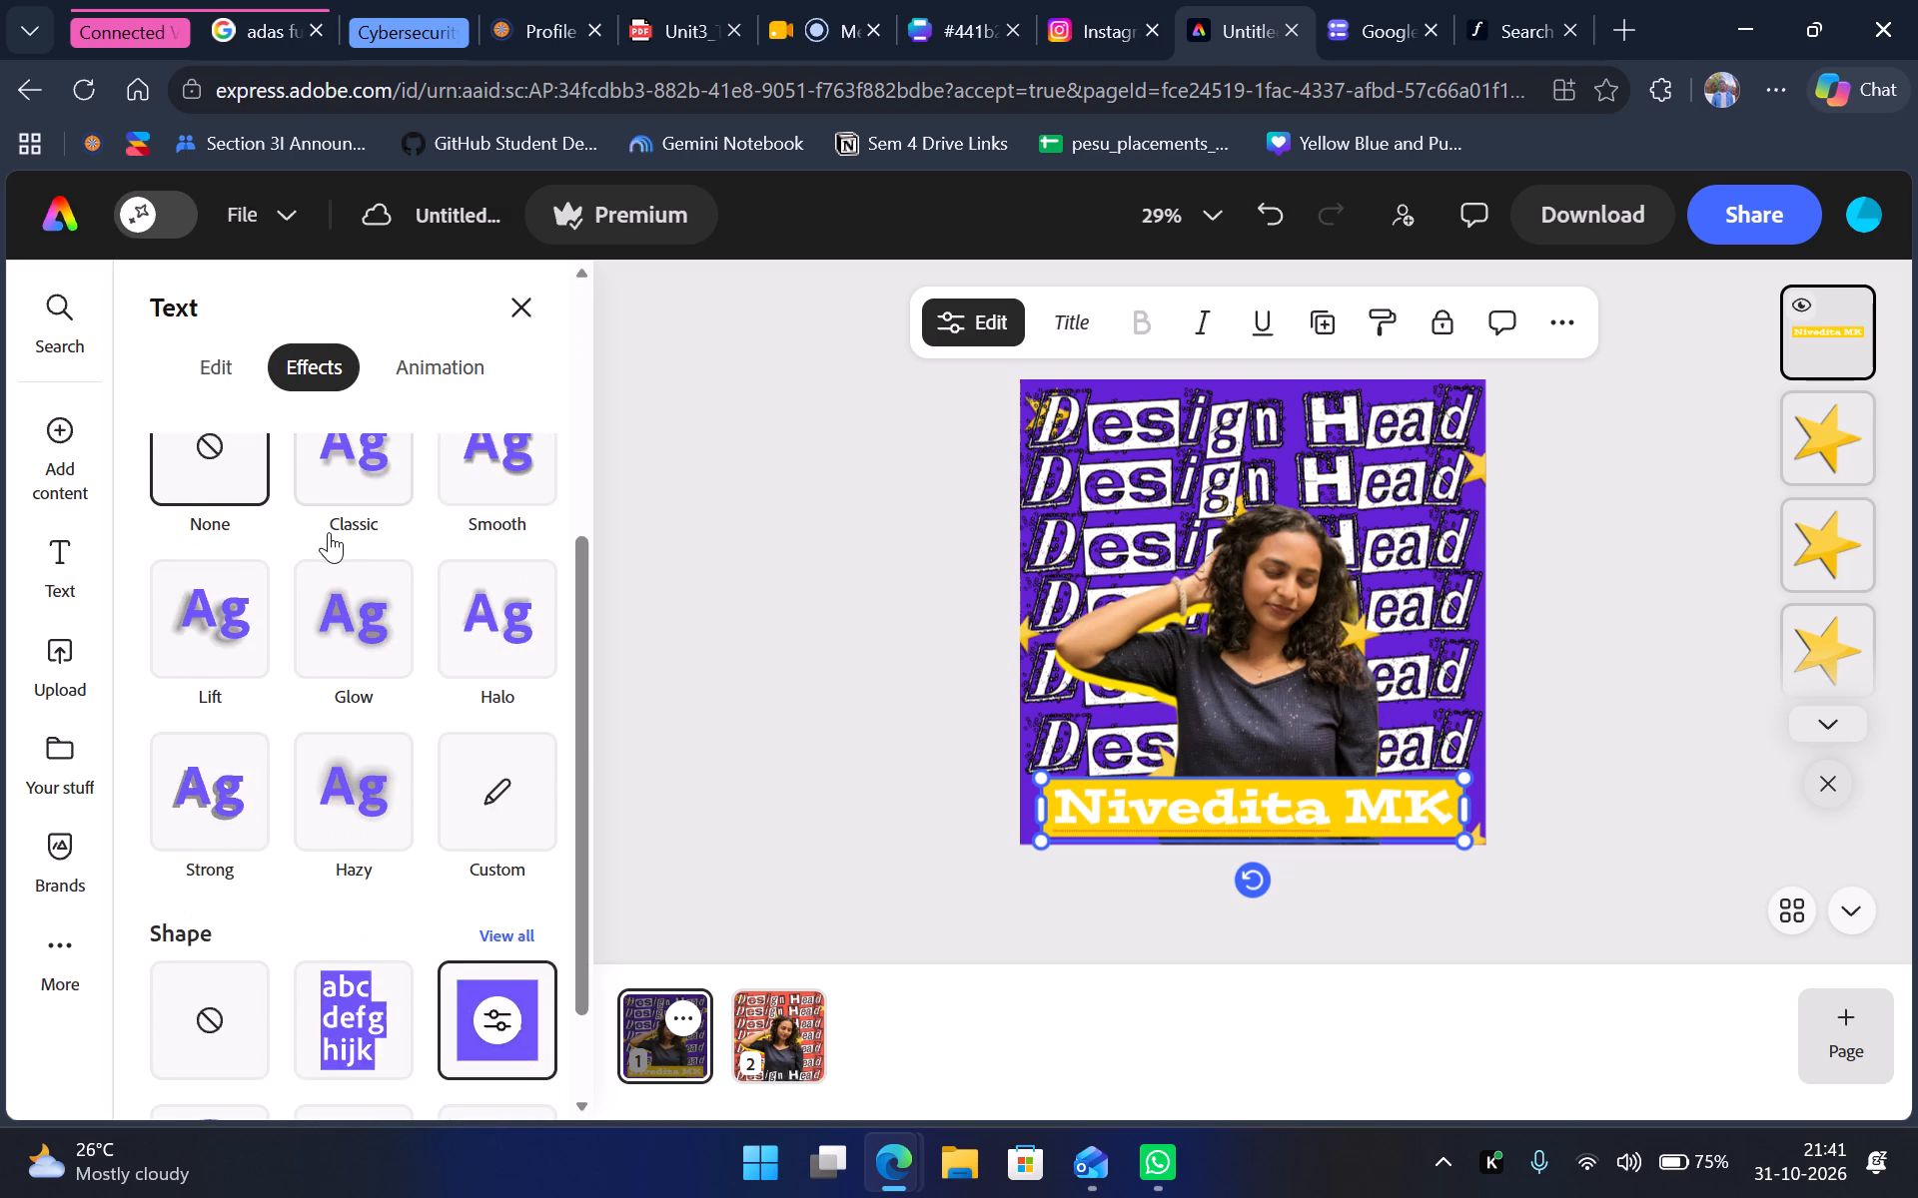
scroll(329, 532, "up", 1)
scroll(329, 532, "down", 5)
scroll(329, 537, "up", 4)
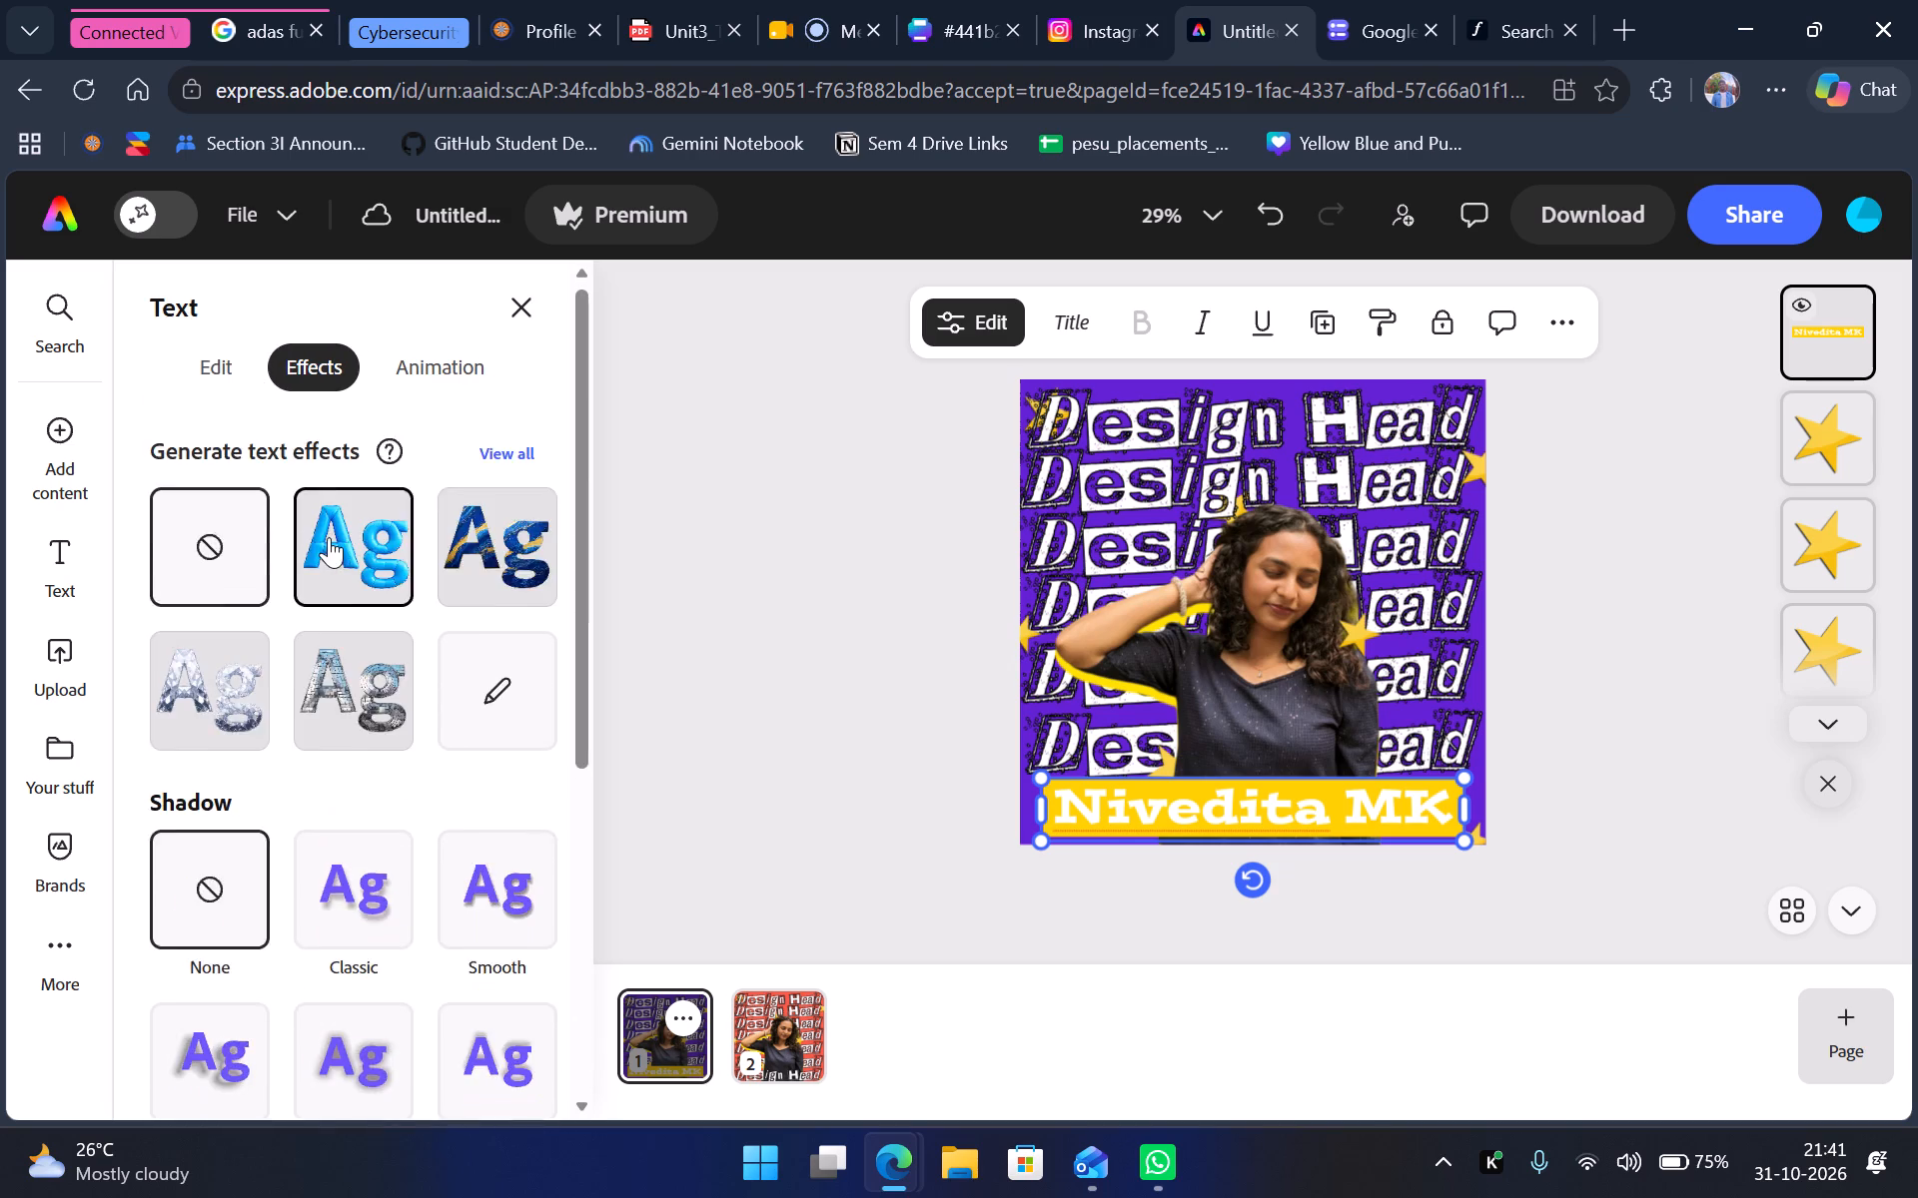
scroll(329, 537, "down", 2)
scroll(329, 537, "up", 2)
Apply the Arch text layout to the name line.
left_click(196, 367)
scroll(431, 560, "down", 4)
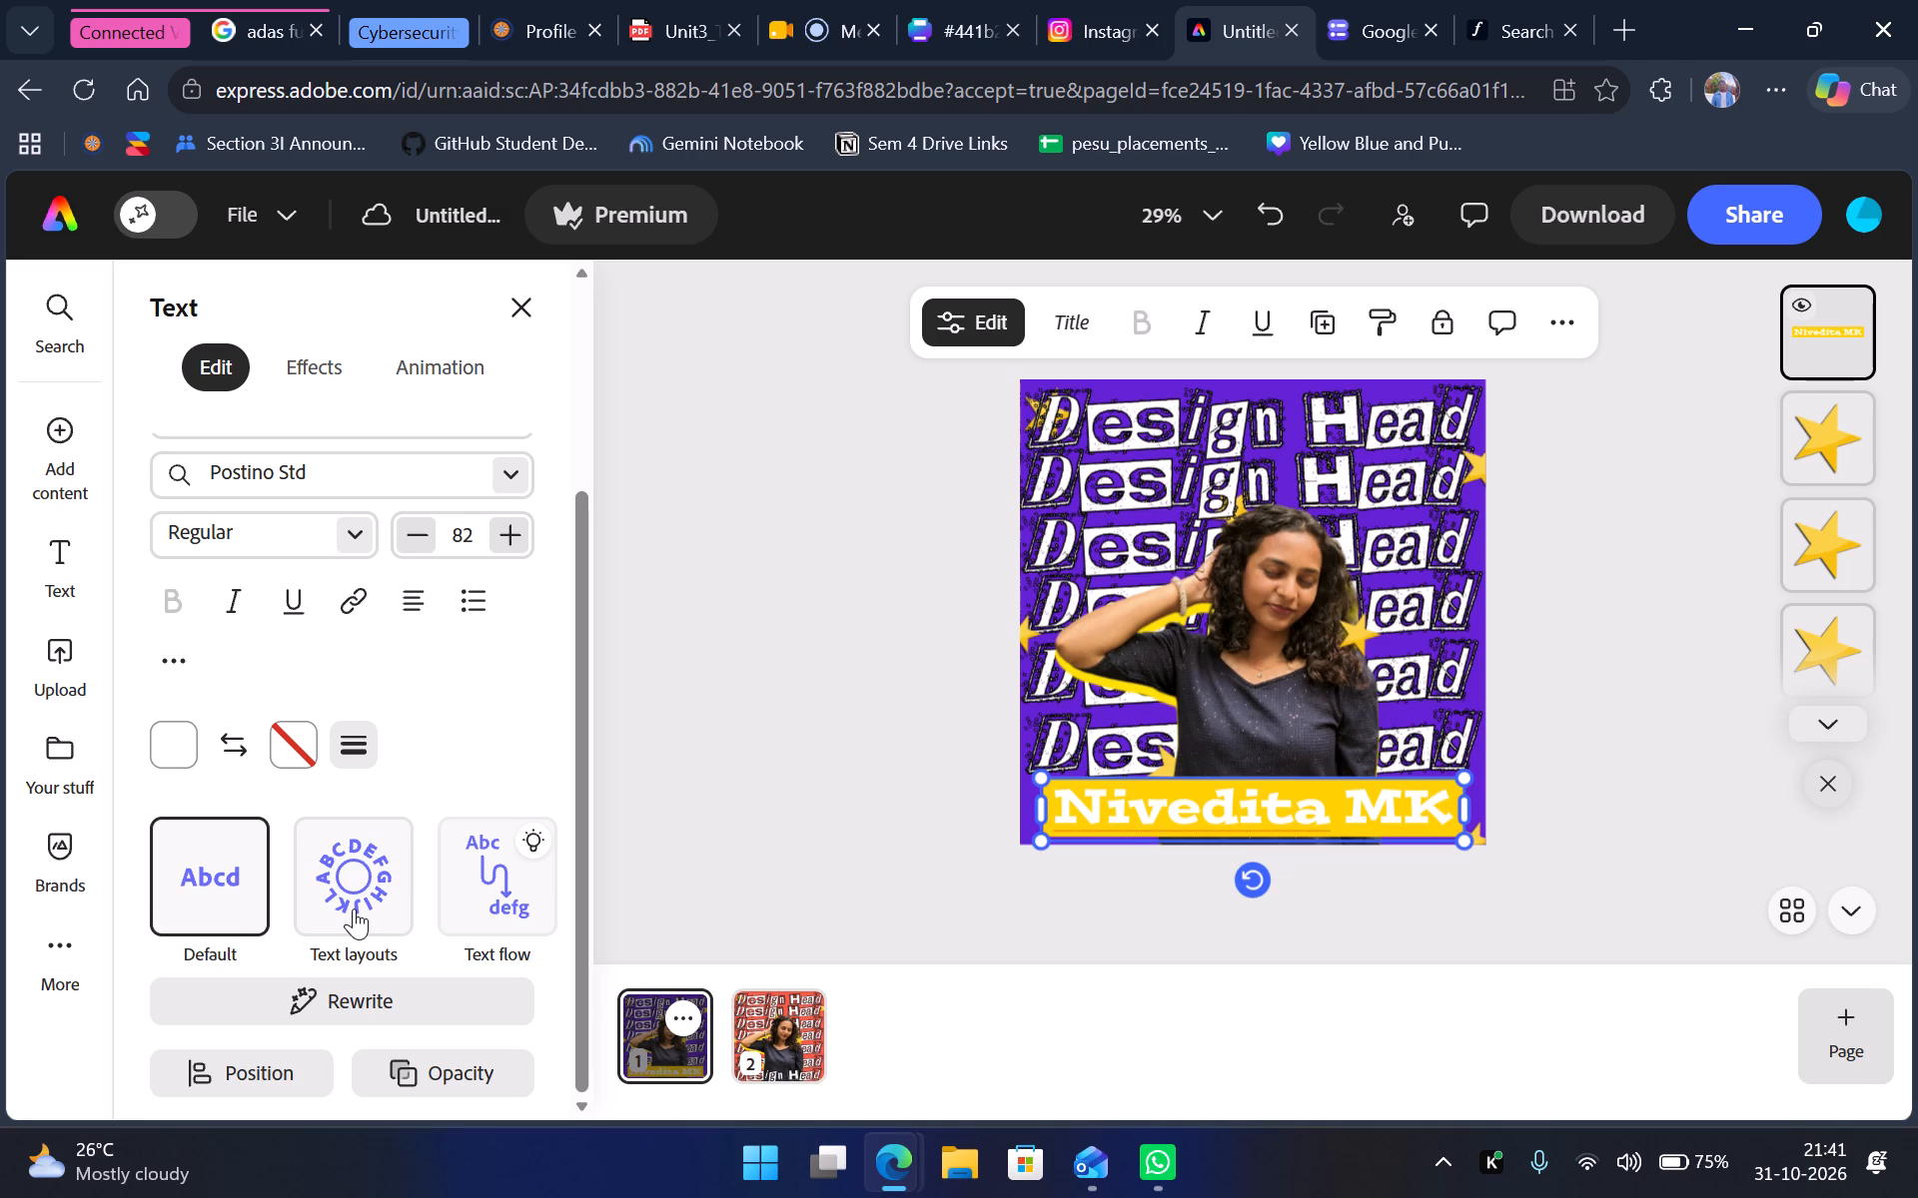
left_click(331, 866)
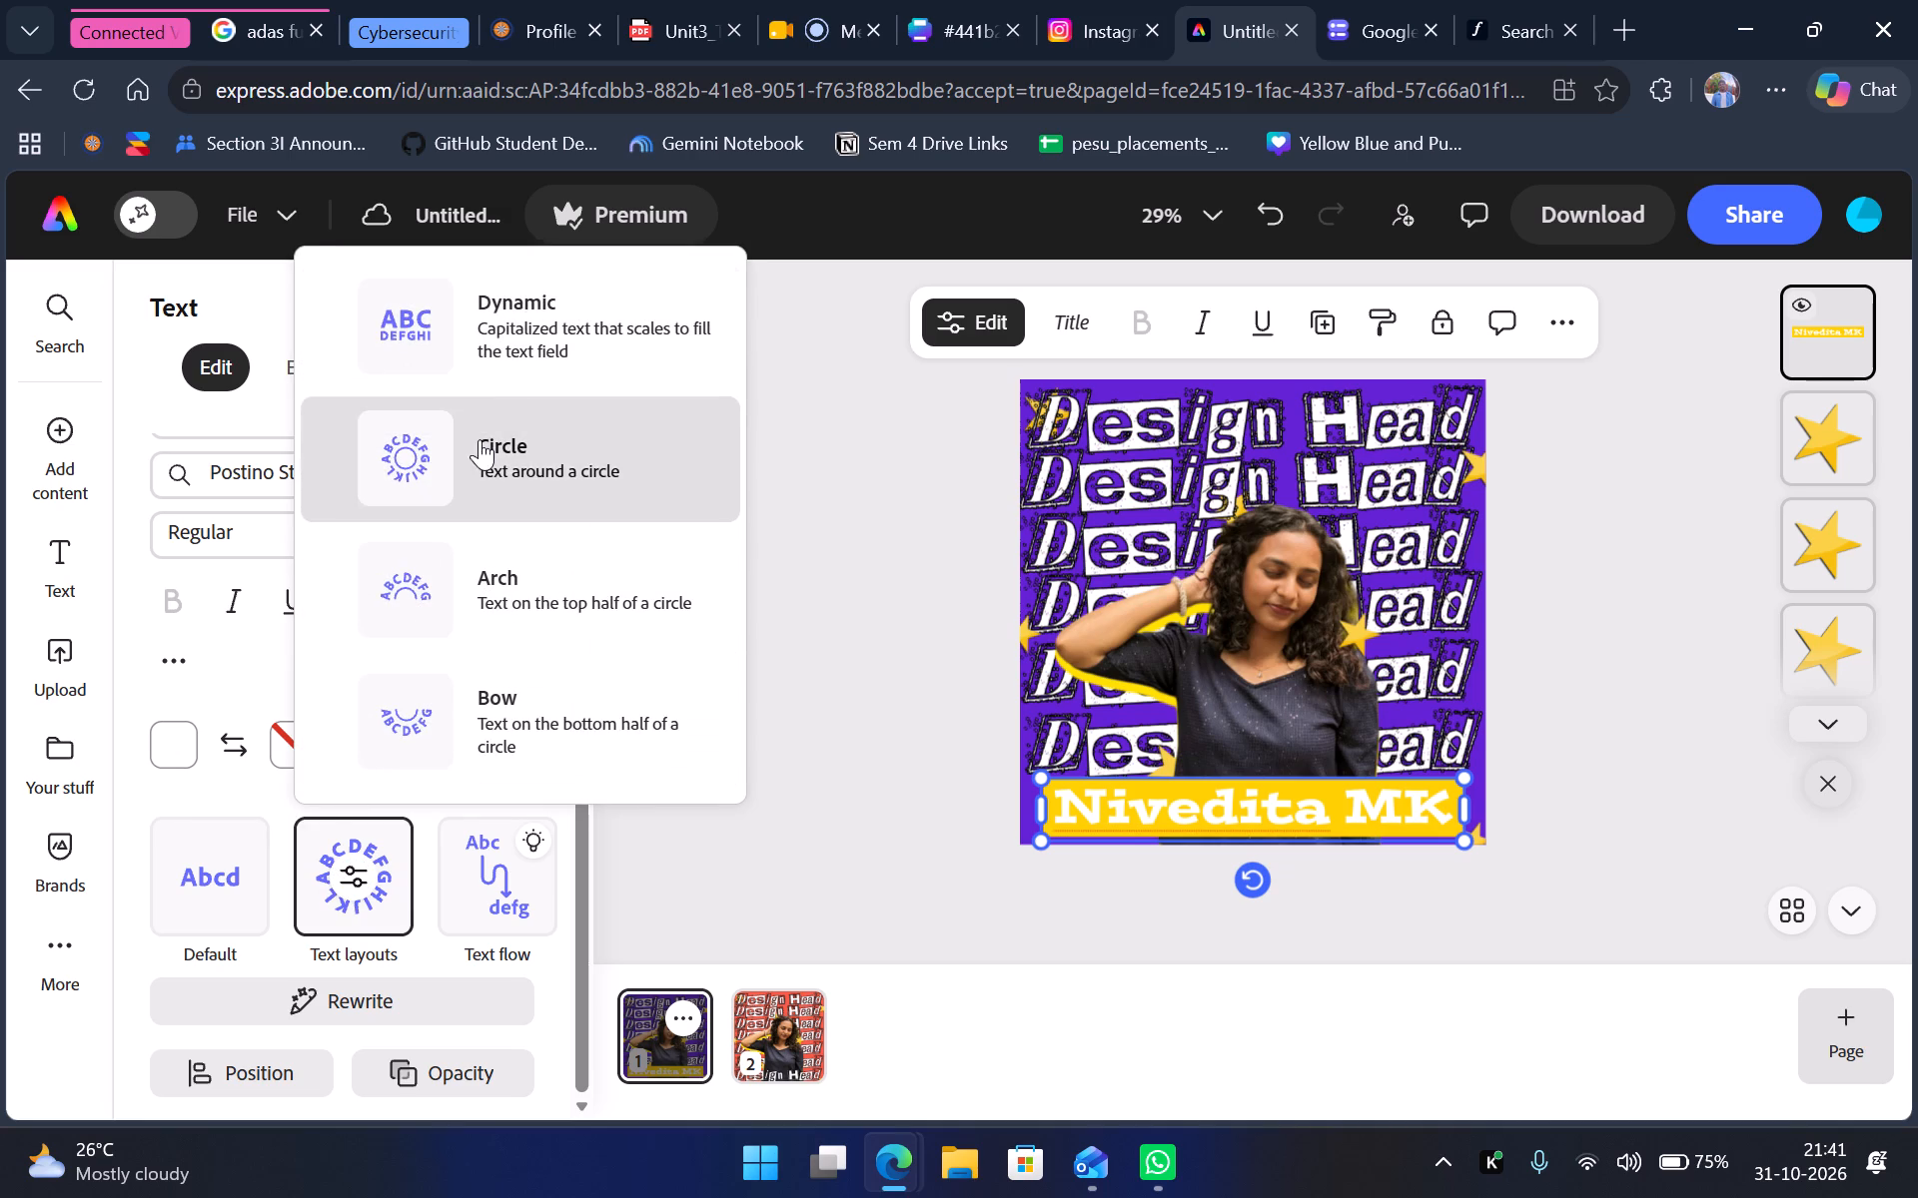
left_click(525, 595)
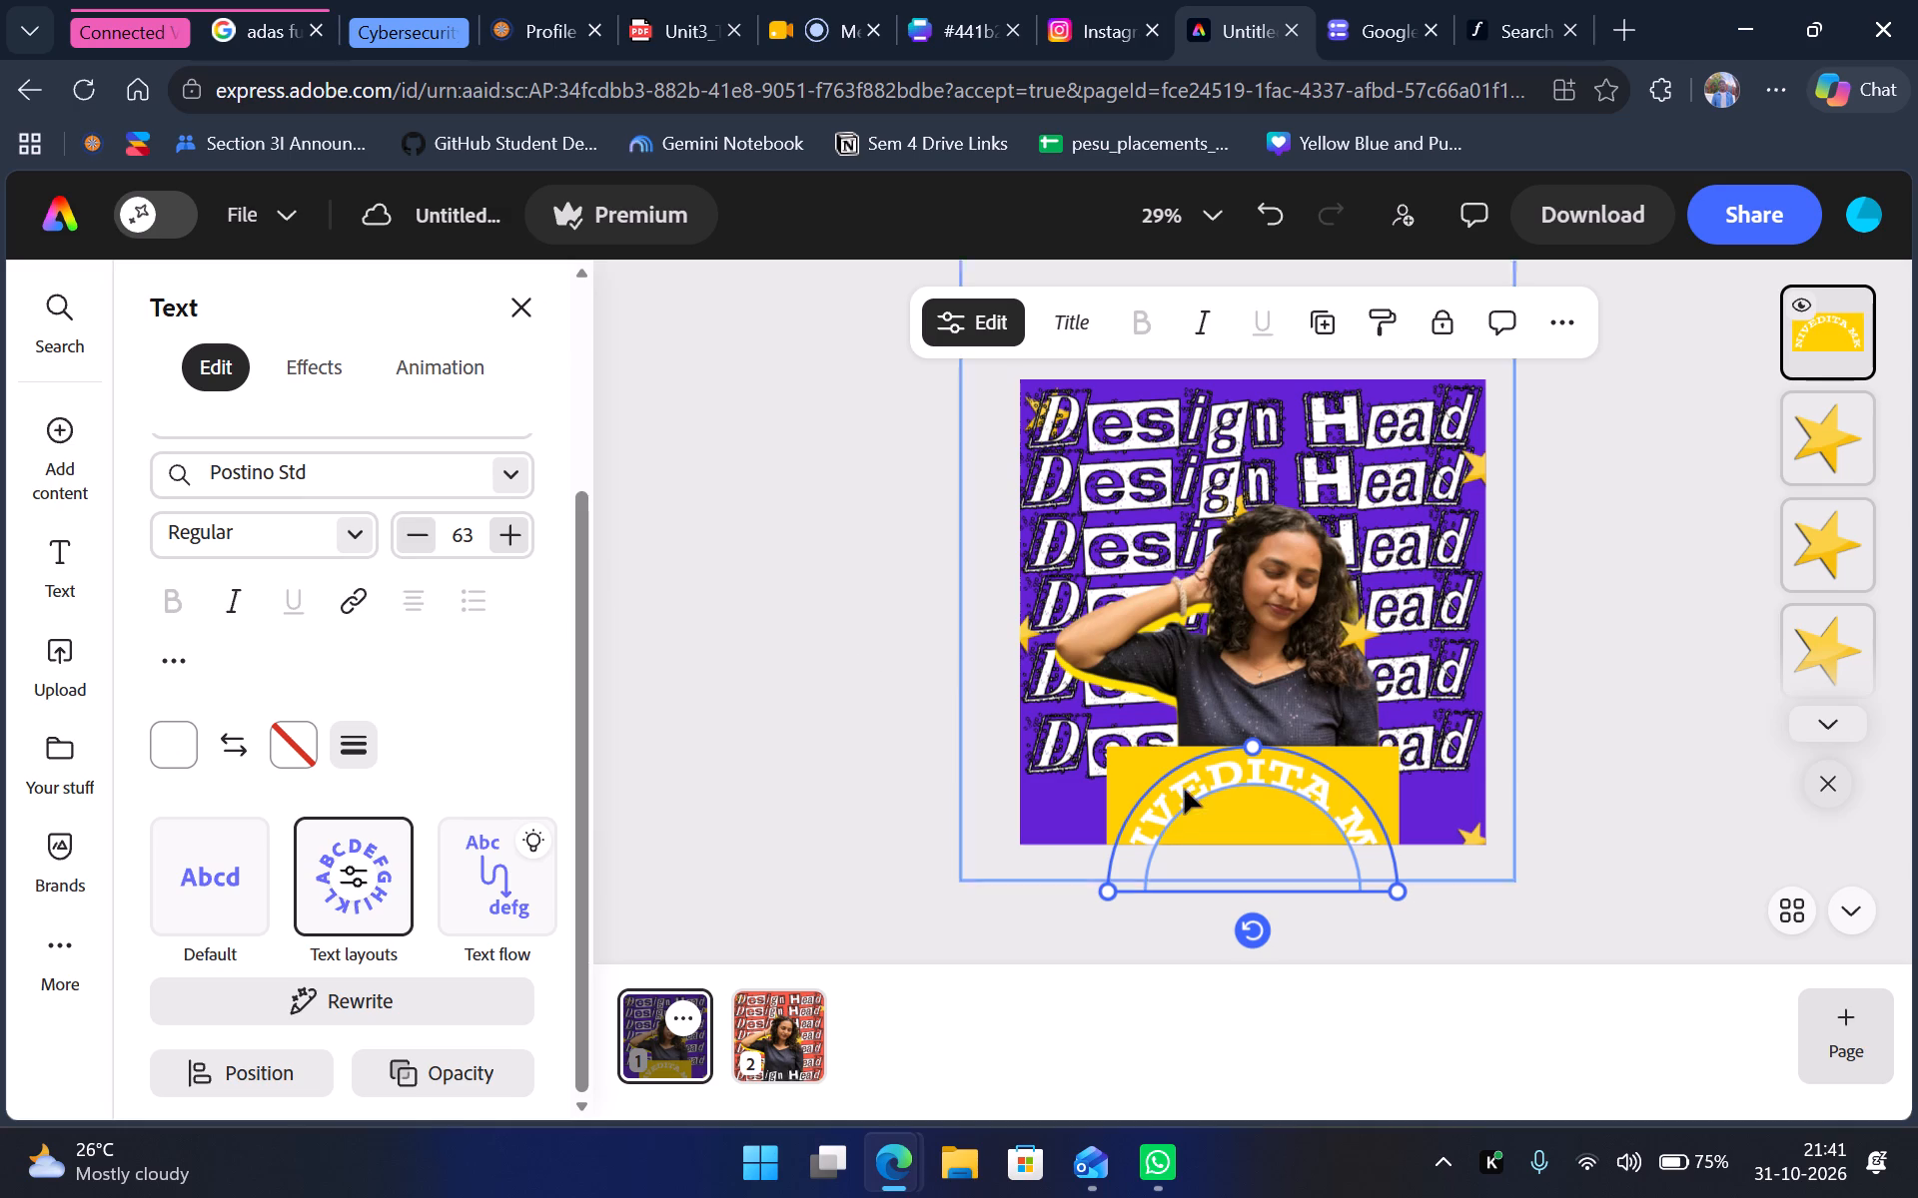
Move the arched name line up over the woman's torso.
left_click_drag(1225, 791, 1218, 699)
left_click(1253, 721)
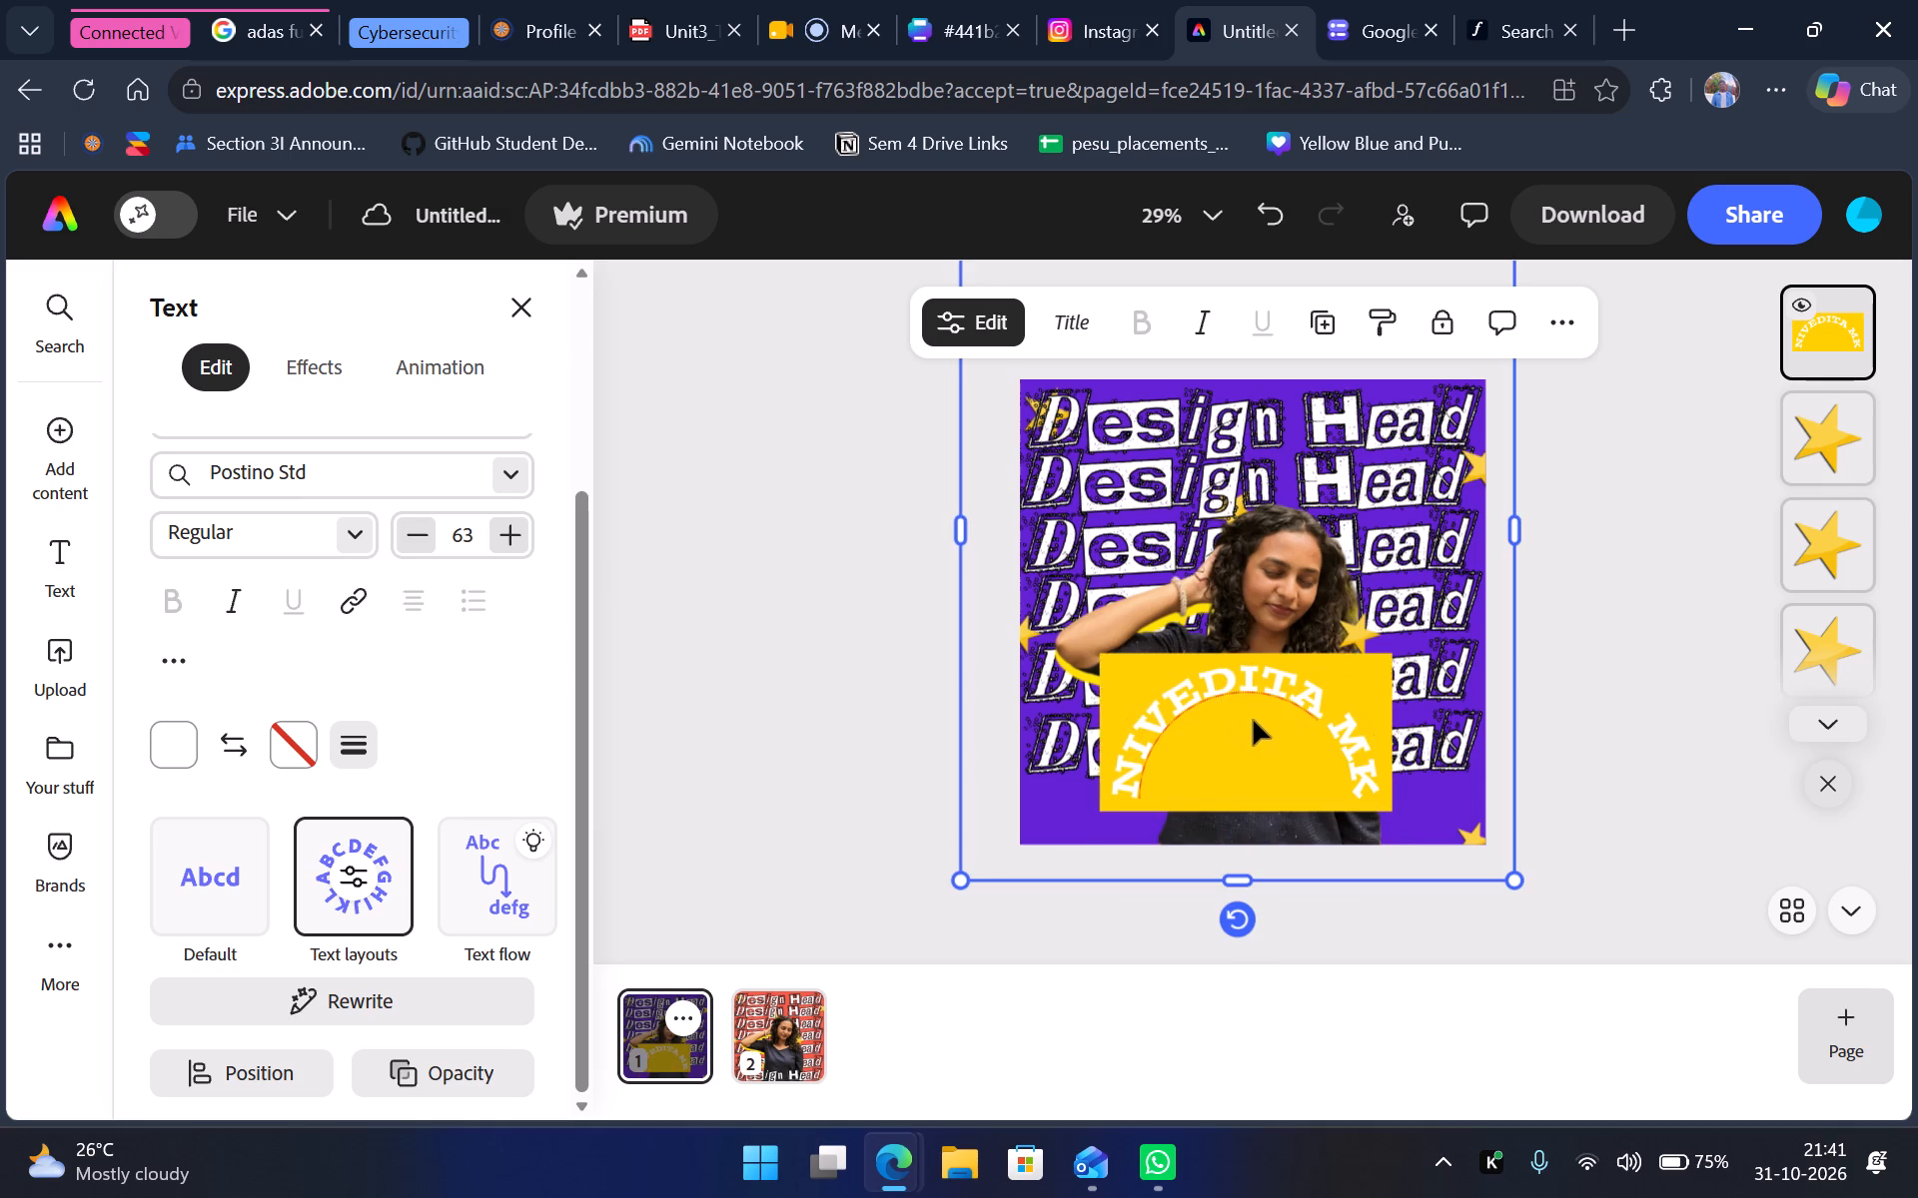
left_click(1290, 704)
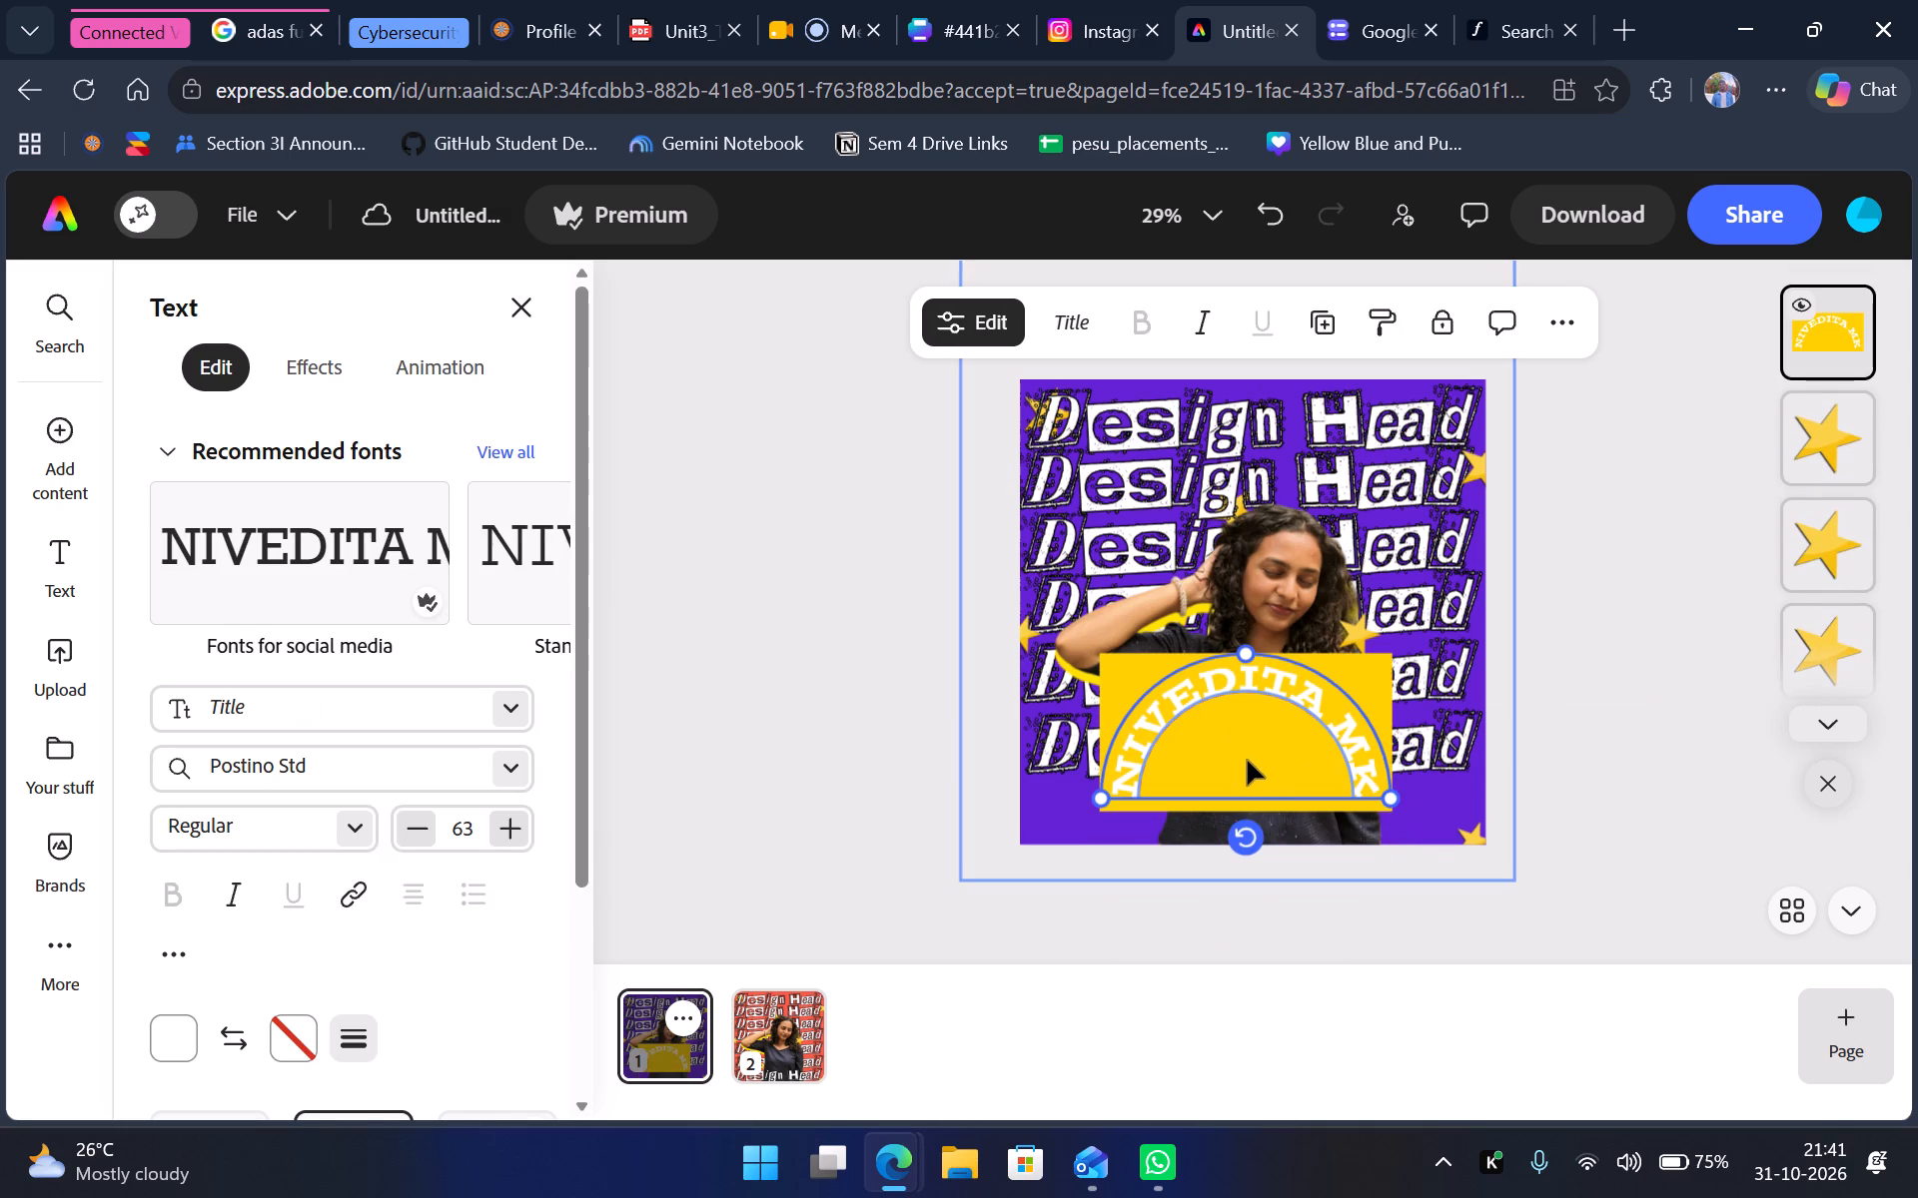
left_click(1194, 732)
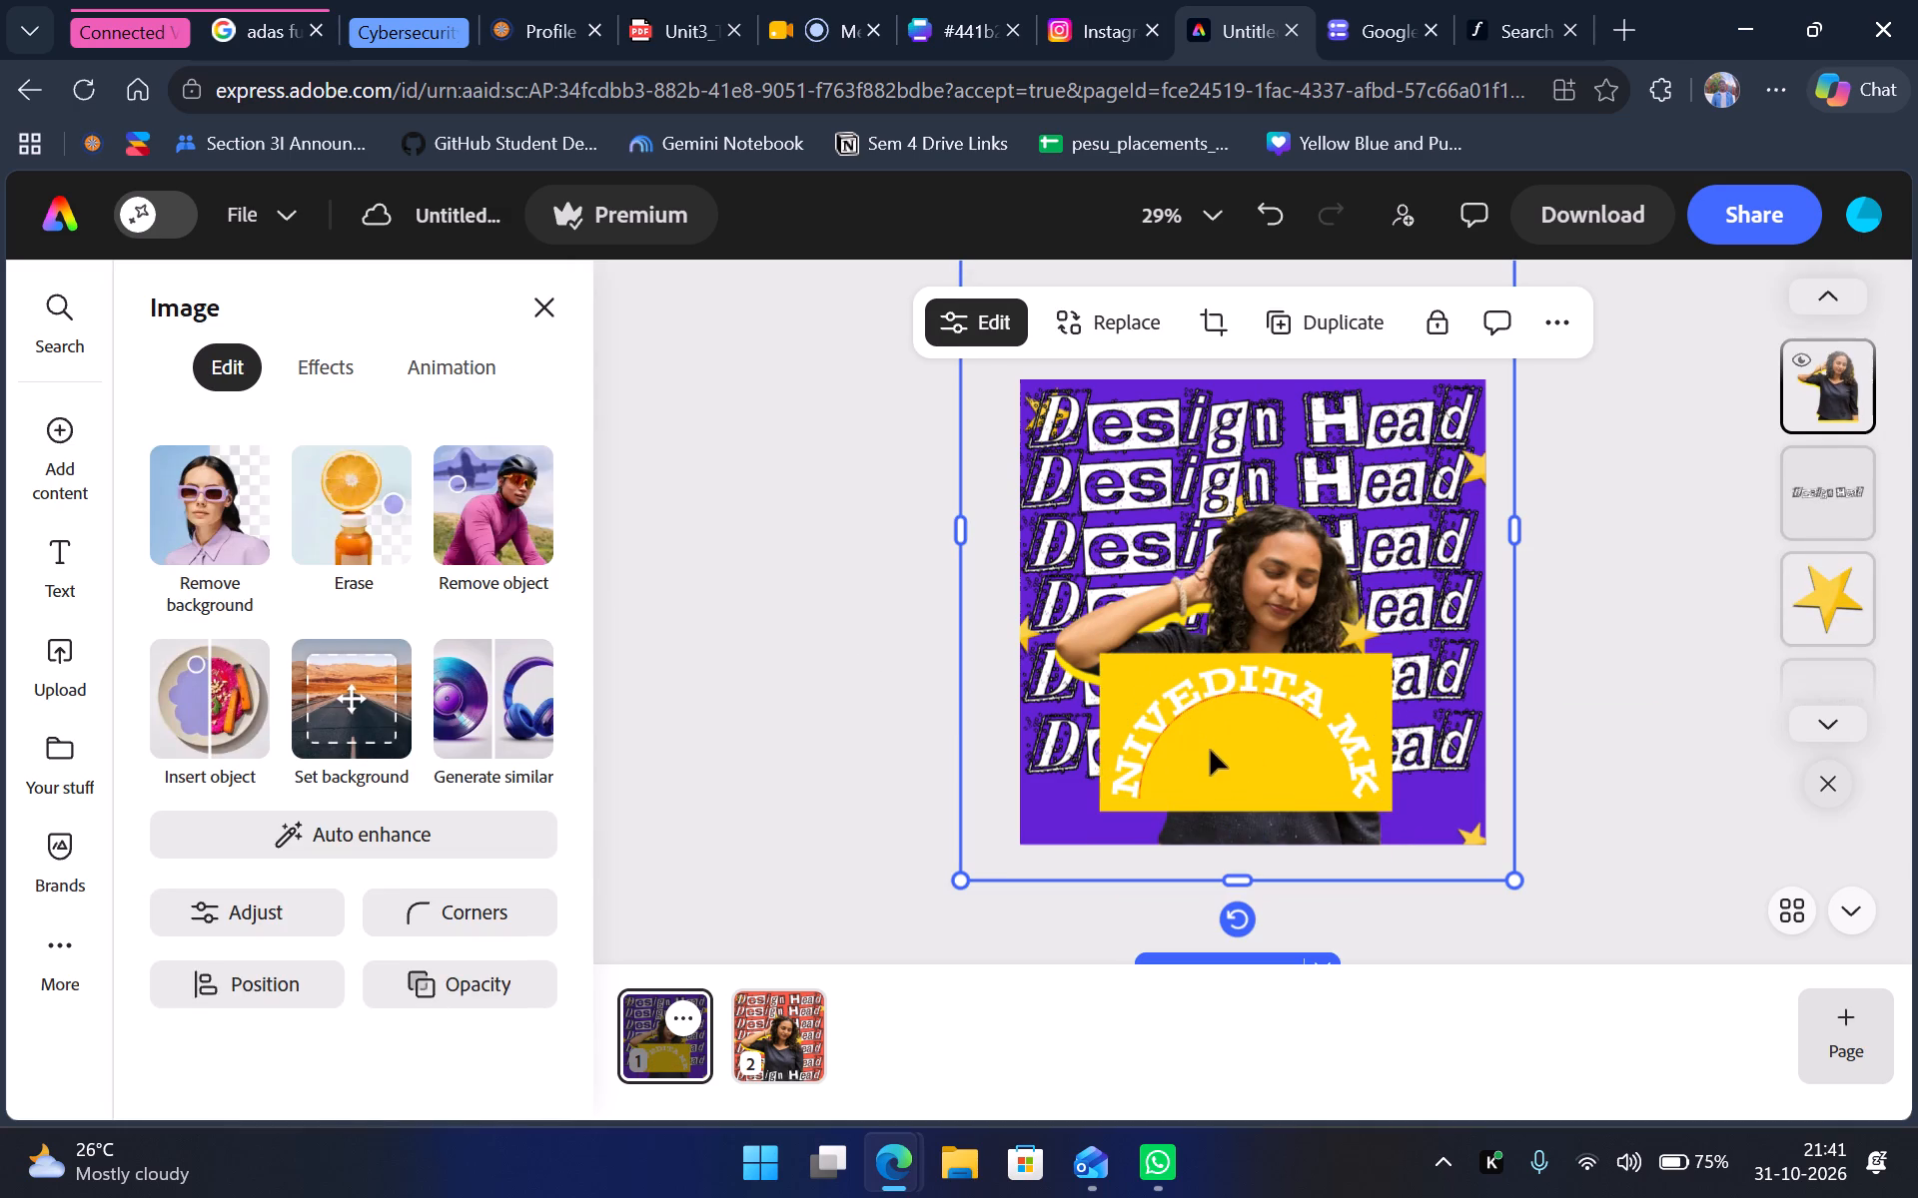
Remove the golden yellow background shape from the arched name line.
left_click(1182, 703)
left_click(331, 376)
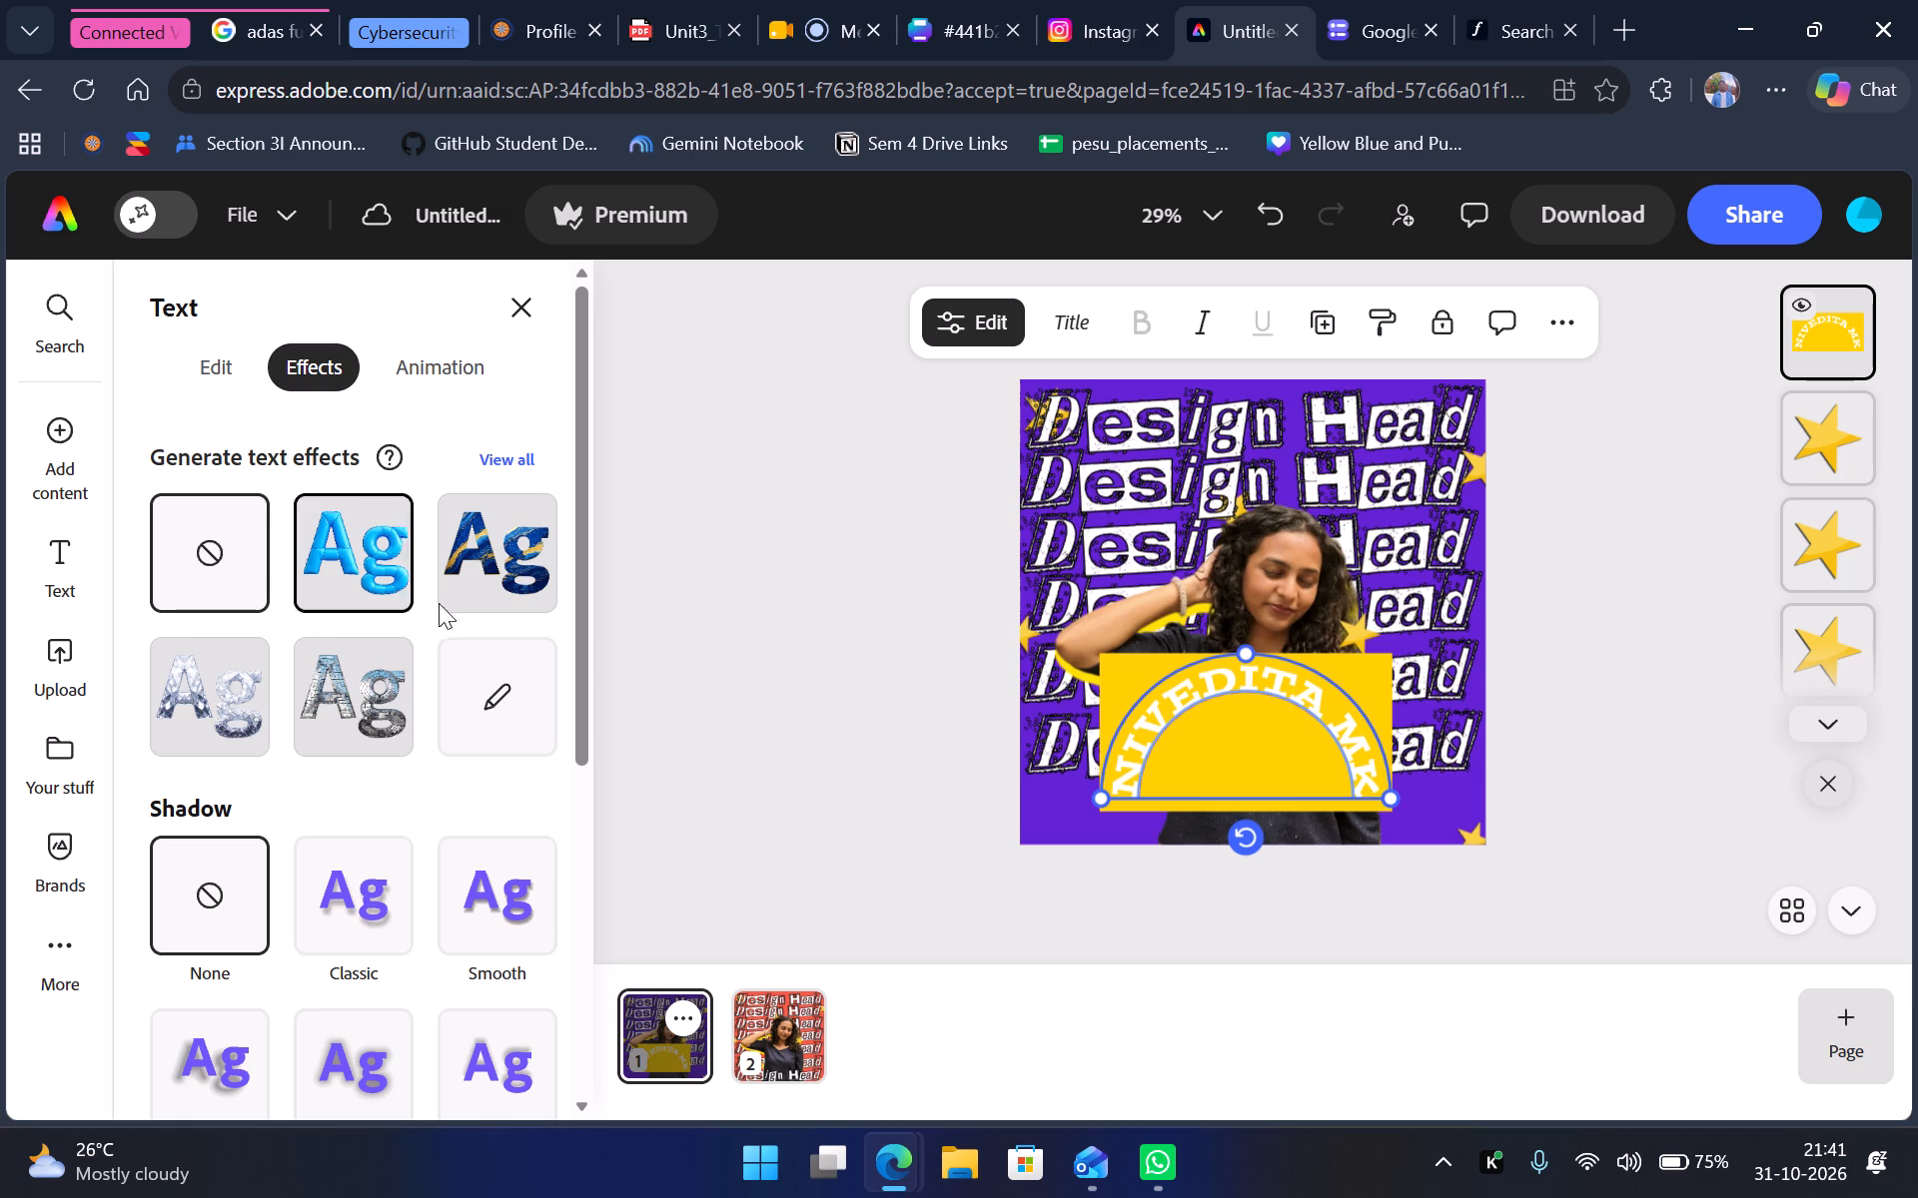
scroll(295, 889, "down", 3)
left_click(233, 978)
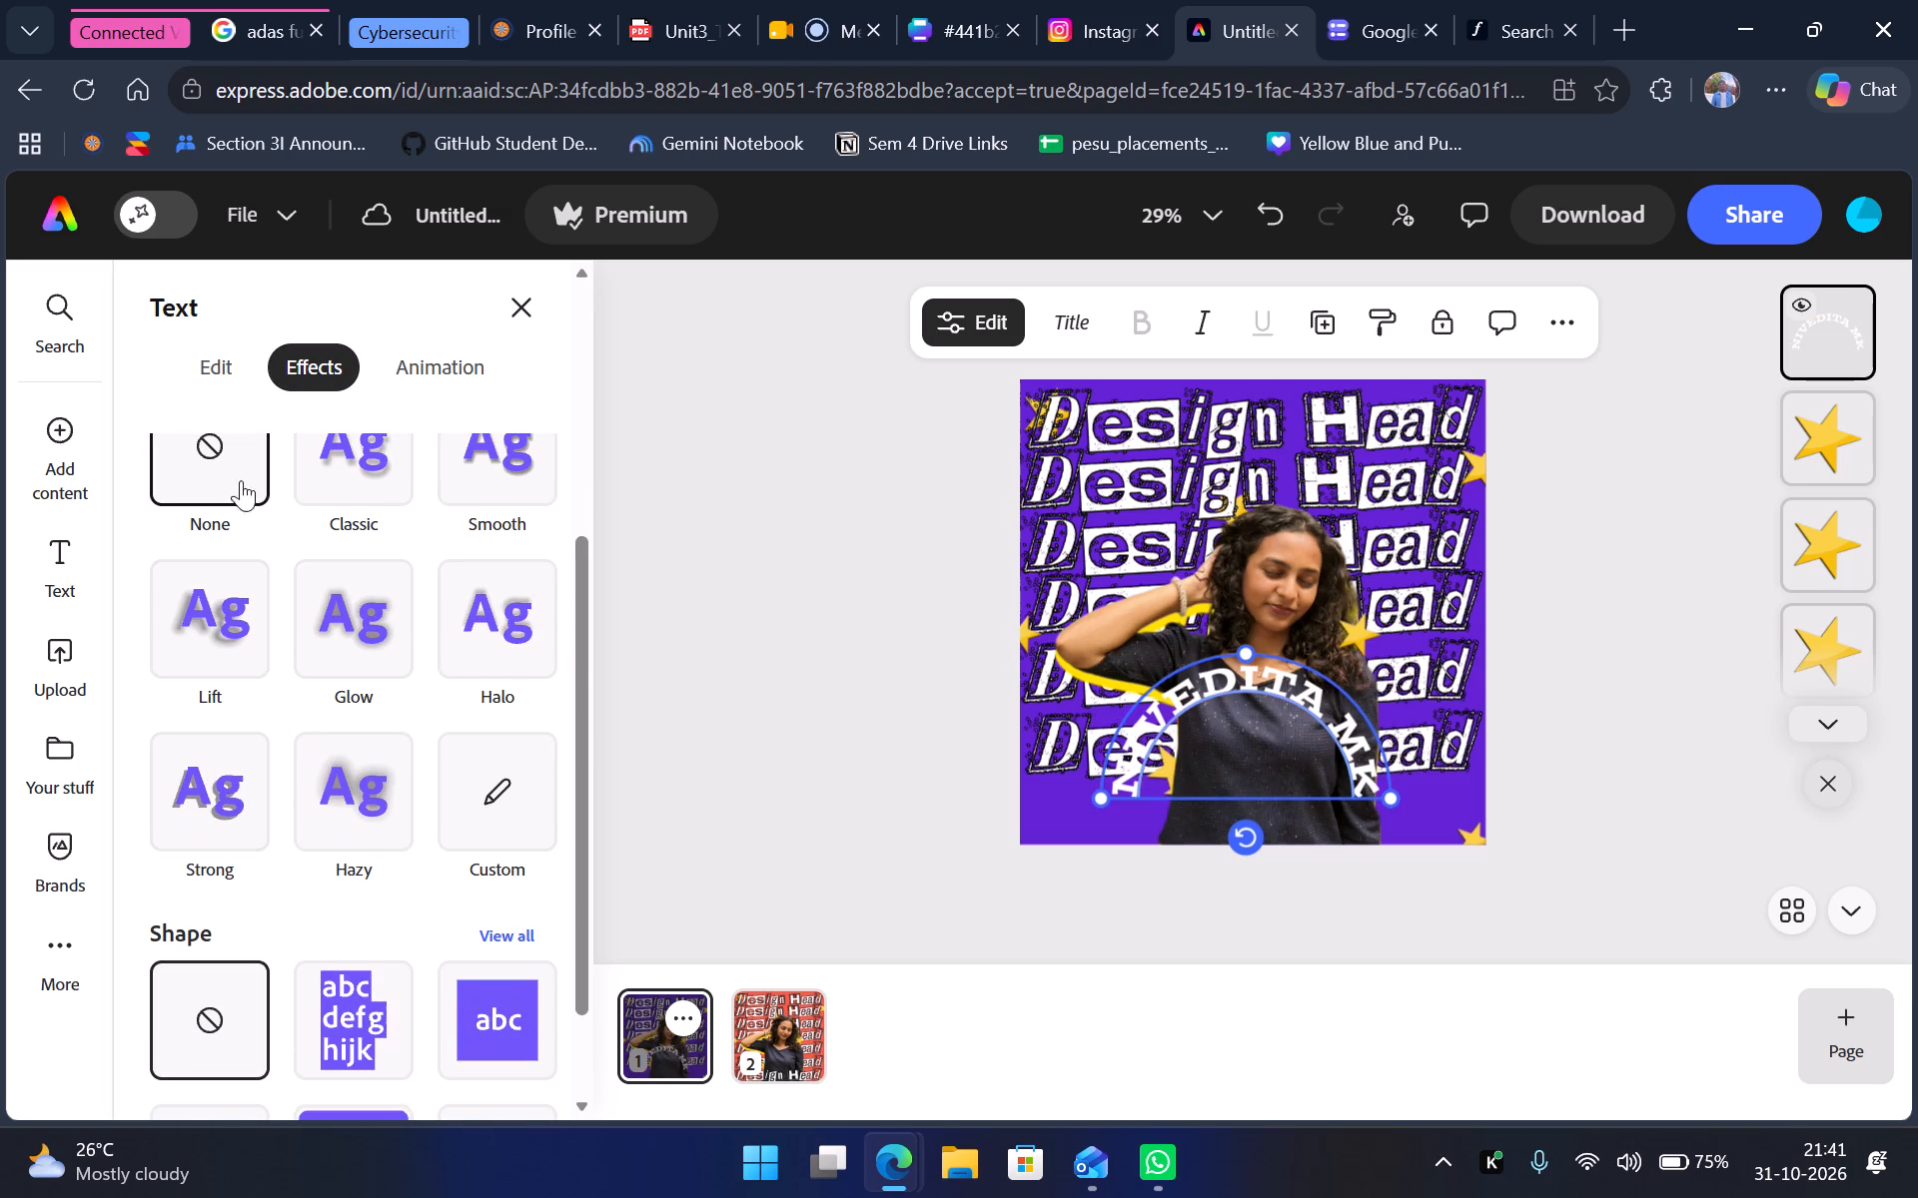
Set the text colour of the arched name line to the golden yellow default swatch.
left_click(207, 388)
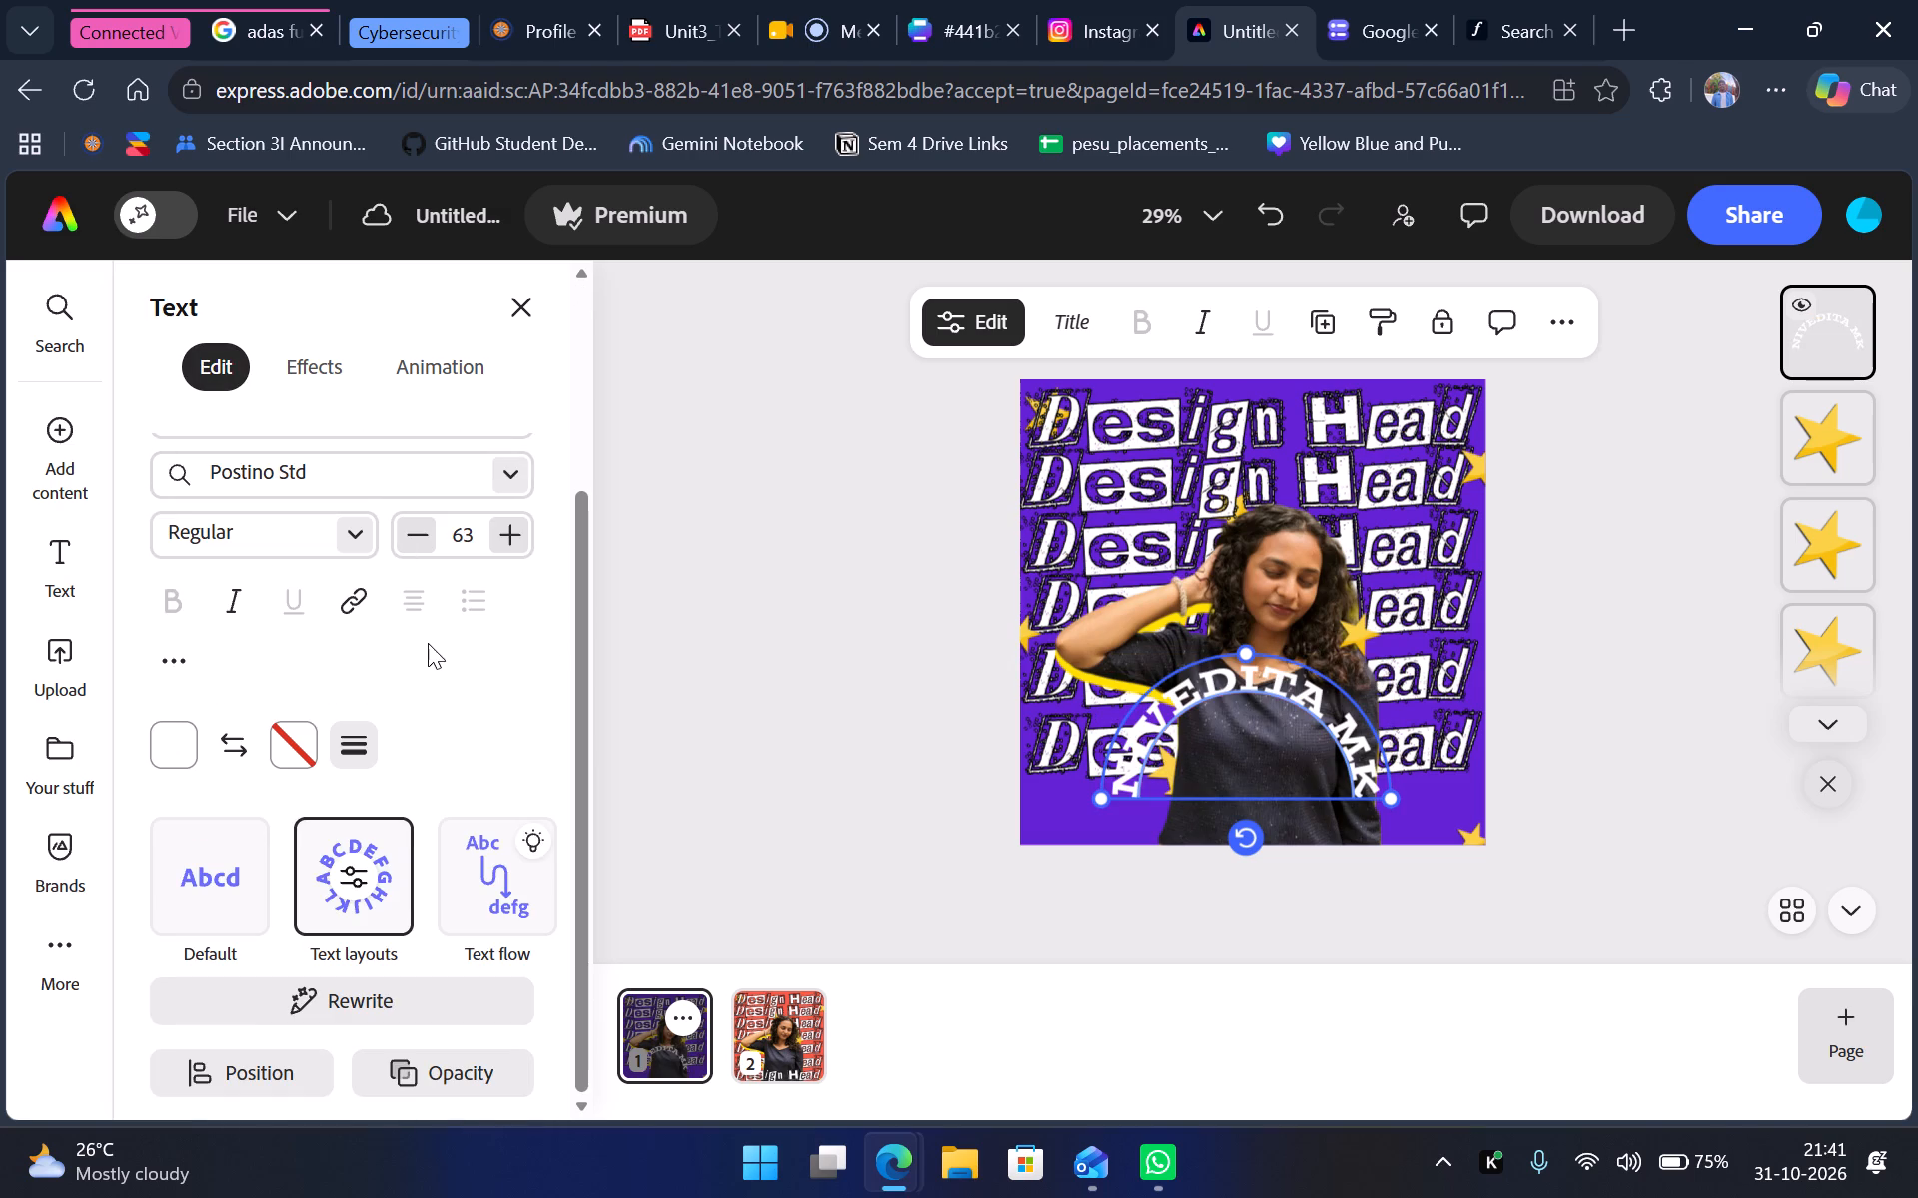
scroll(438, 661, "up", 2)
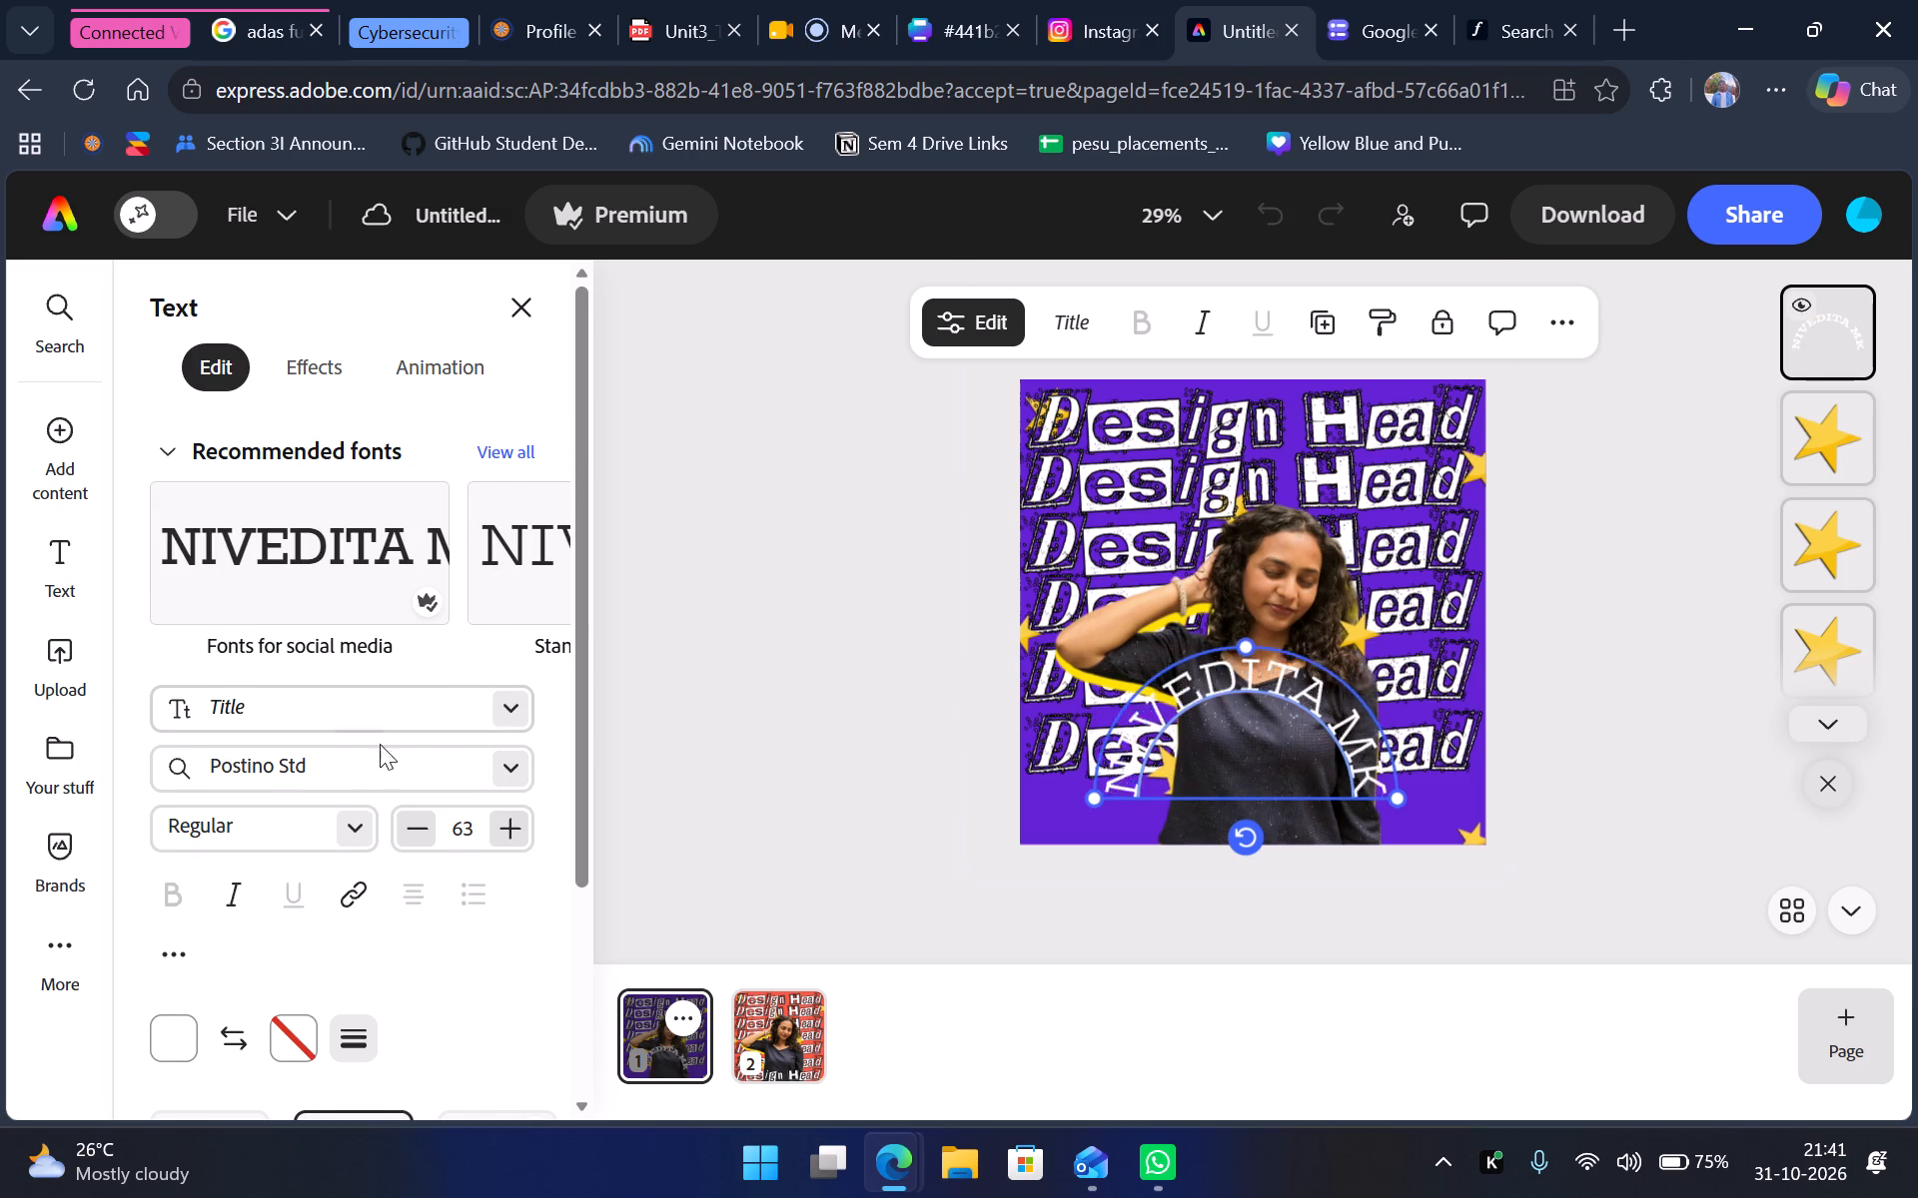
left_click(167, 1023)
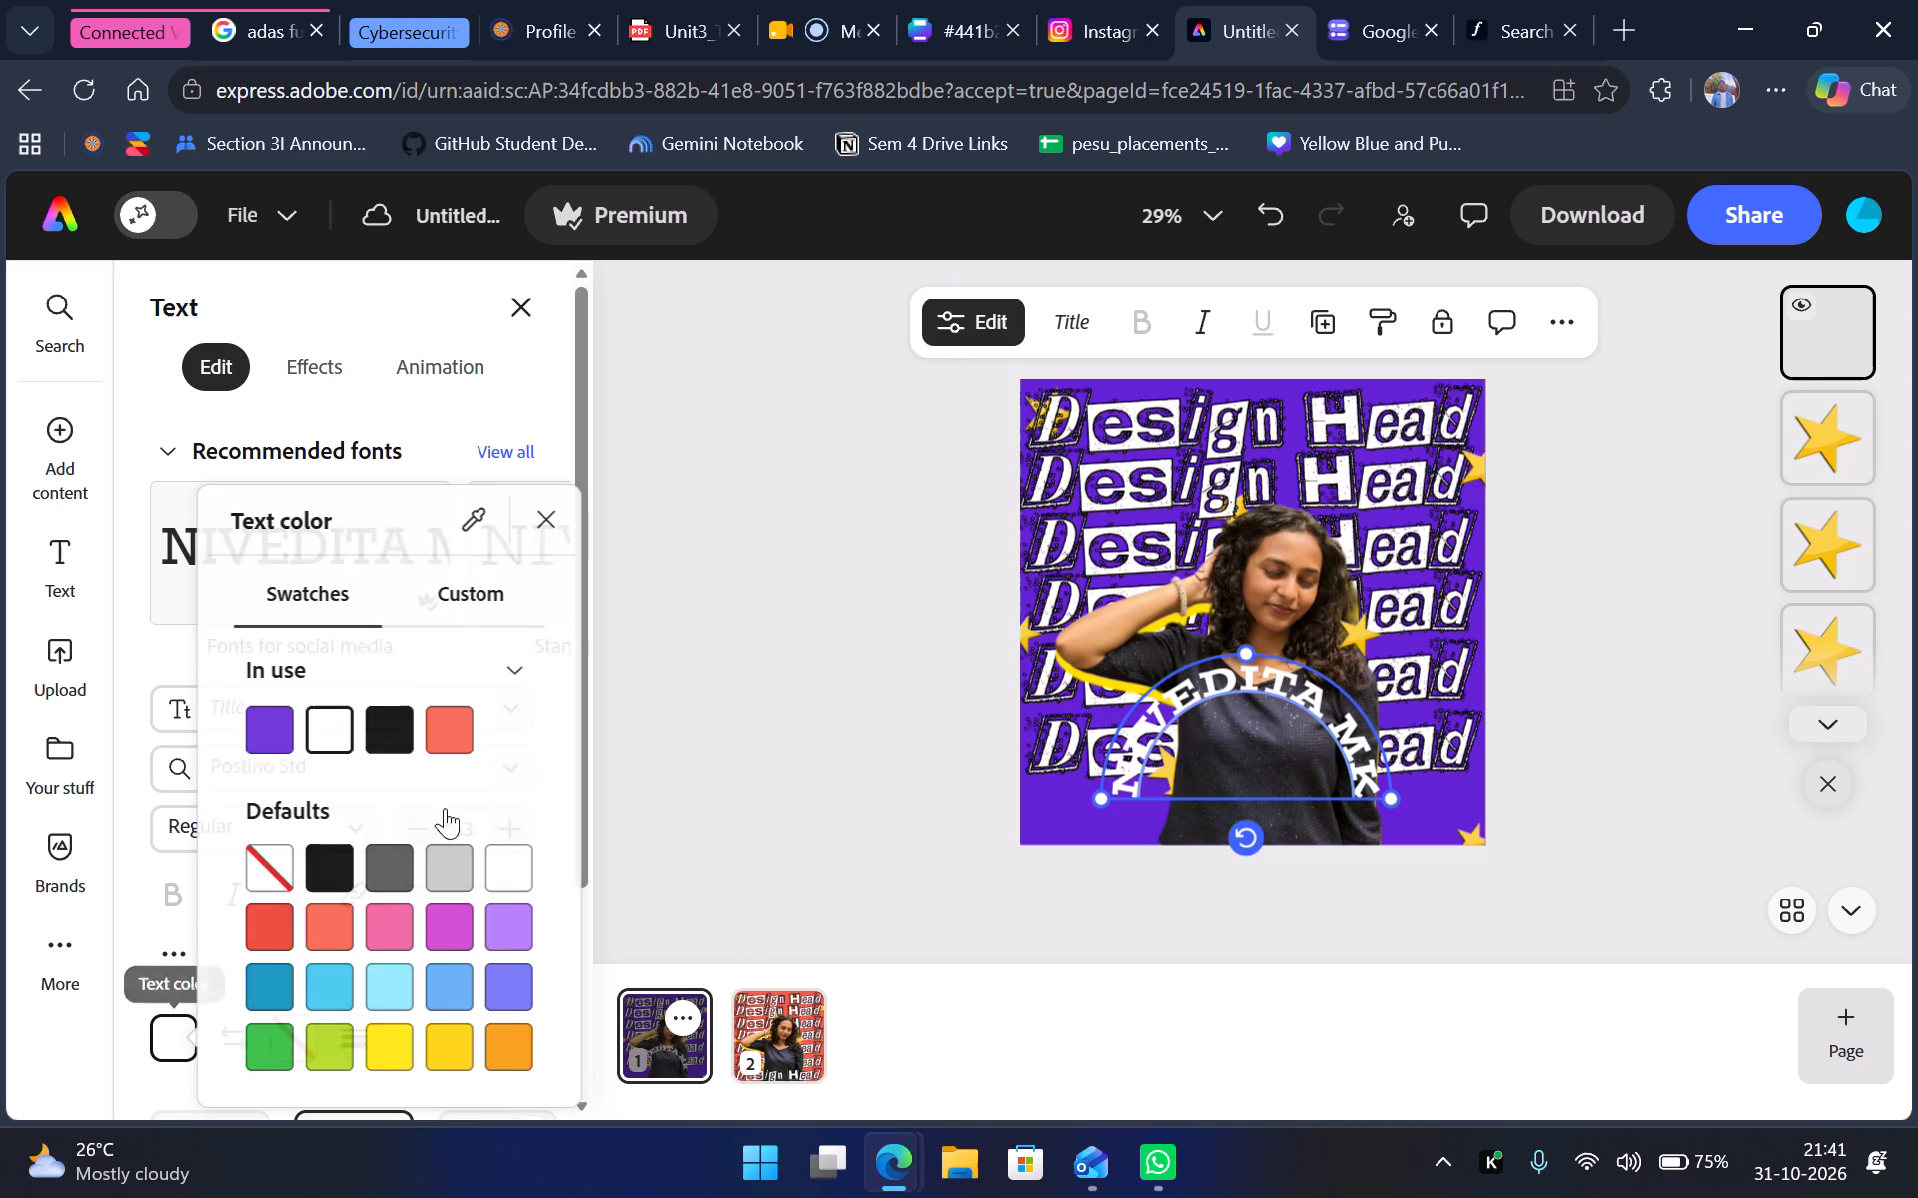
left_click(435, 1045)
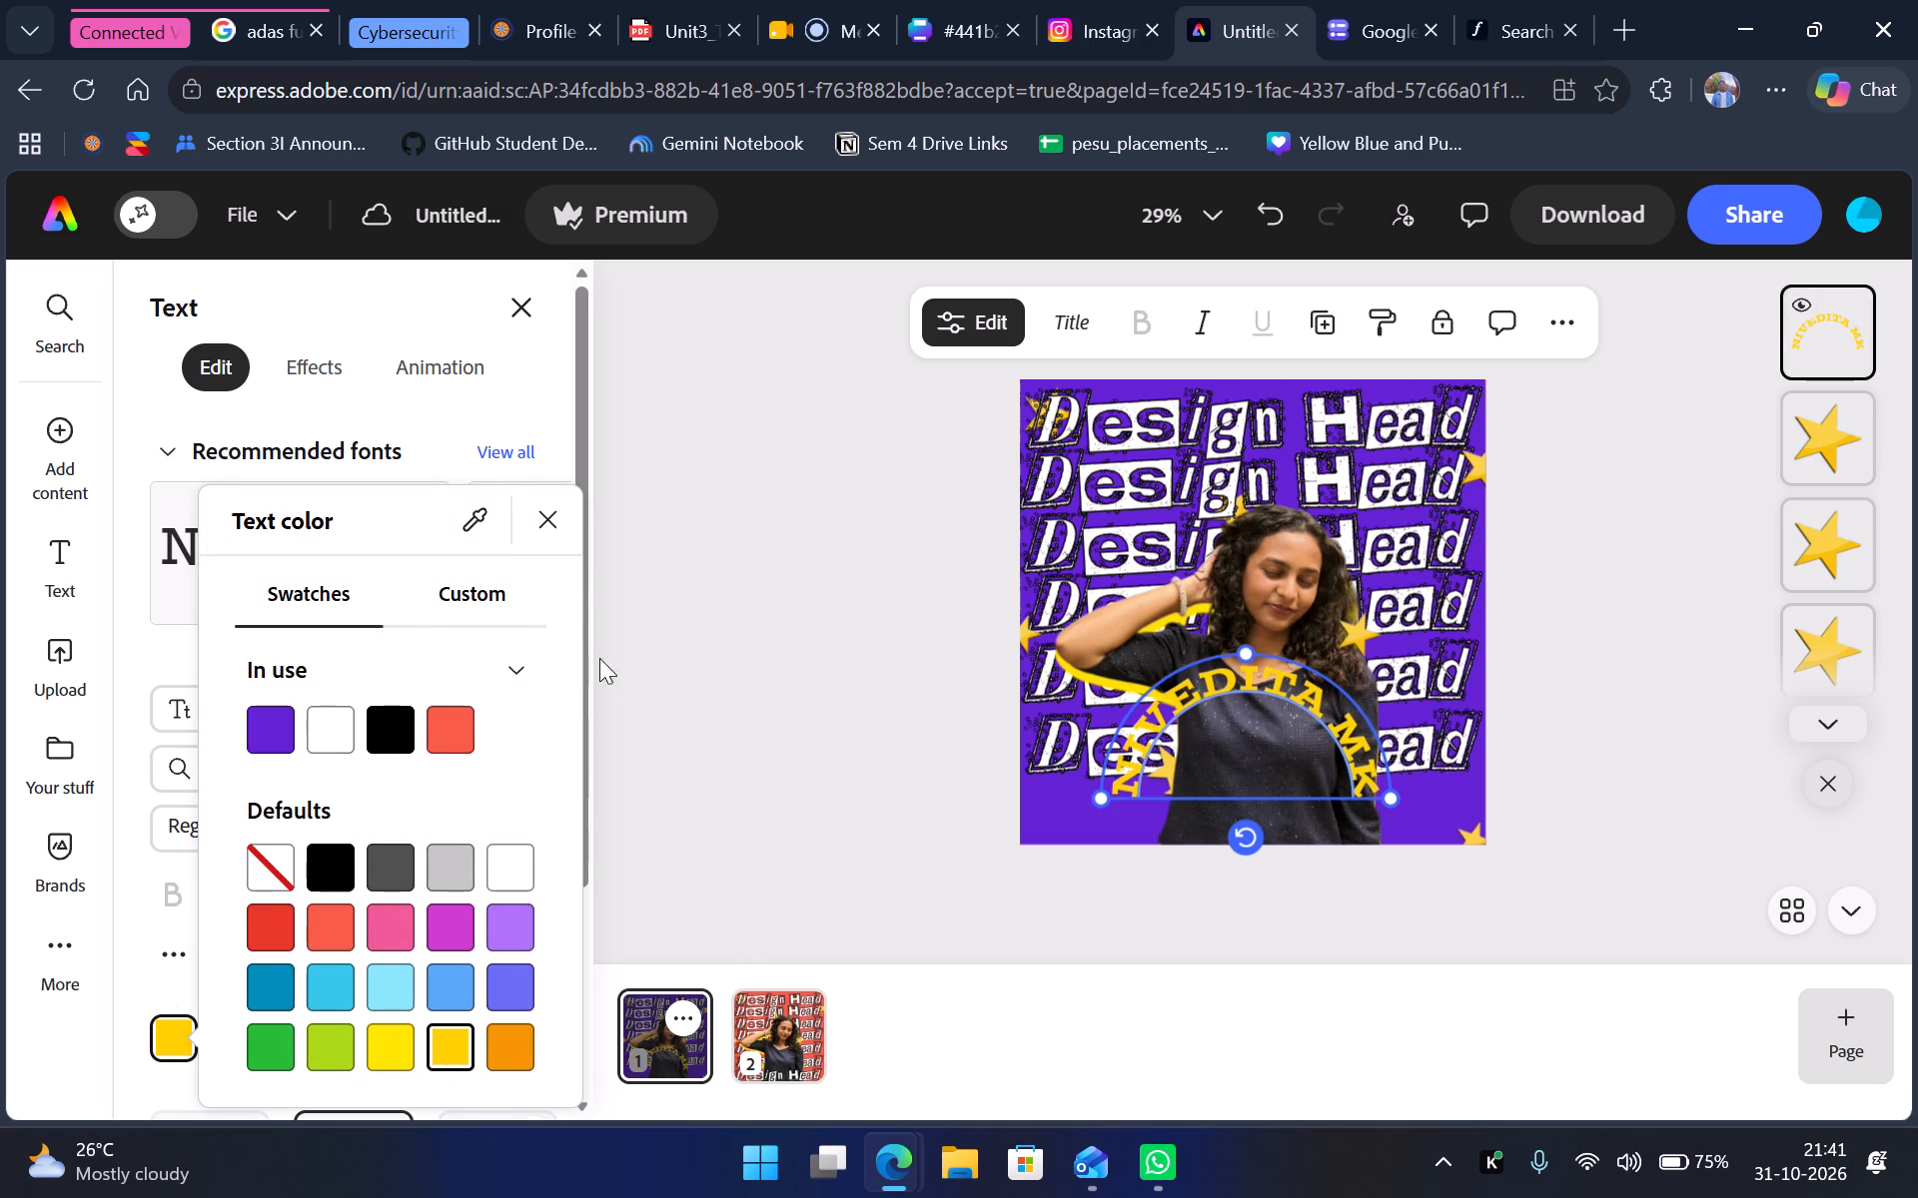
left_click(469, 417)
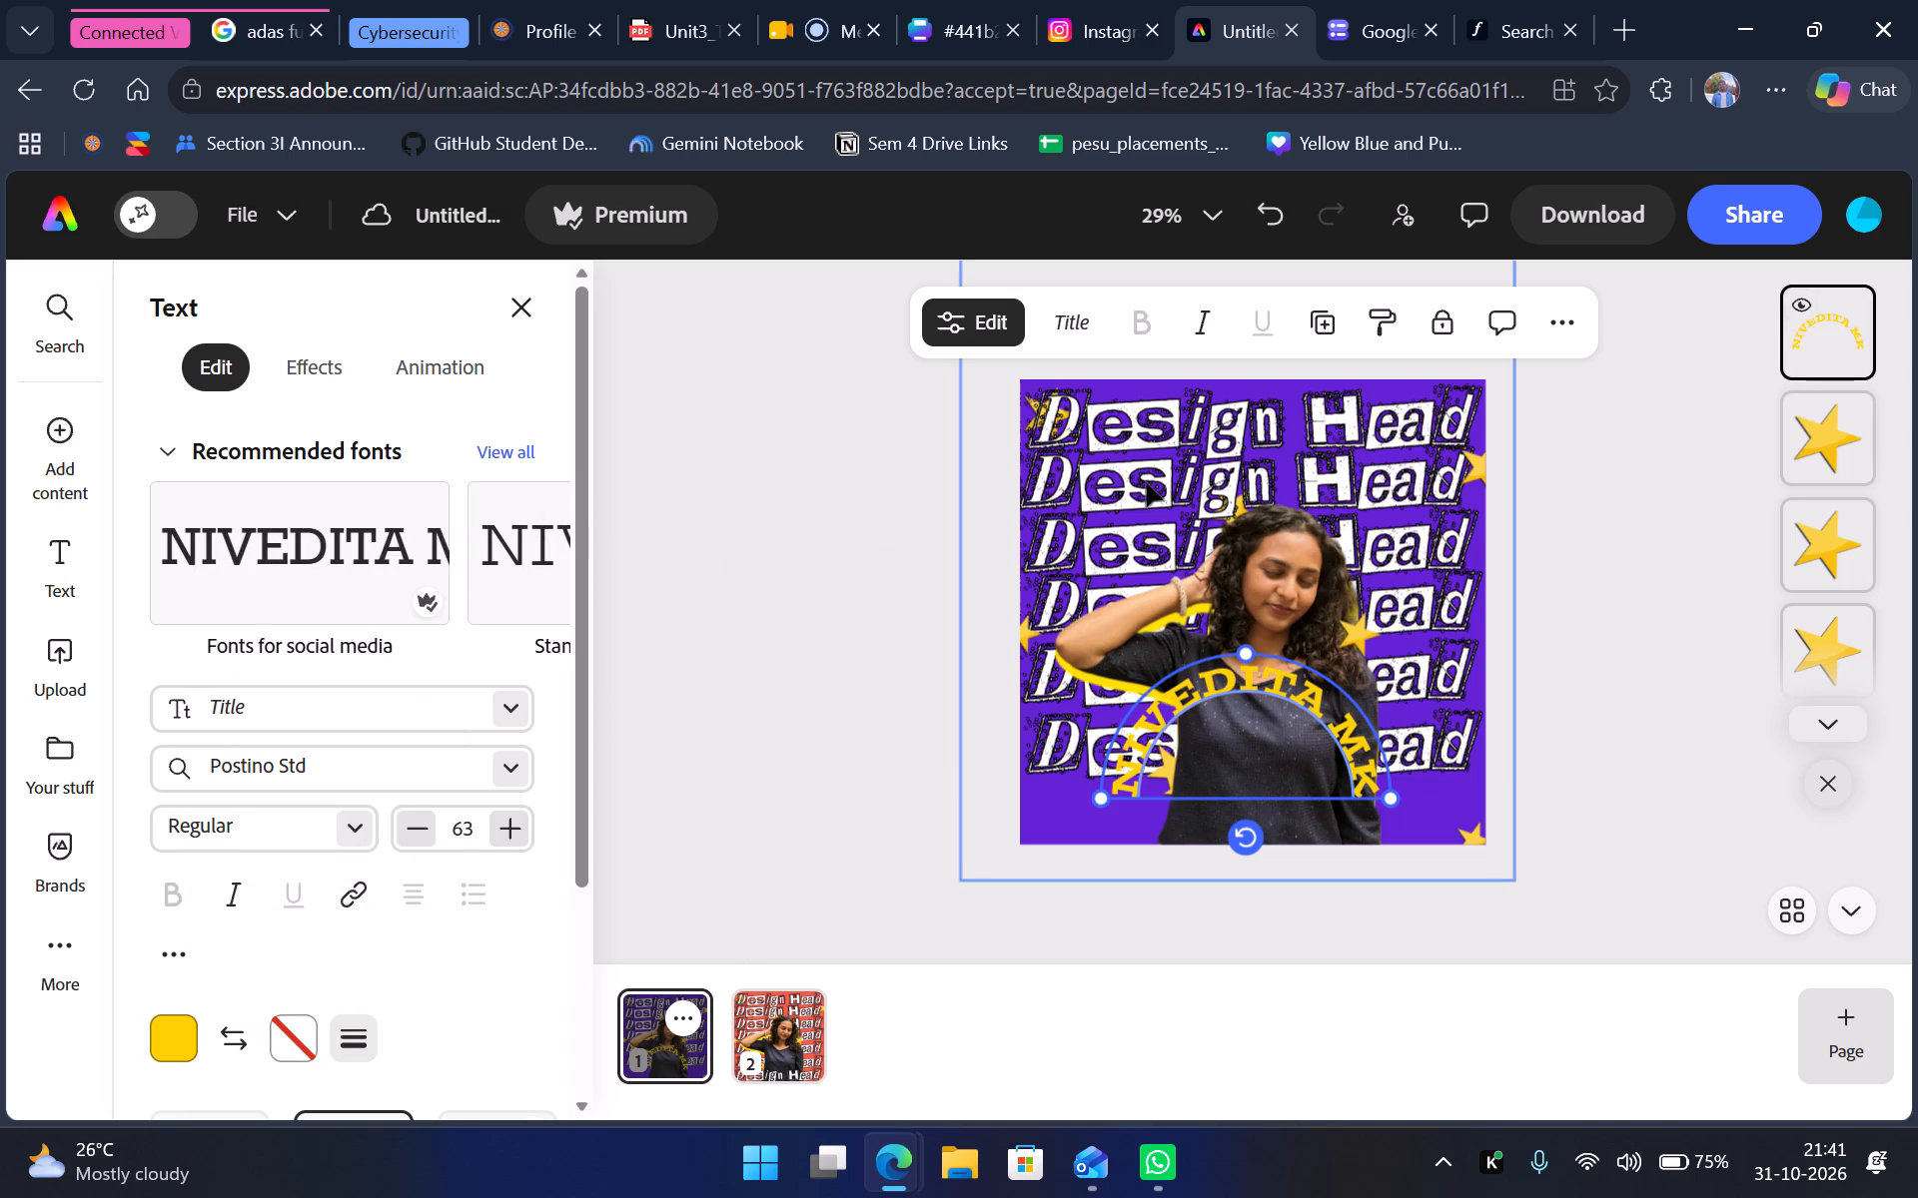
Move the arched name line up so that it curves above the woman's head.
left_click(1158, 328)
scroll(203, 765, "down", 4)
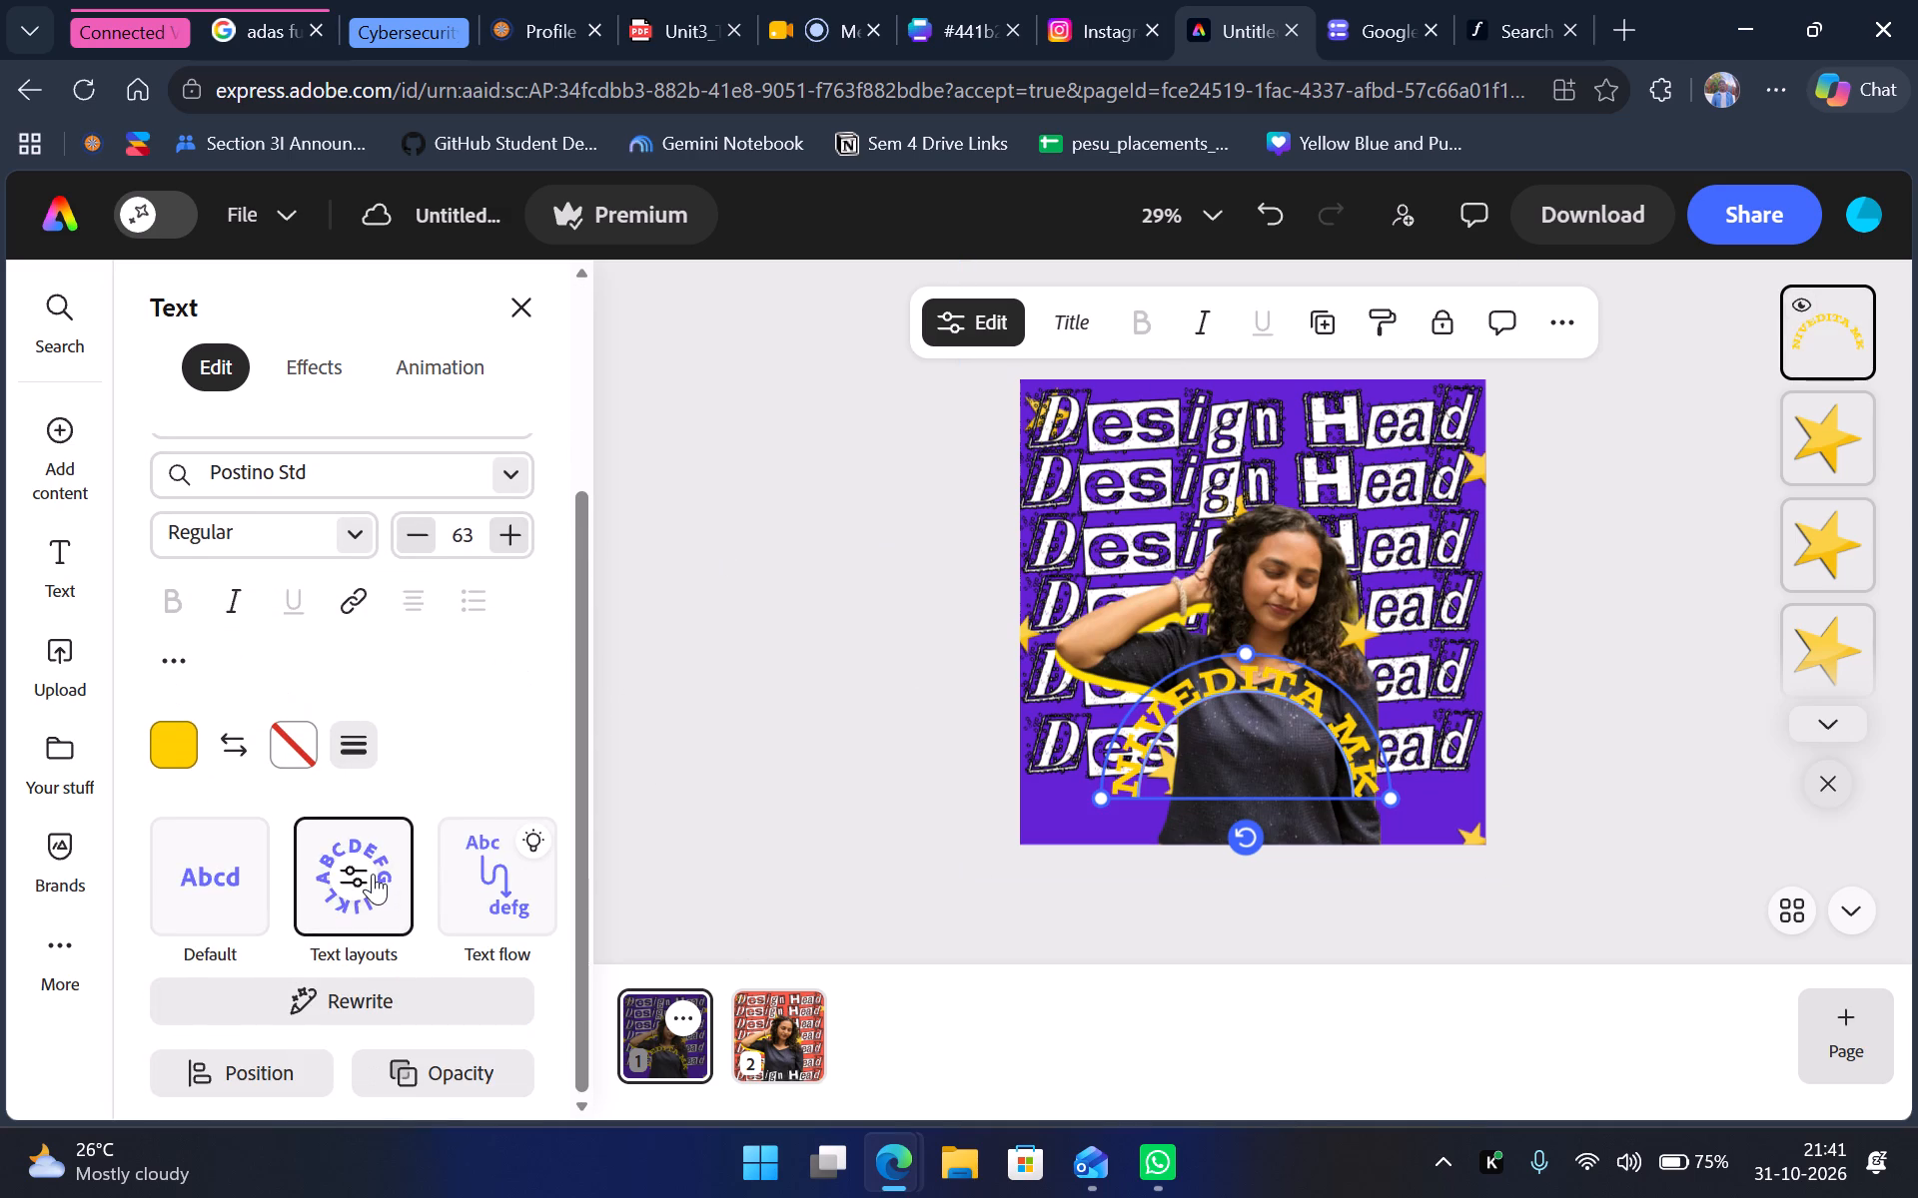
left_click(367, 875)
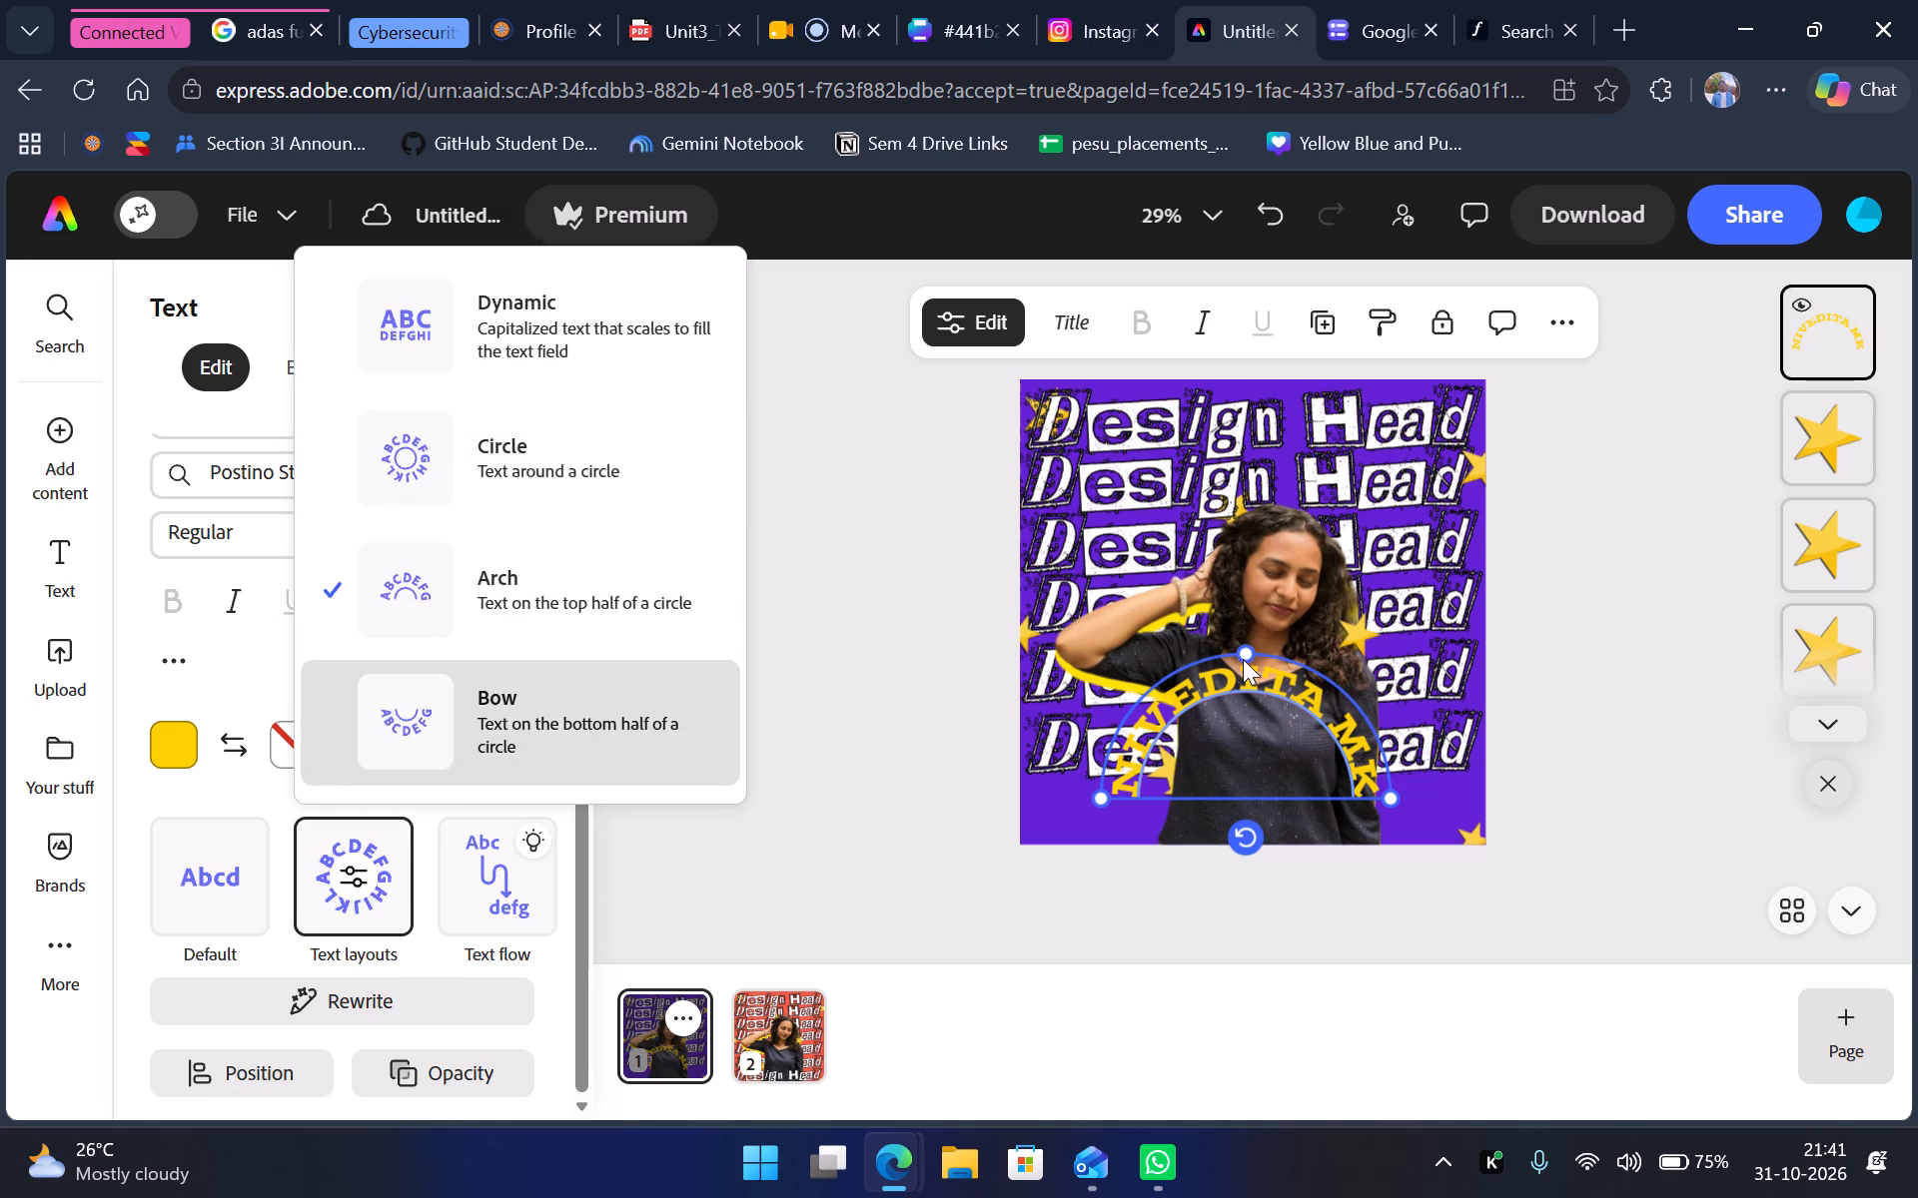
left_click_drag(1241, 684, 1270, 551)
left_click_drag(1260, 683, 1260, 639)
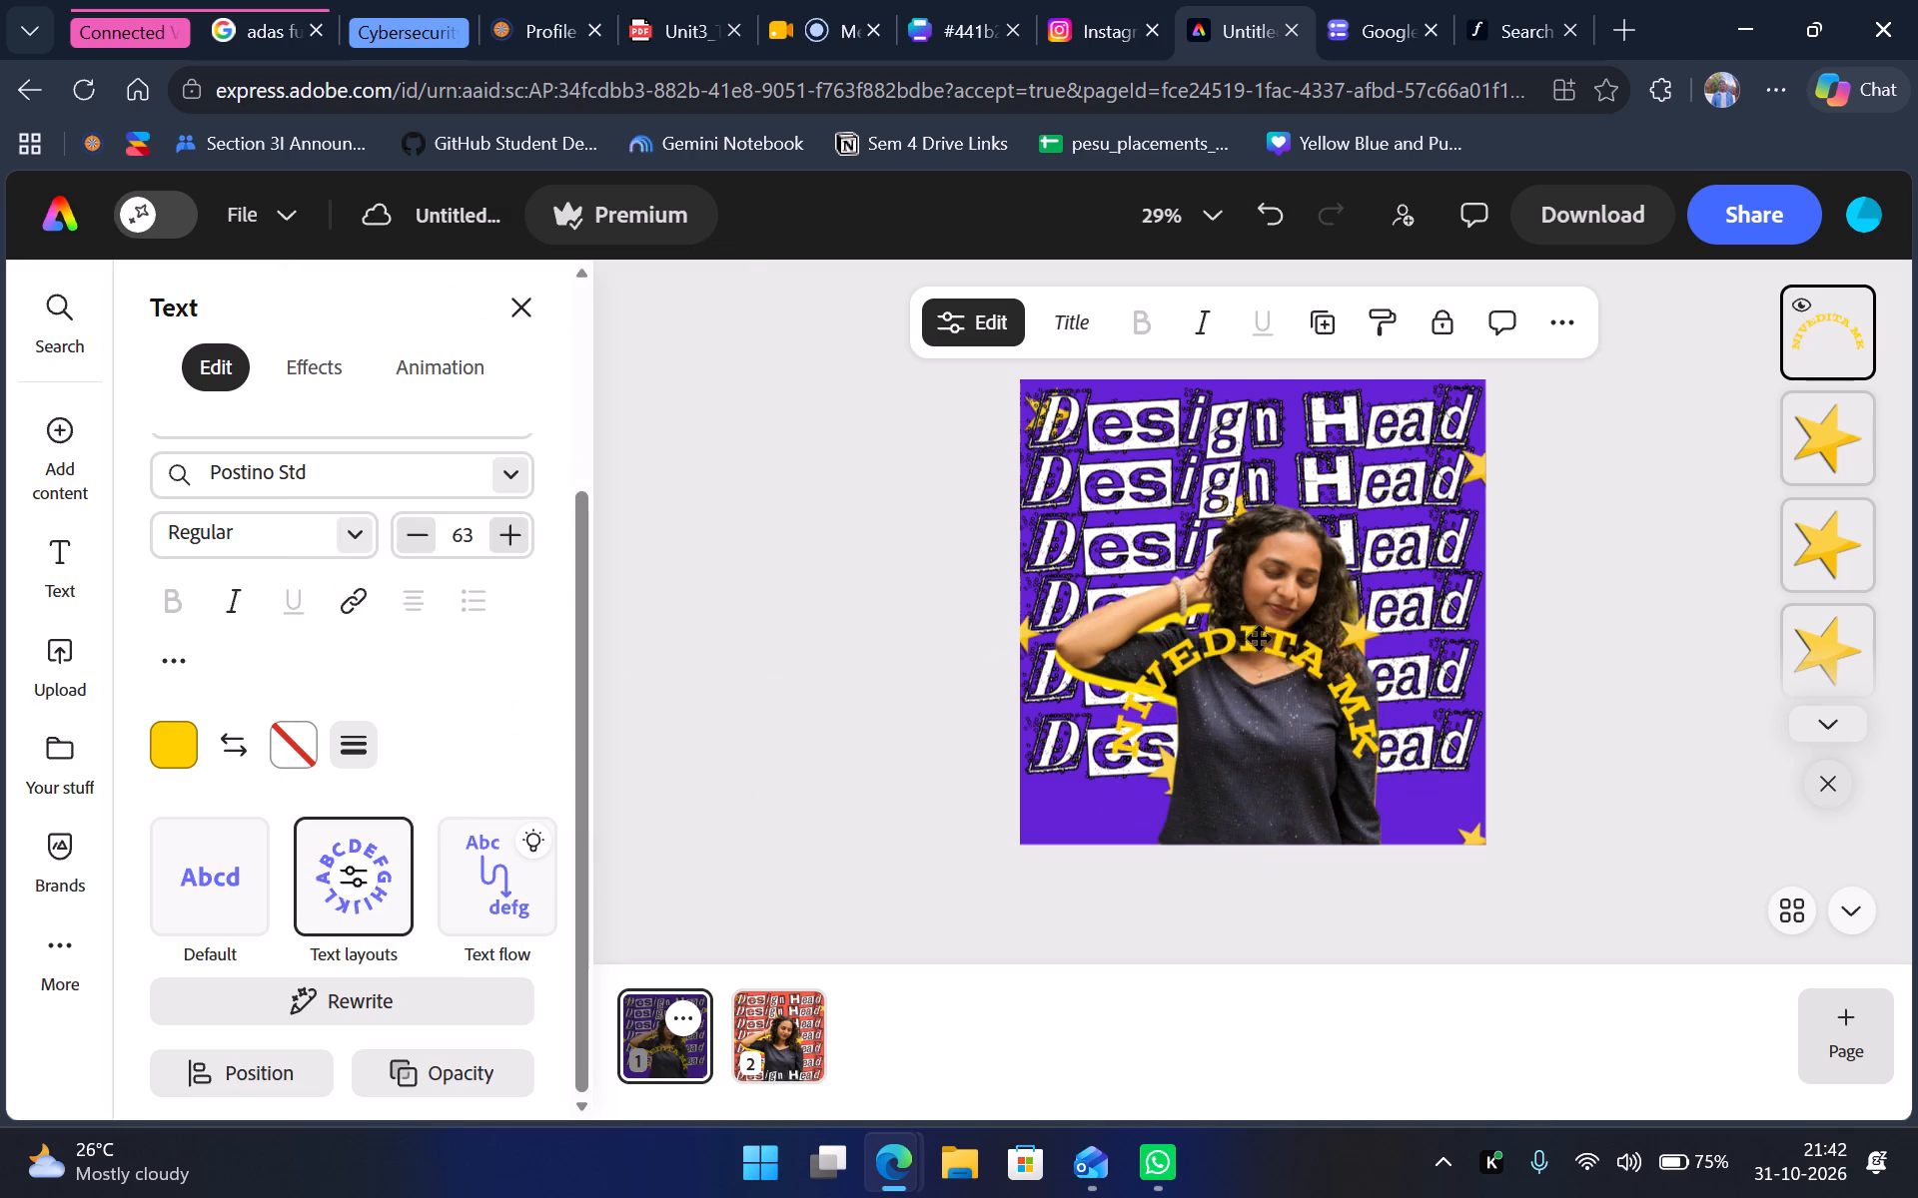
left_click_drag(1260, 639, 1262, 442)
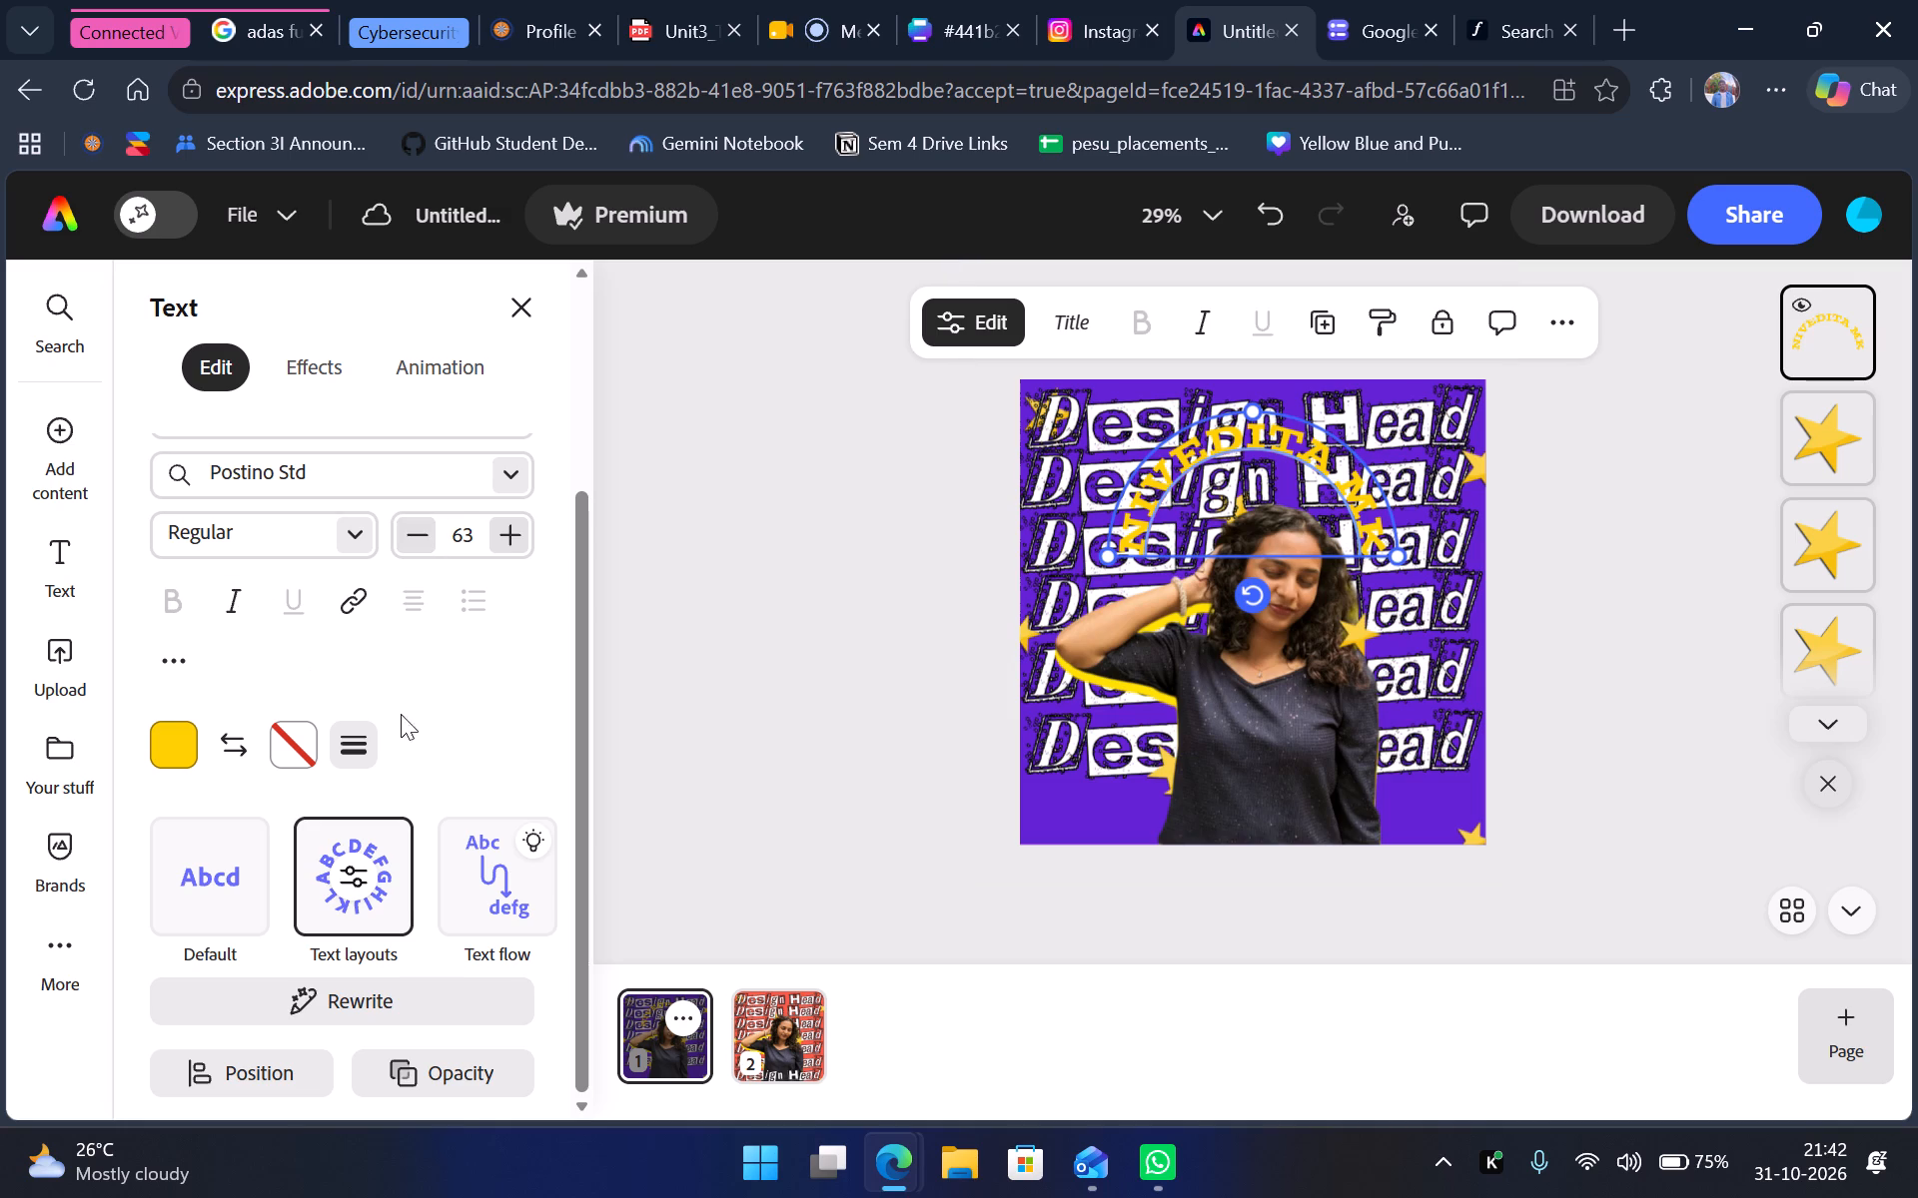
Change the name line's text colour to the orange default swatch.
left_click(184, 733)
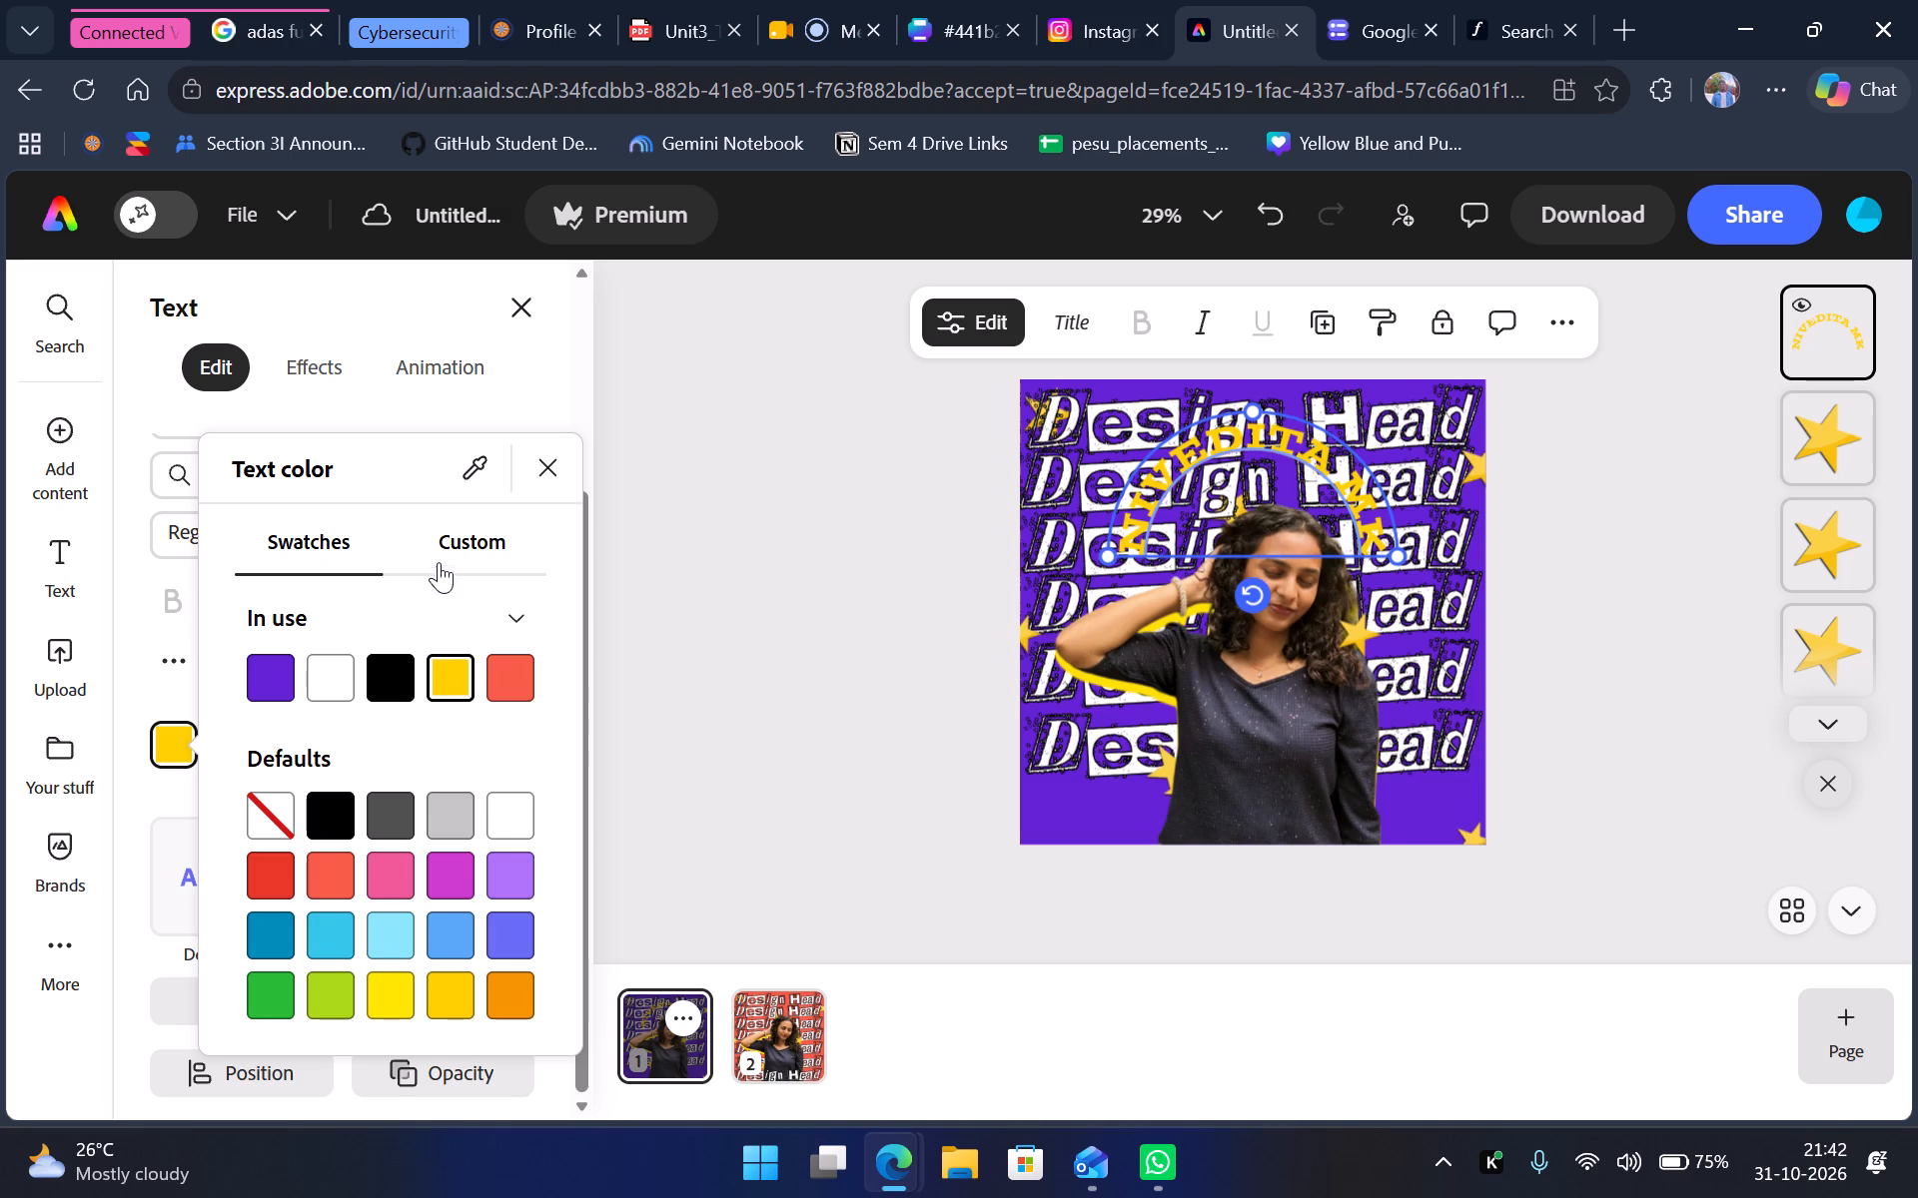
left_click(514, 985)
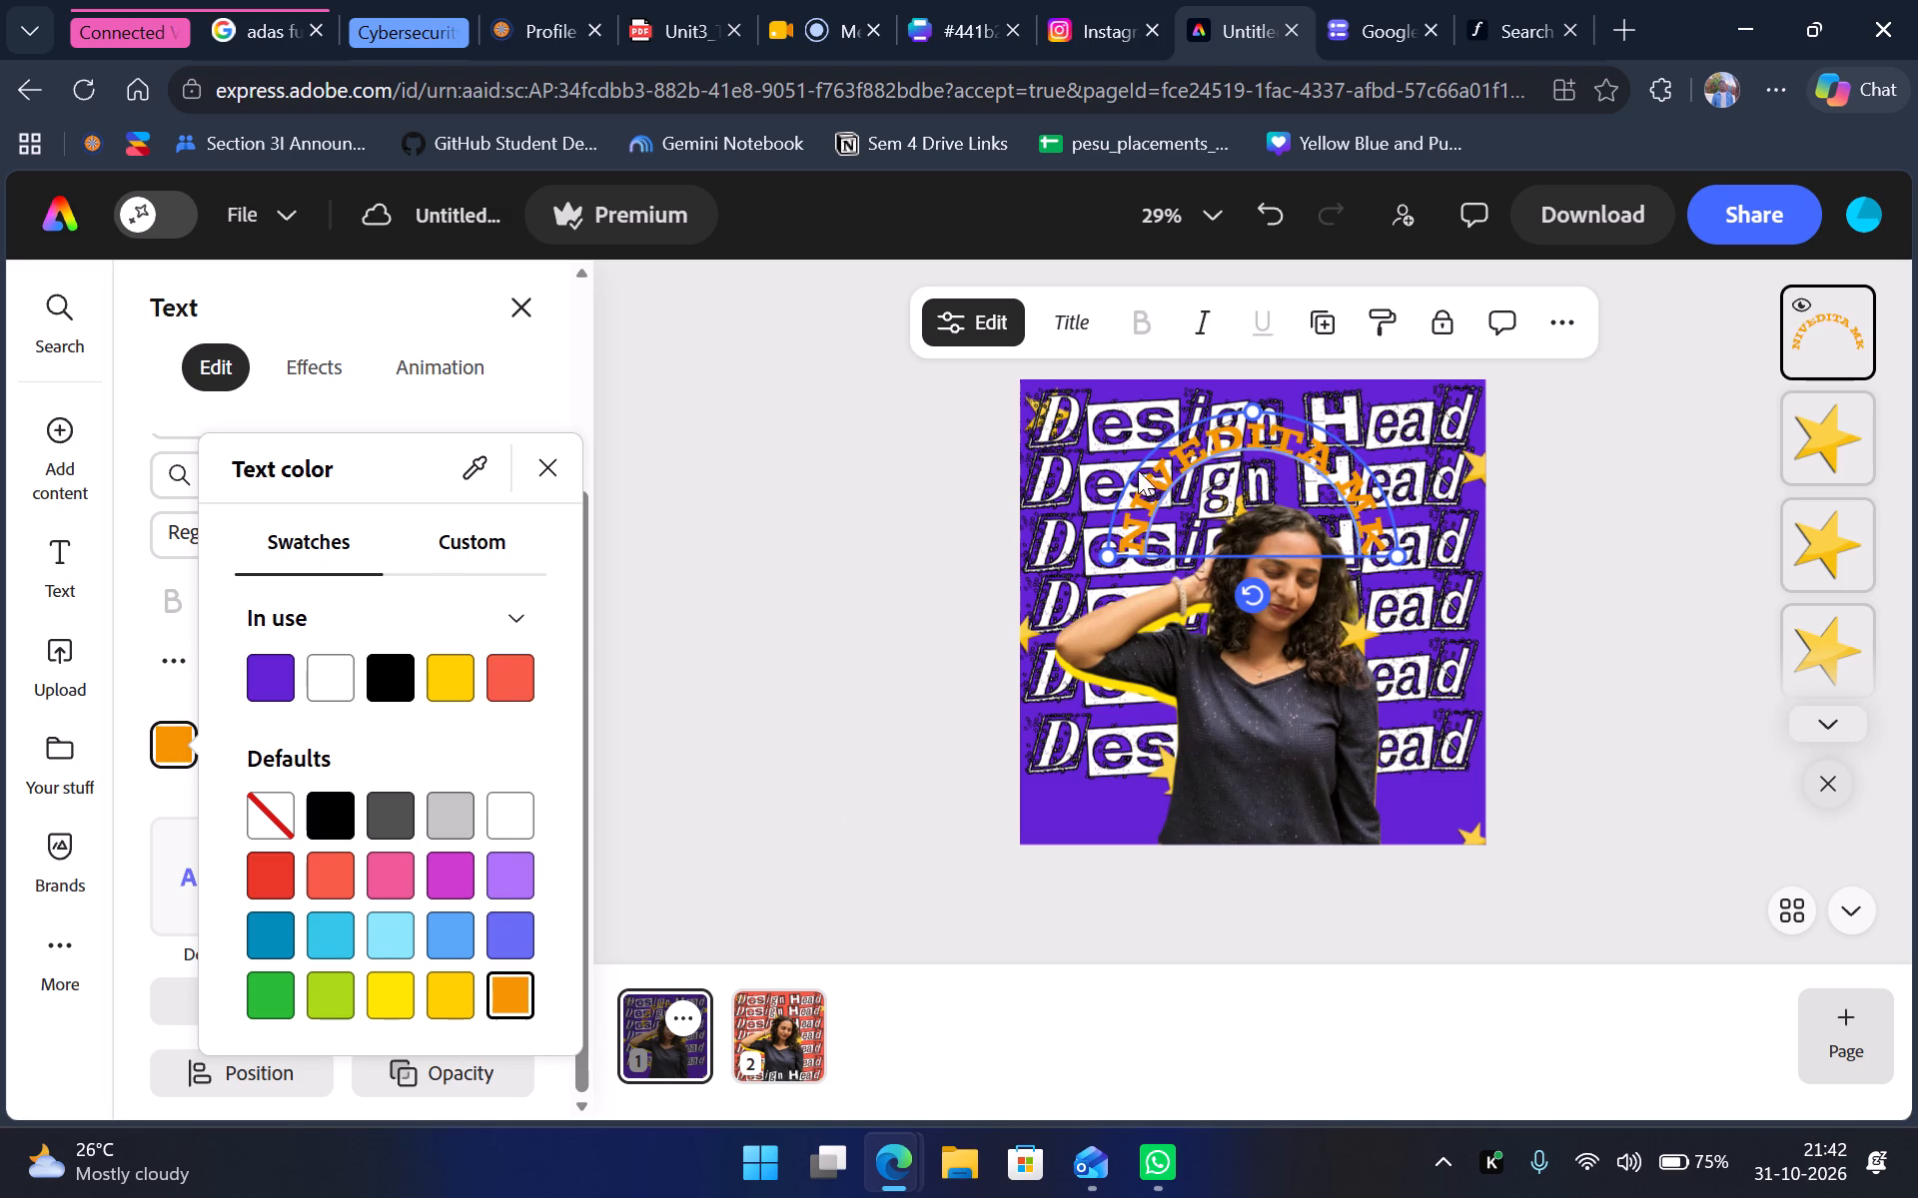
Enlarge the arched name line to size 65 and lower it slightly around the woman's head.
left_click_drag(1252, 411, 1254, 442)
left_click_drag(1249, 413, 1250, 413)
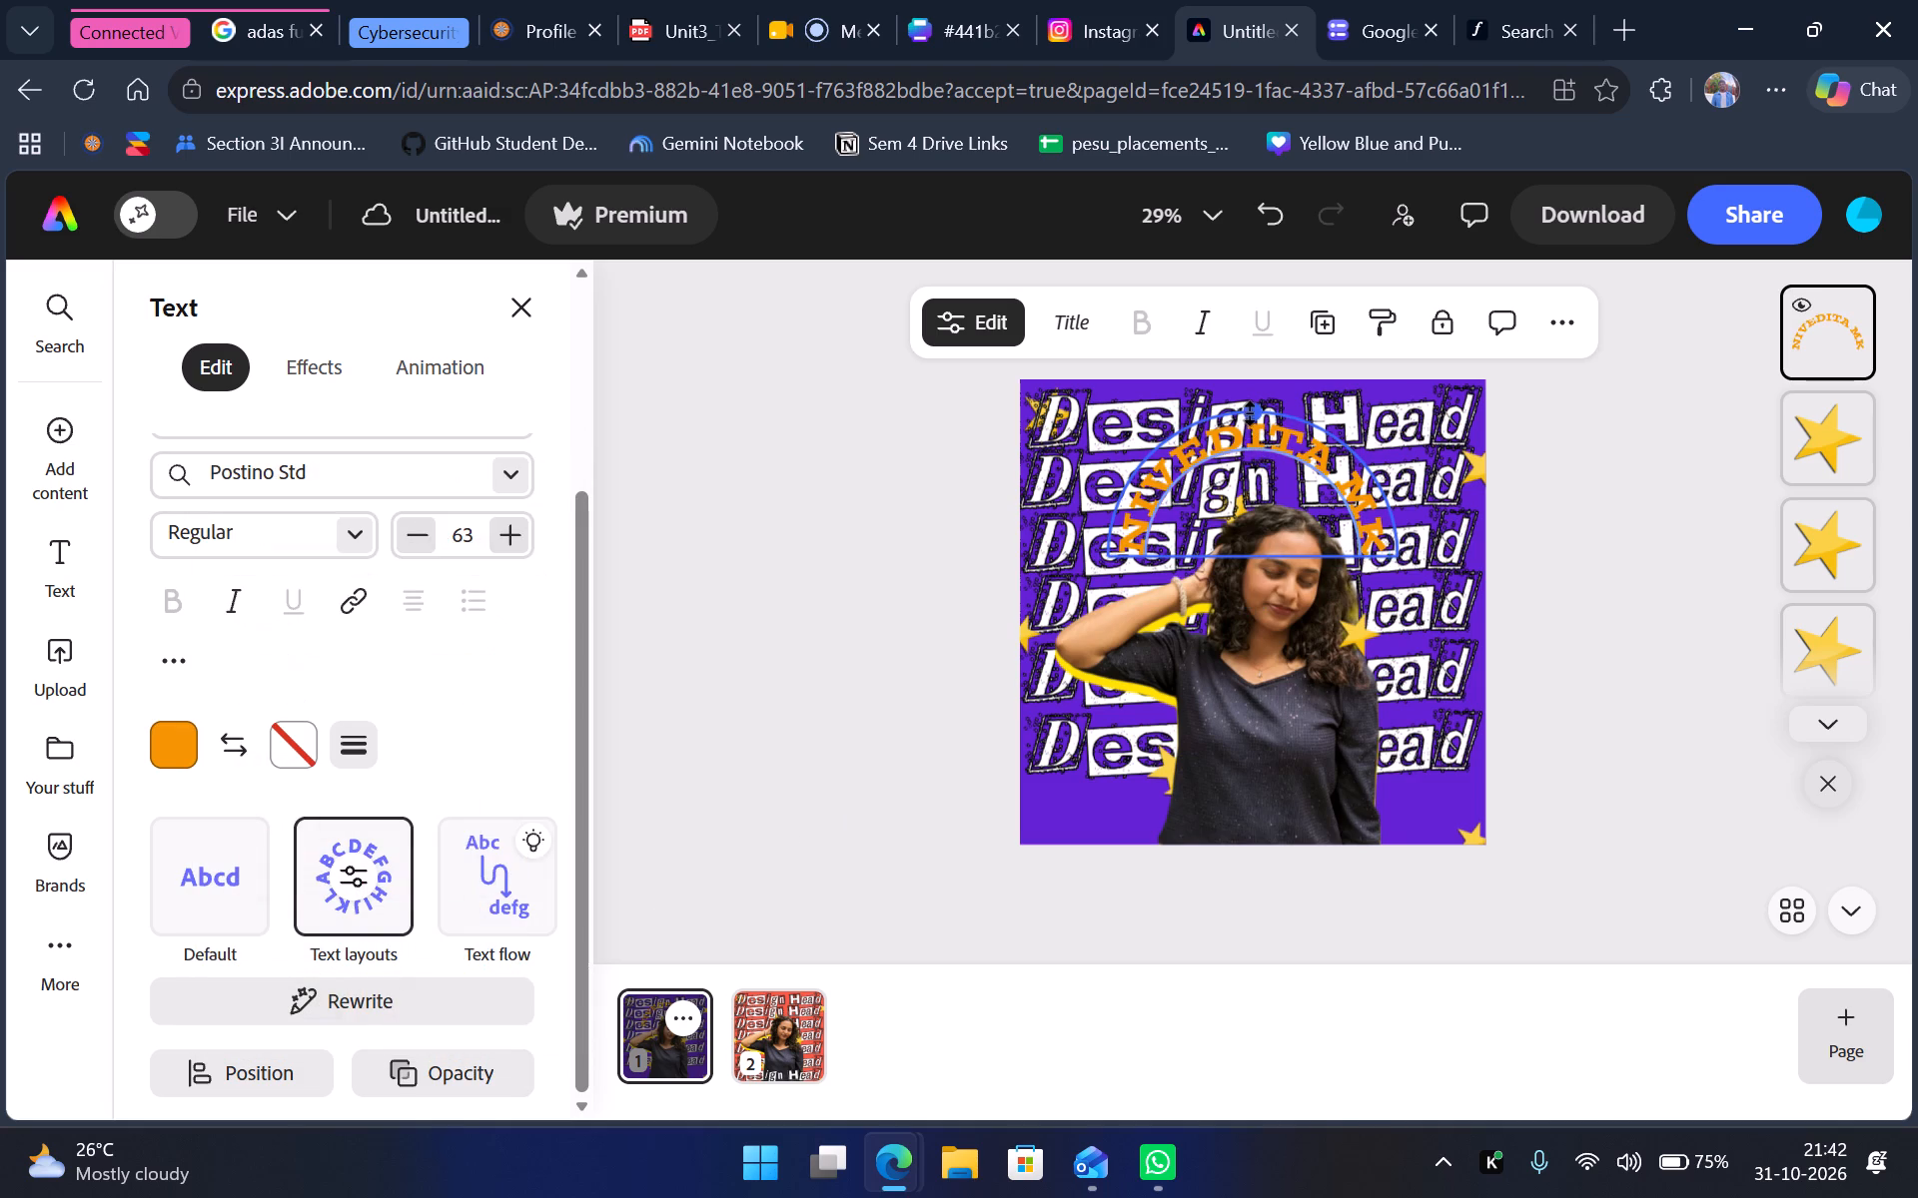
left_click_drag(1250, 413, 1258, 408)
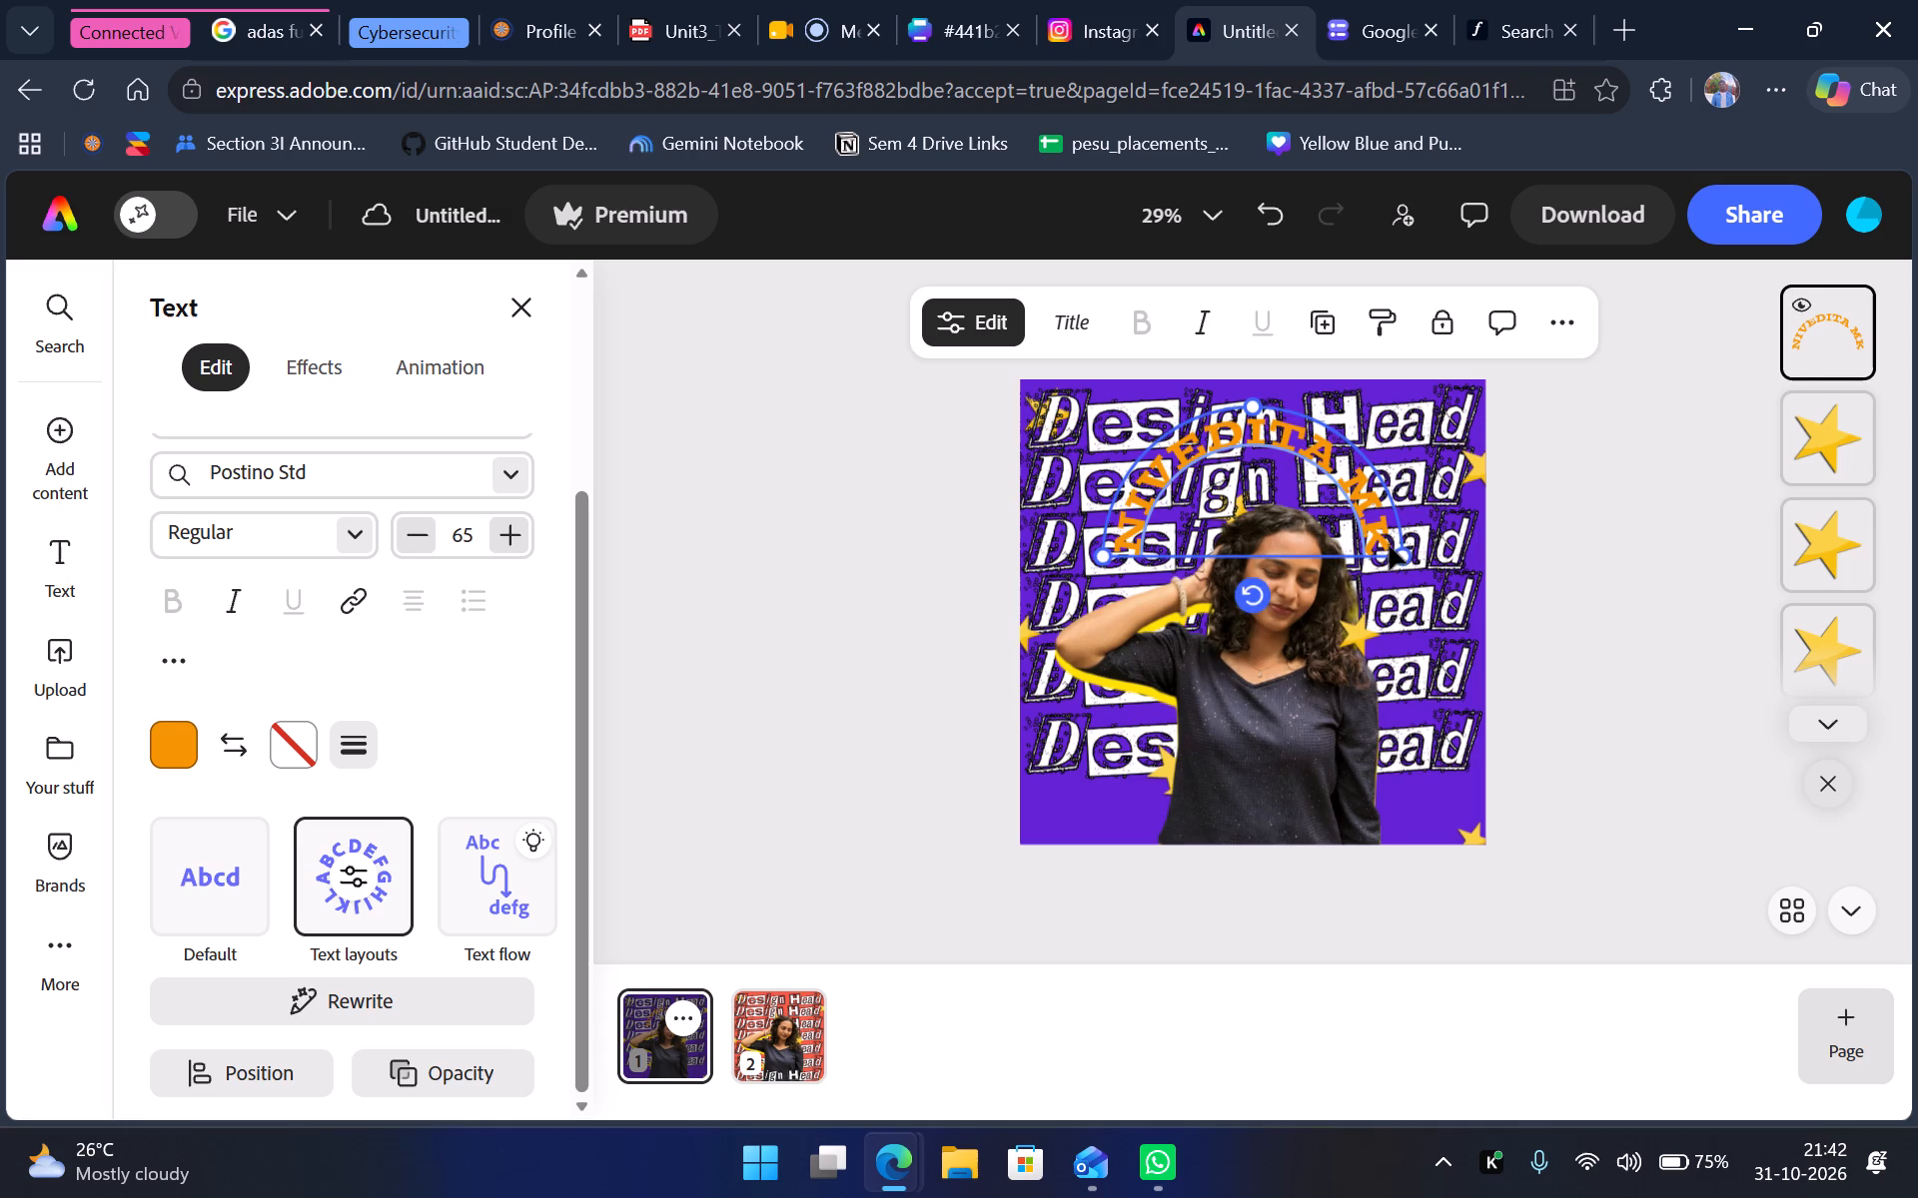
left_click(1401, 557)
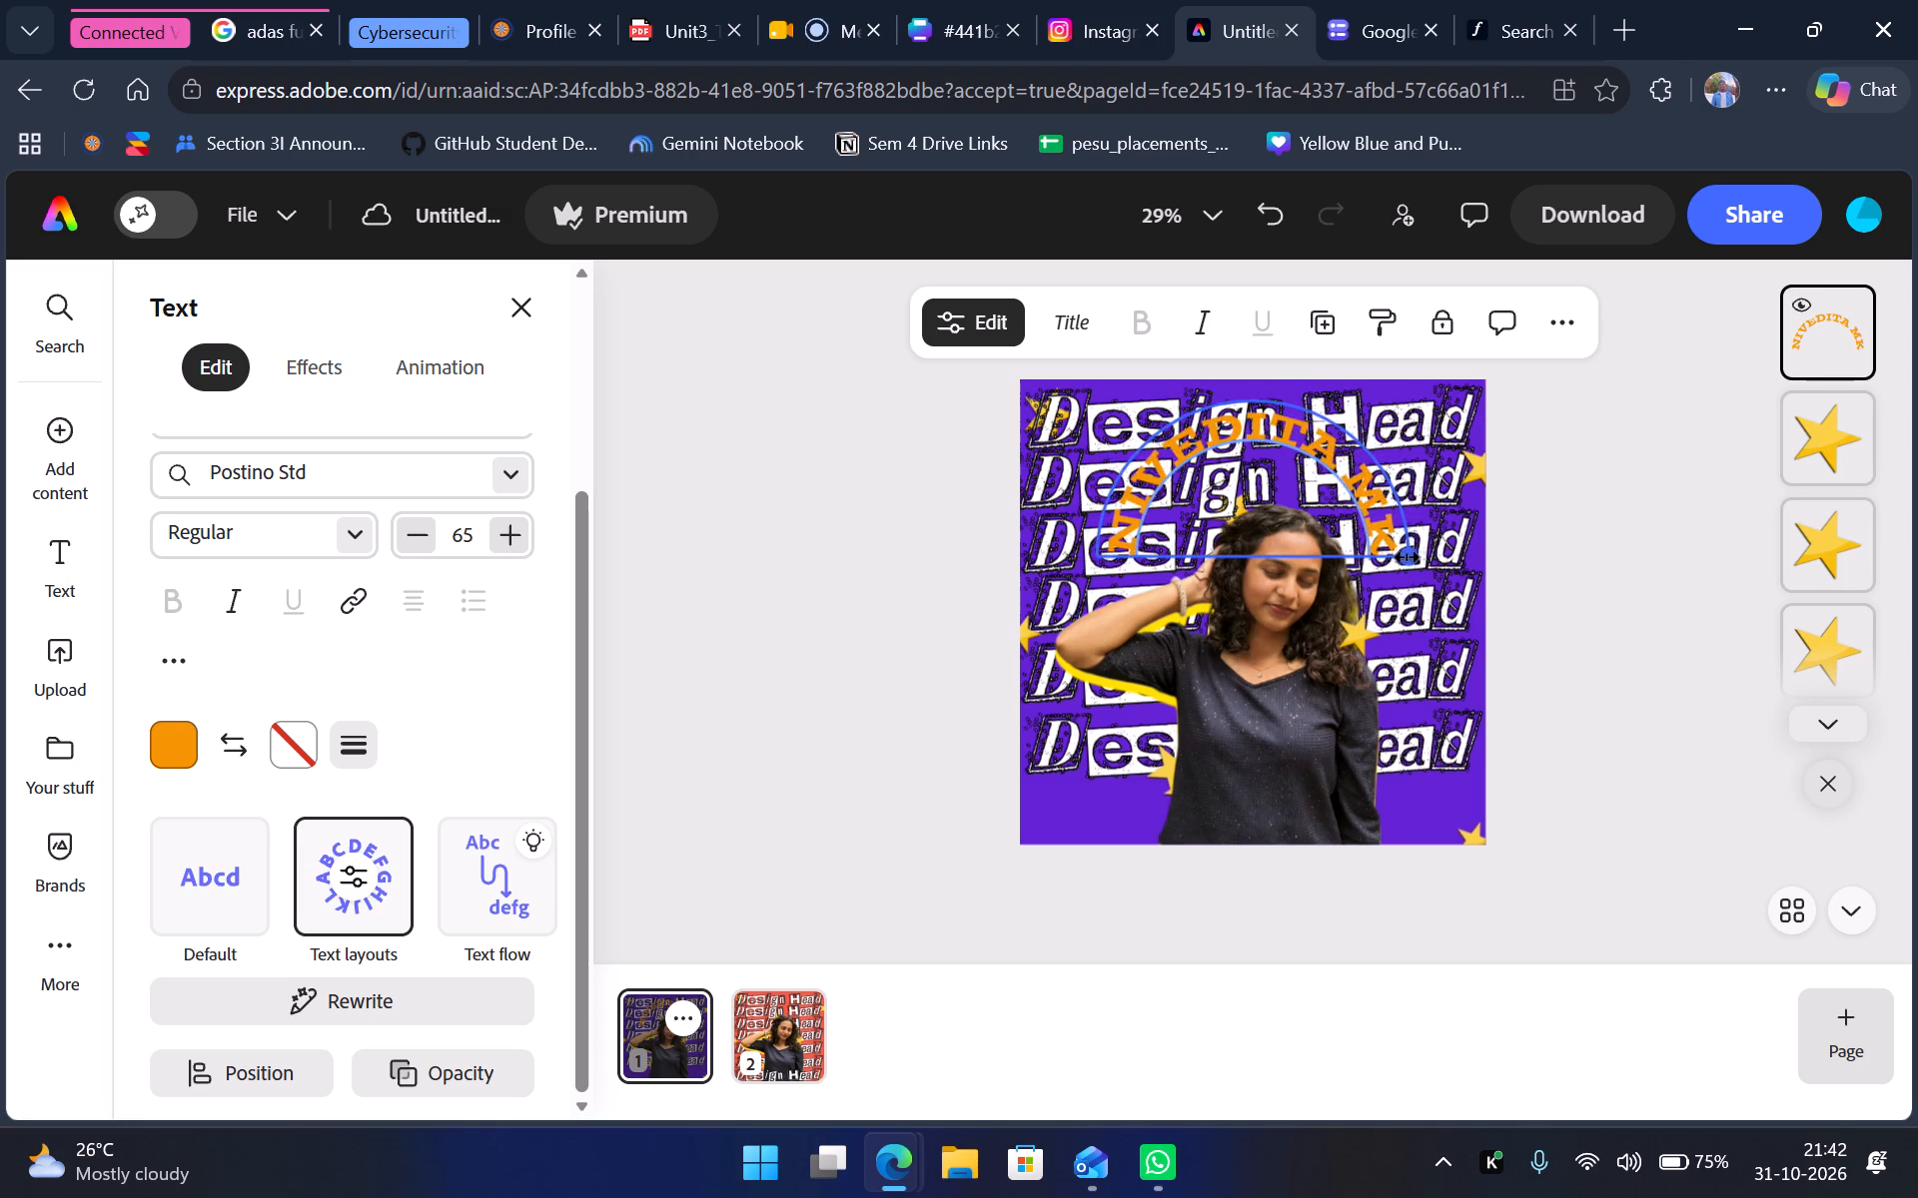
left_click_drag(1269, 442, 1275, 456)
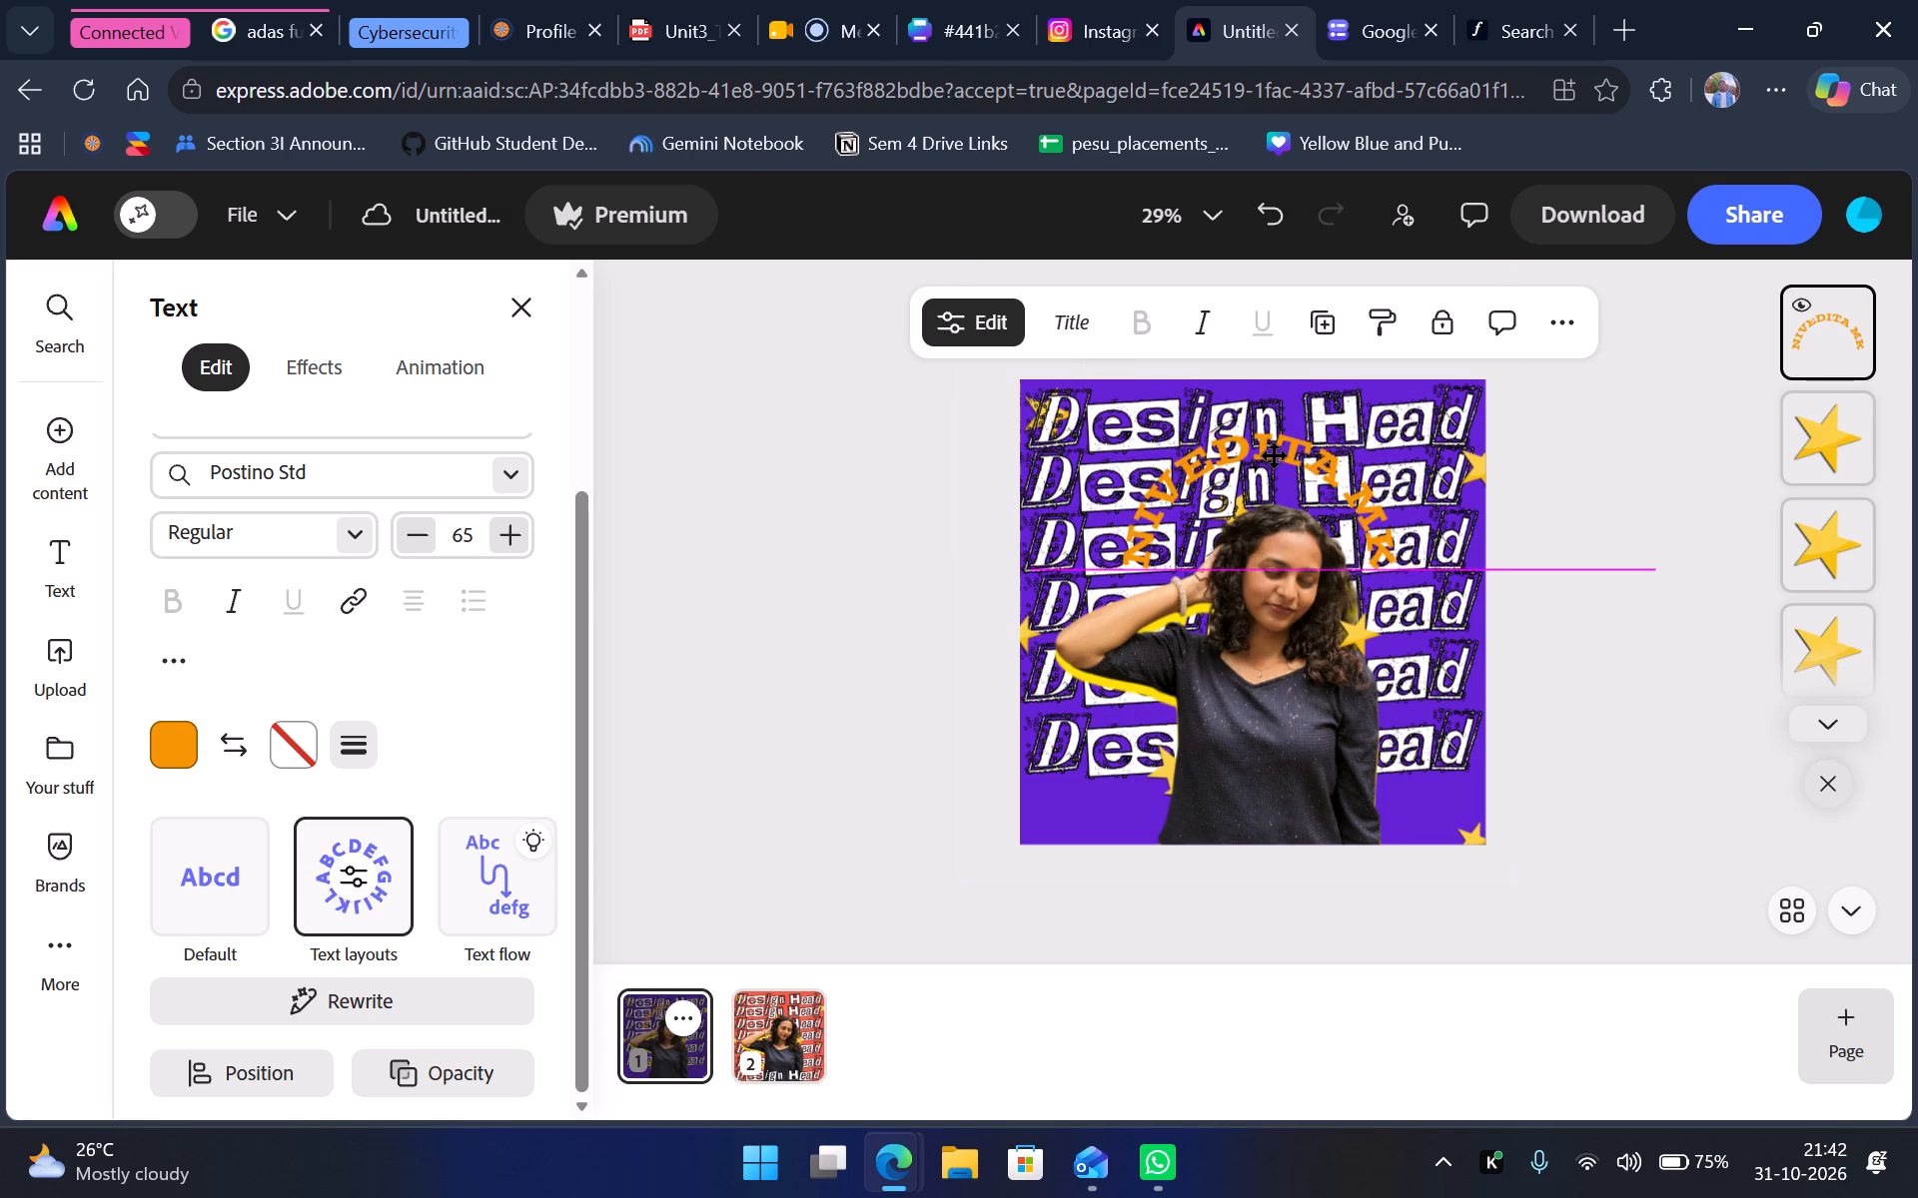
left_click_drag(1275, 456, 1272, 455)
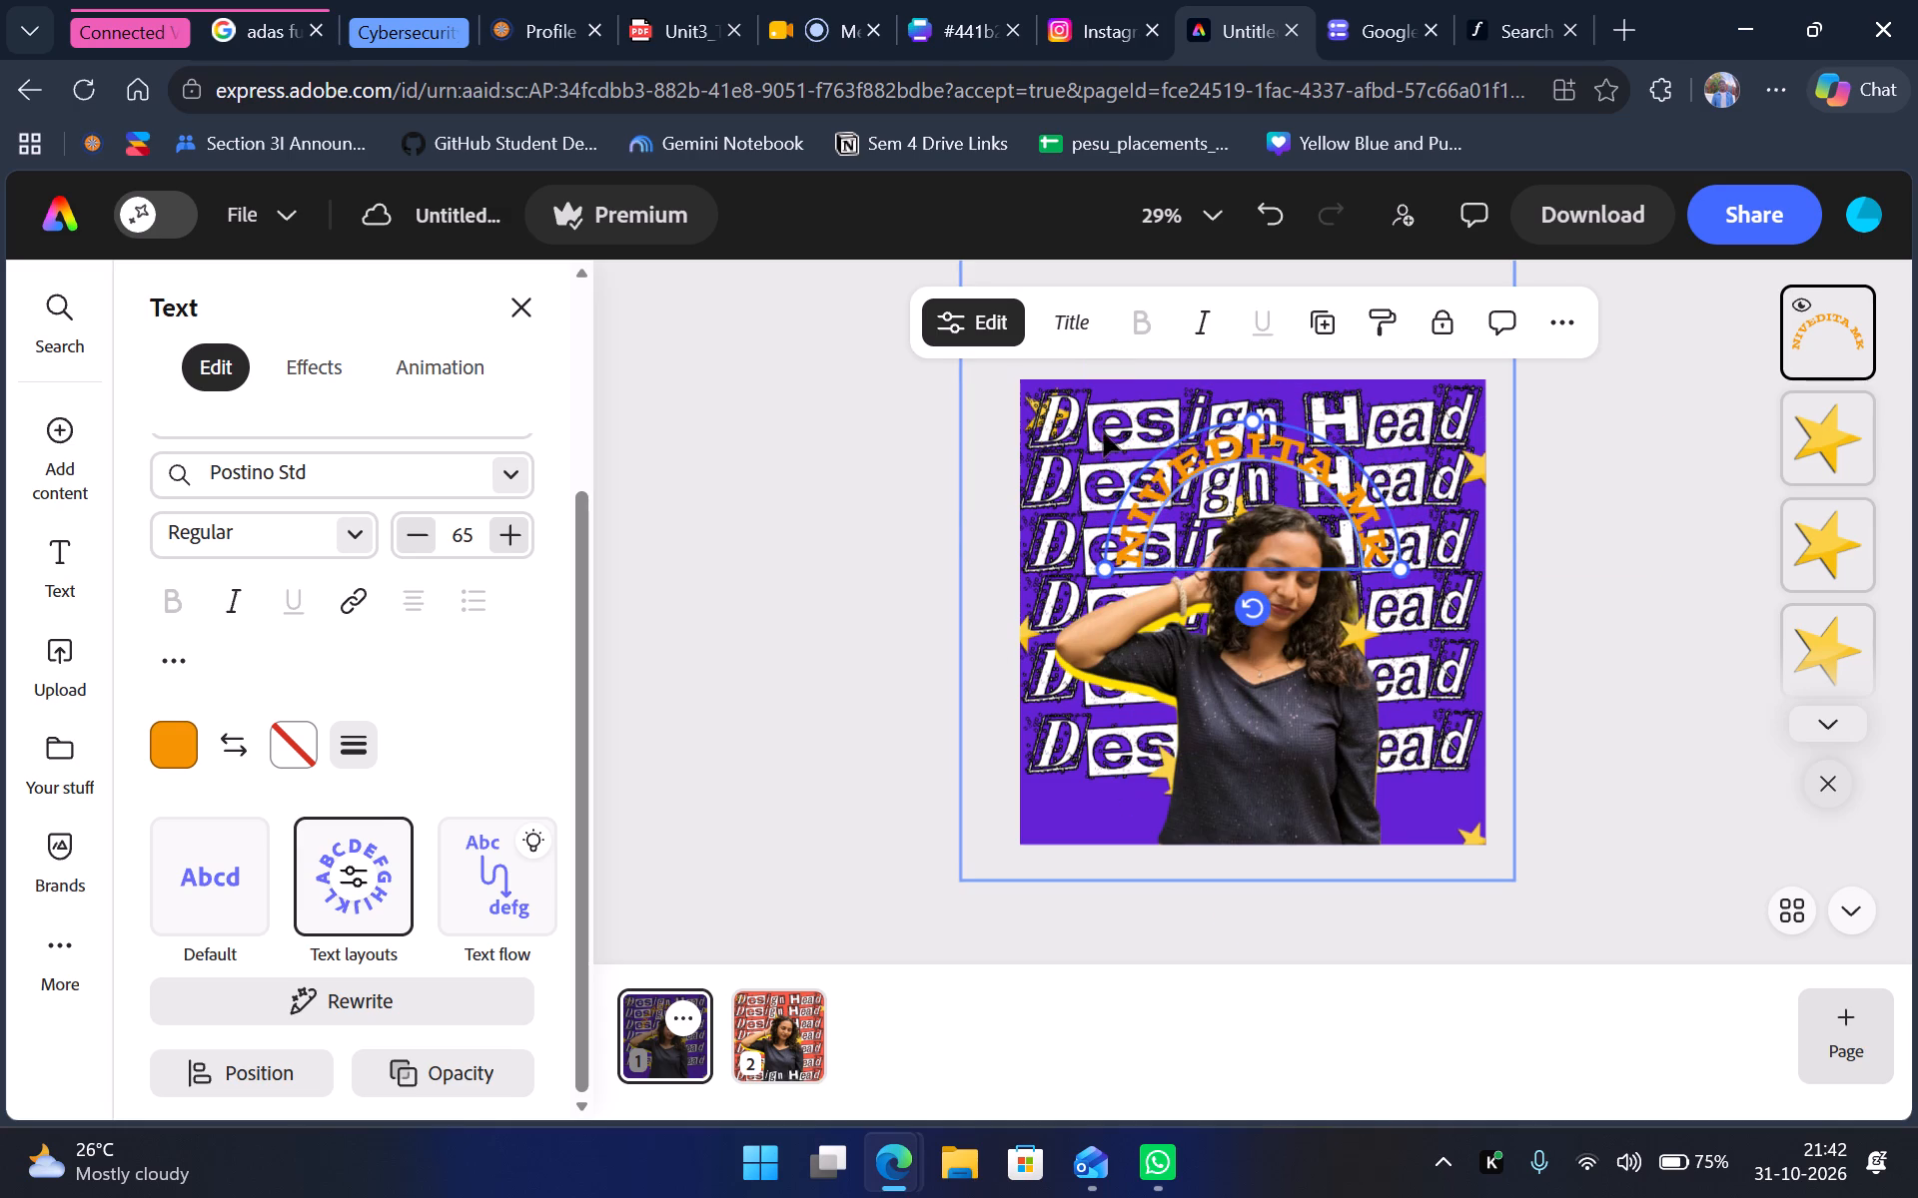
Switch the name line from the Arch layout to the Dynamic text layout.
left_click(1104, 433)
left_click(1093, 538)
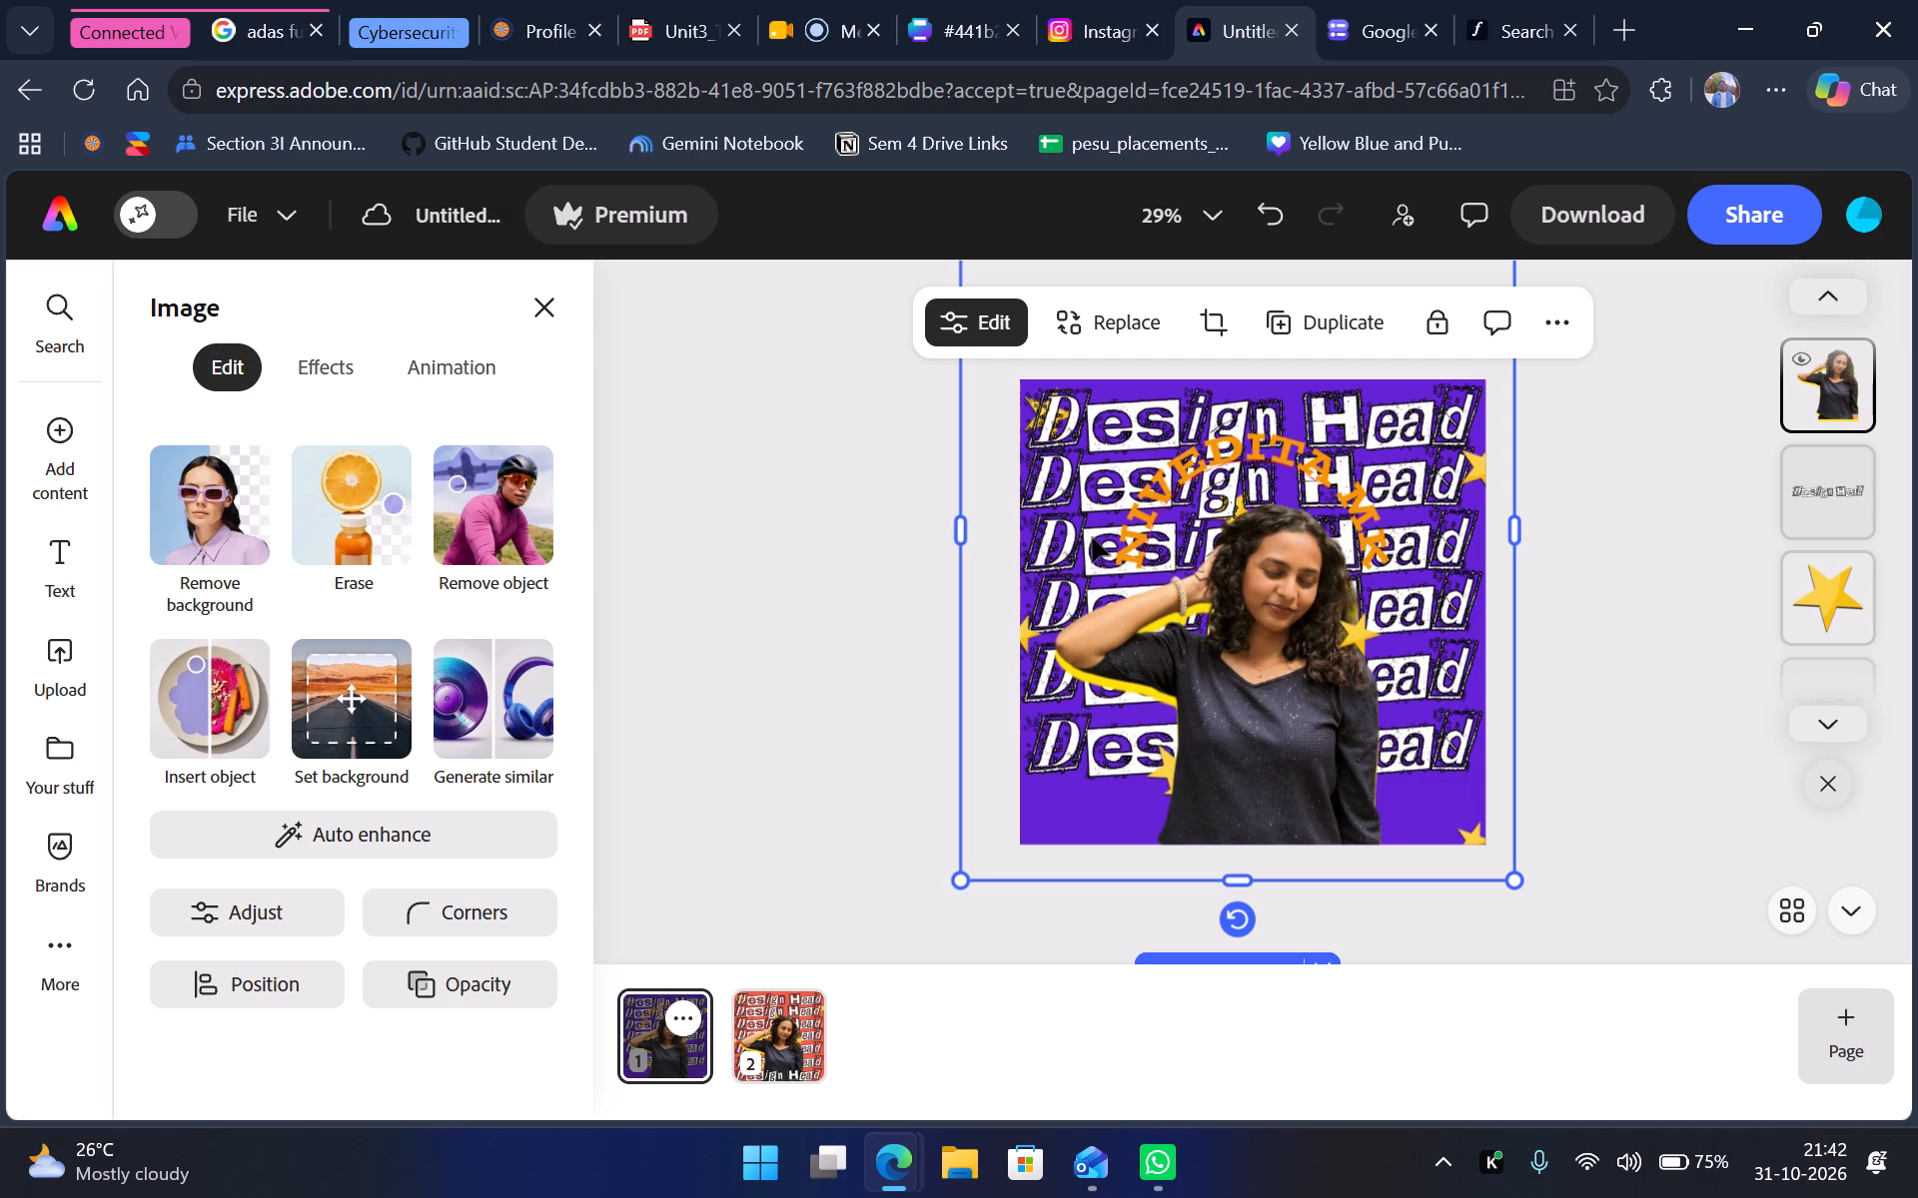
left_click(1170, 476)
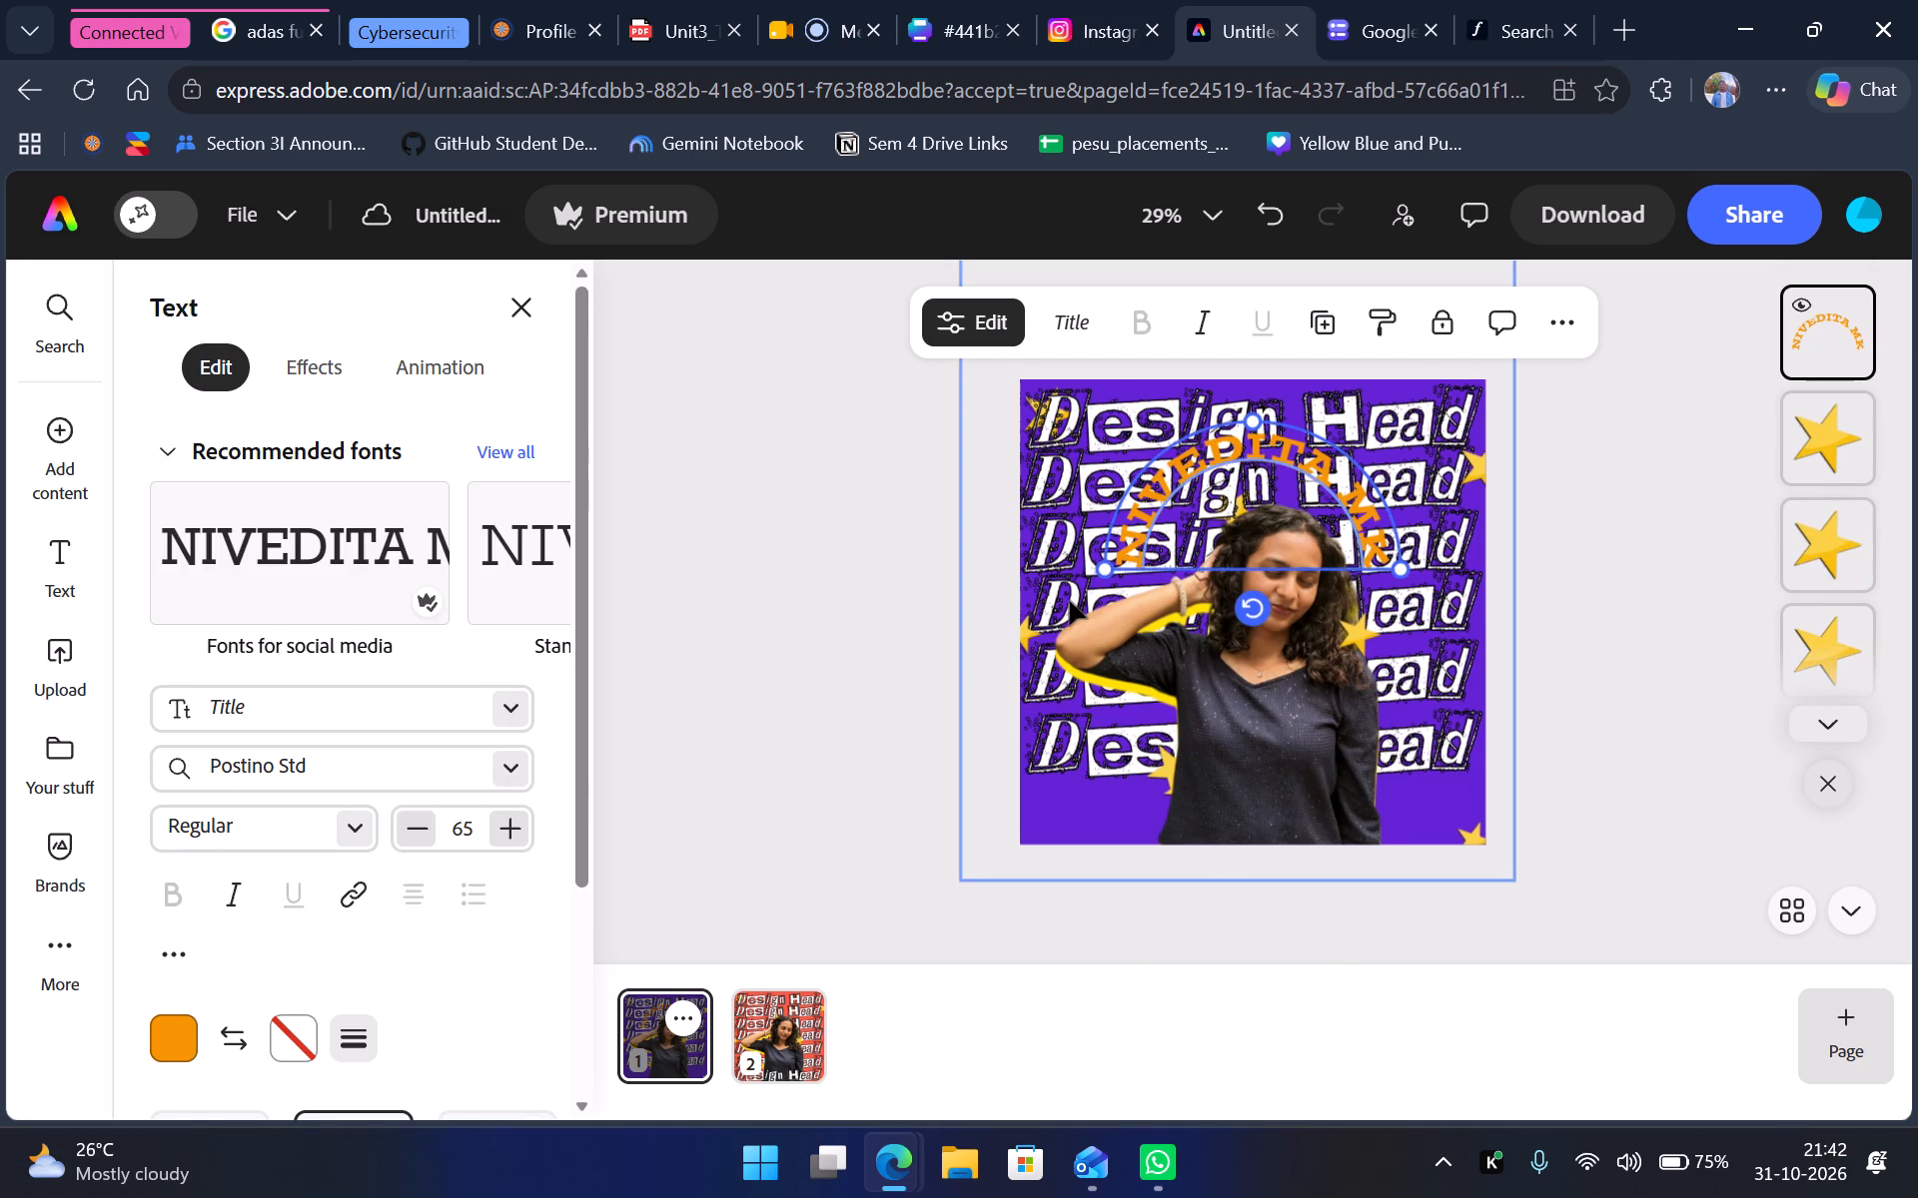
left_click(1259, 423)
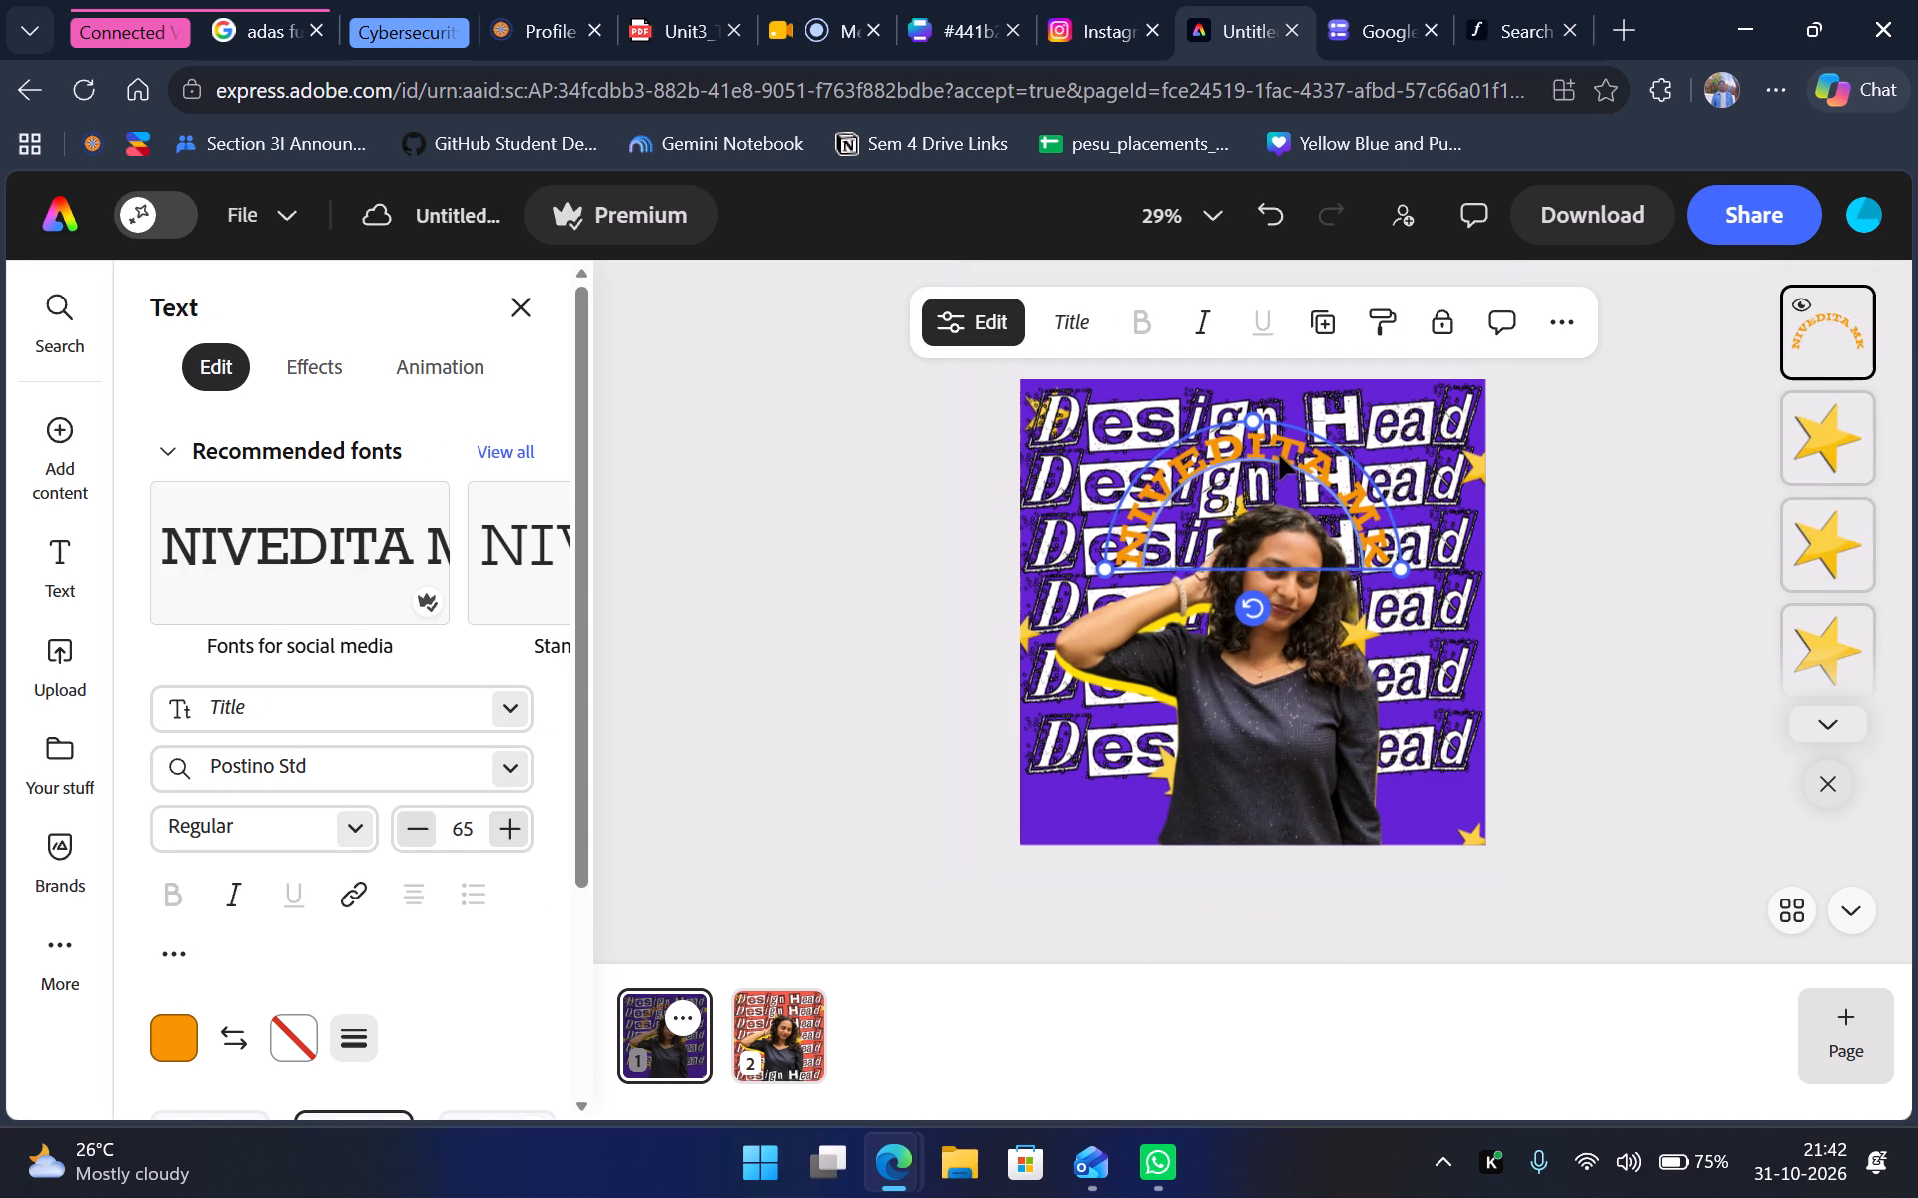
left_click(1280, 456)
scroll(446, 726, "down", 3)
left_click(375, 874)
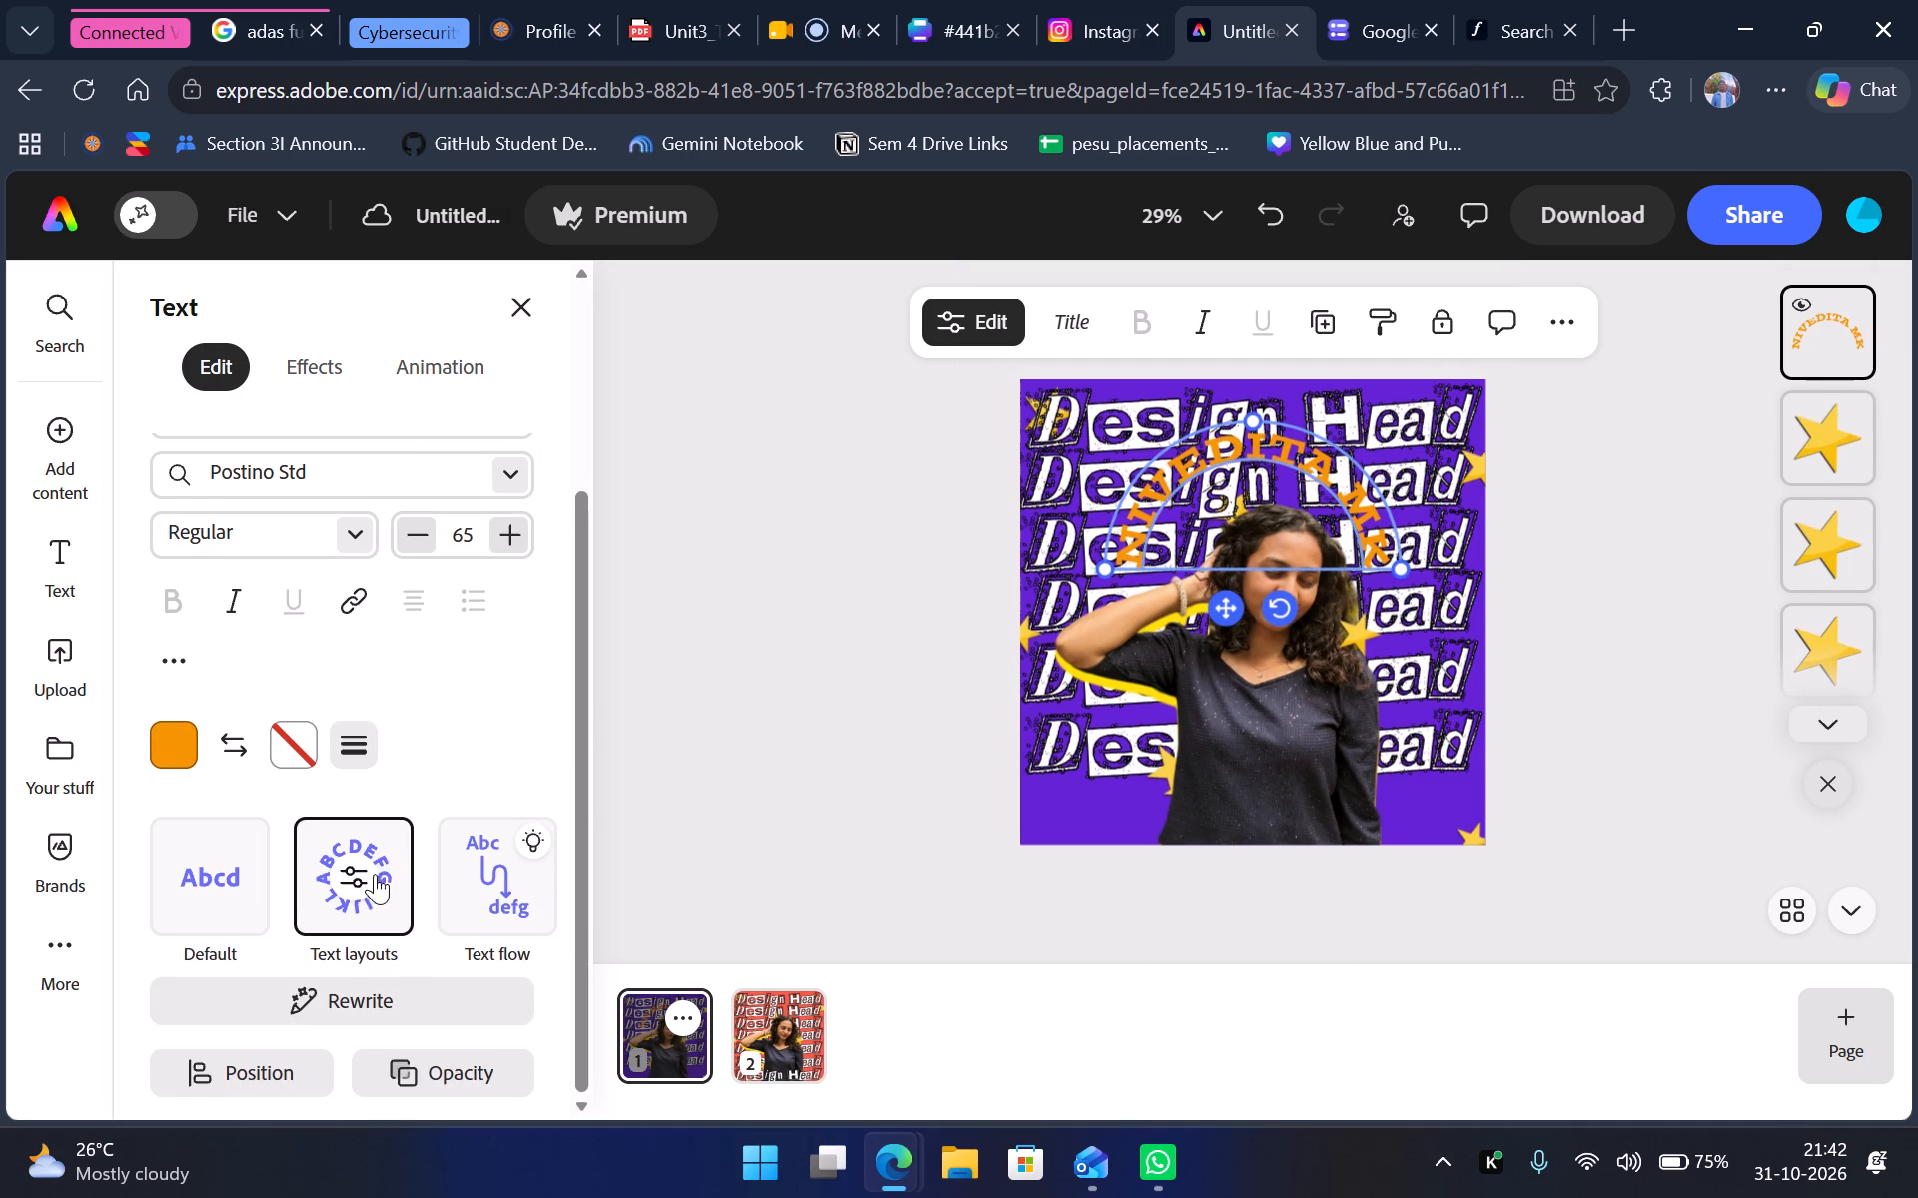
left_click(567, 342)
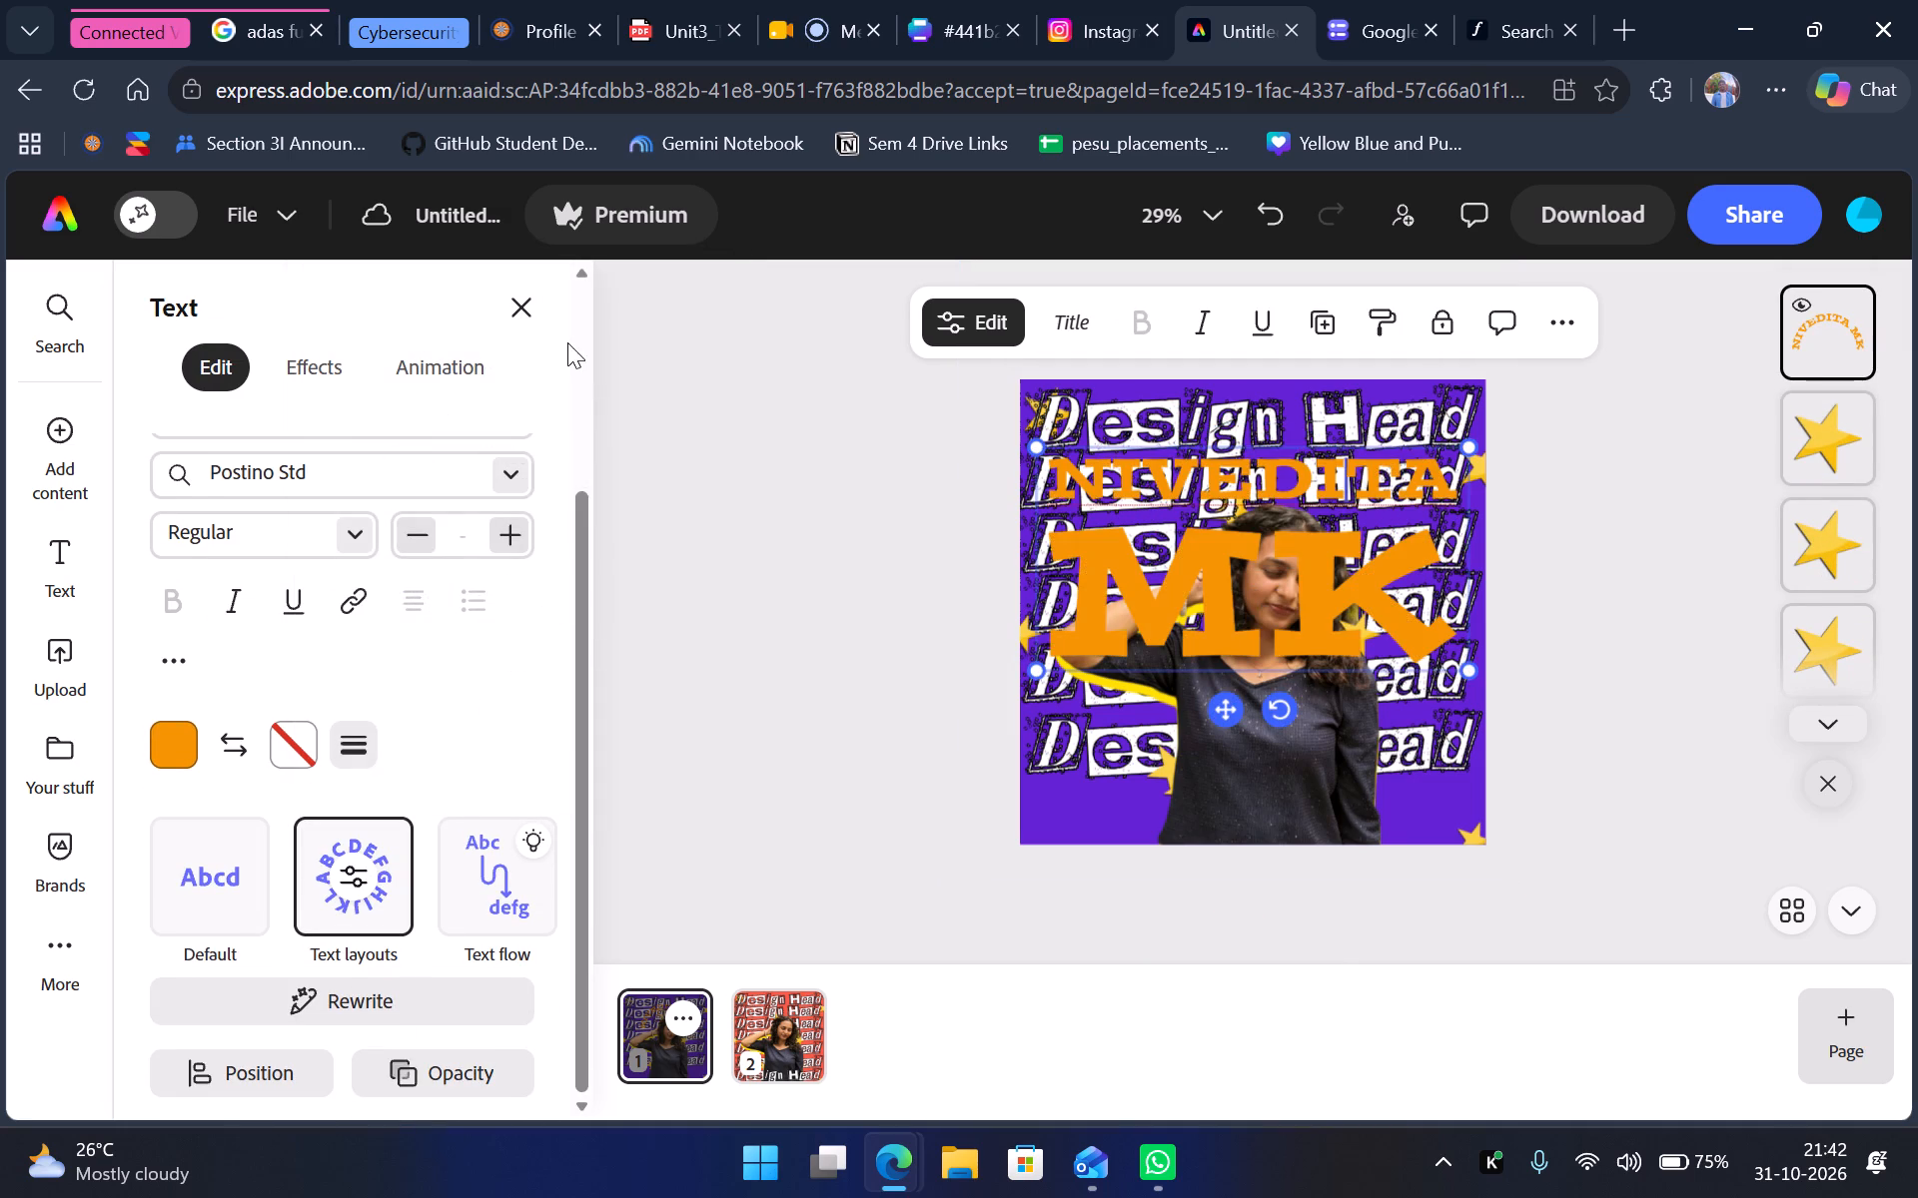
Shrink the two-line name block and move it down over the woman's torso at the poster's lower edge.
left_click(1247, 622)
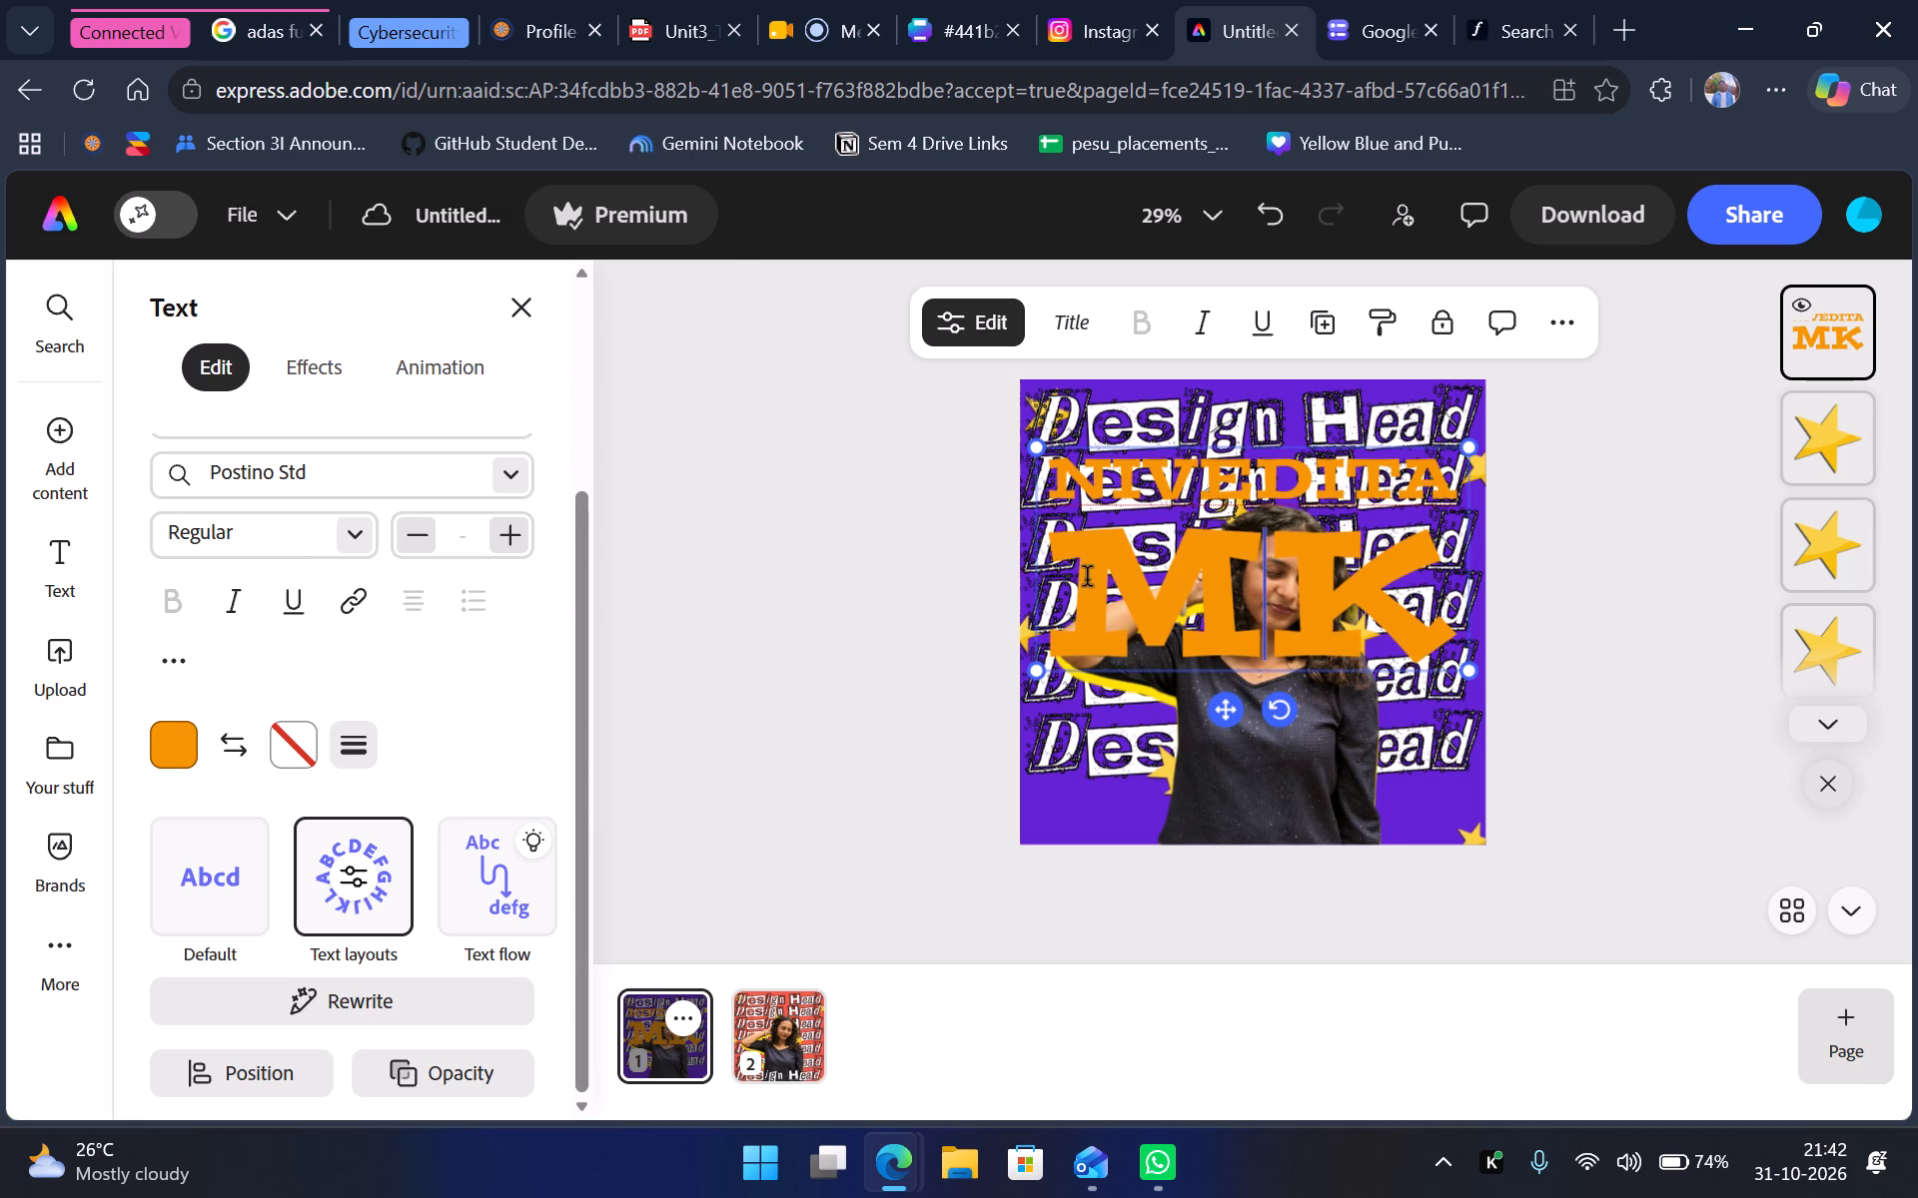
left_click_drag(1470, 676, 1430, 626)
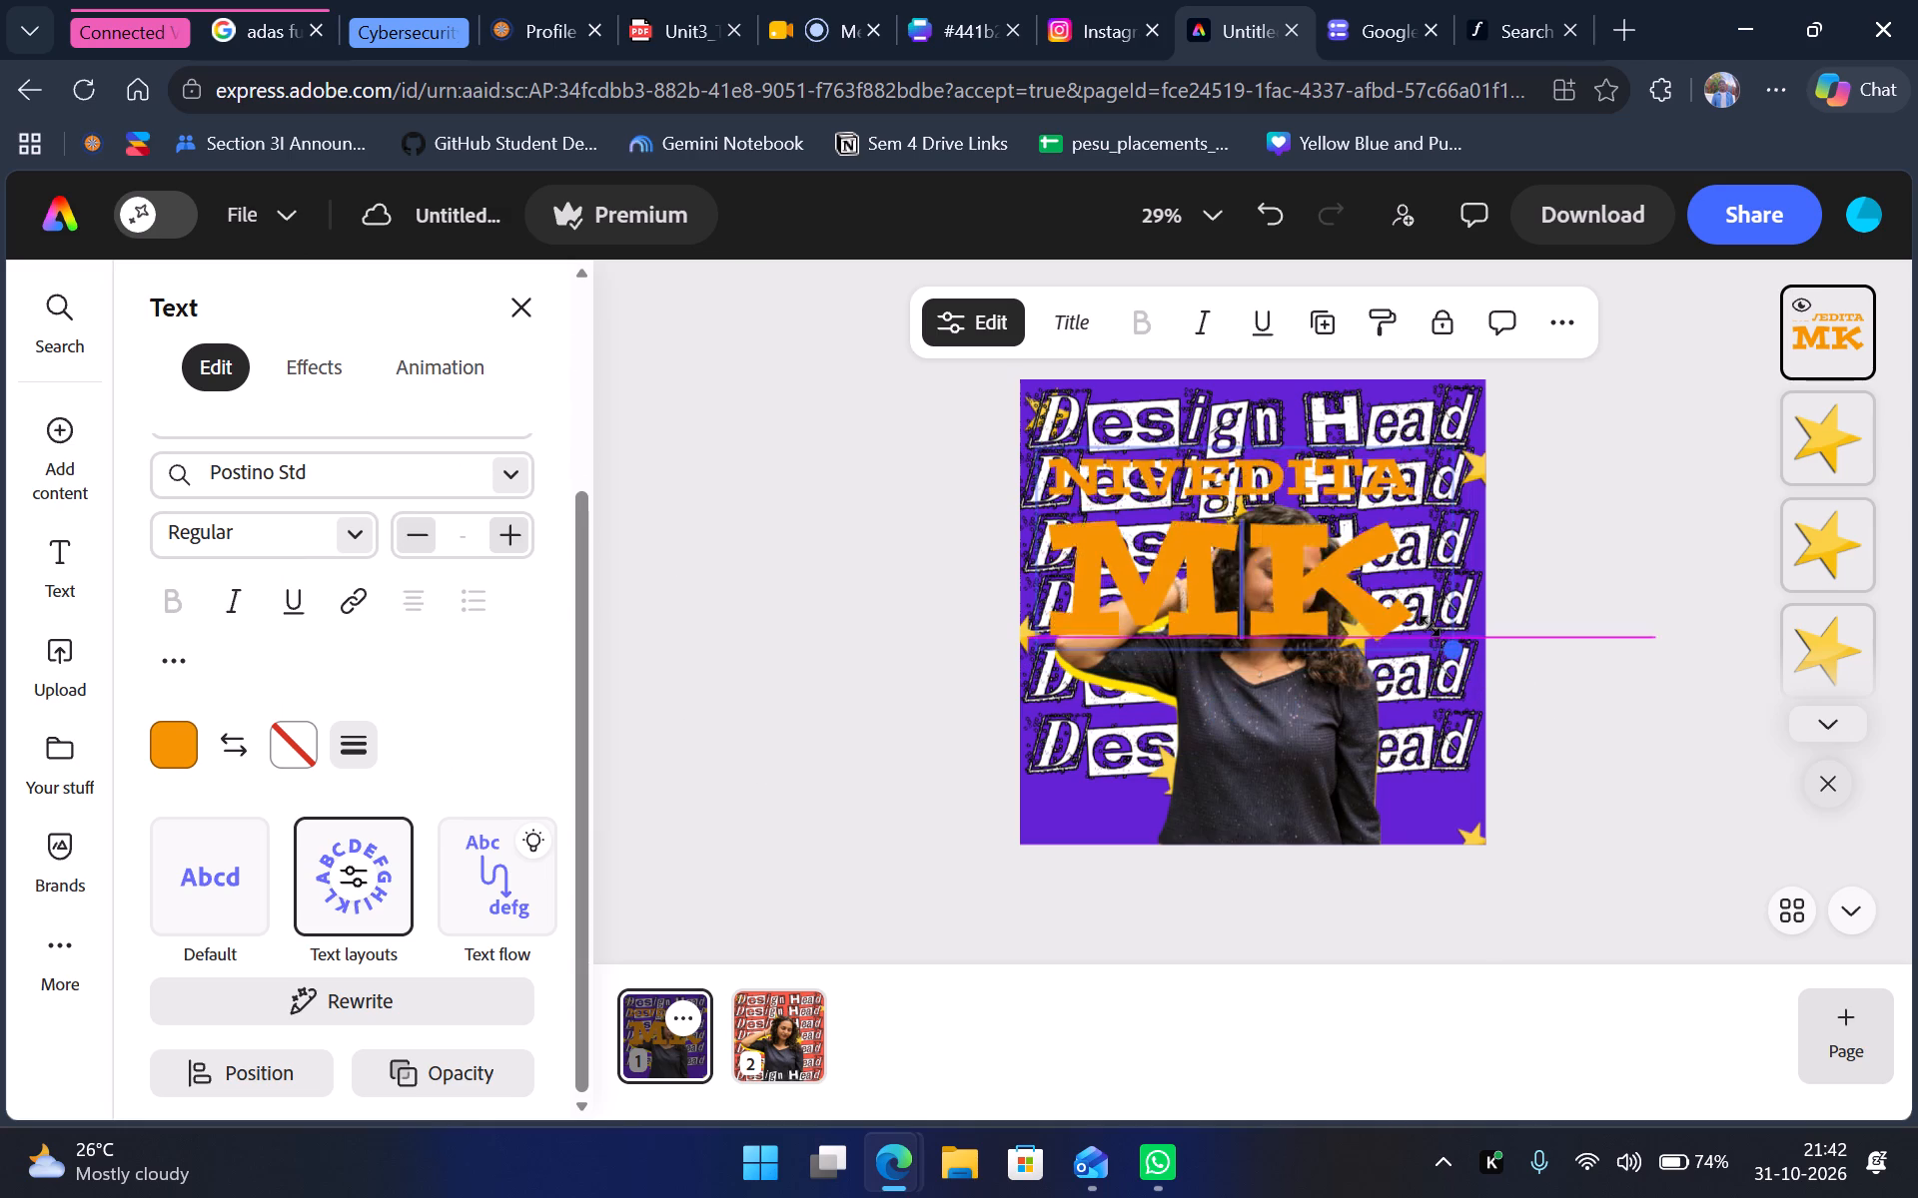
left_click_drag(1430, 626, 1382, 633)
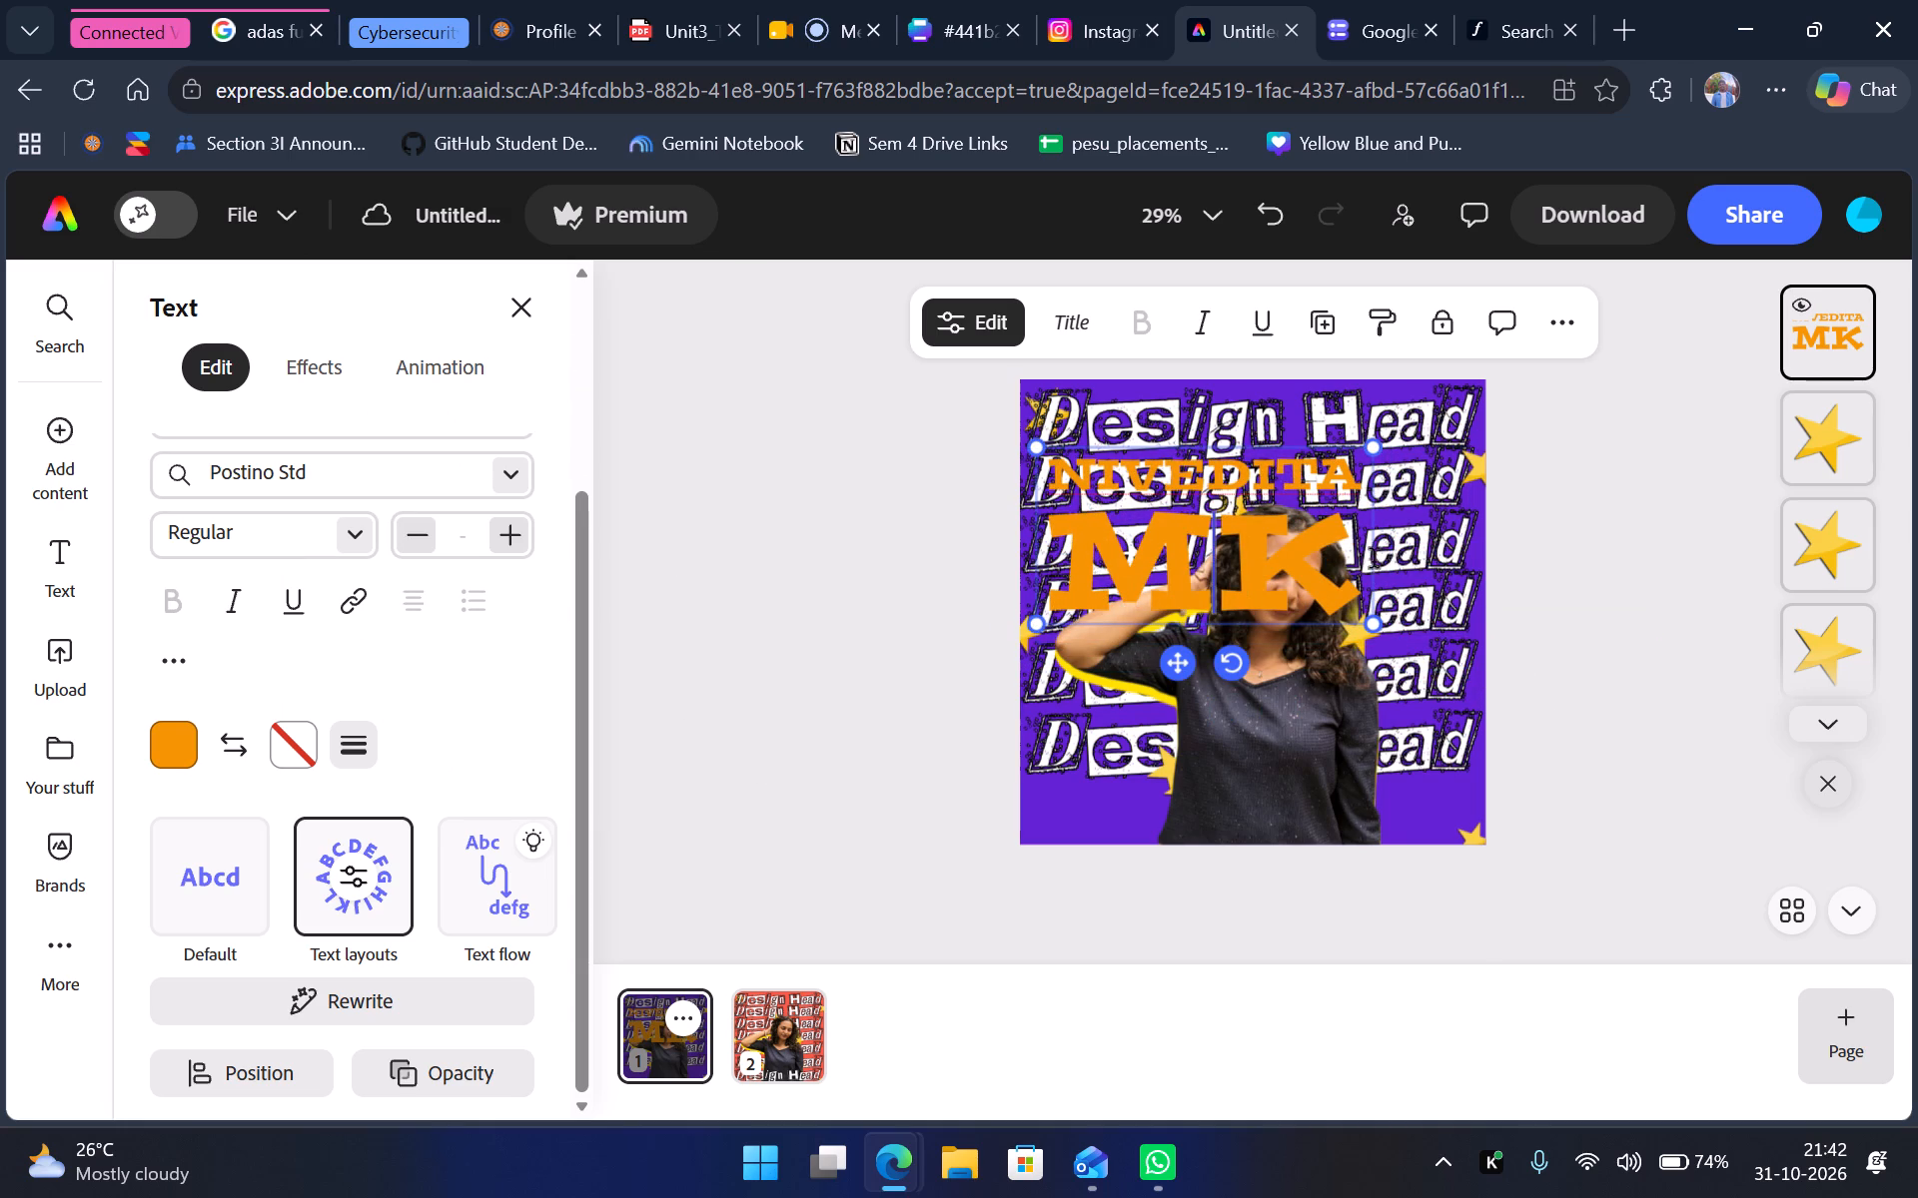
left_click_drag(1312, 553, 1371, 729)
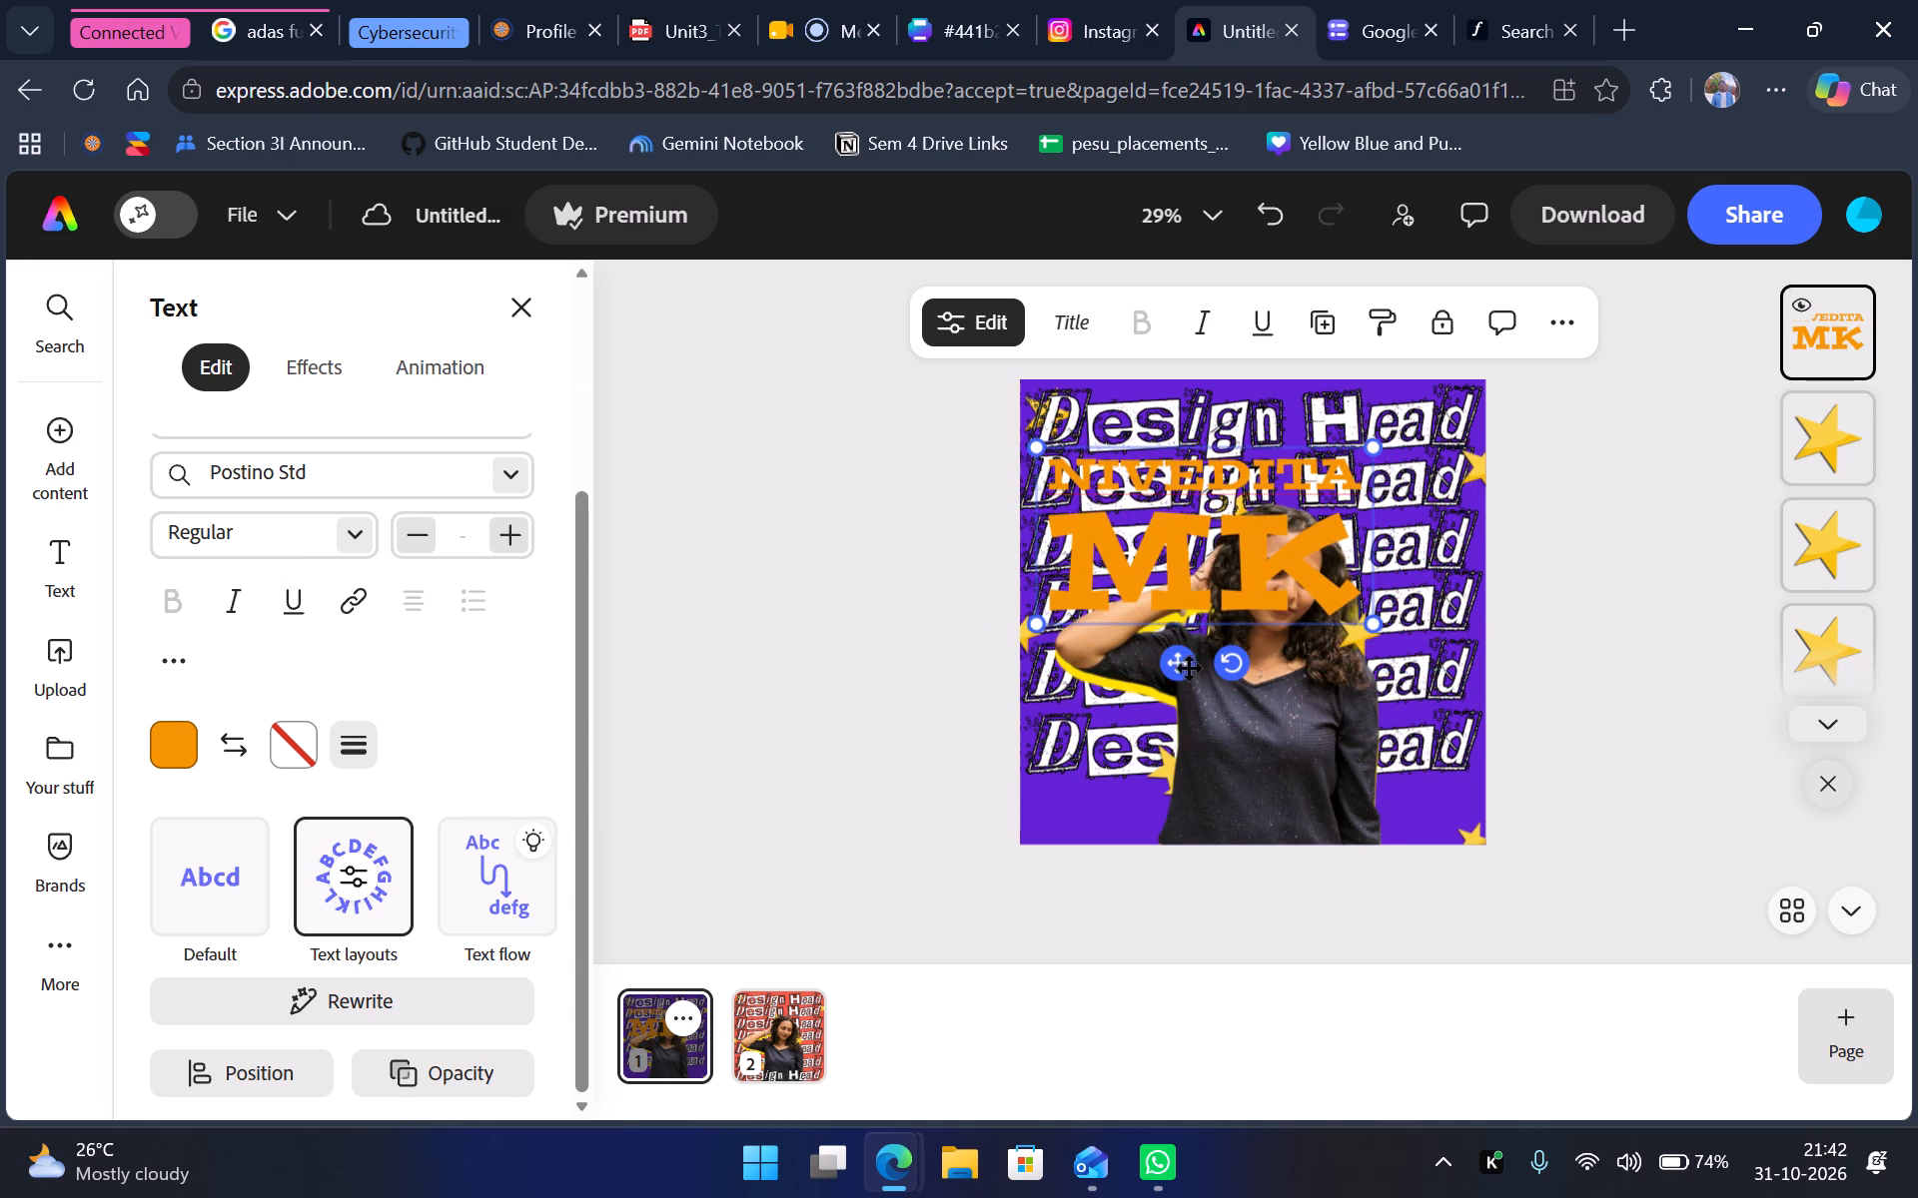
left_click_drag(1179, 666, 1246, 886)
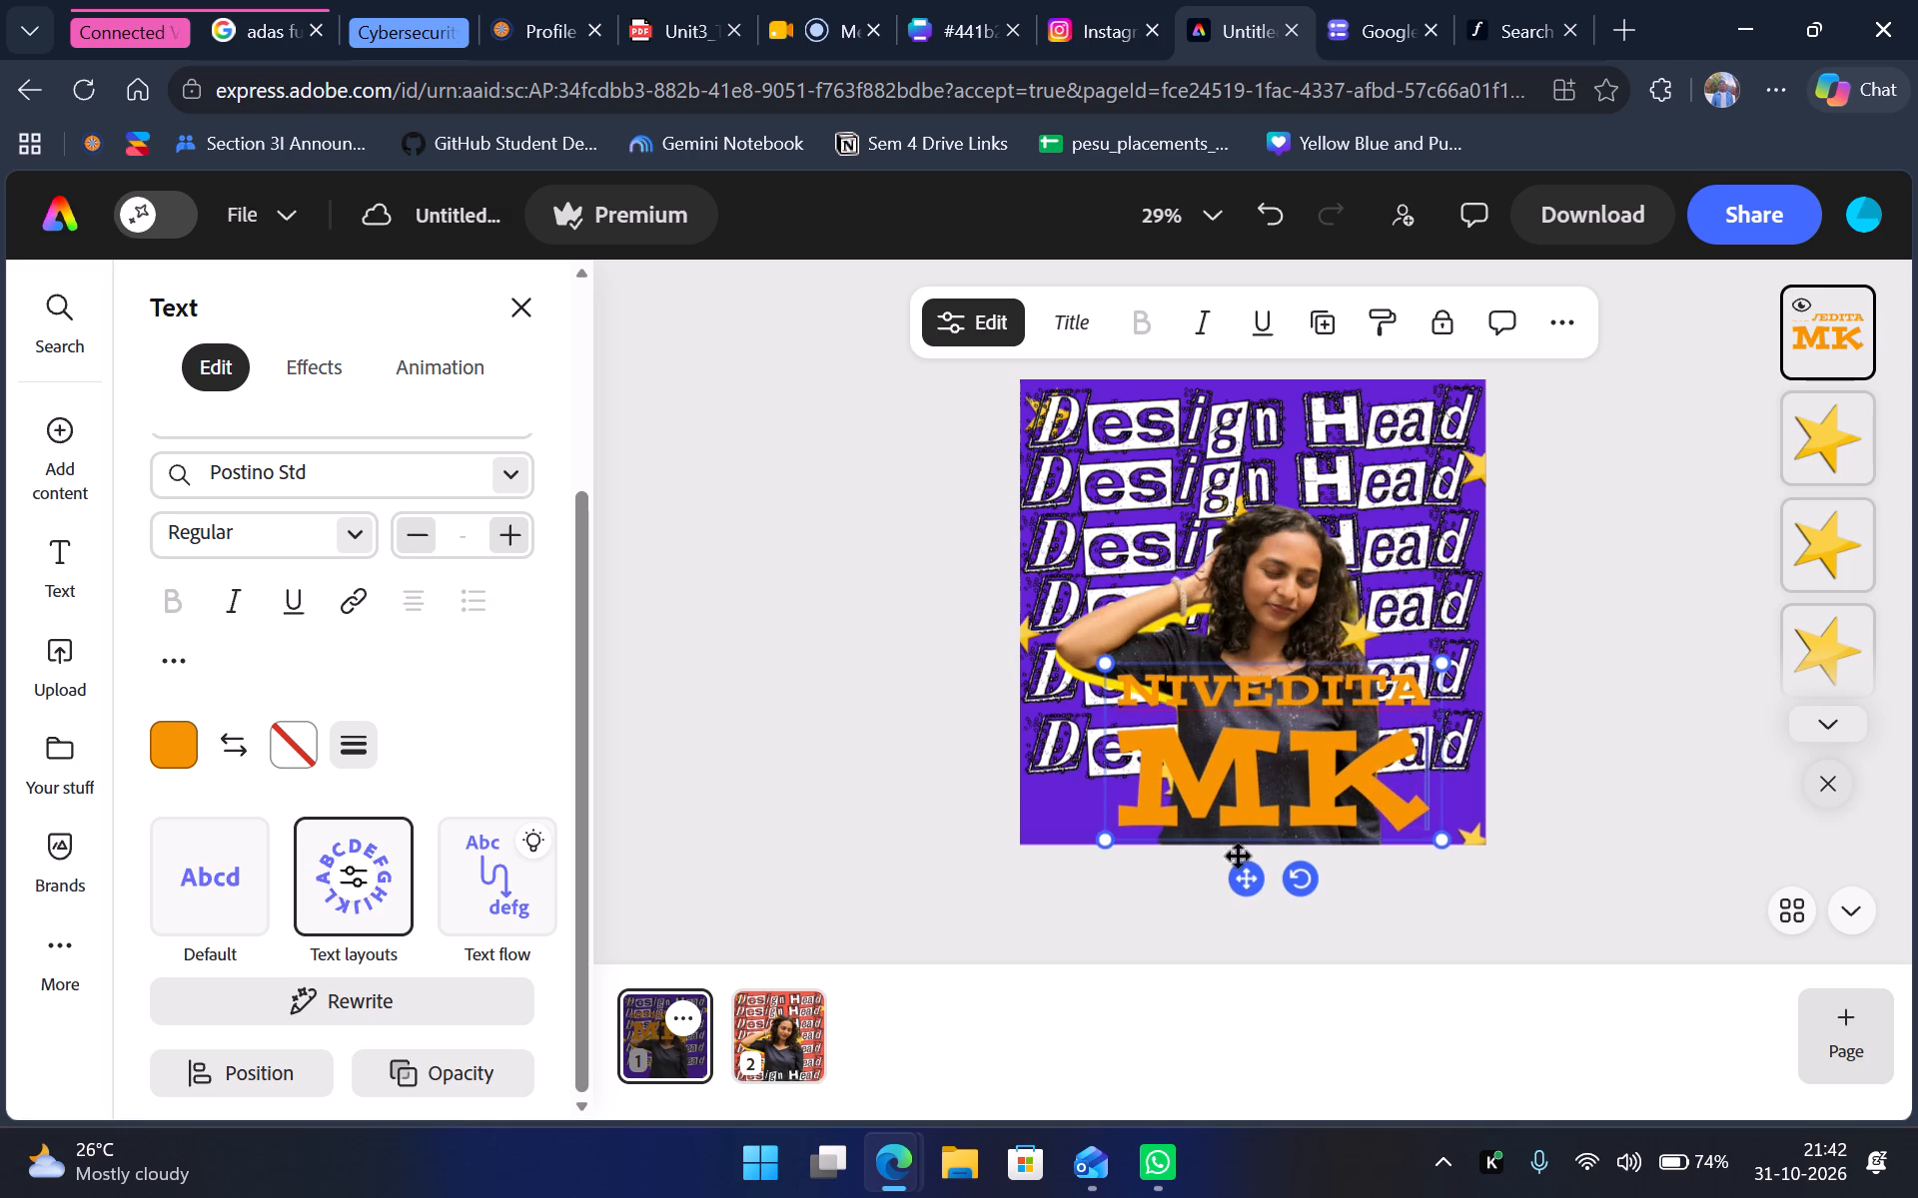
Shrink the name block further, to about the width of the woman's torso, and centre it over her at the poster's bottom.
left_click(1303, 662)
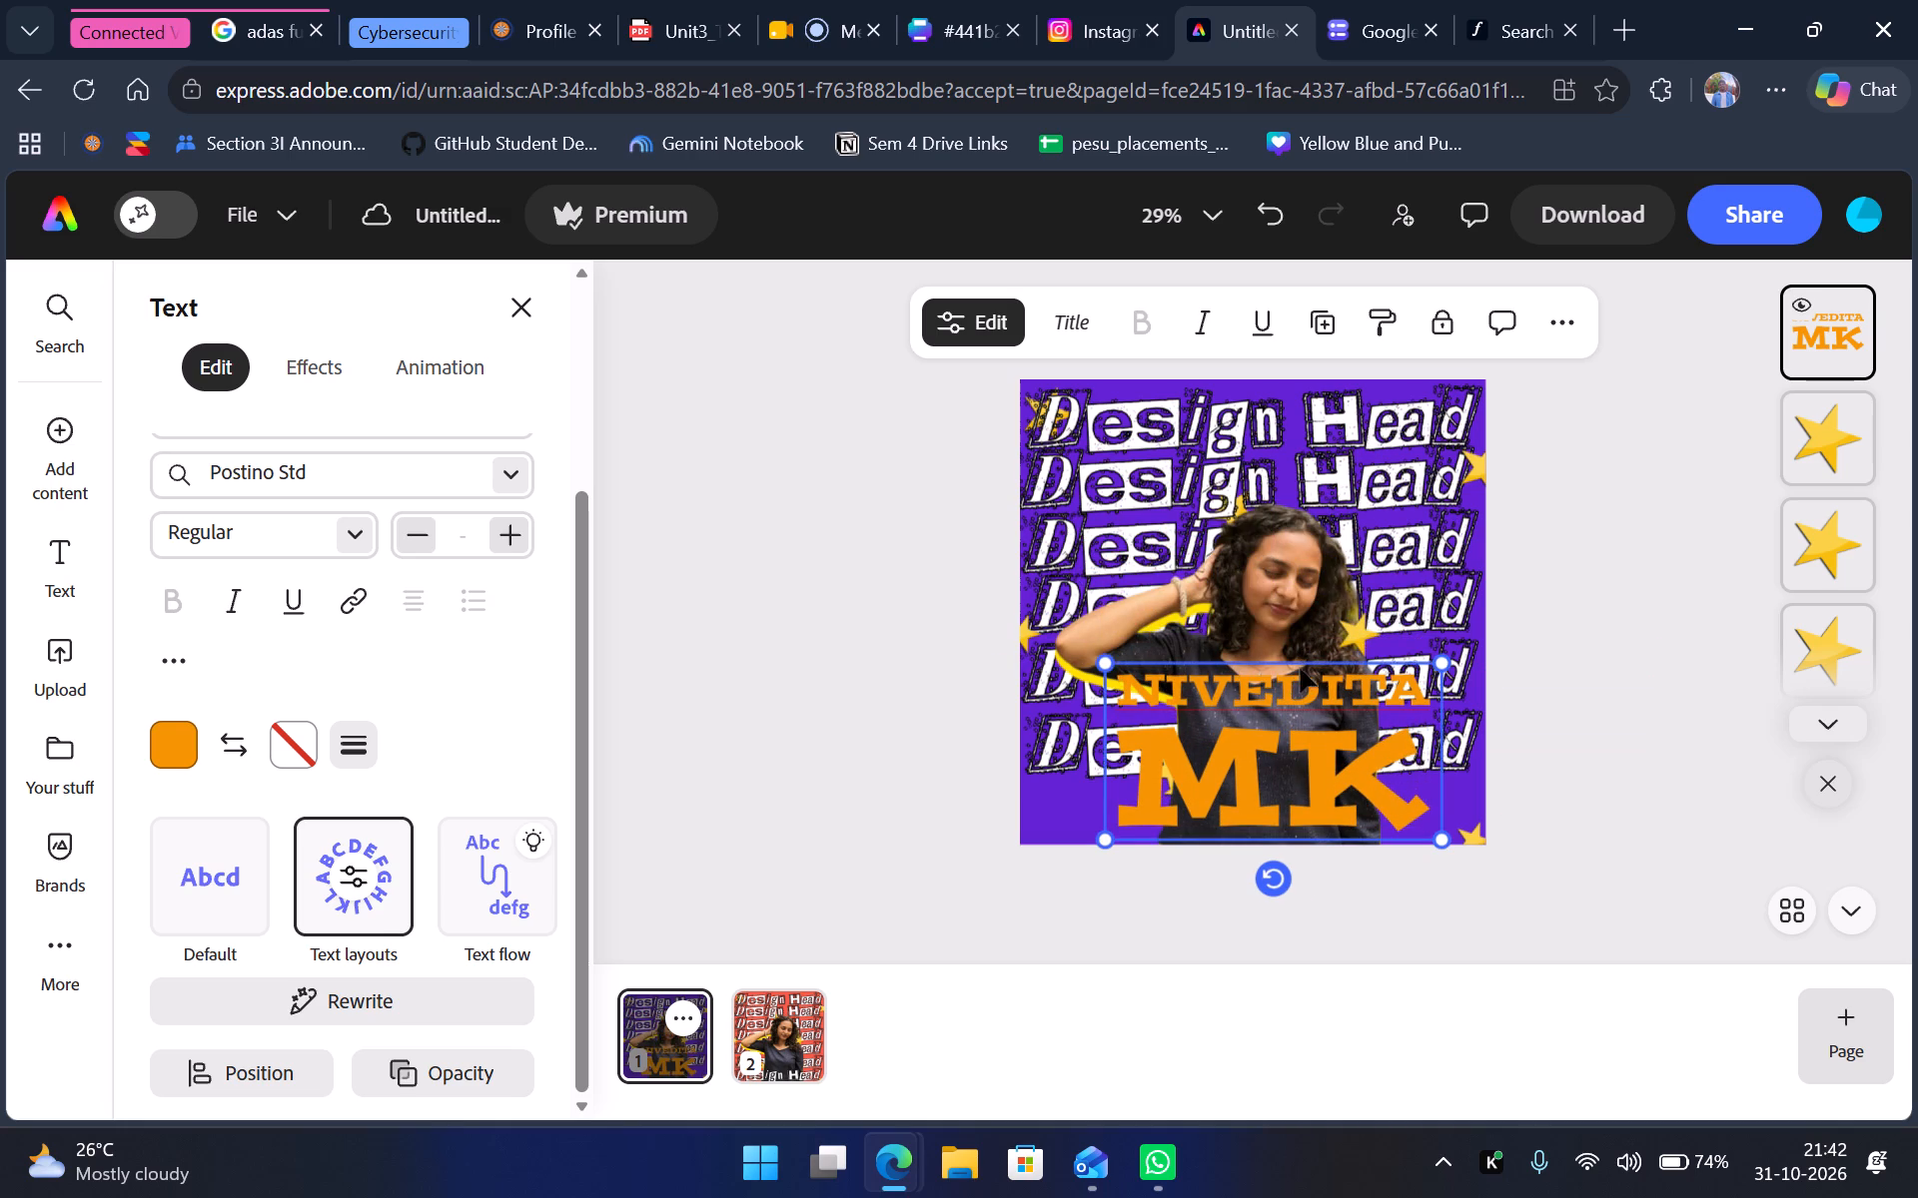
left_click_drag(1443, 665, 1433, 703)
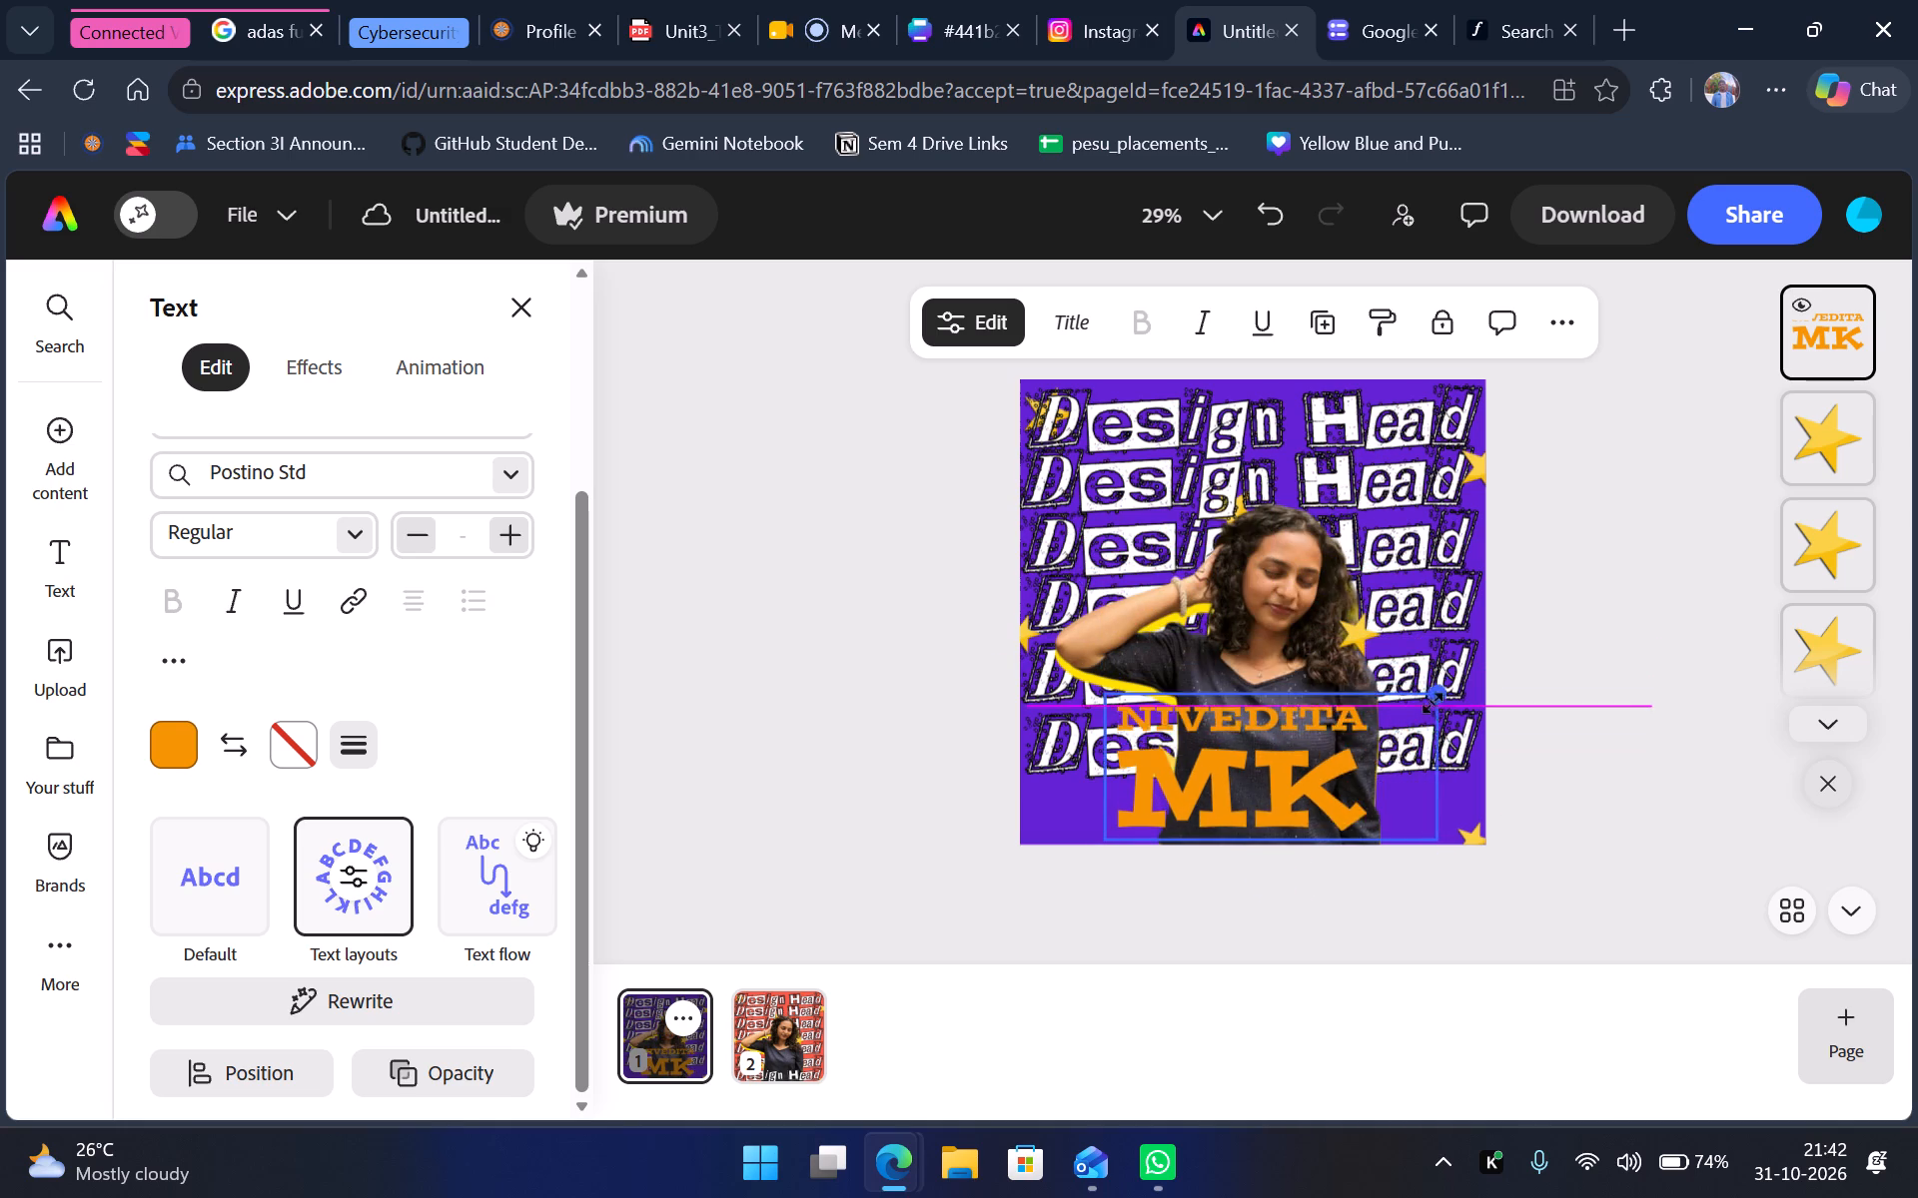
left_click_drag(1433, 703, 1456, 704)
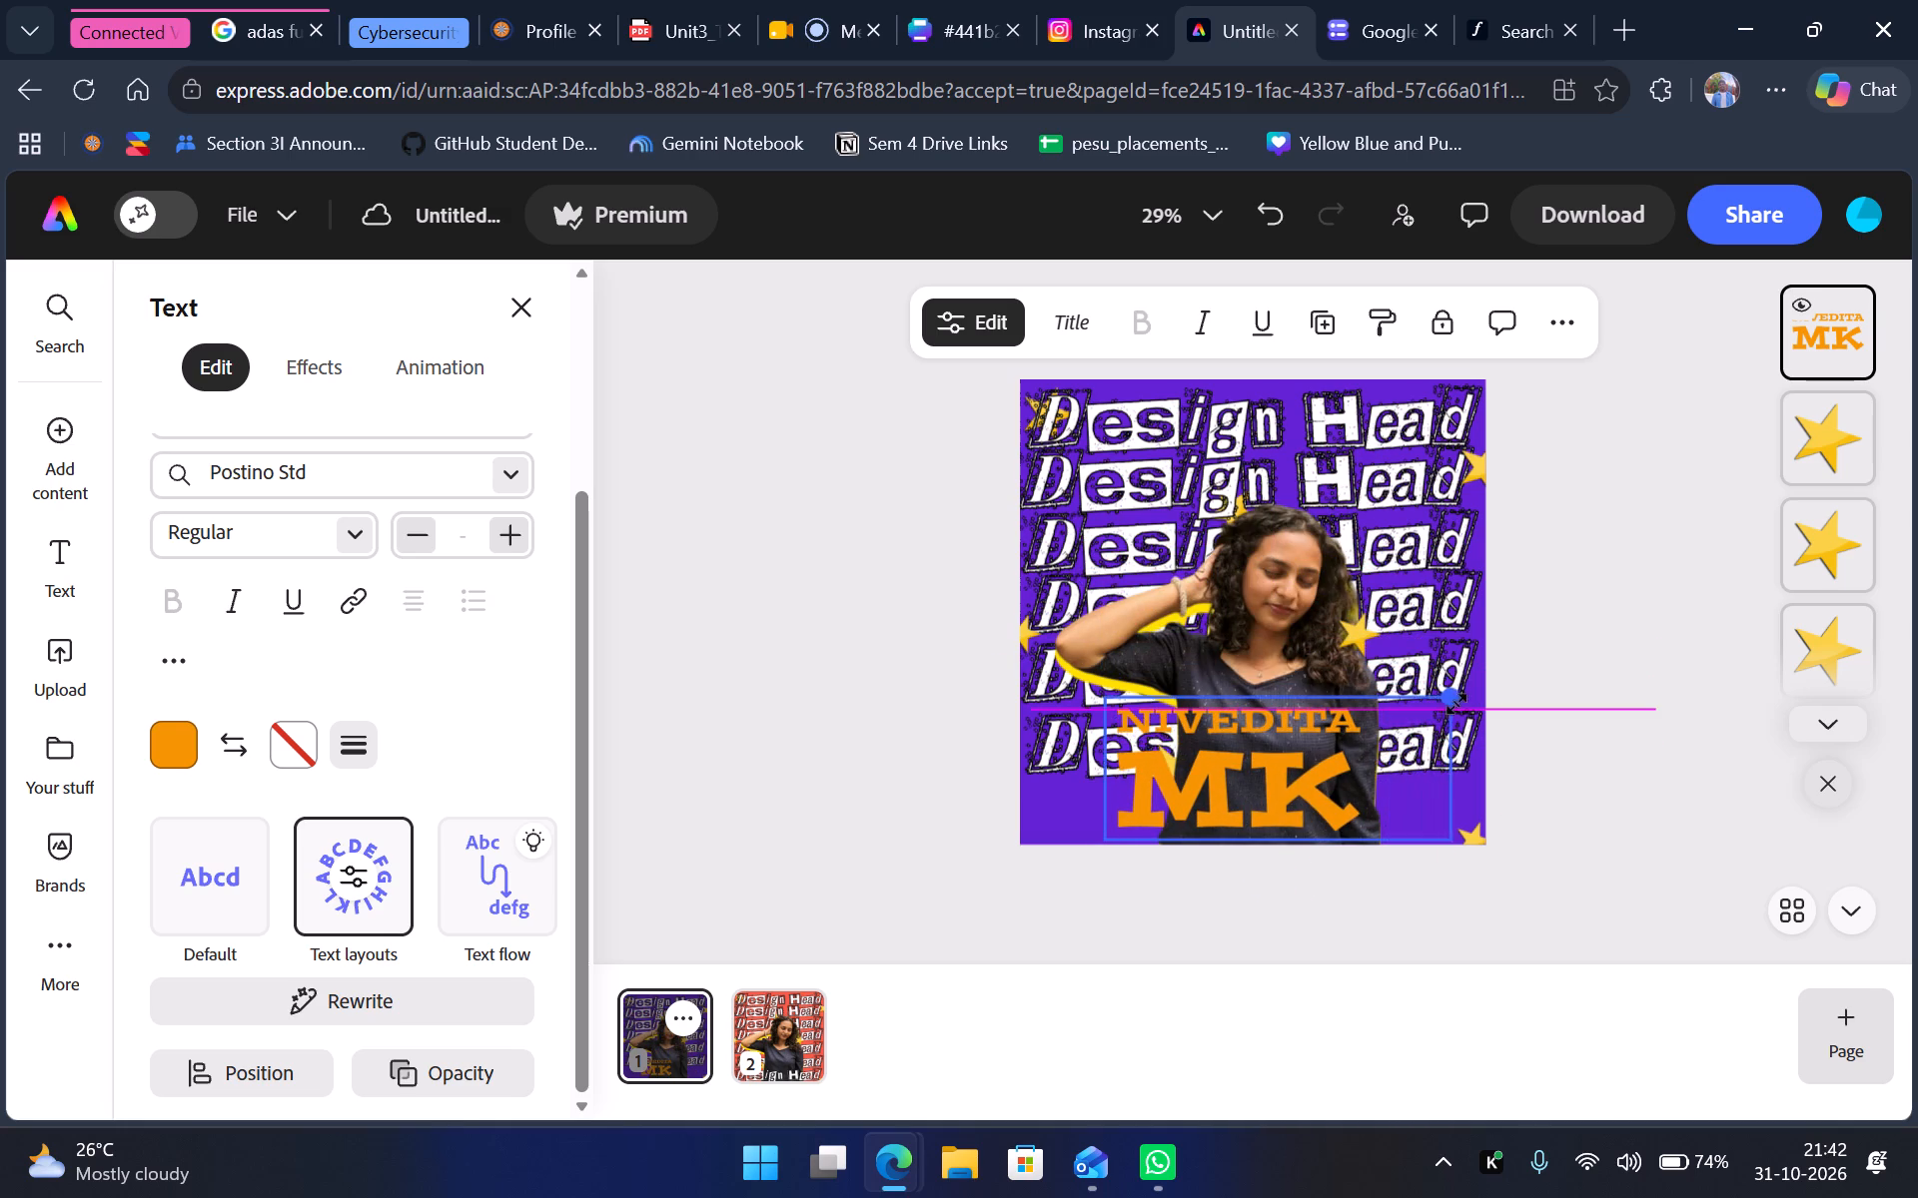
left_click_drag(1456, 704, 1464, 705)
left_click_drag(1293, 761, 1329, 756)
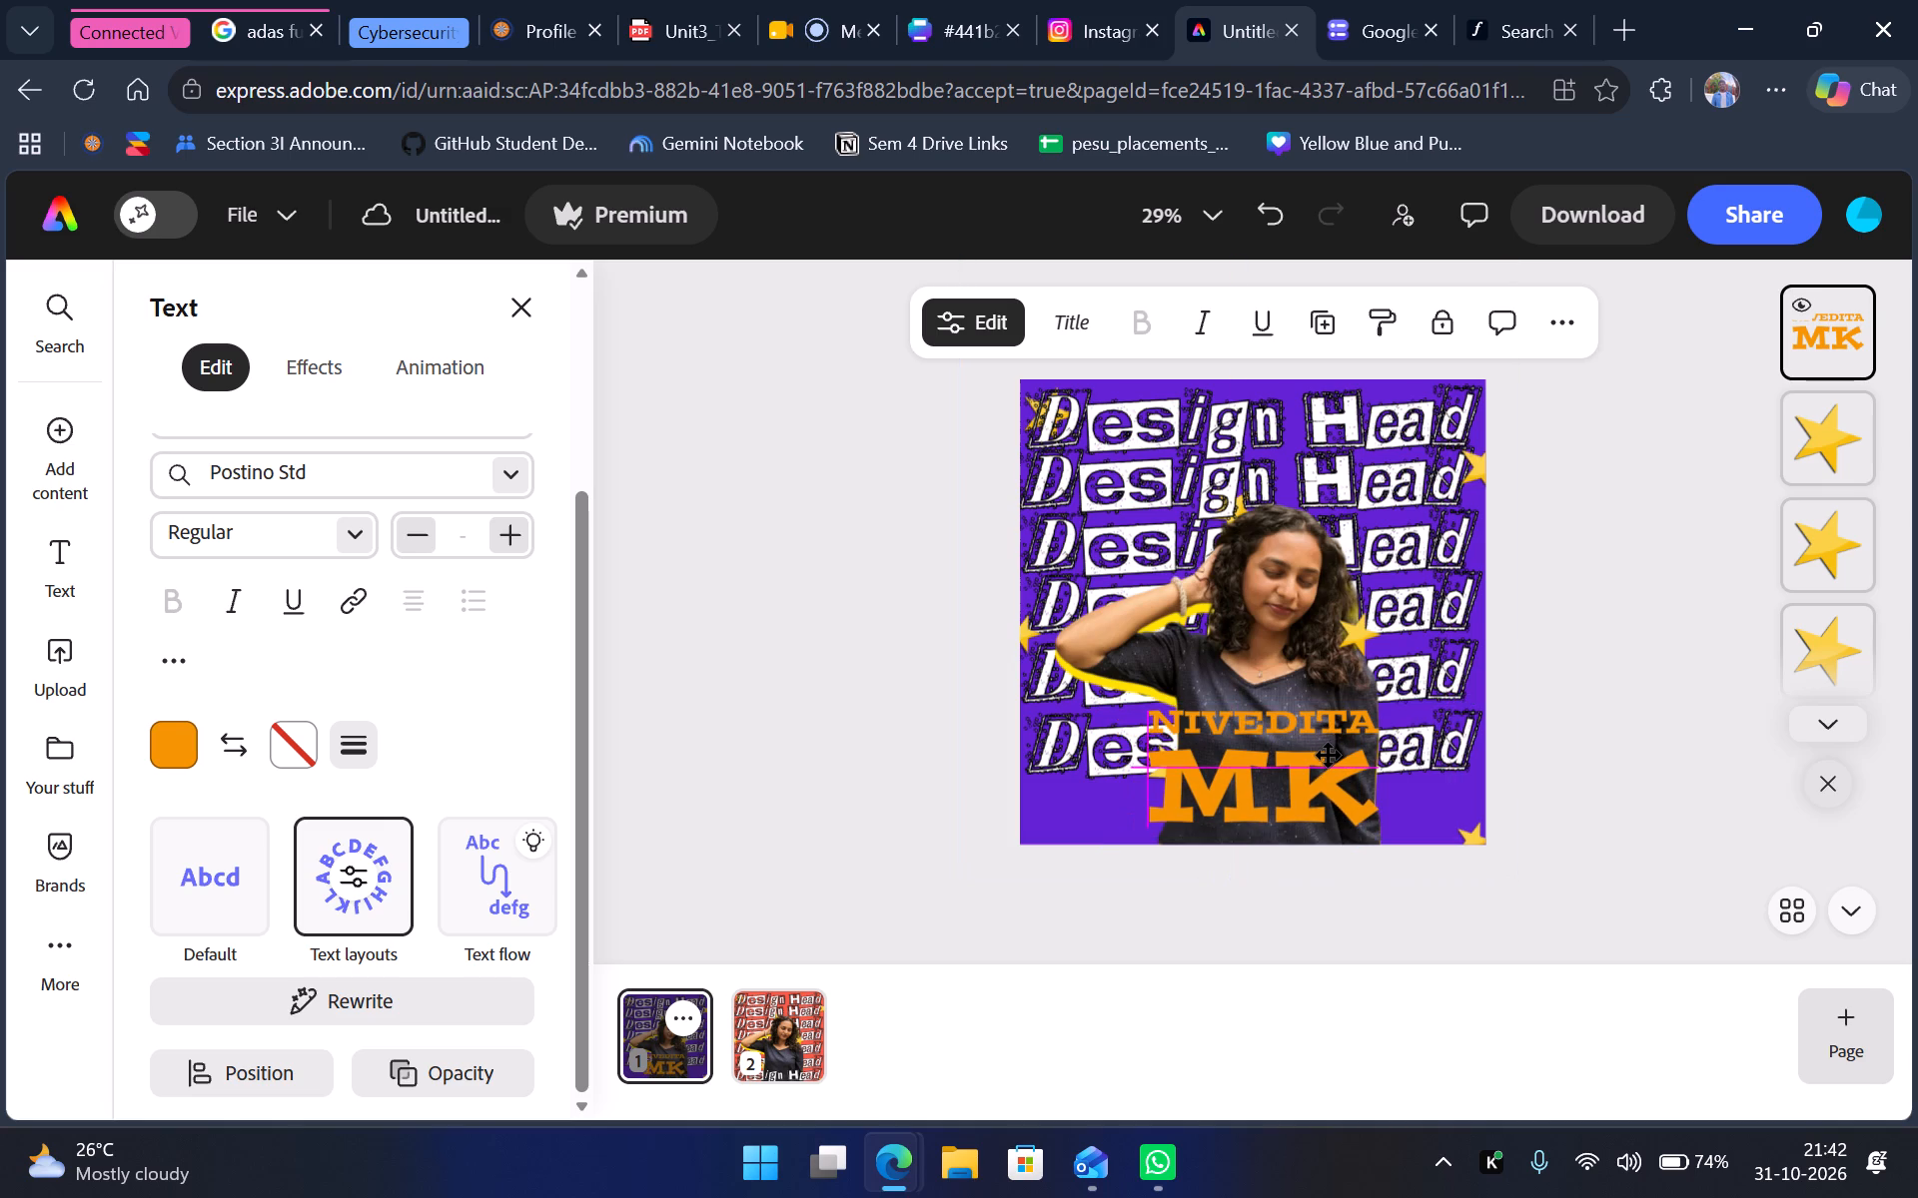
left_click_drag(1329, 756, 1329, 761)
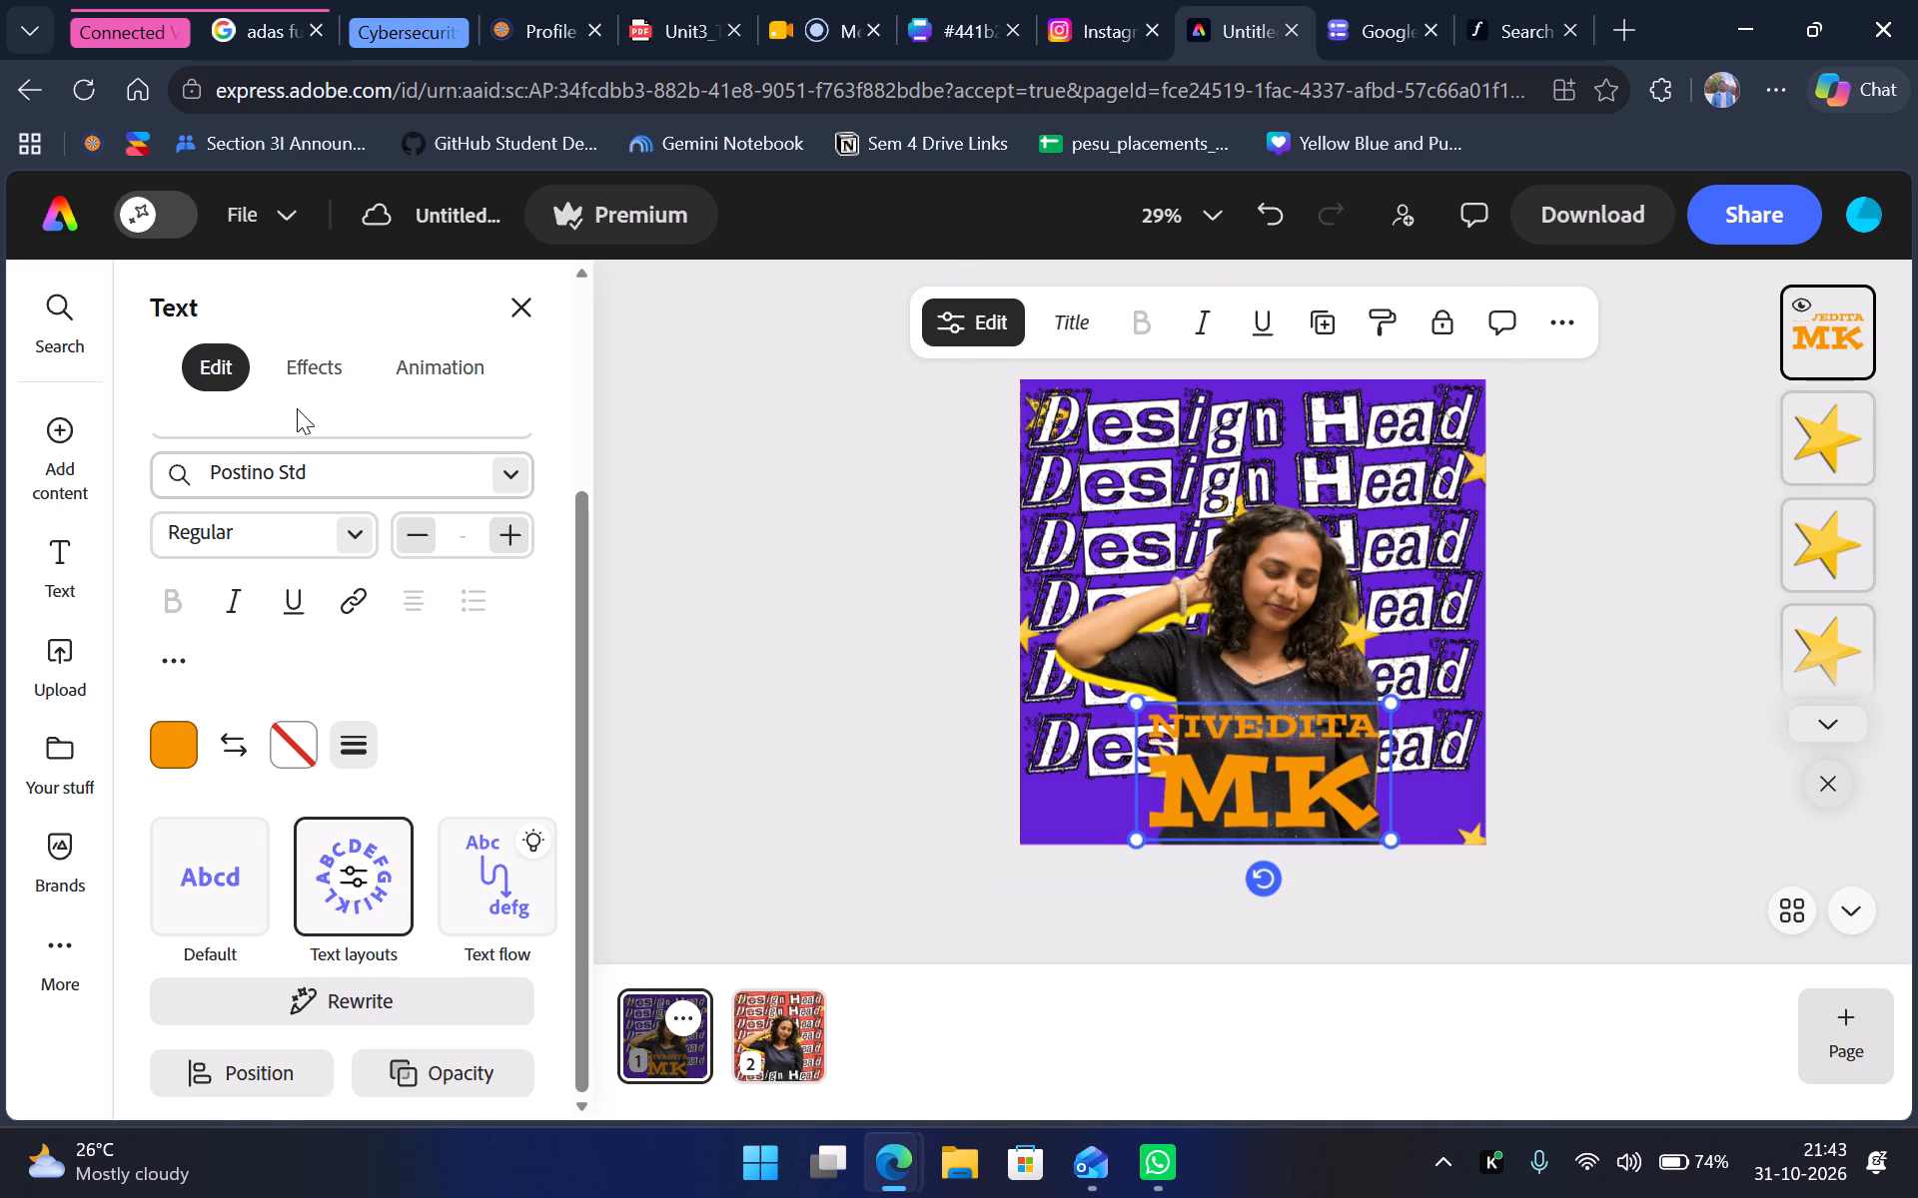
Turn on the AI Assistant (Beta) for the poster.
scroll(338, 545, "up", 9)
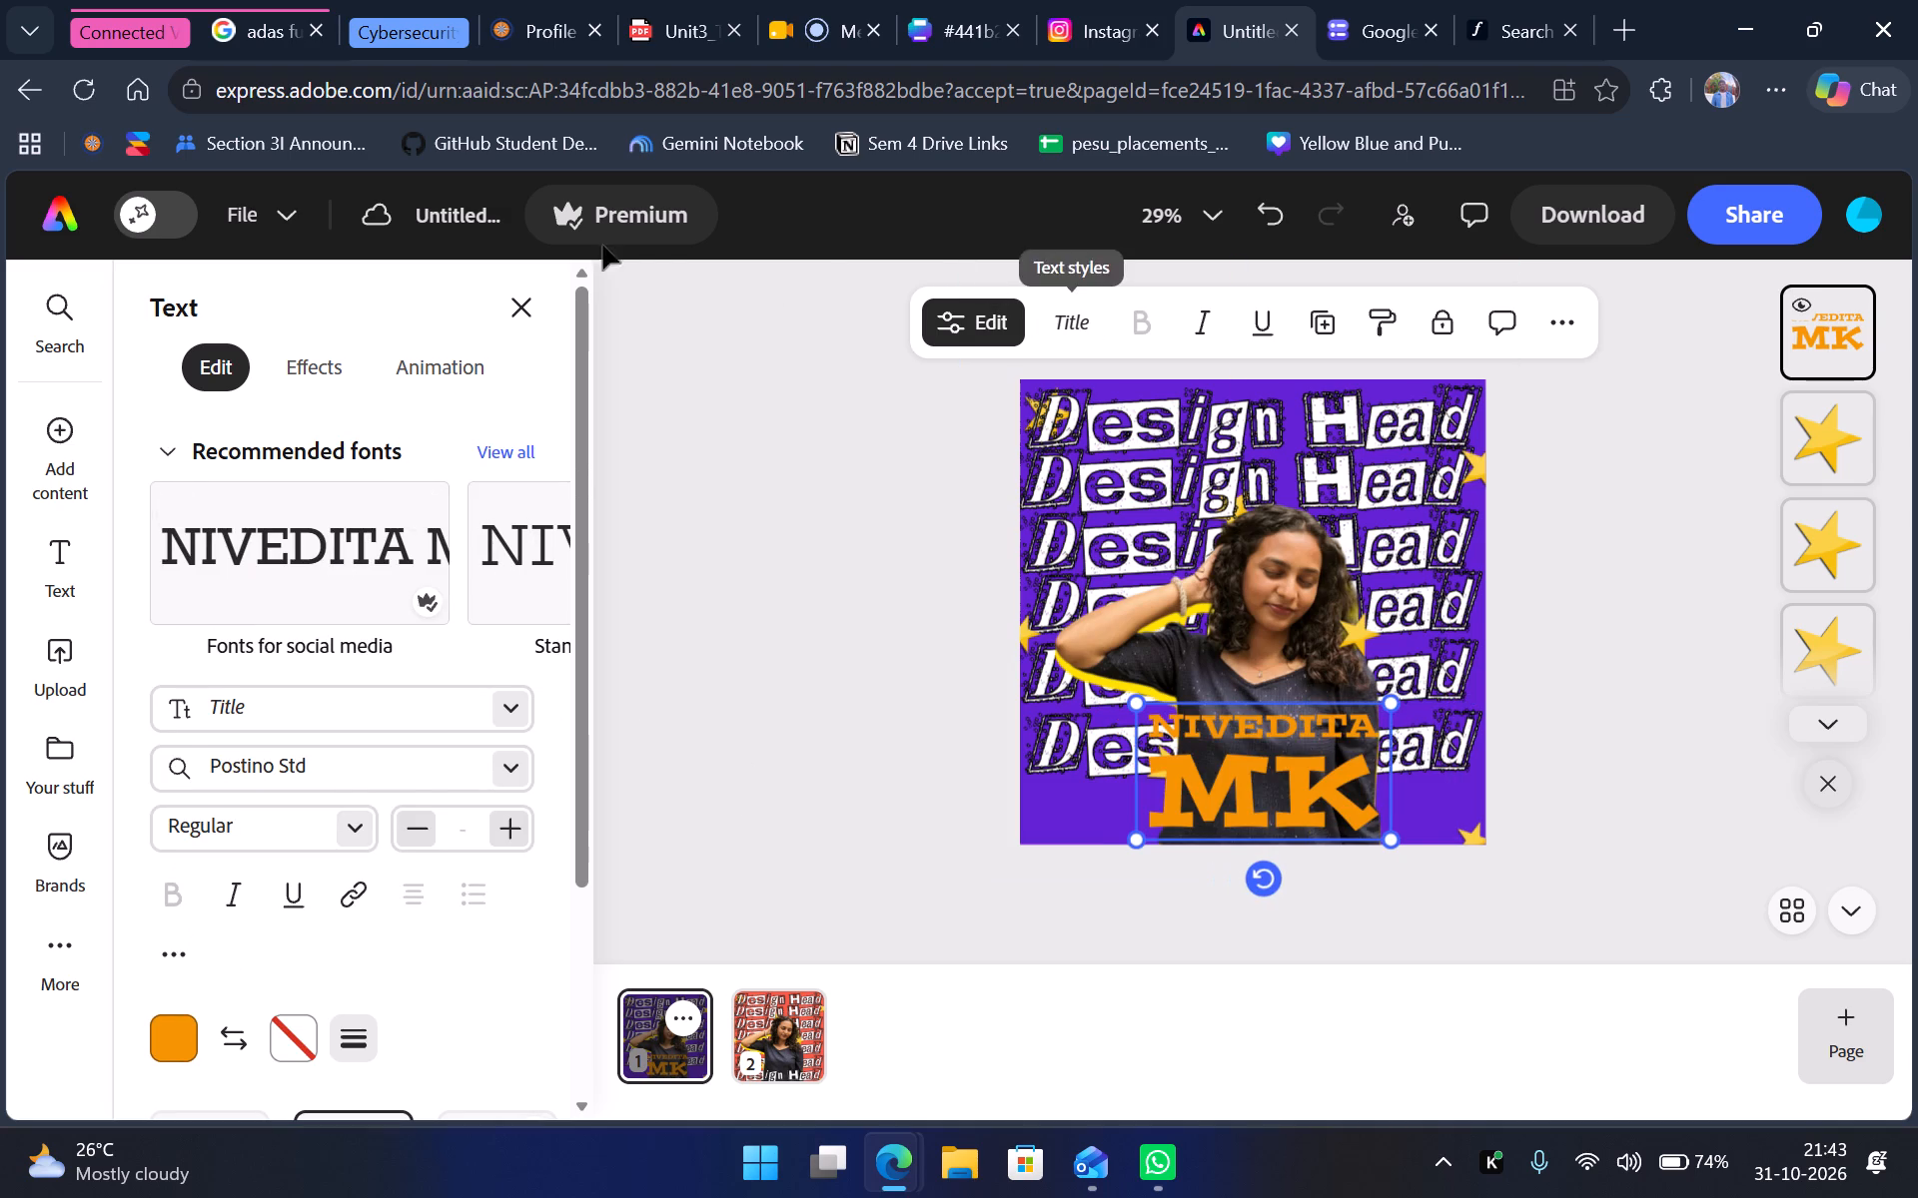
left_click(134, 218)
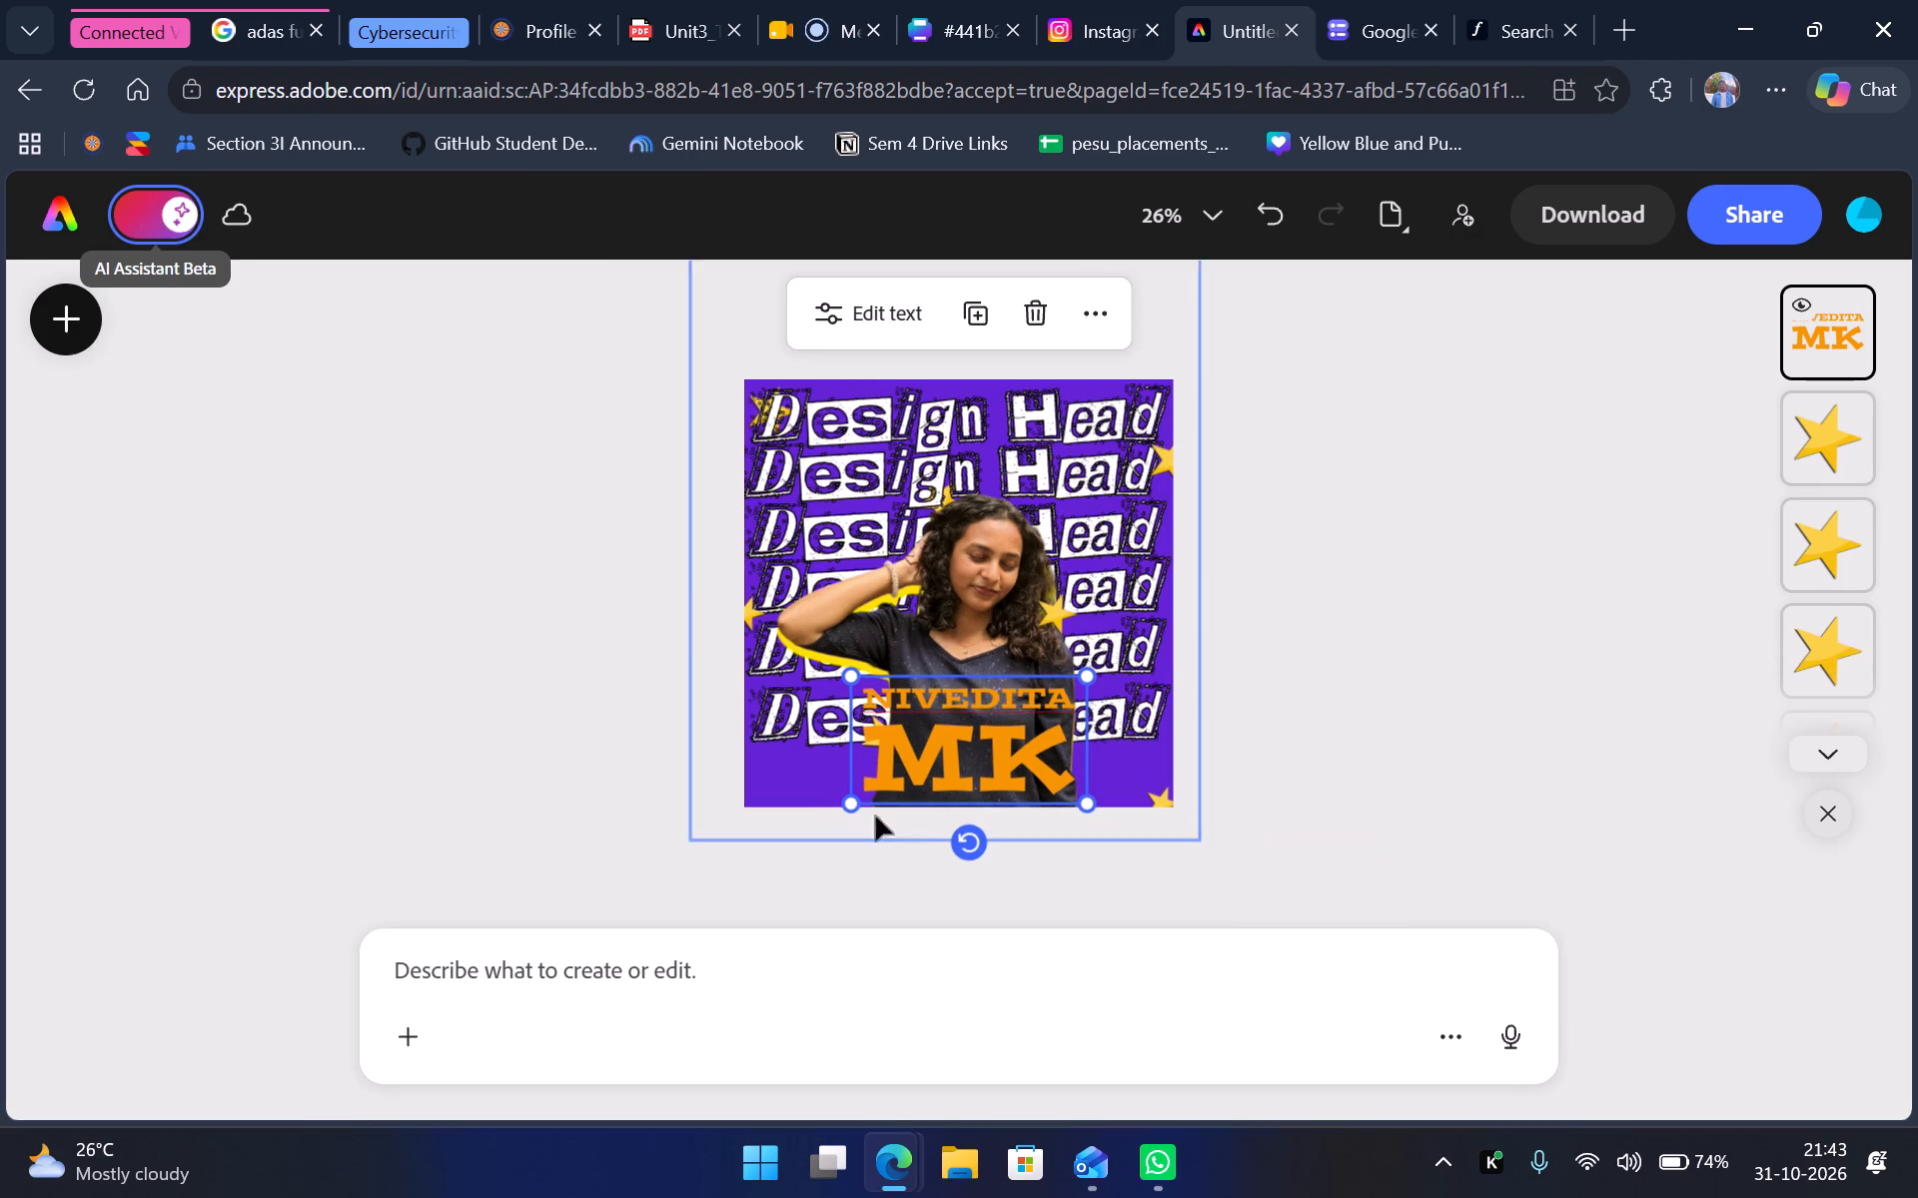
Ask the AI Assistant to "create a yellow outline for the selected text" on the name block.
left_click(782, 980)
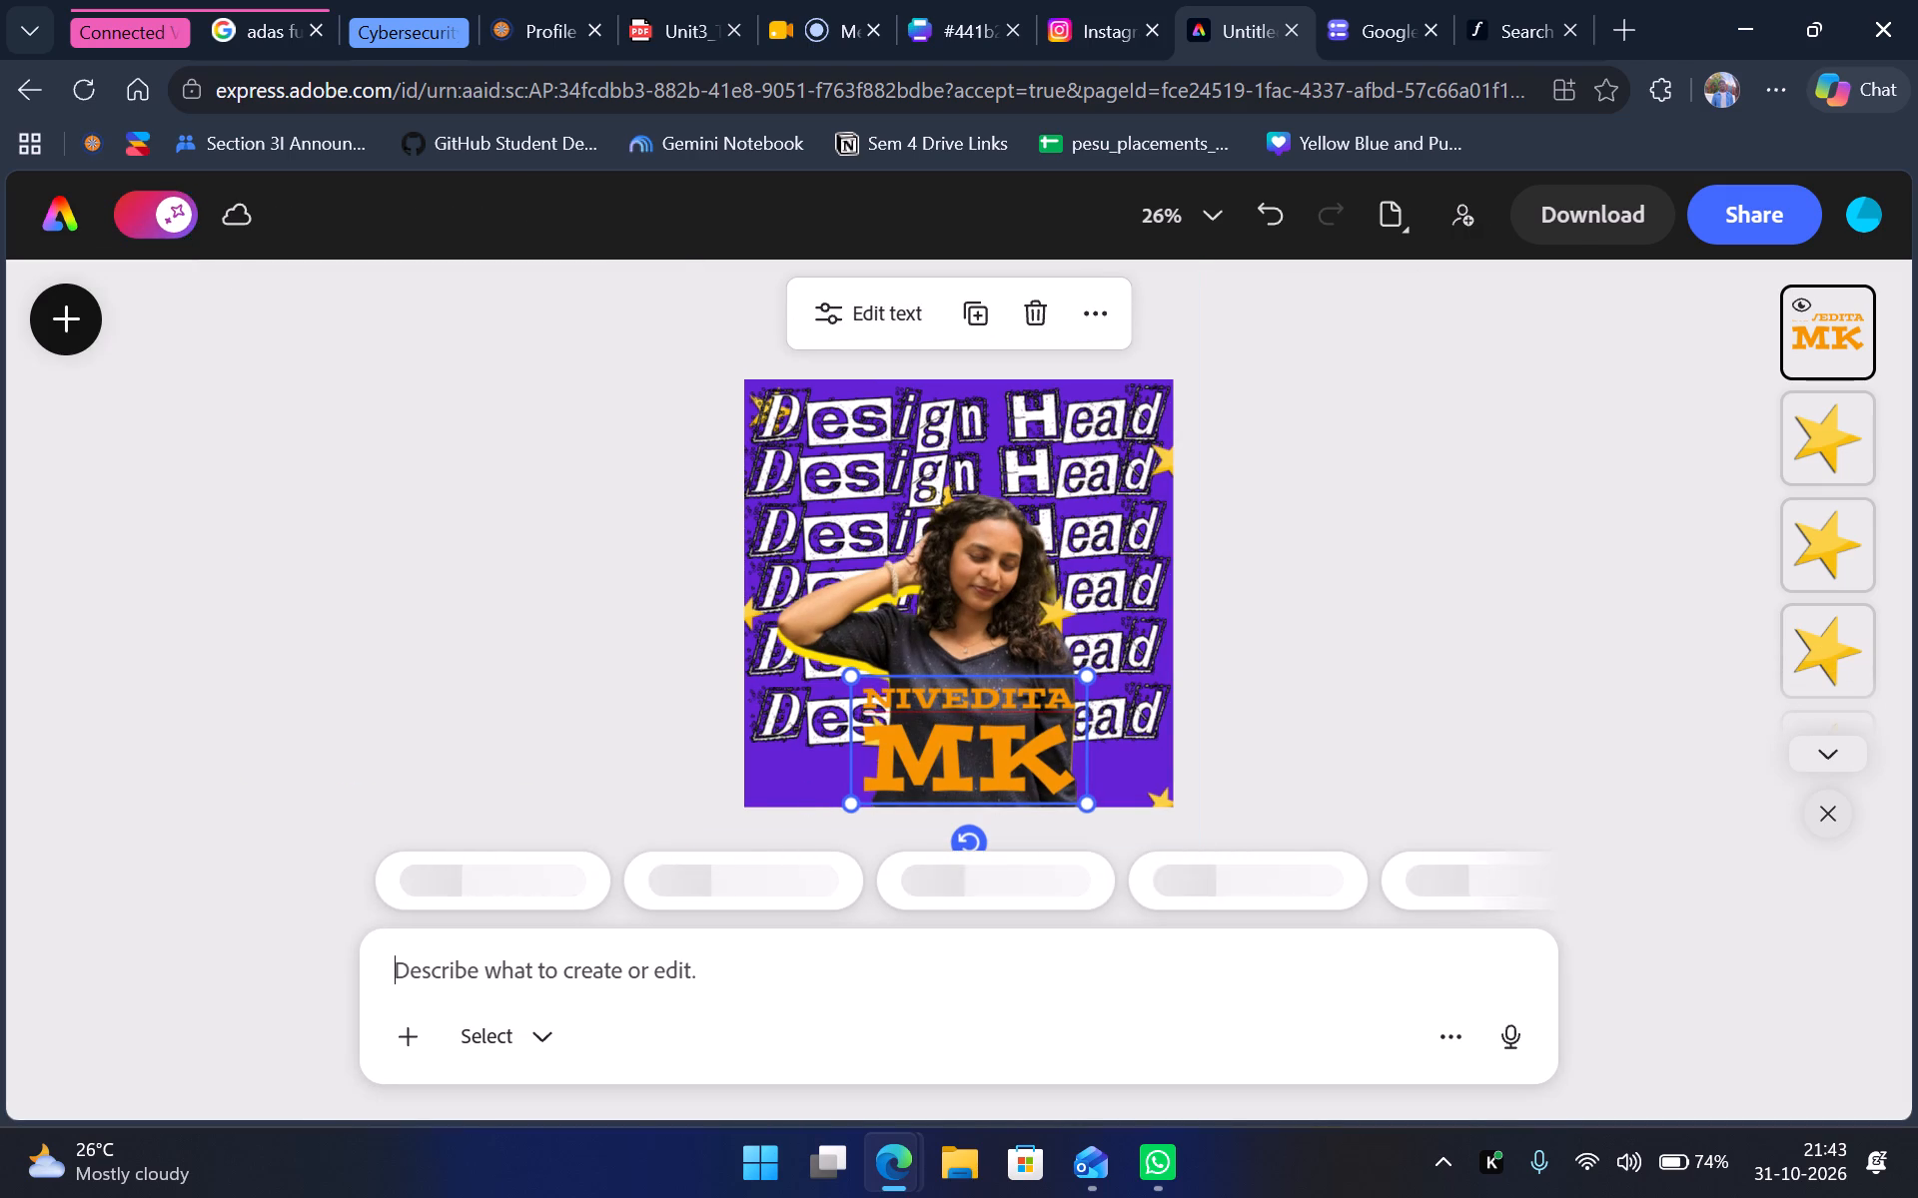
type("create a yellow a")
key("BackSpace")
type("outline")
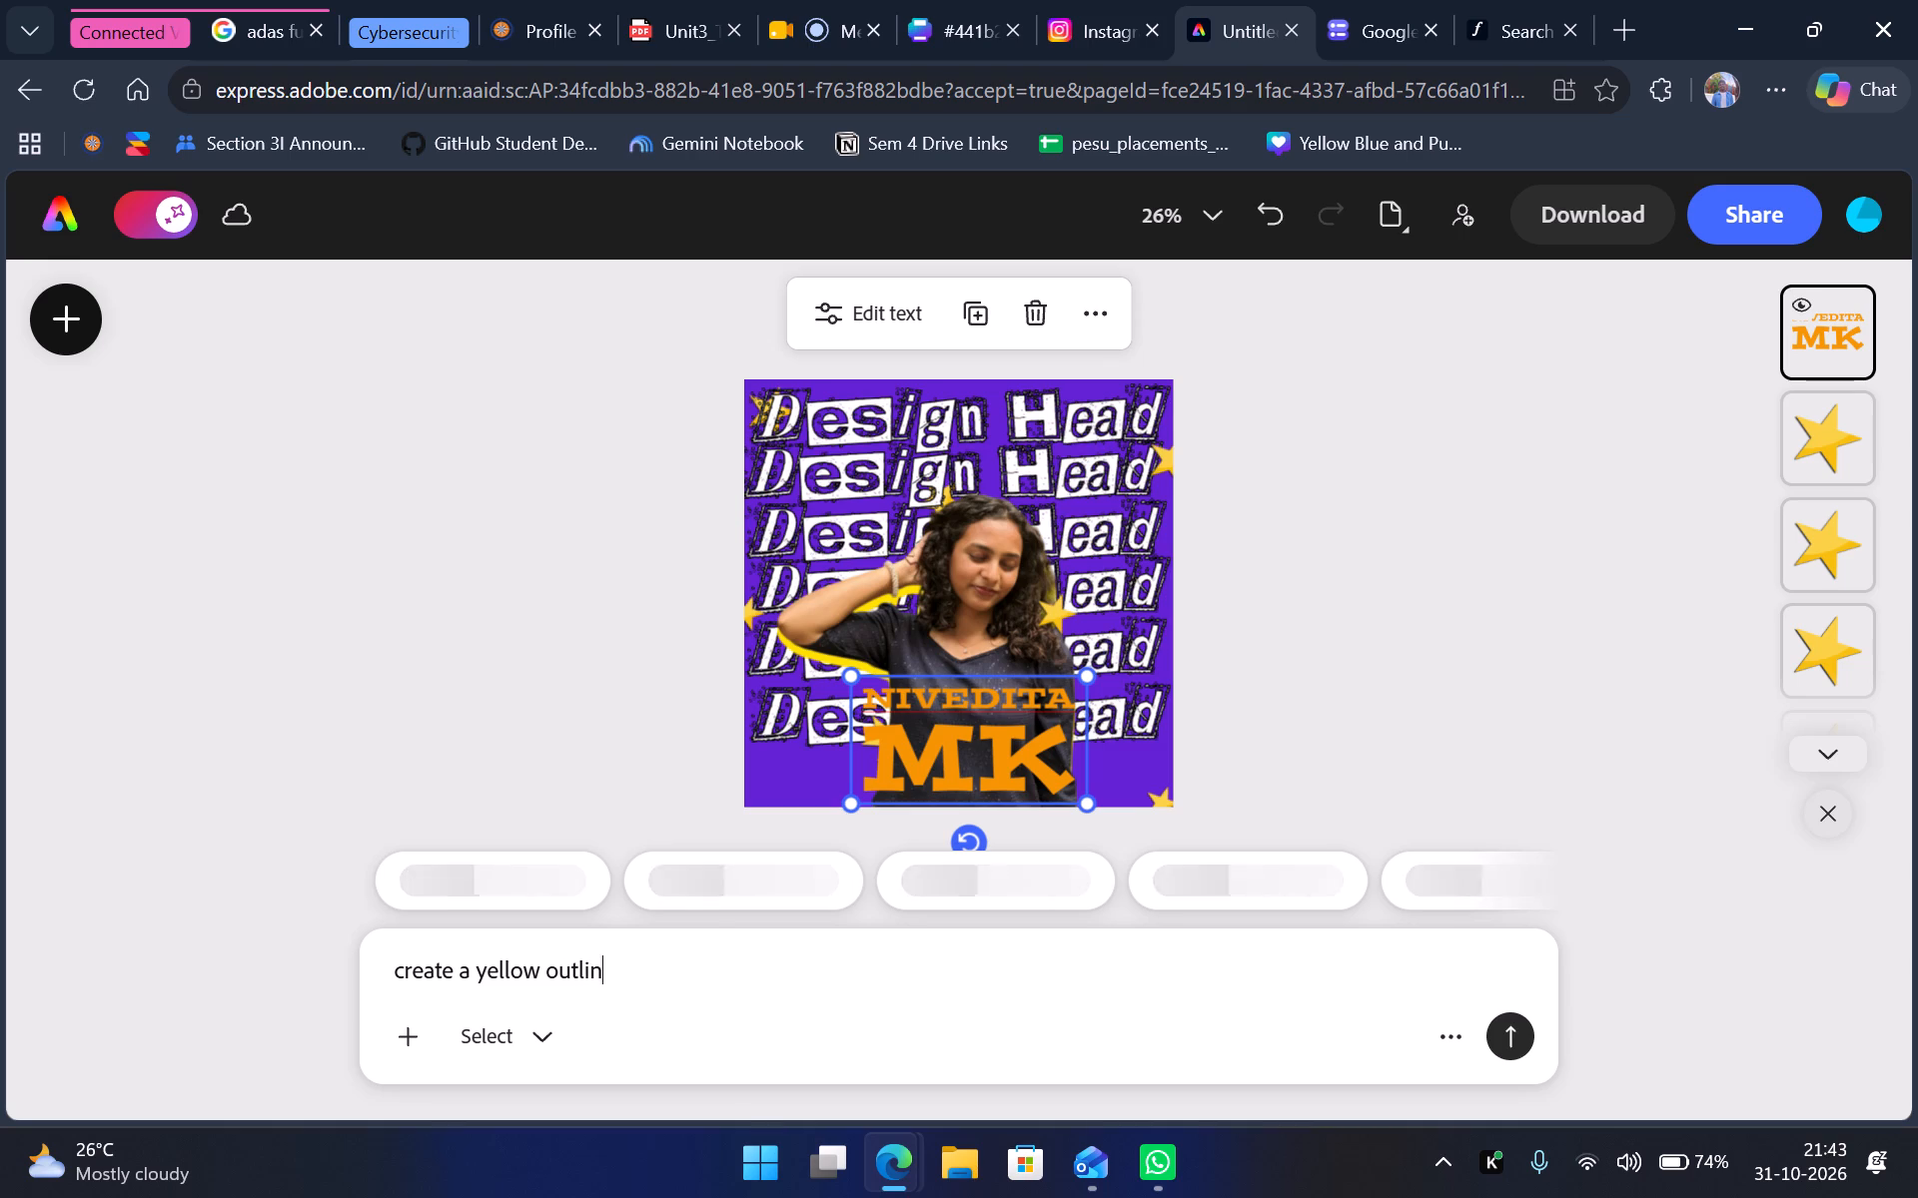
key("space")
type("for the selected text")
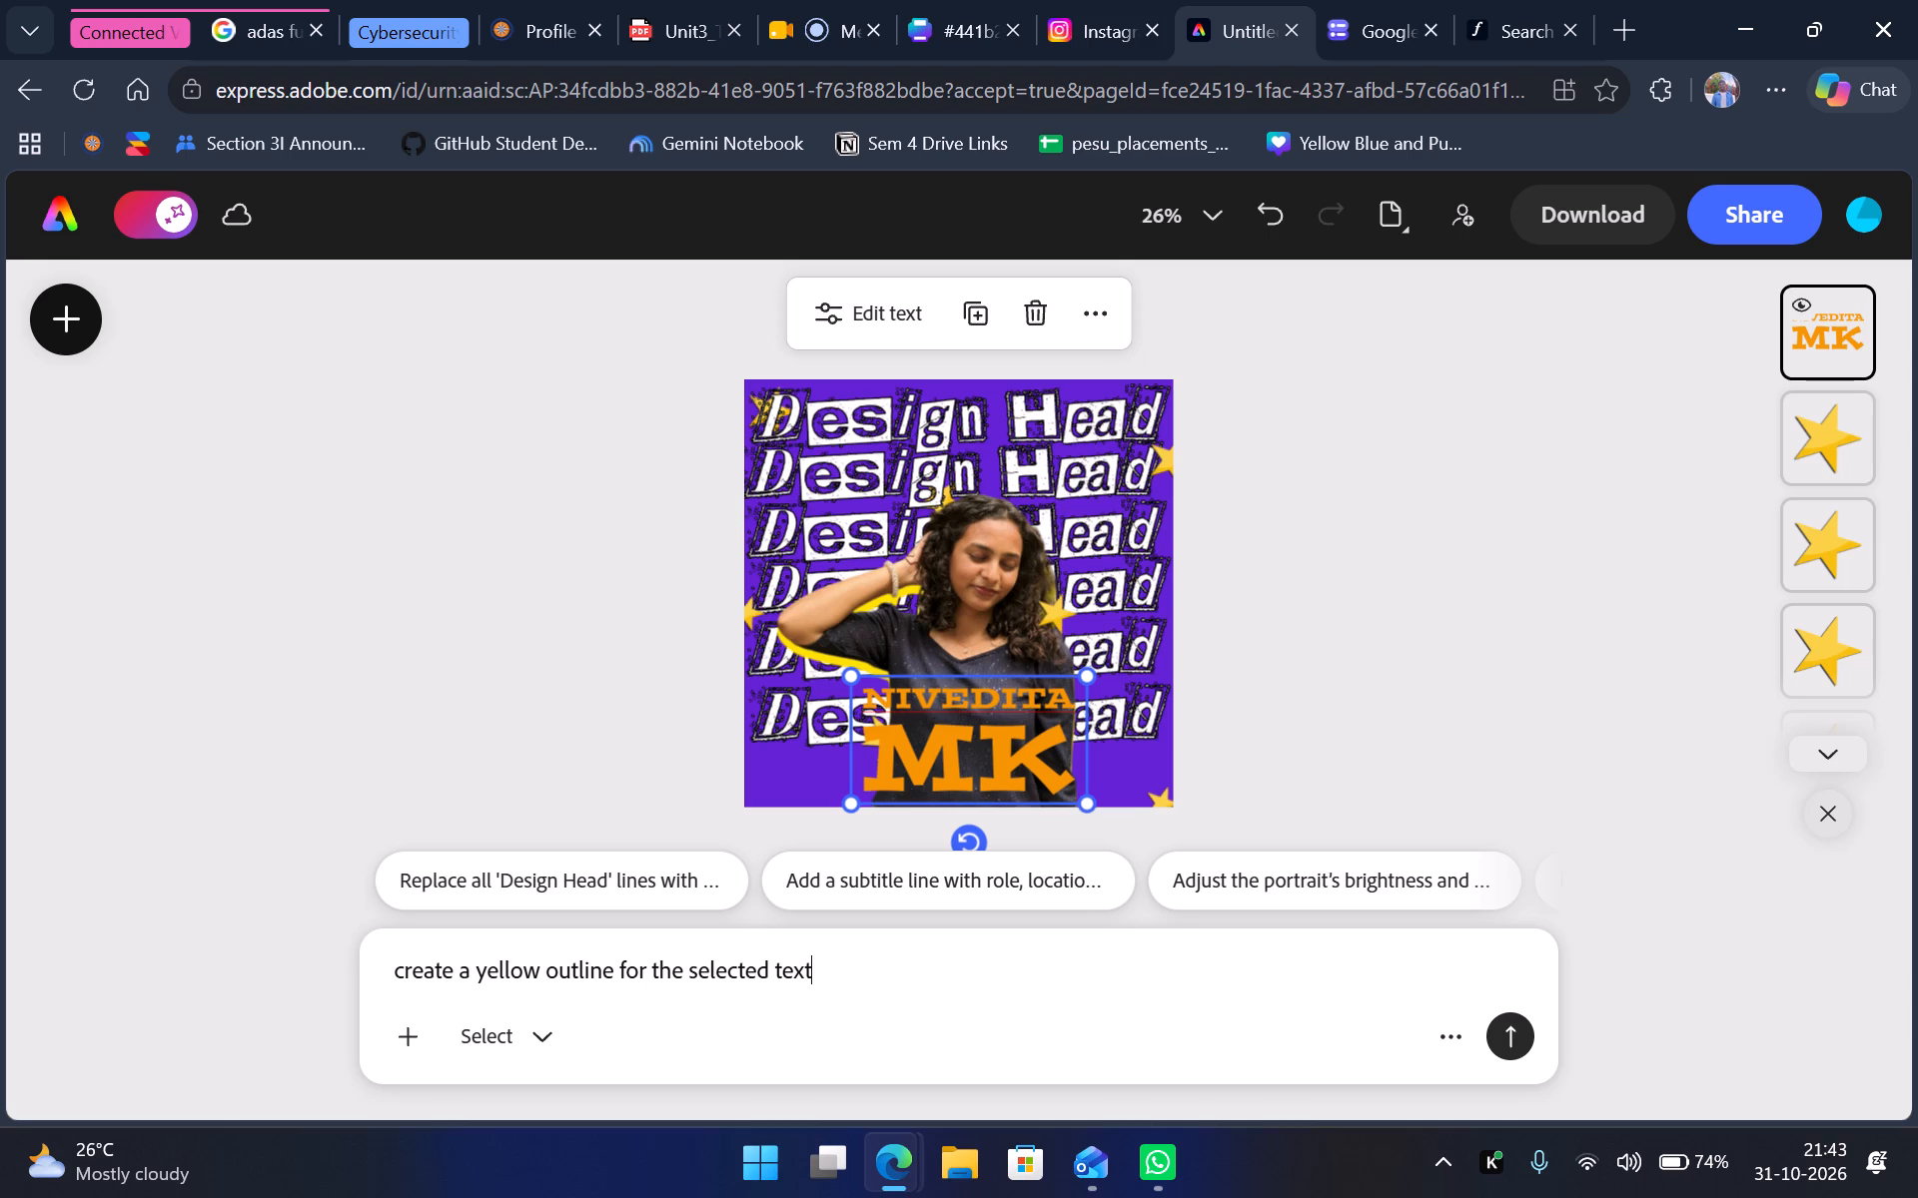
key("Return")
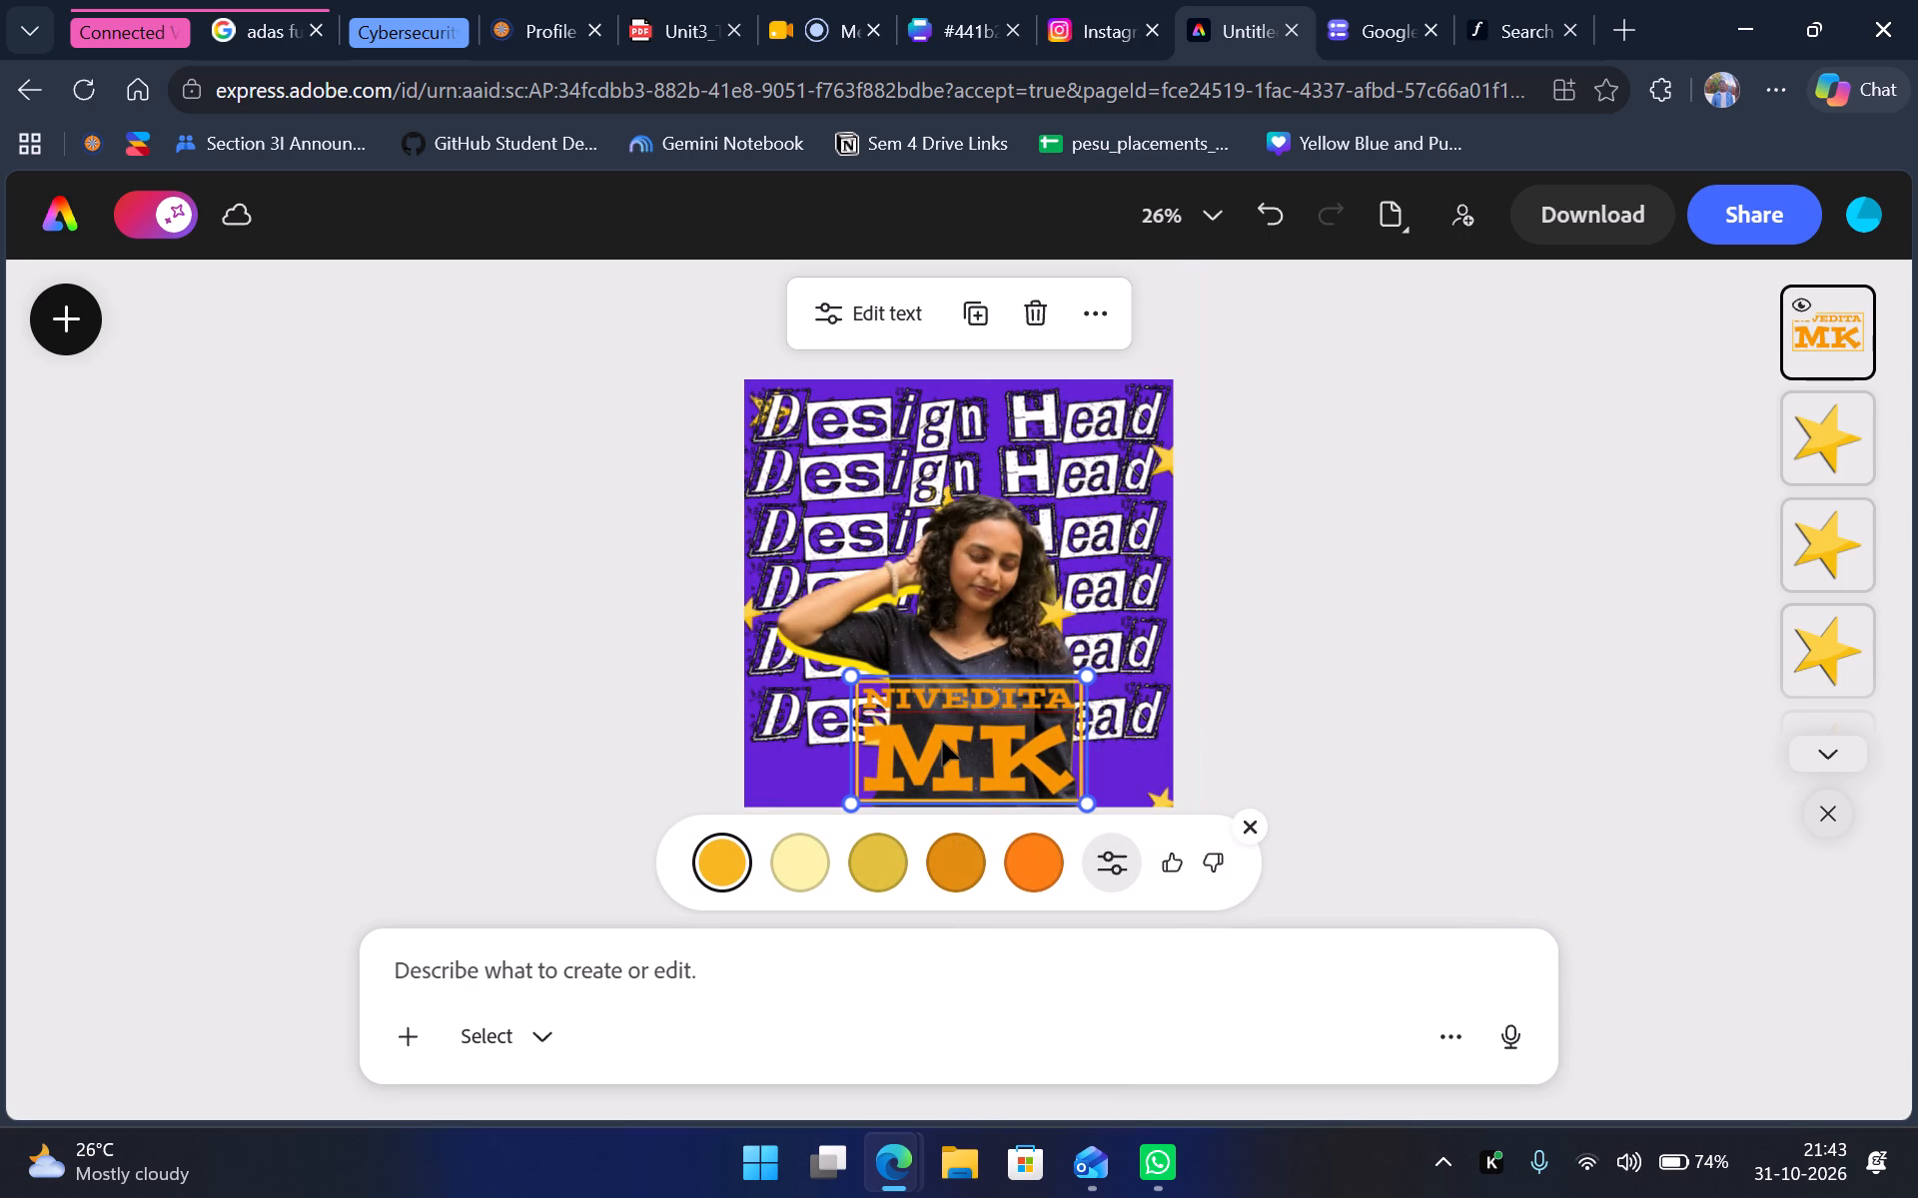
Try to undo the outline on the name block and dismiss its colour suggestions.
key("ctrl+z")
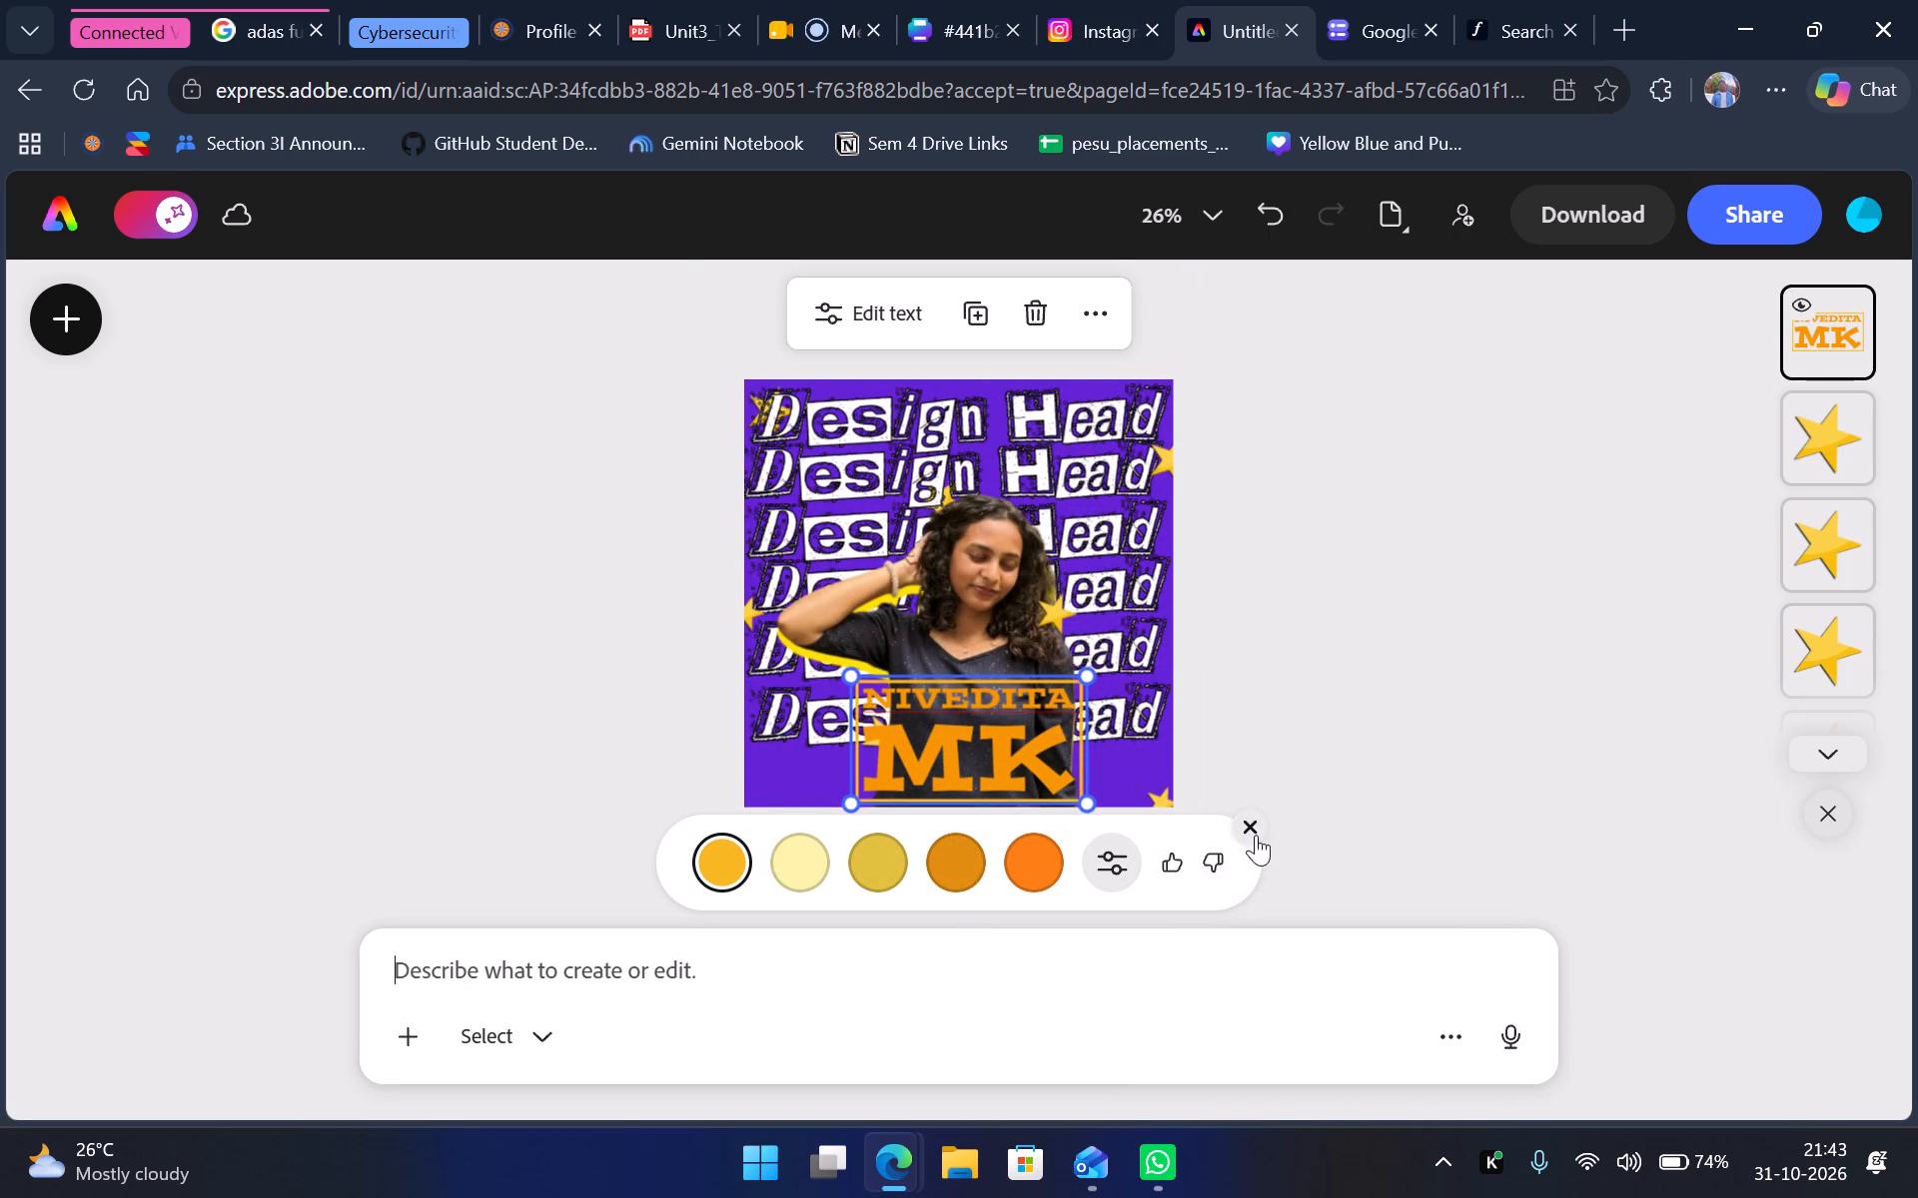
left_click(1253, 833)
Select the name block and send the AI Assistant the correction "not outline sorry shadow".
left_click(988, 765)
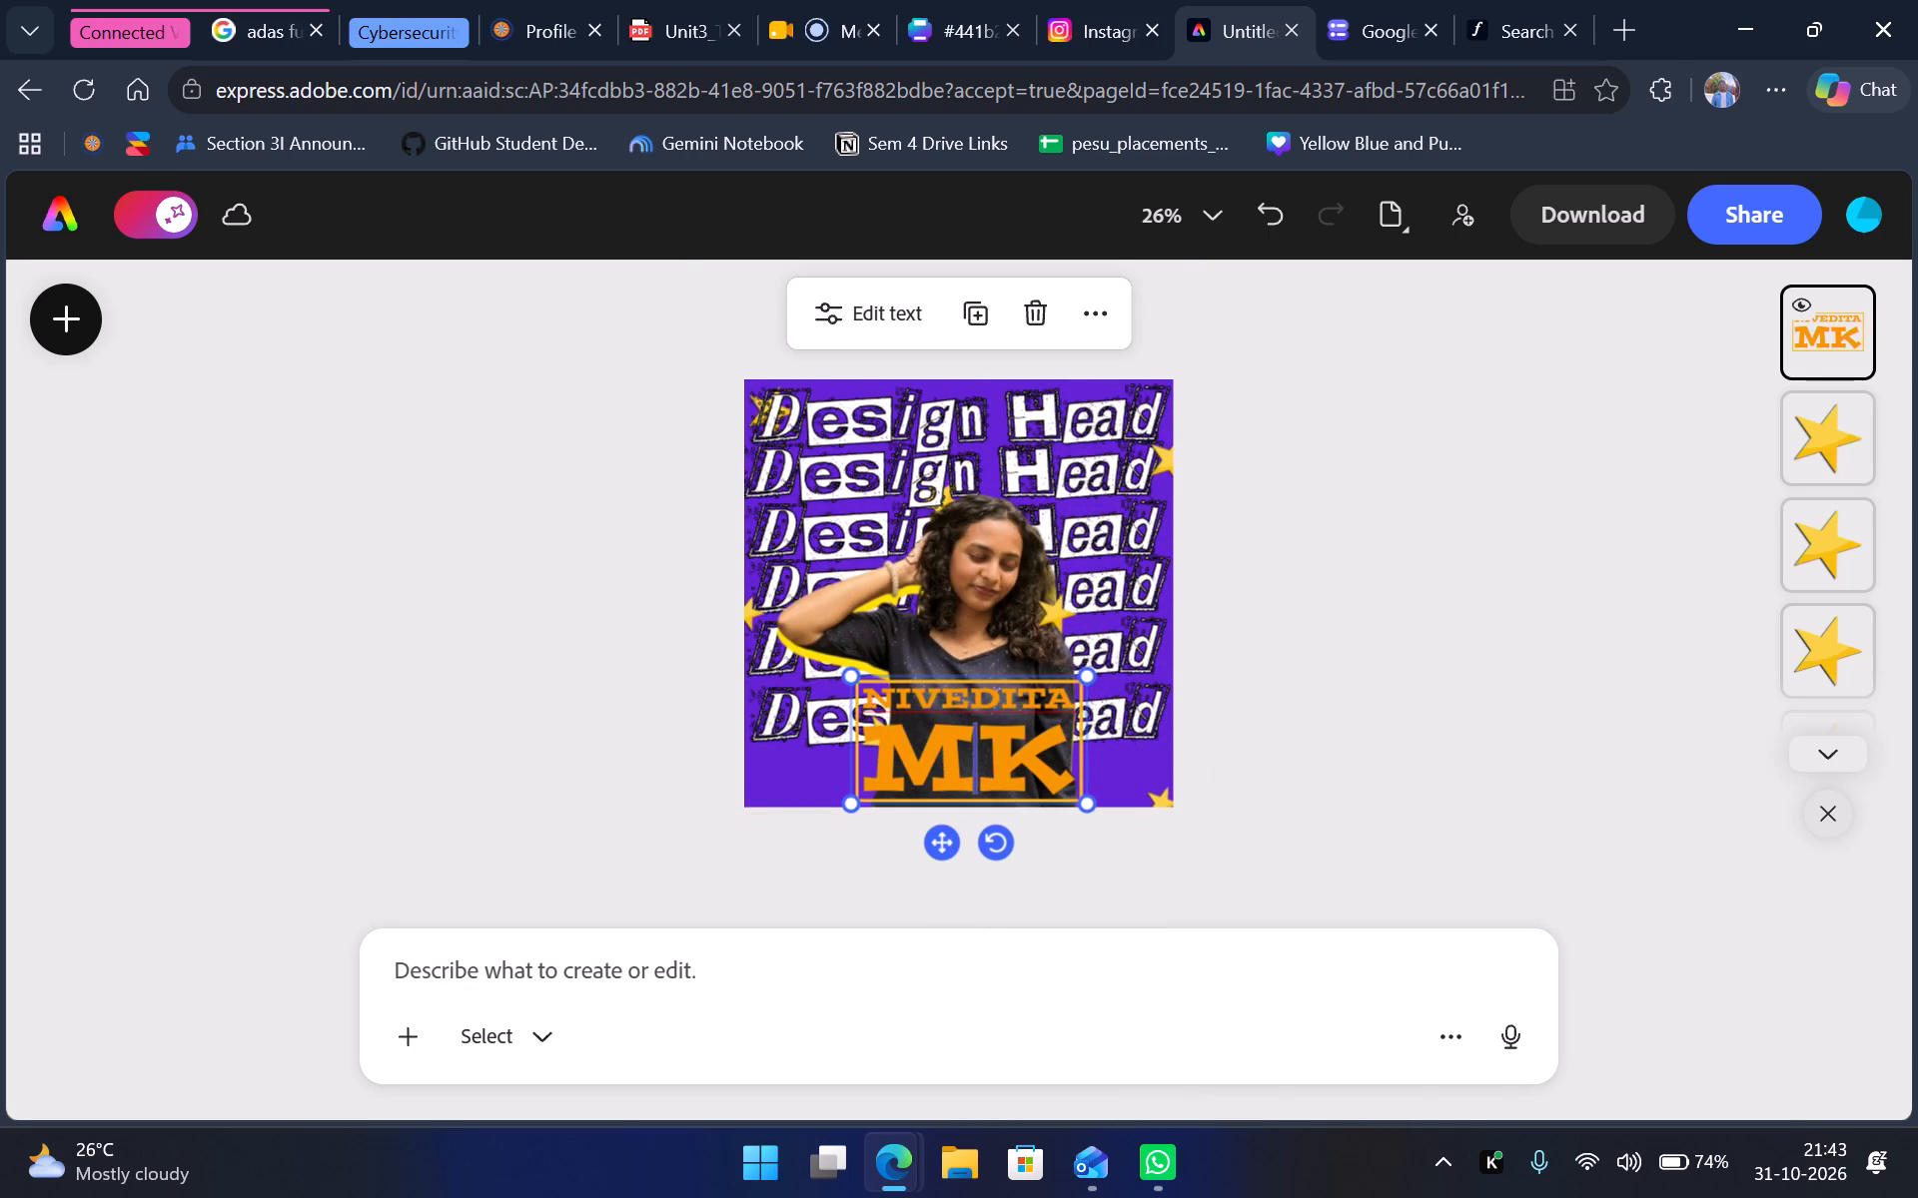
left_click(1341, 736)
left_click(951, 772)
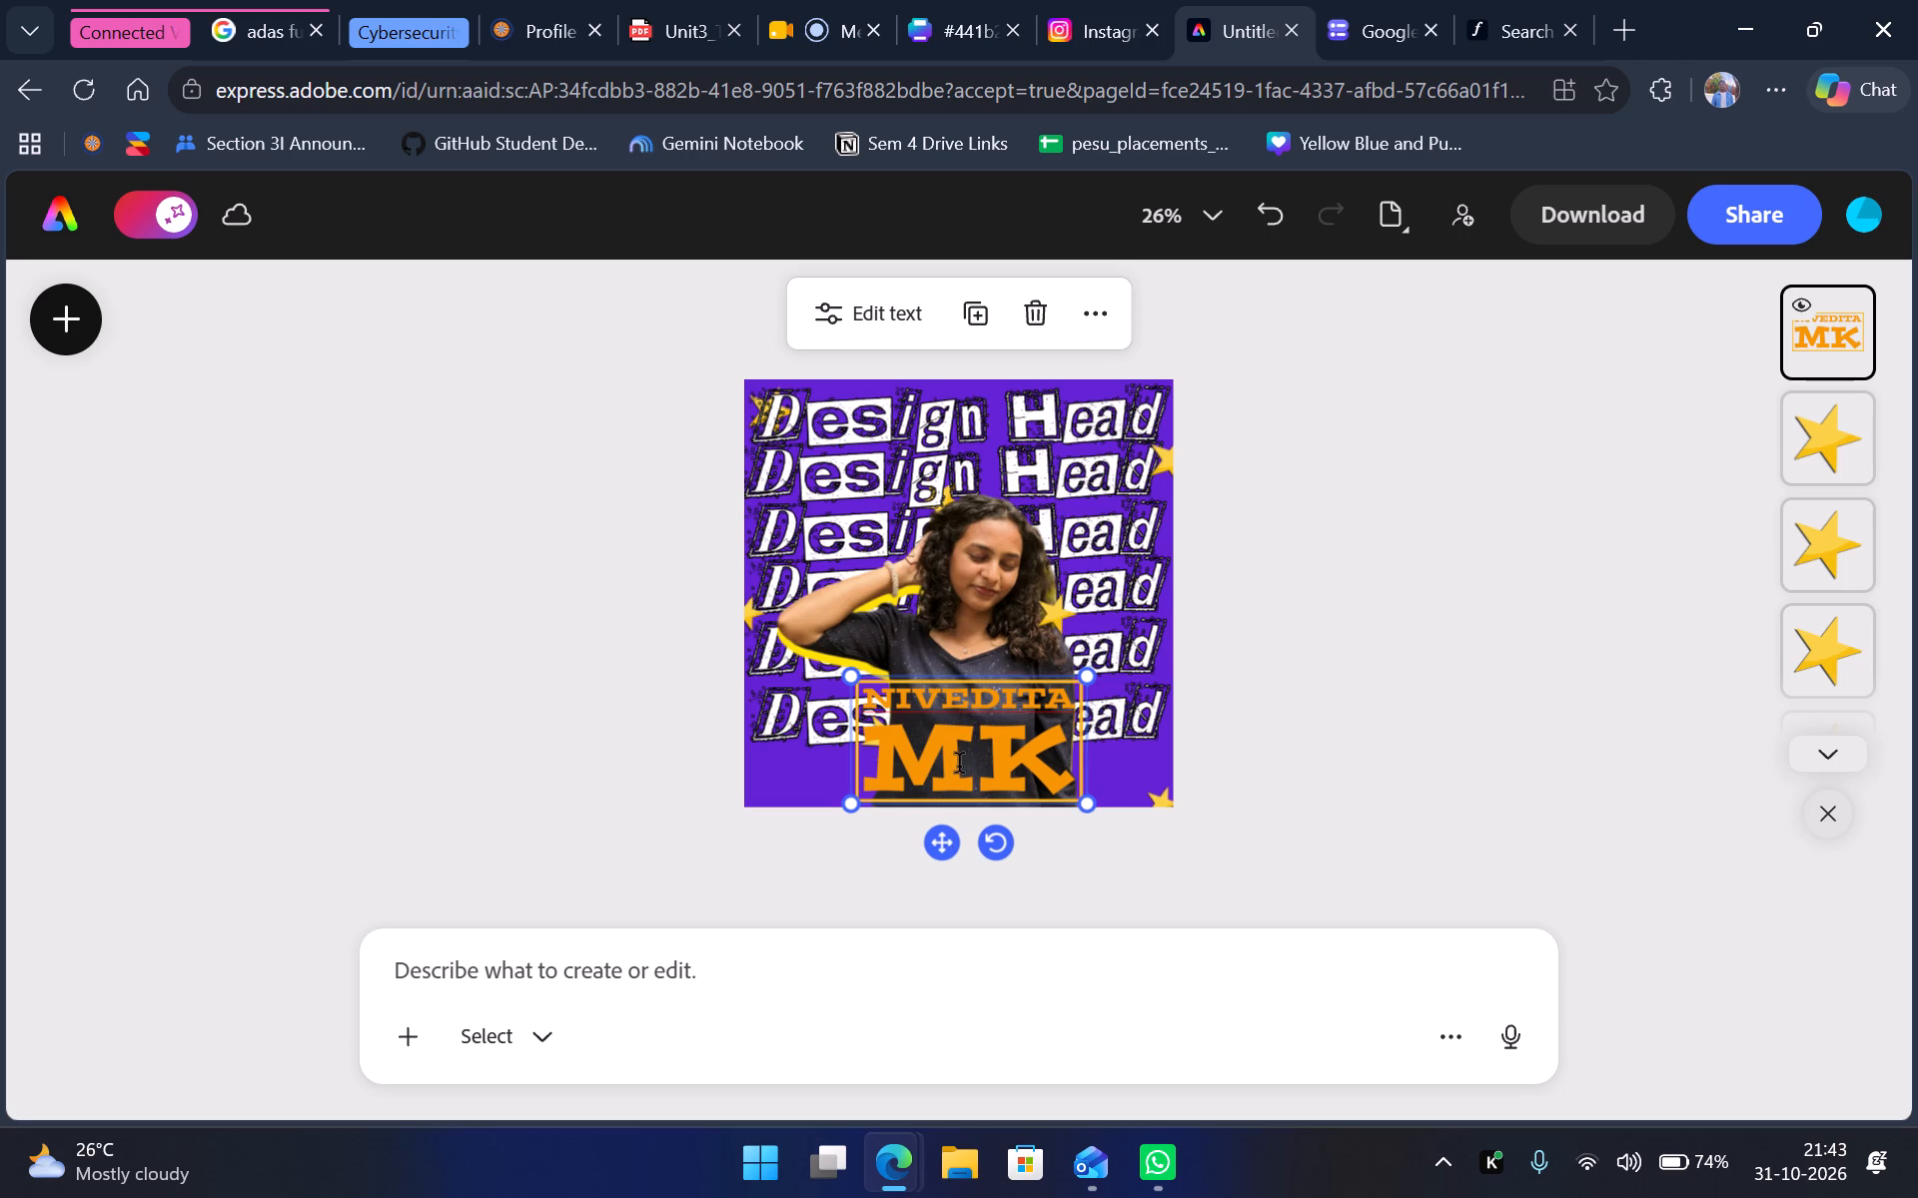
left_click(817, 963)
type("not outlilne s")
key("BackSpace")
key("BackSpace")
key("BackSpace")
key("BackSpace")
key("BackSpace")
key("BackSpace")
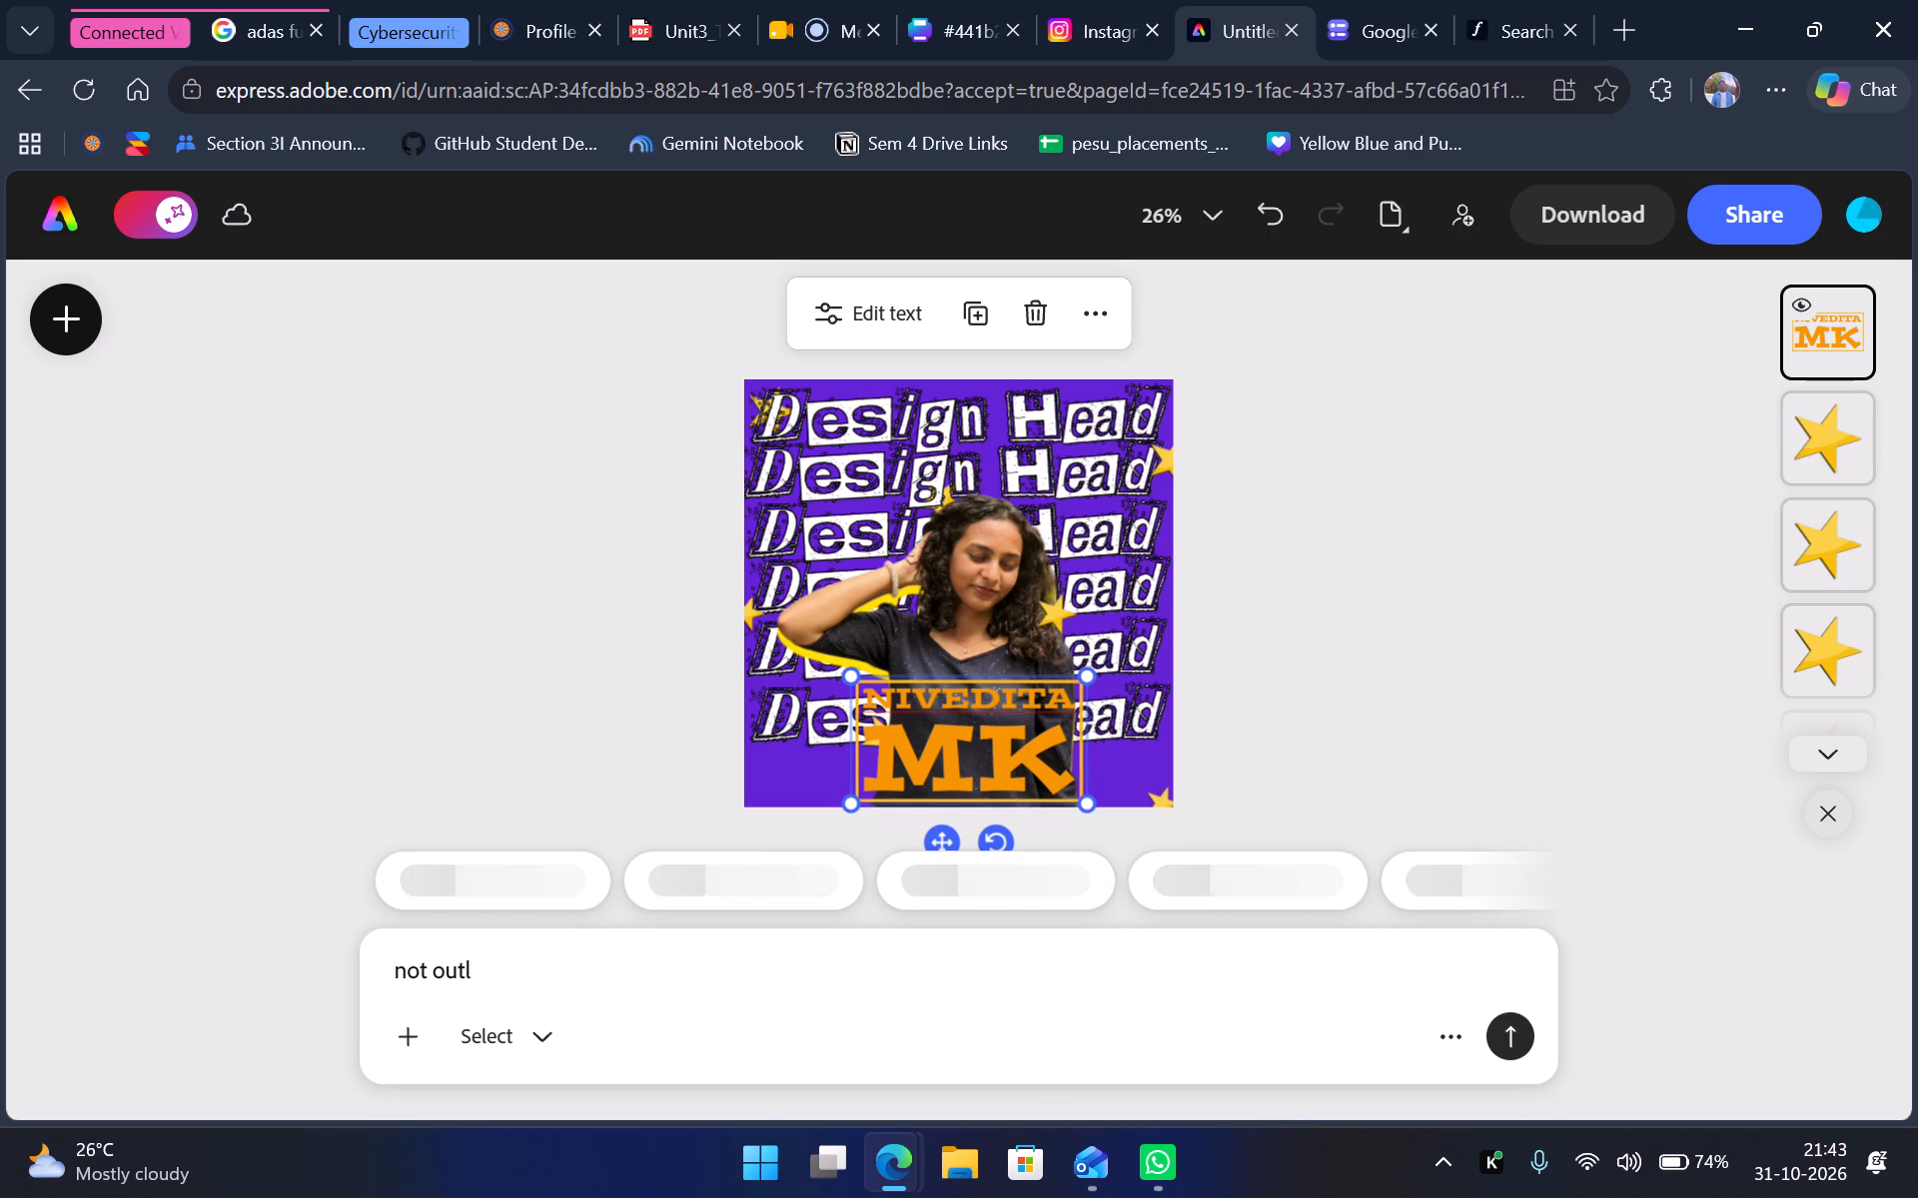
type("li")
key("BackSpace")
key("BackSpace")
type("ine")
key("space")
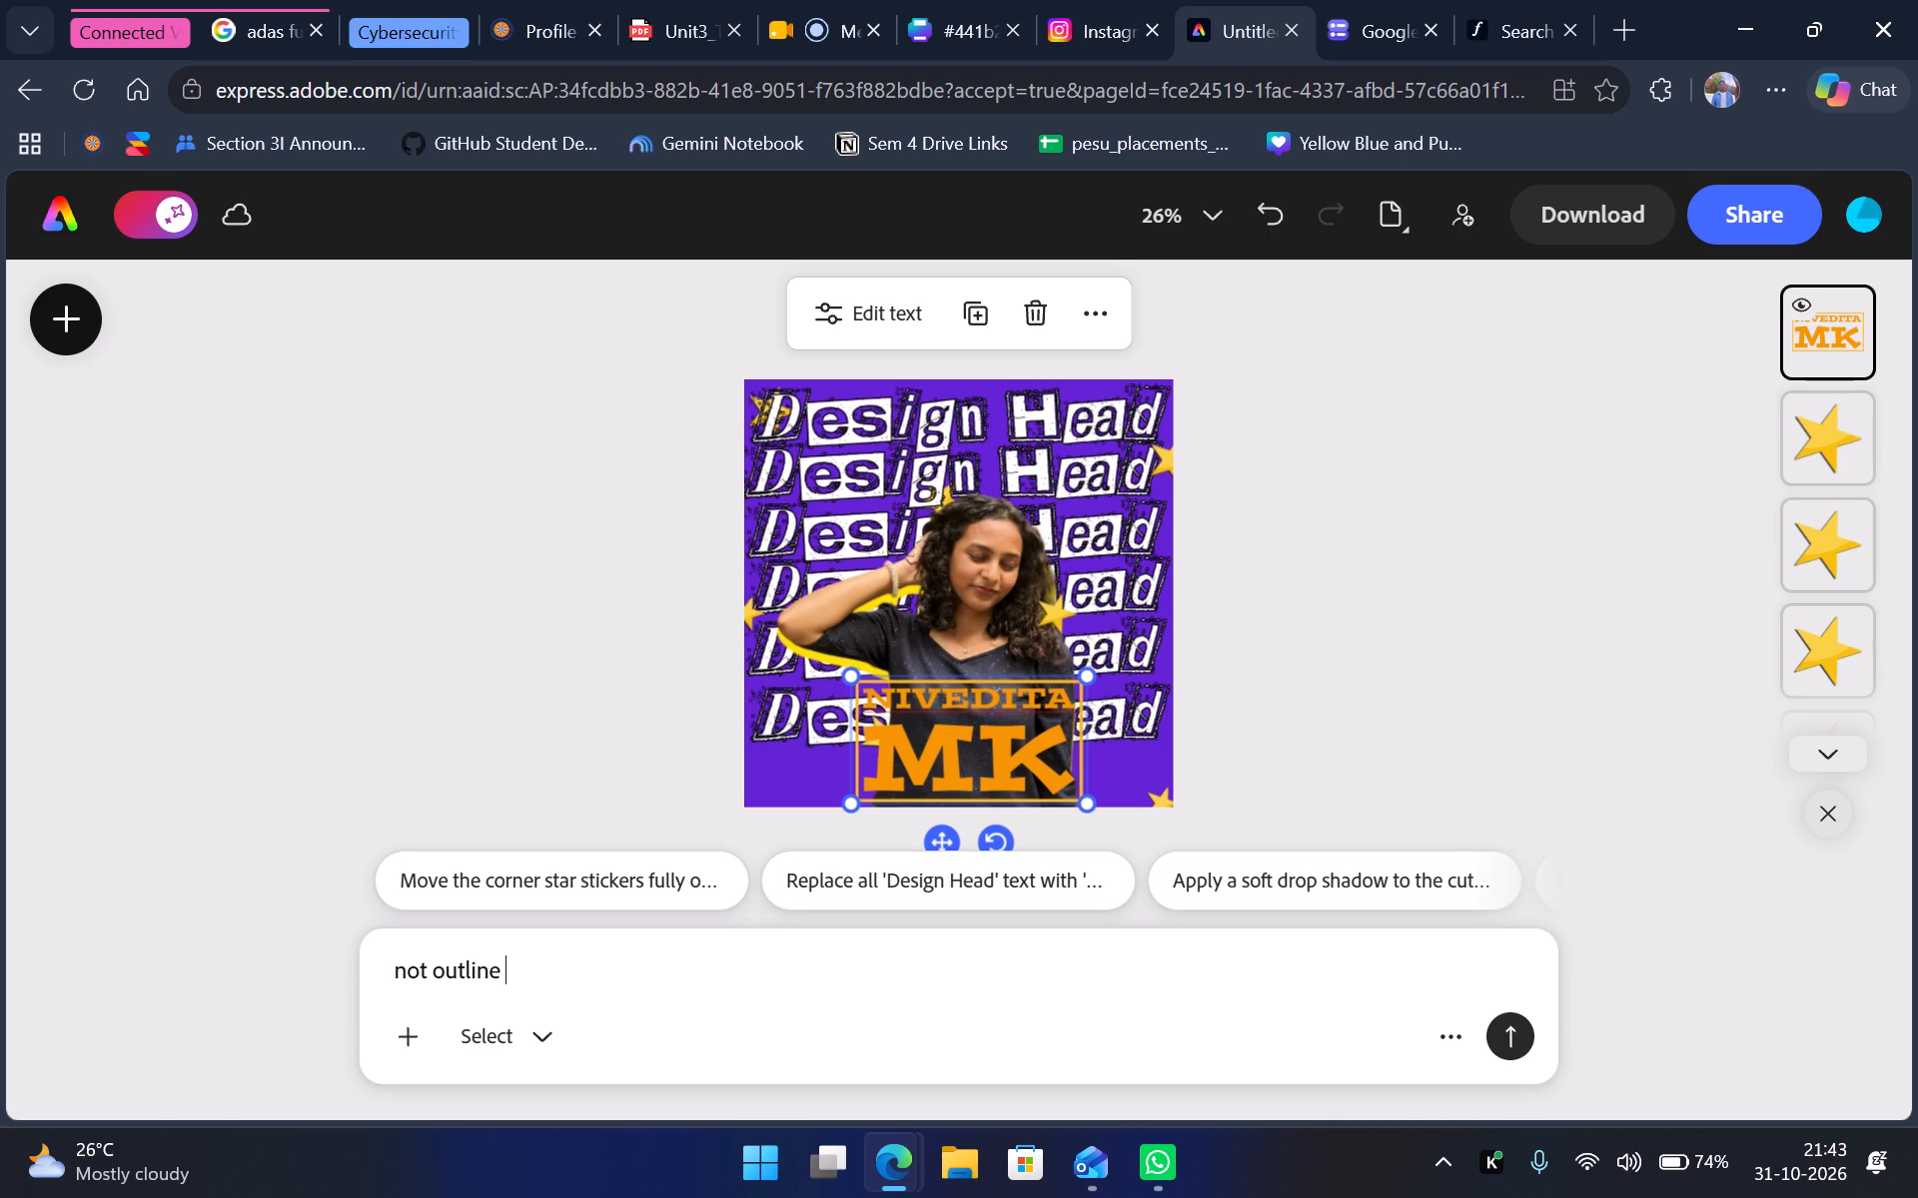
type("sorry")
key("space")
type("shadow")
key("Return")
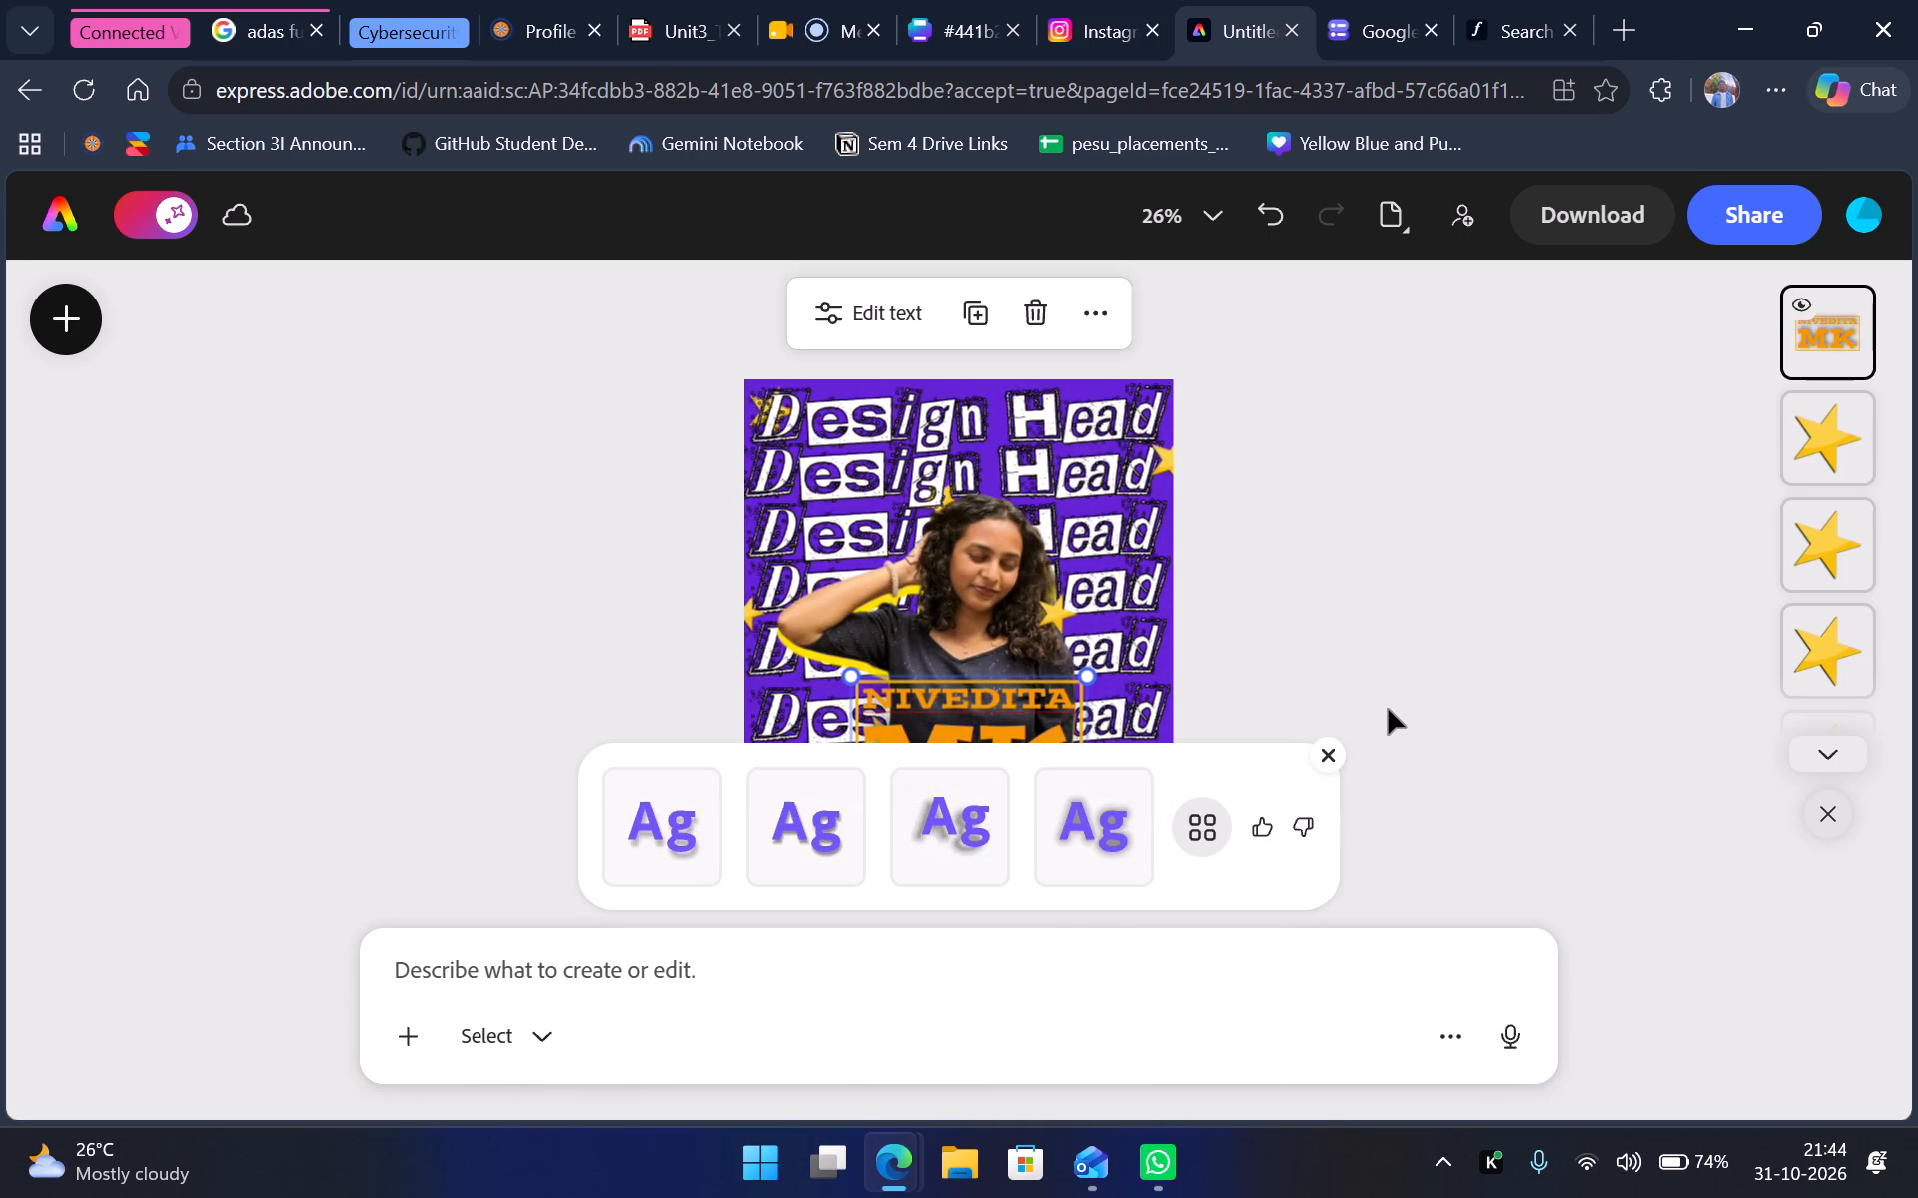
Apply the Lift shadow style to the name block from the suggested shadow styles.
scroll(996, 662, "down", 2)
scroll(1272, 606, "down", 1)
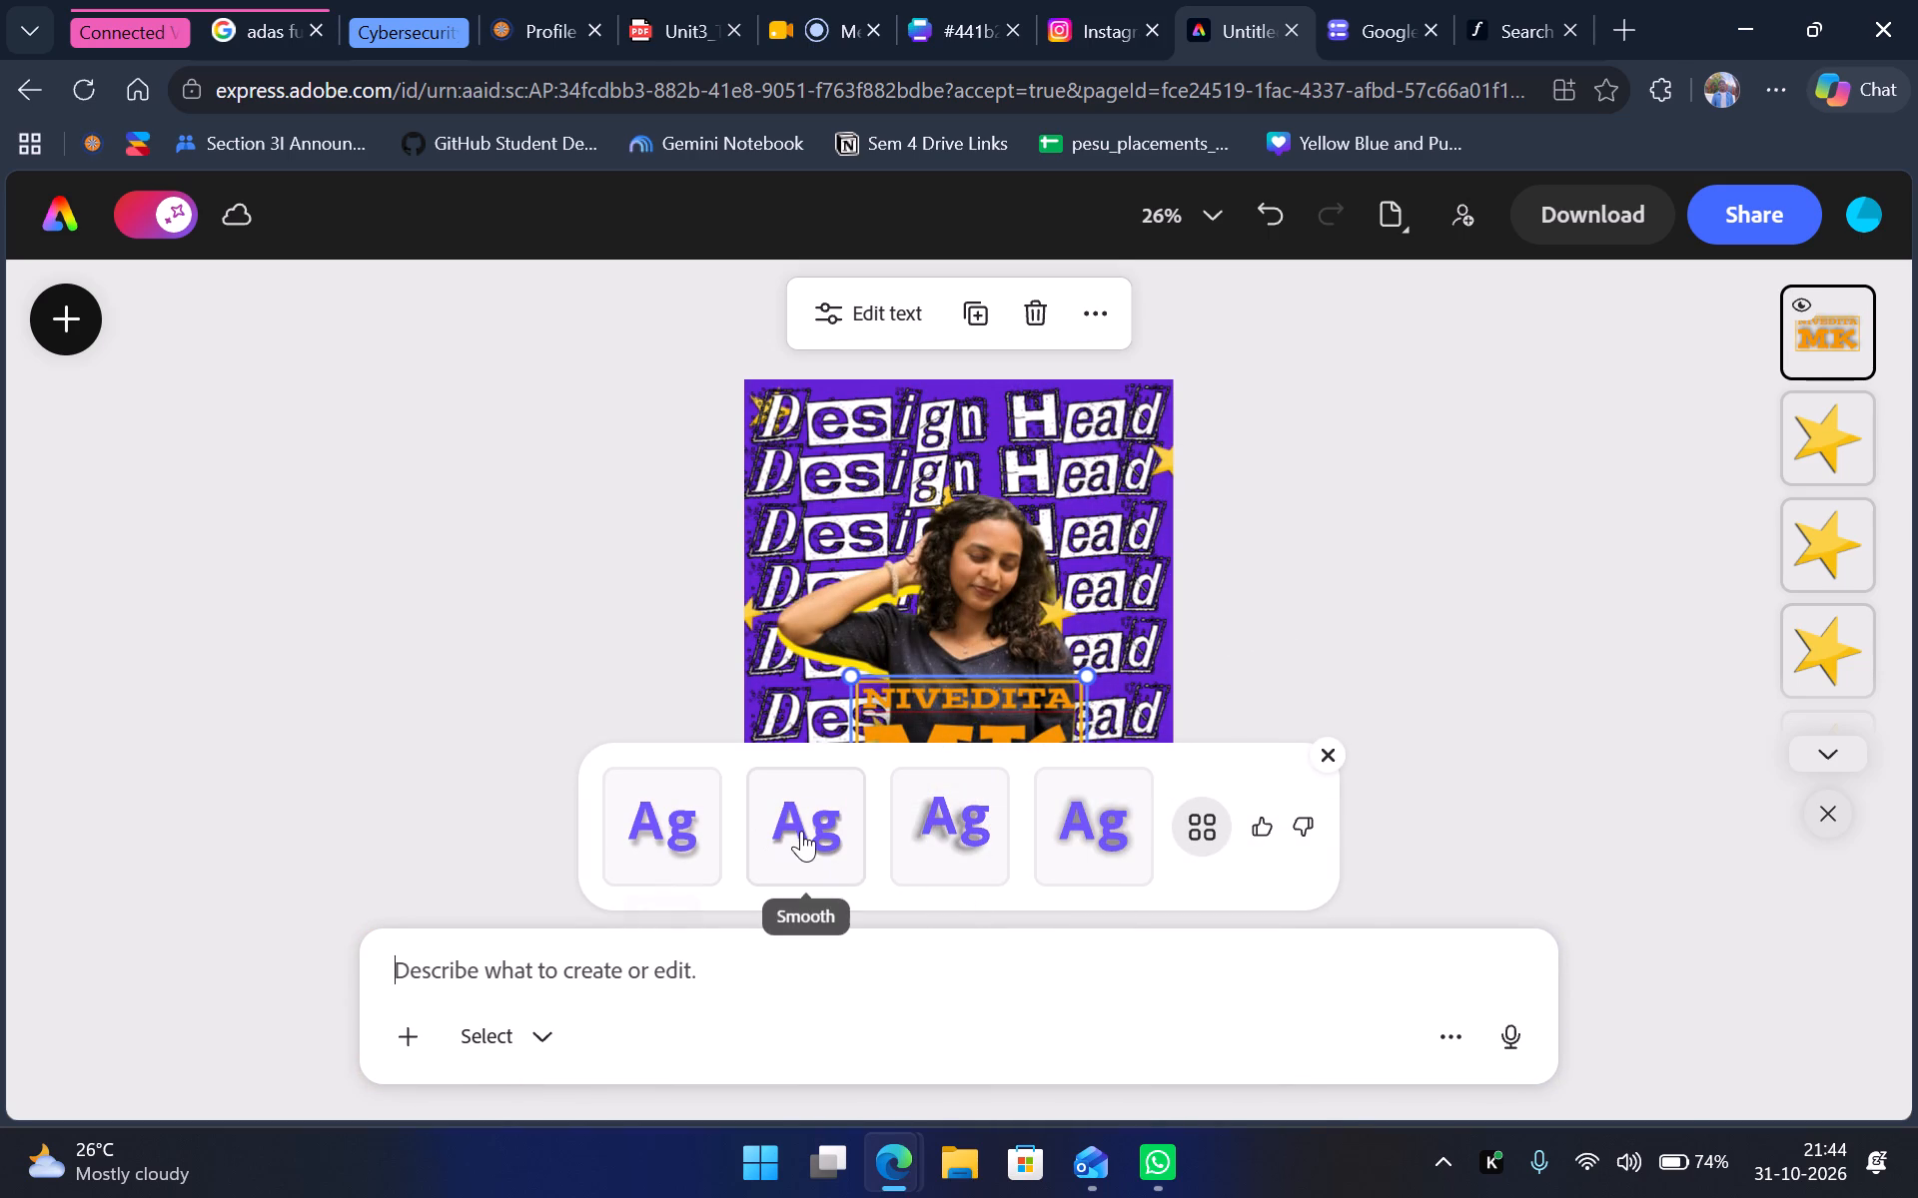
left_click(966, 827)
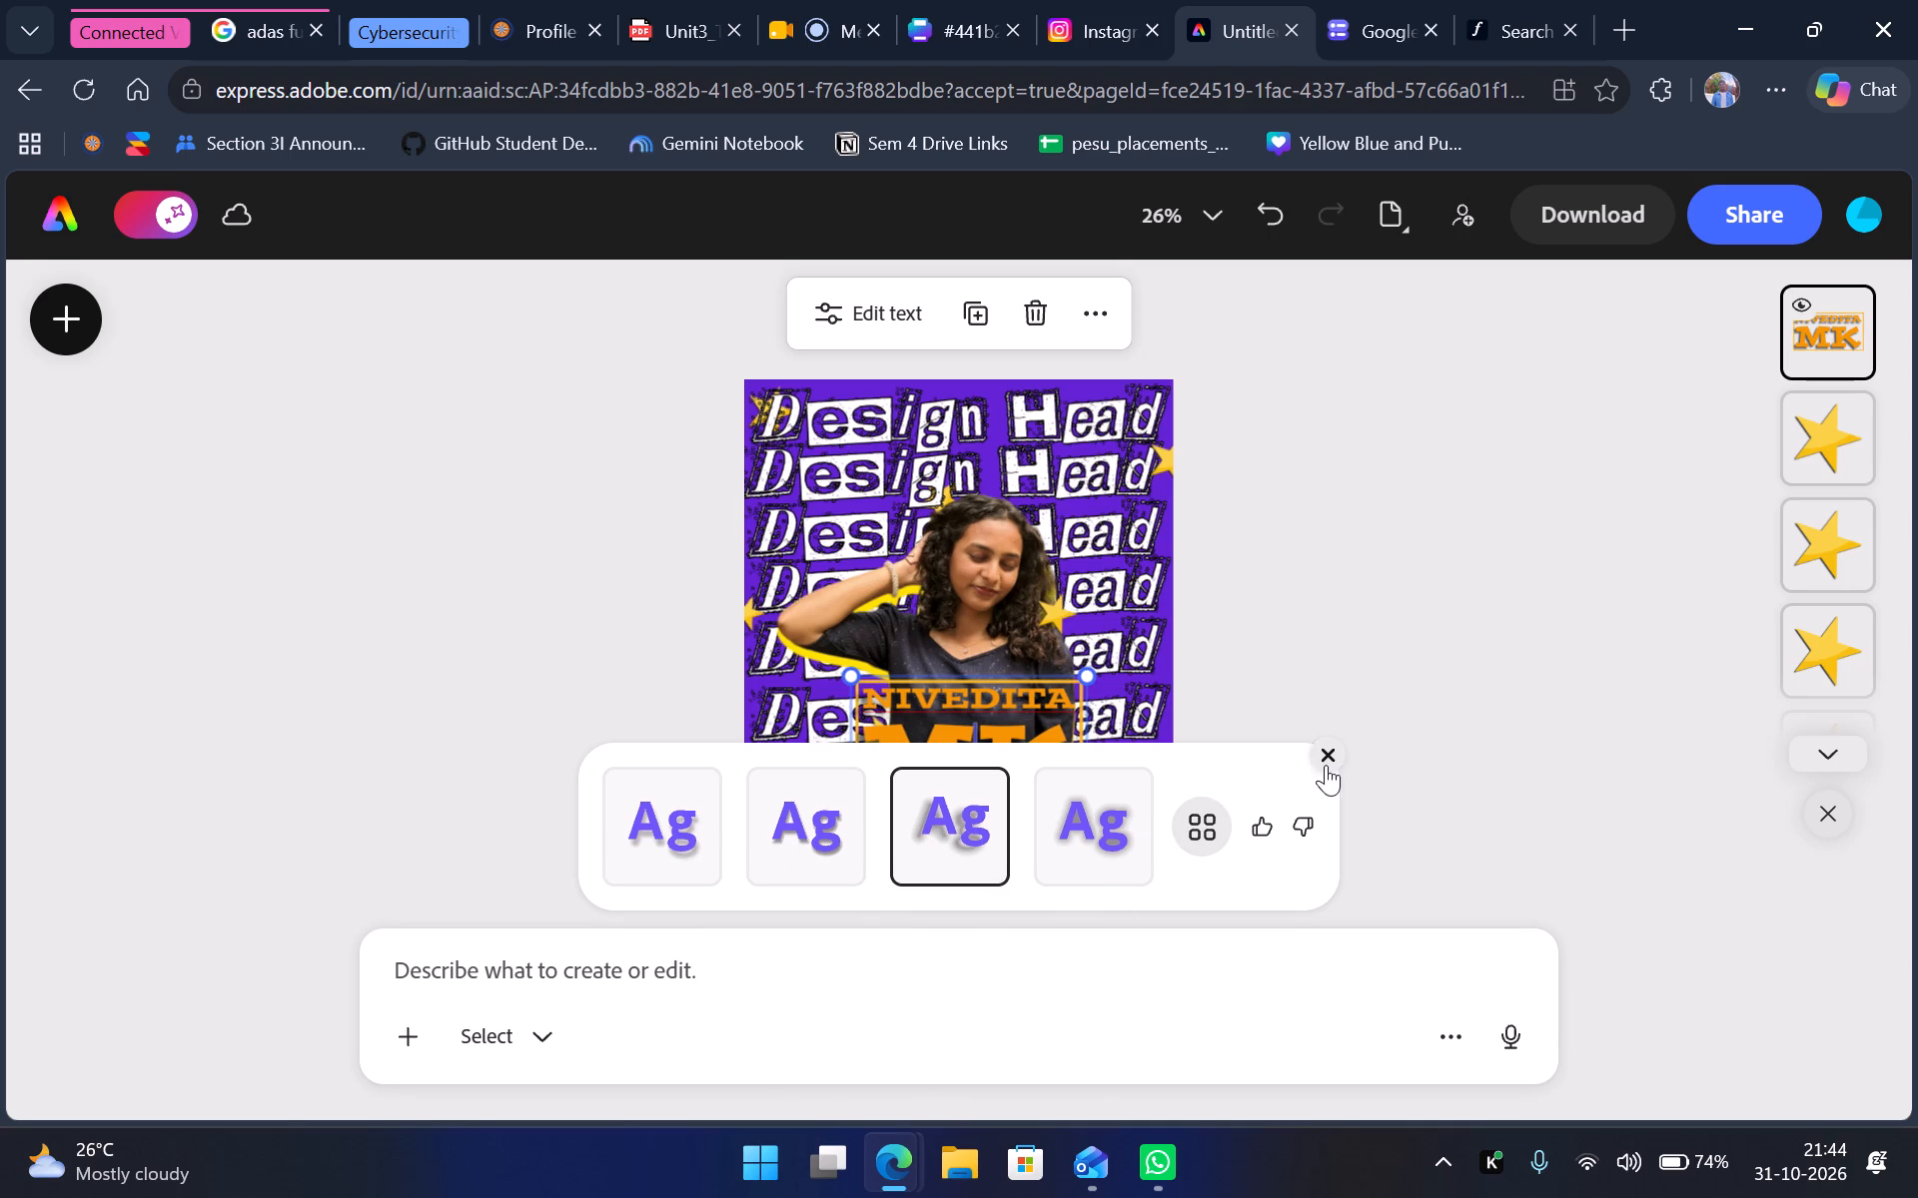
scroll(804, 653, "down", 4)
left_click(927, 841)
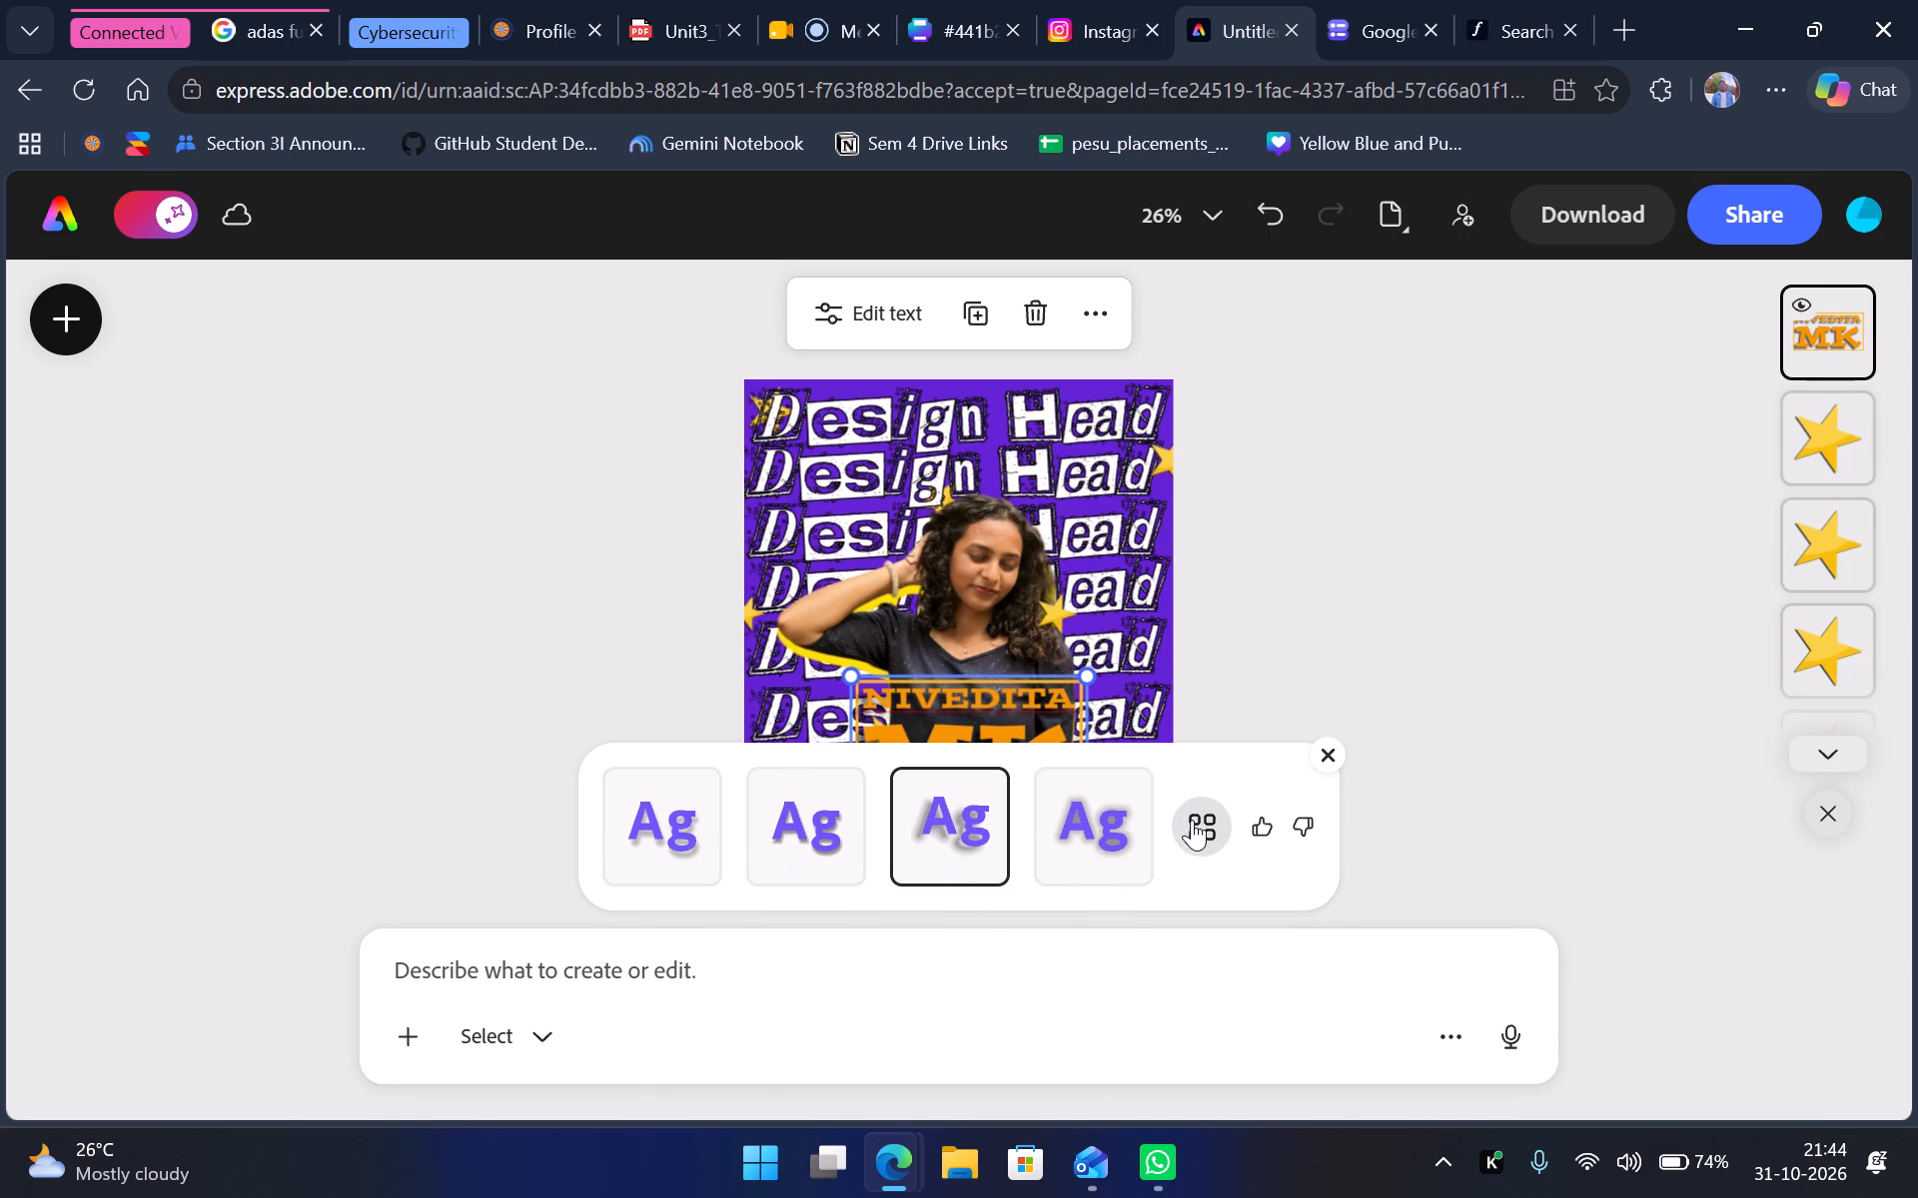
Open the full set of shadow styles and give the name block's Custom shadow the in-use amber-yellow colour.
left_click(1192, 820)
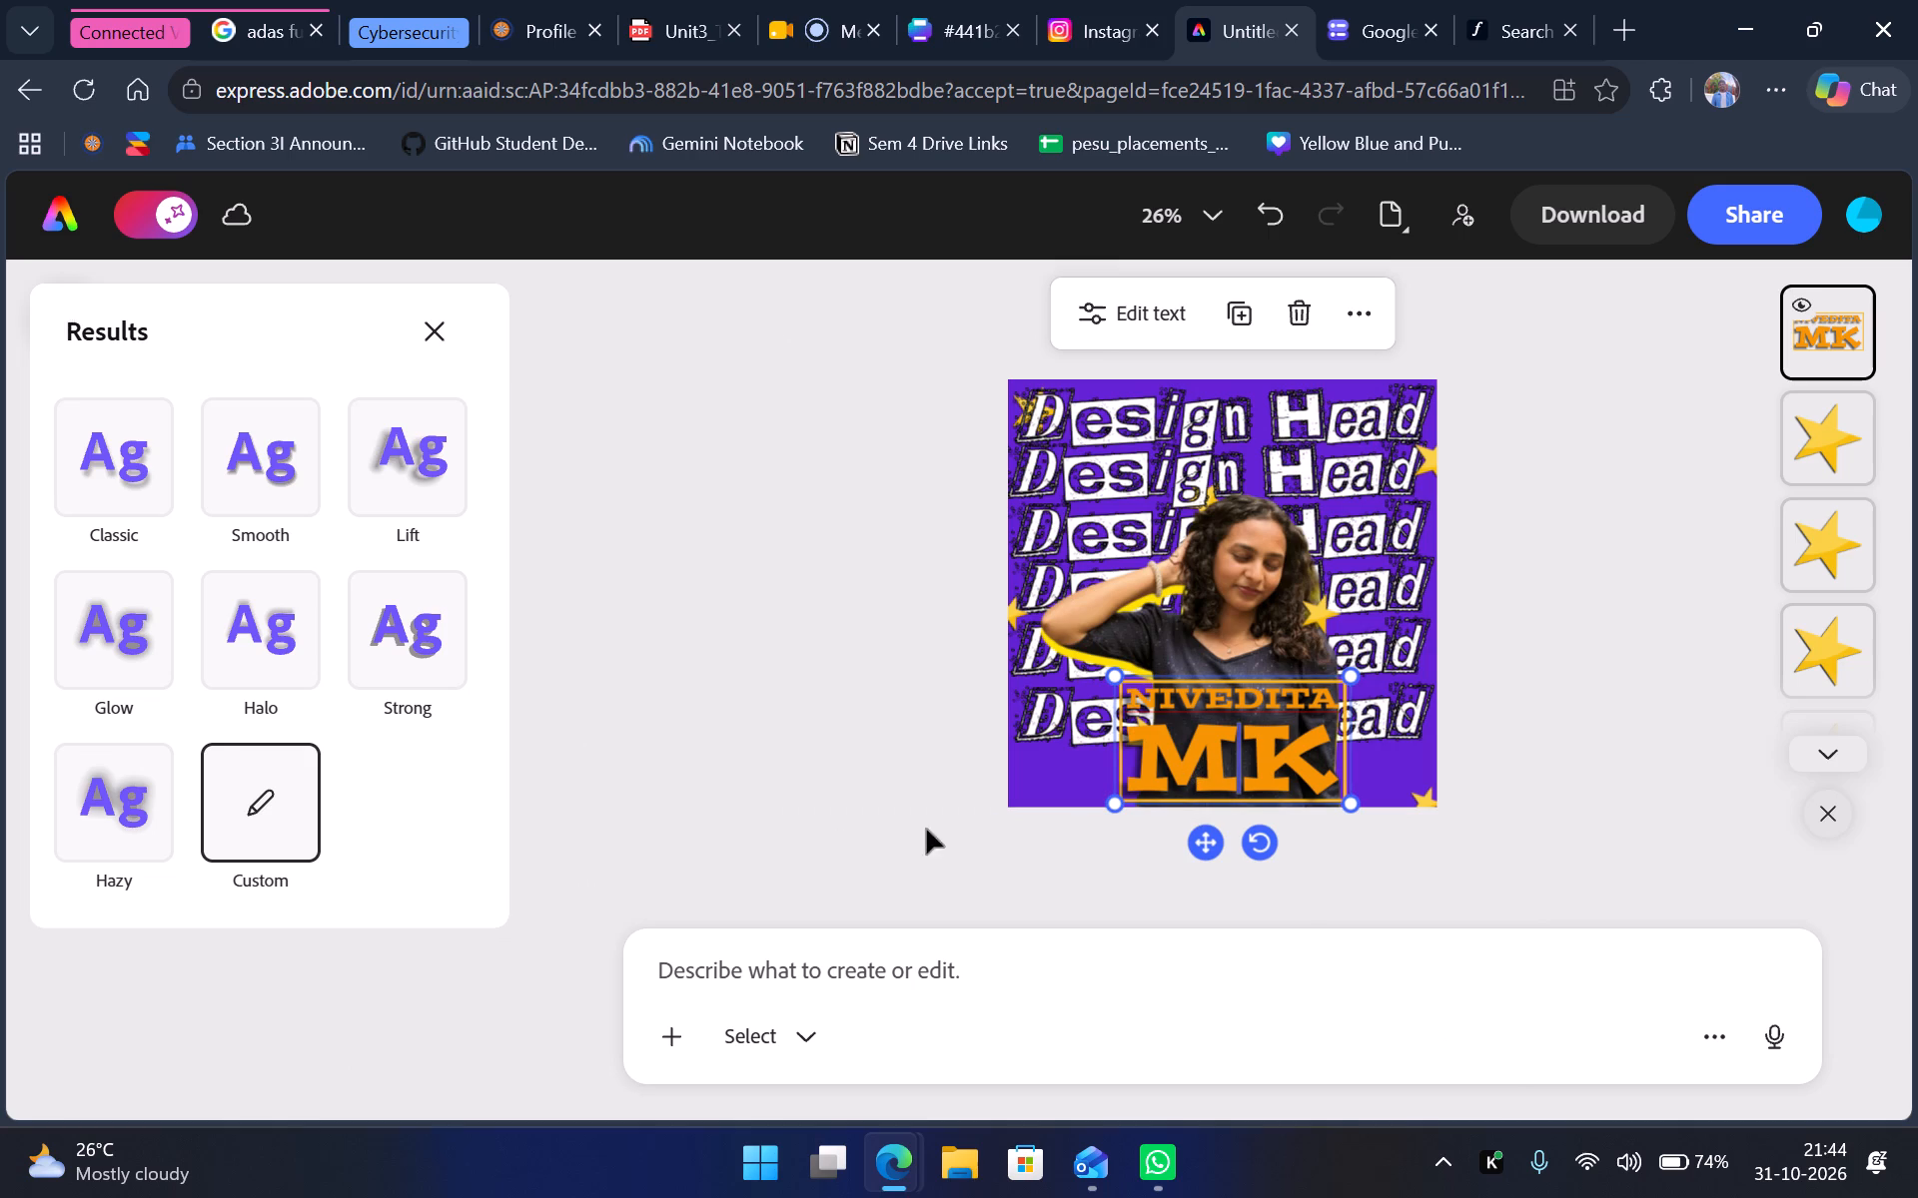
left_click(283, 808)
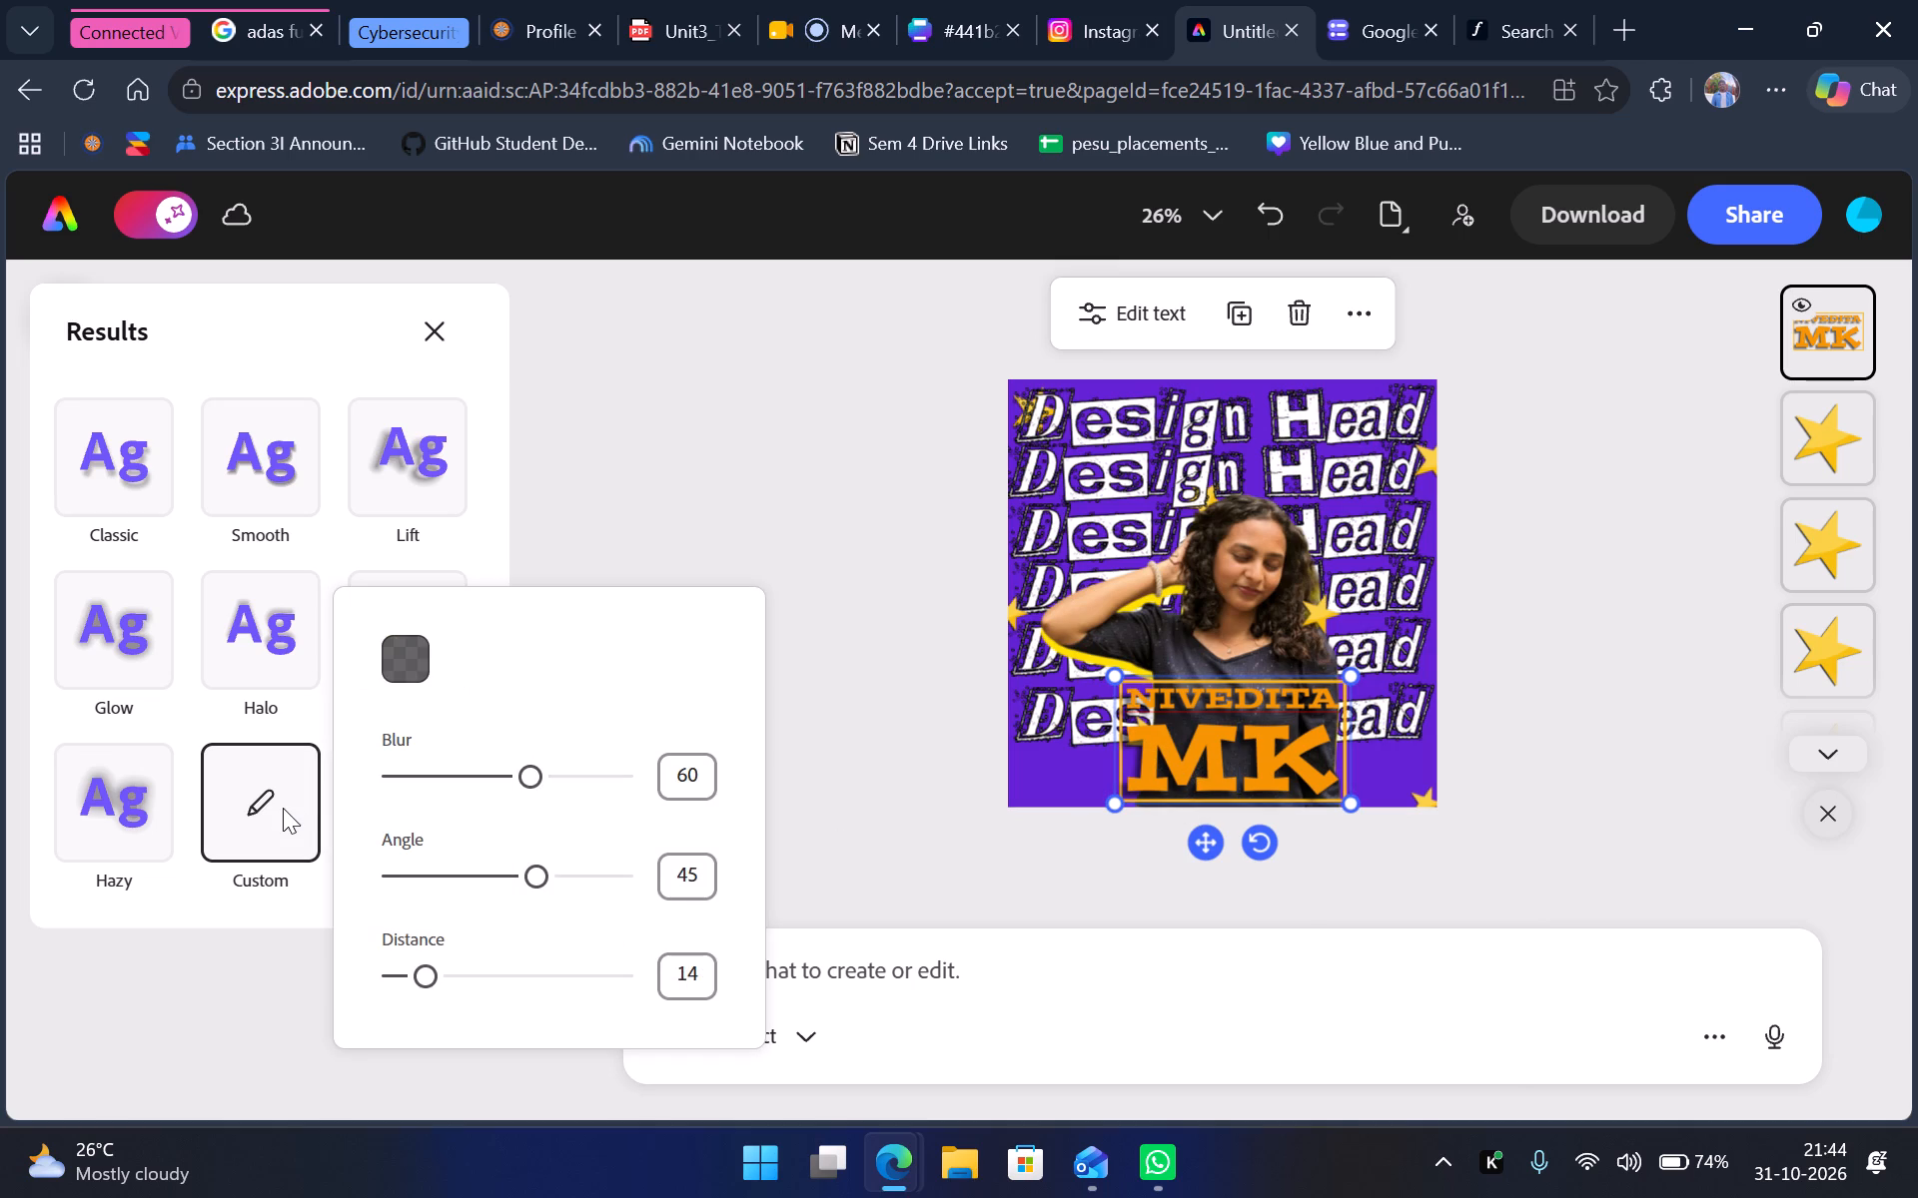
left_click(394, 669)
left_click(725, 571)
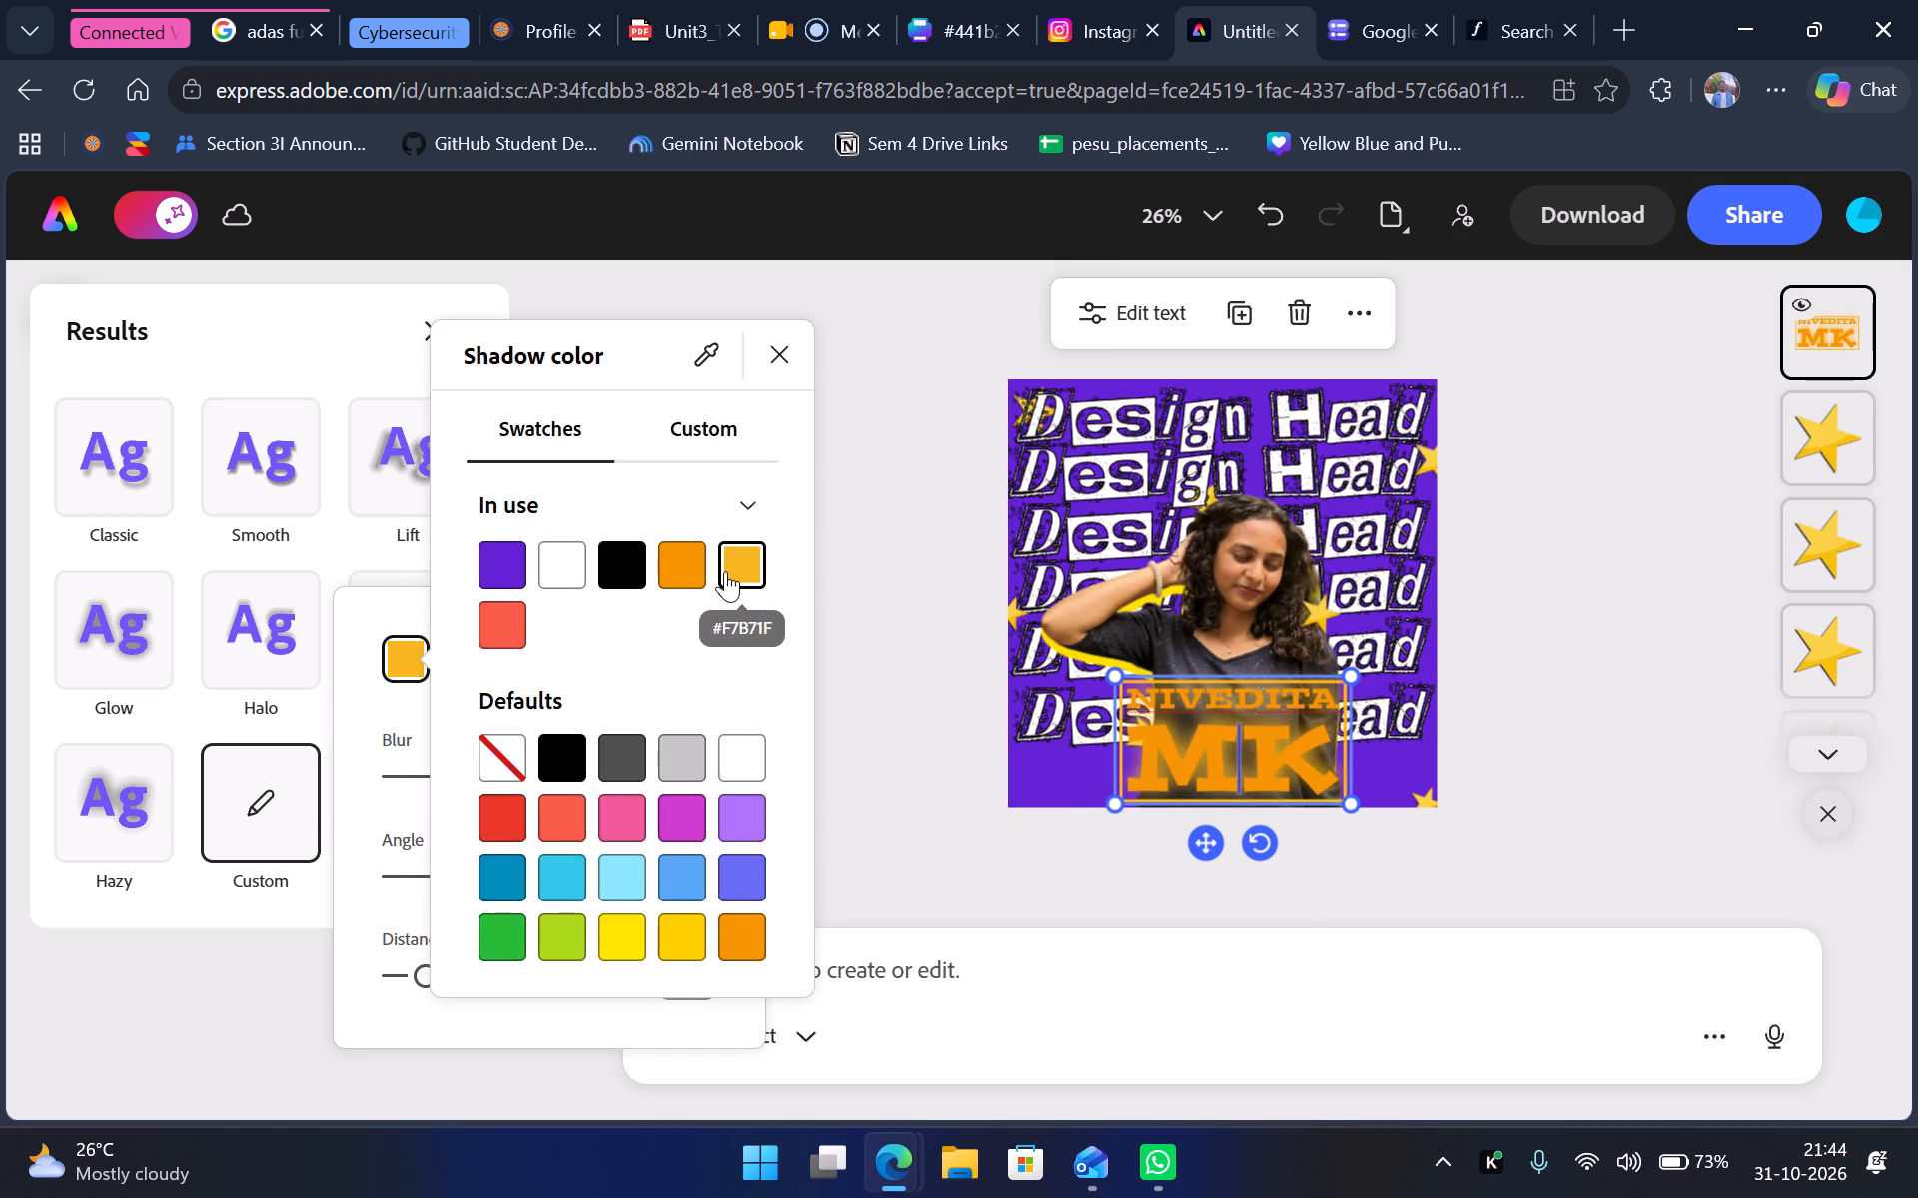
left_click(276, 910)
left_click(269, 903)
left_click(248, 628)
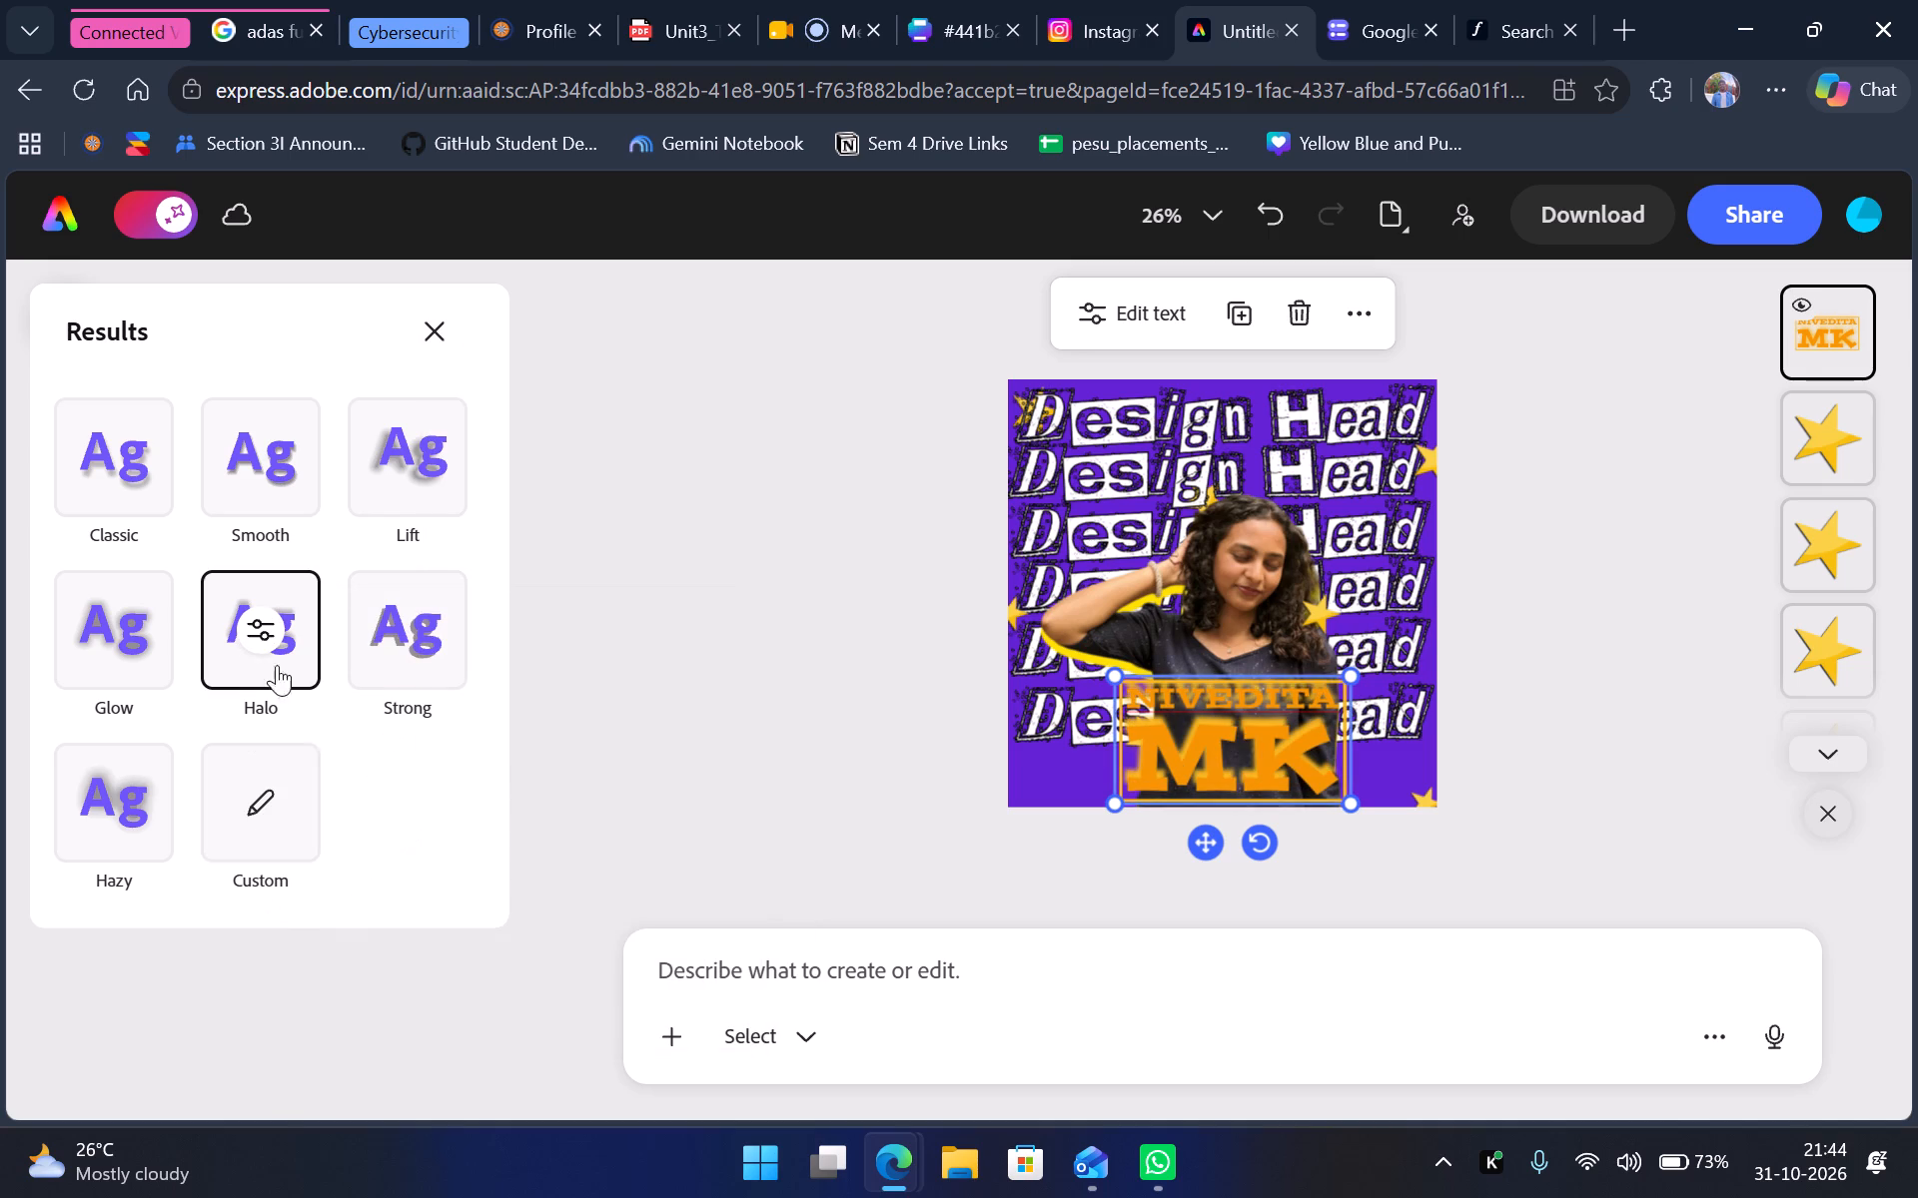
left_click(103, 625)
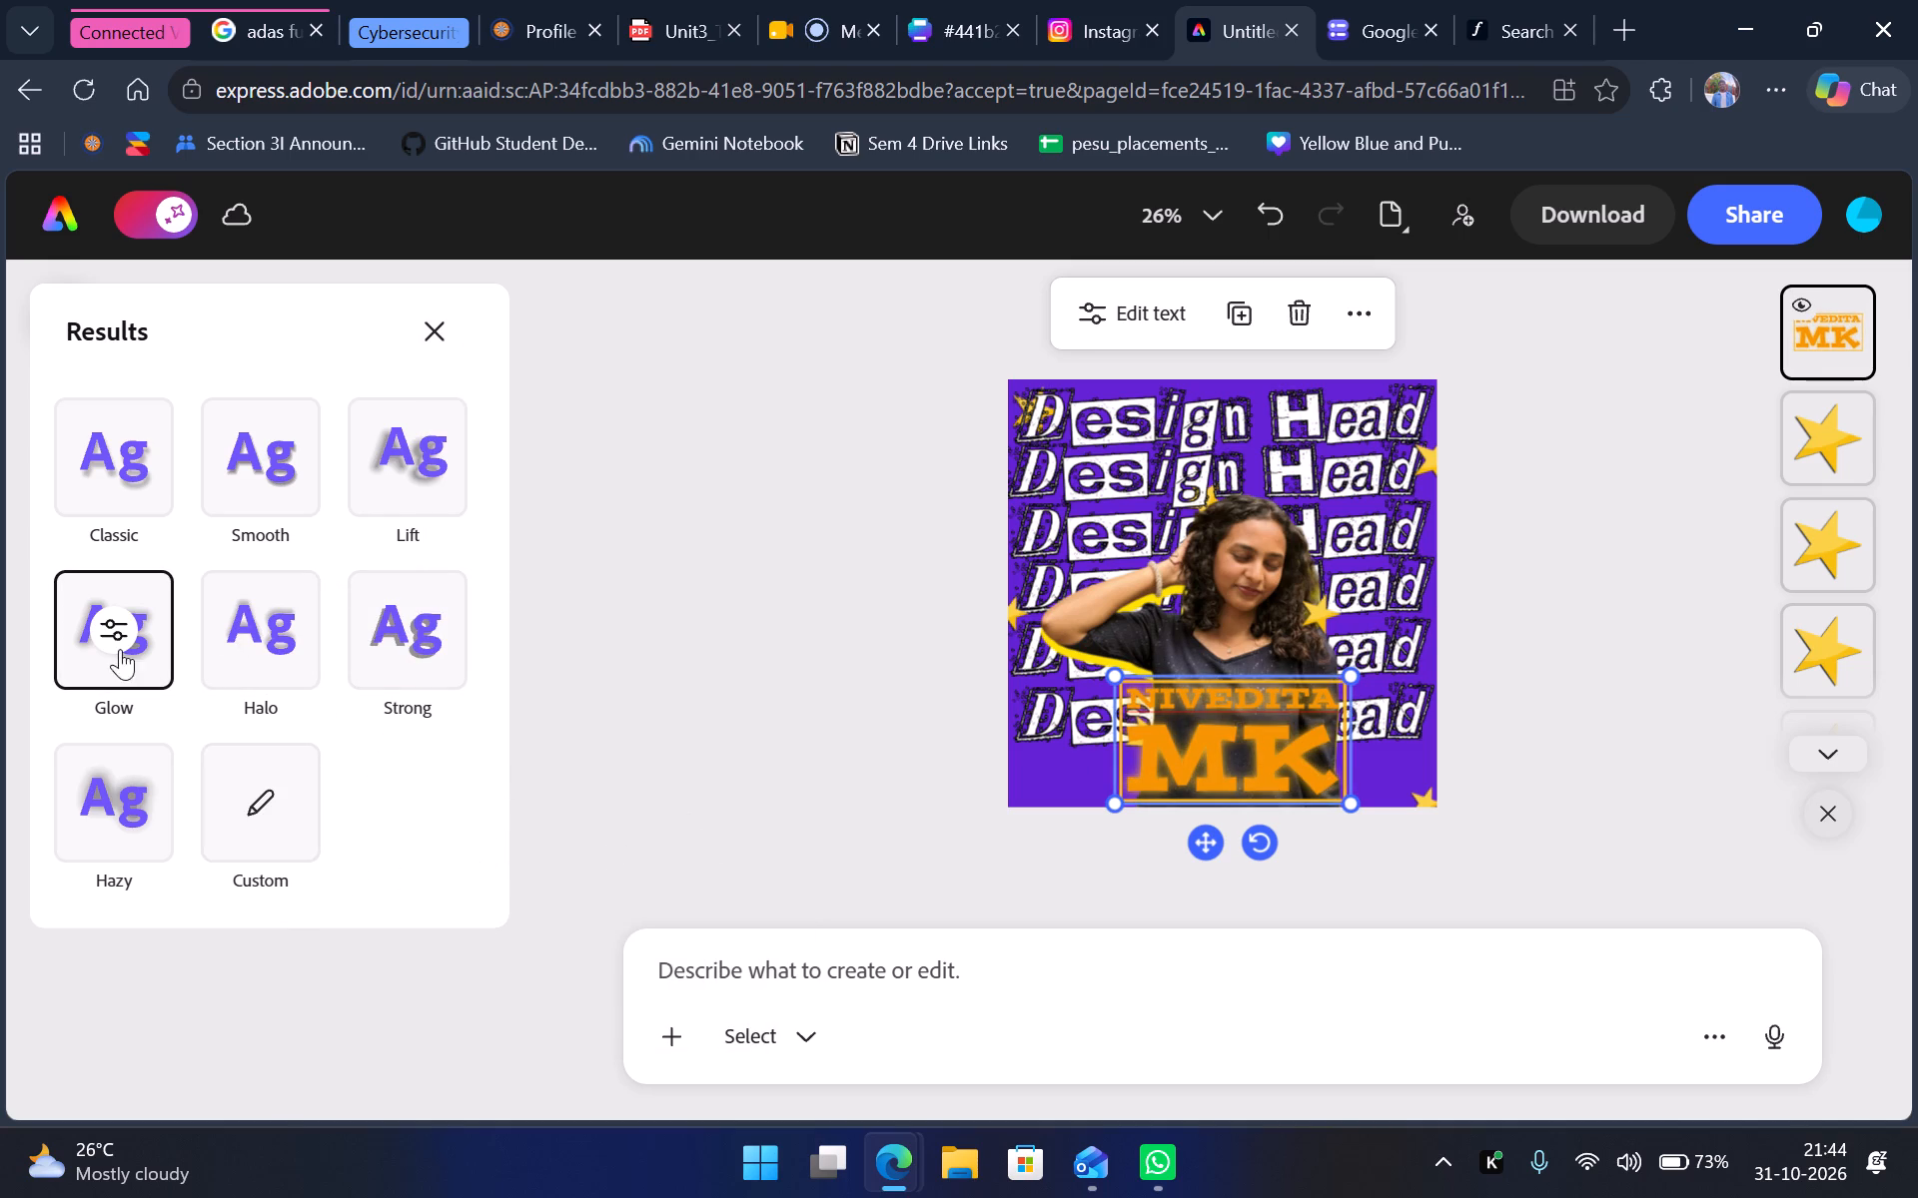
left_click(116, 641)
left_click(243, 652)
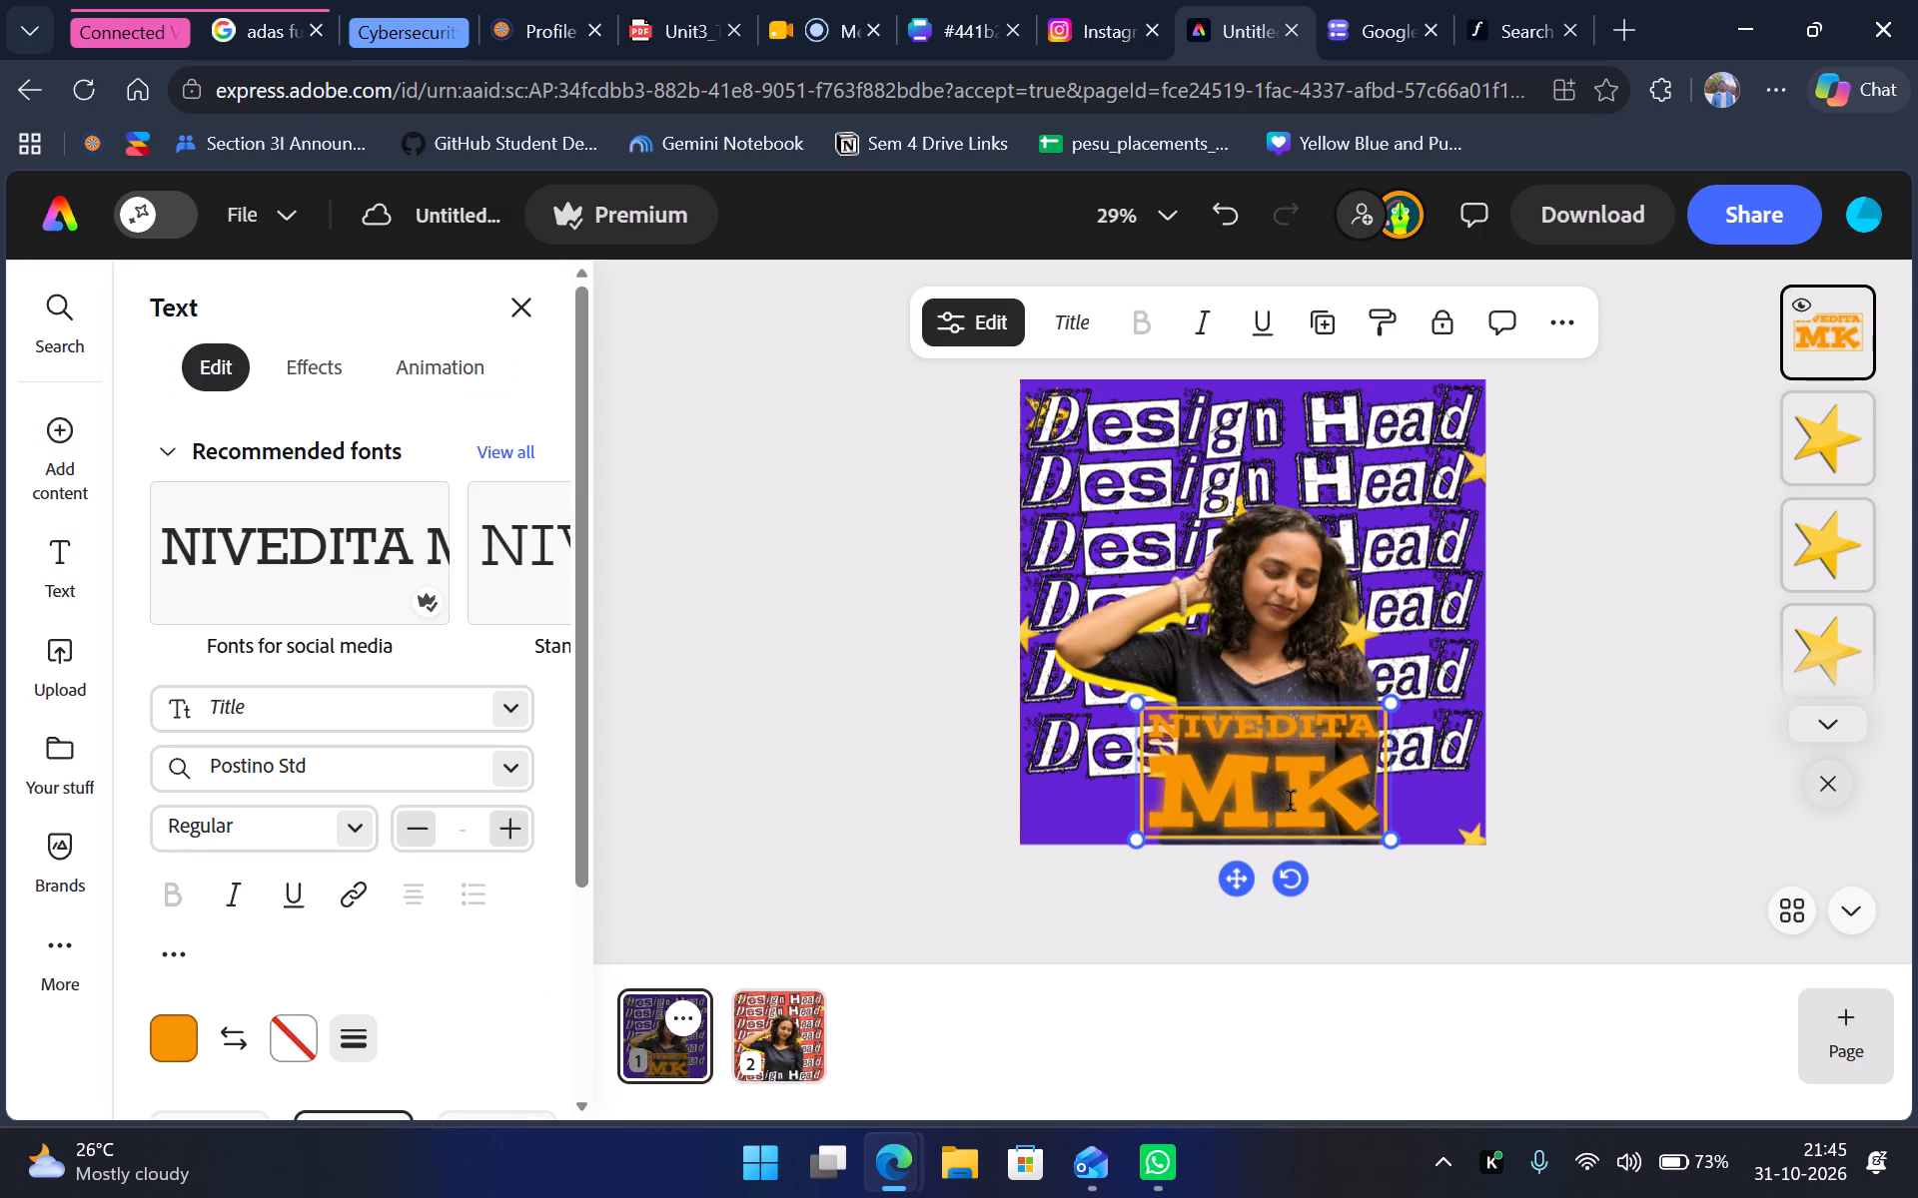
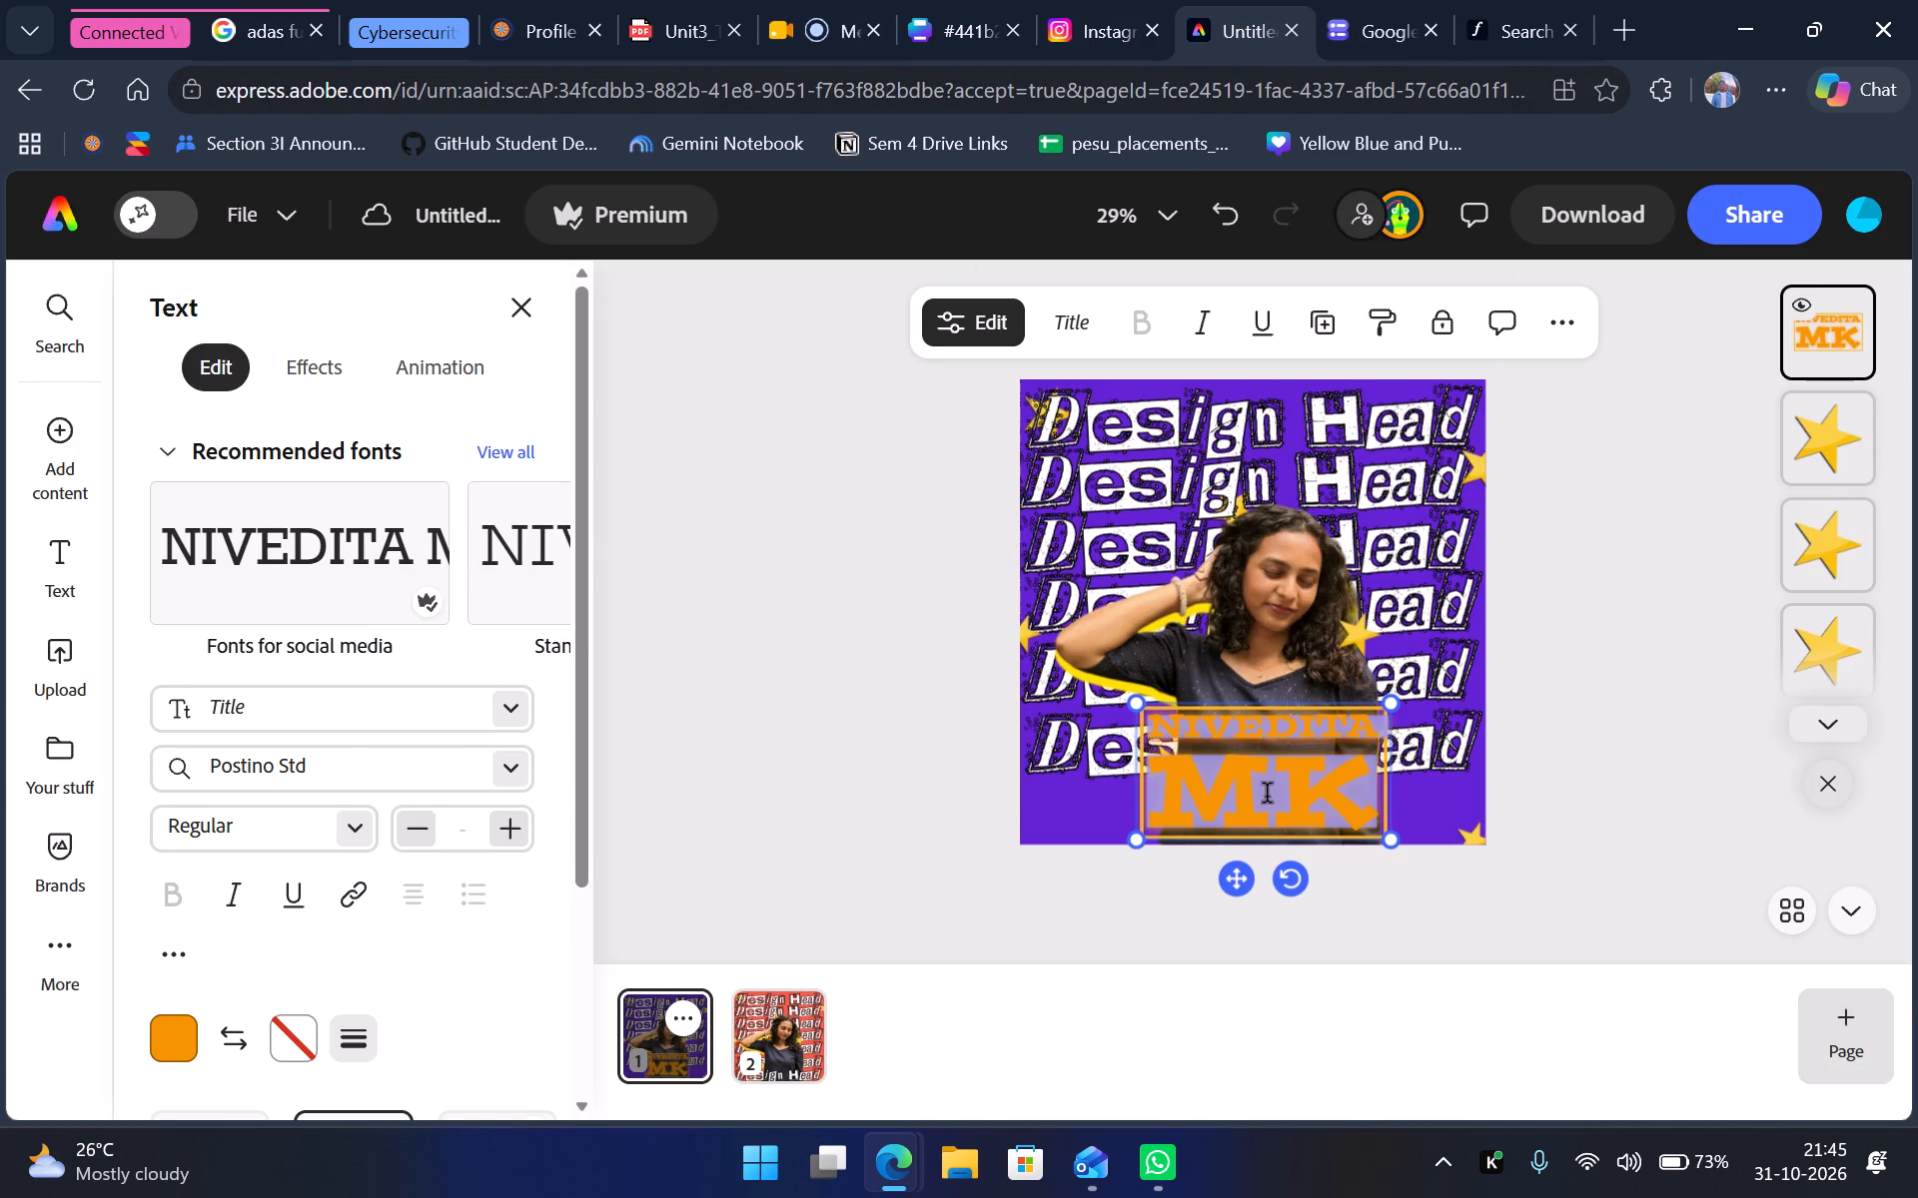
Remove the outlined rectangle shape effect from behind the name block.
left_click(335, 361)
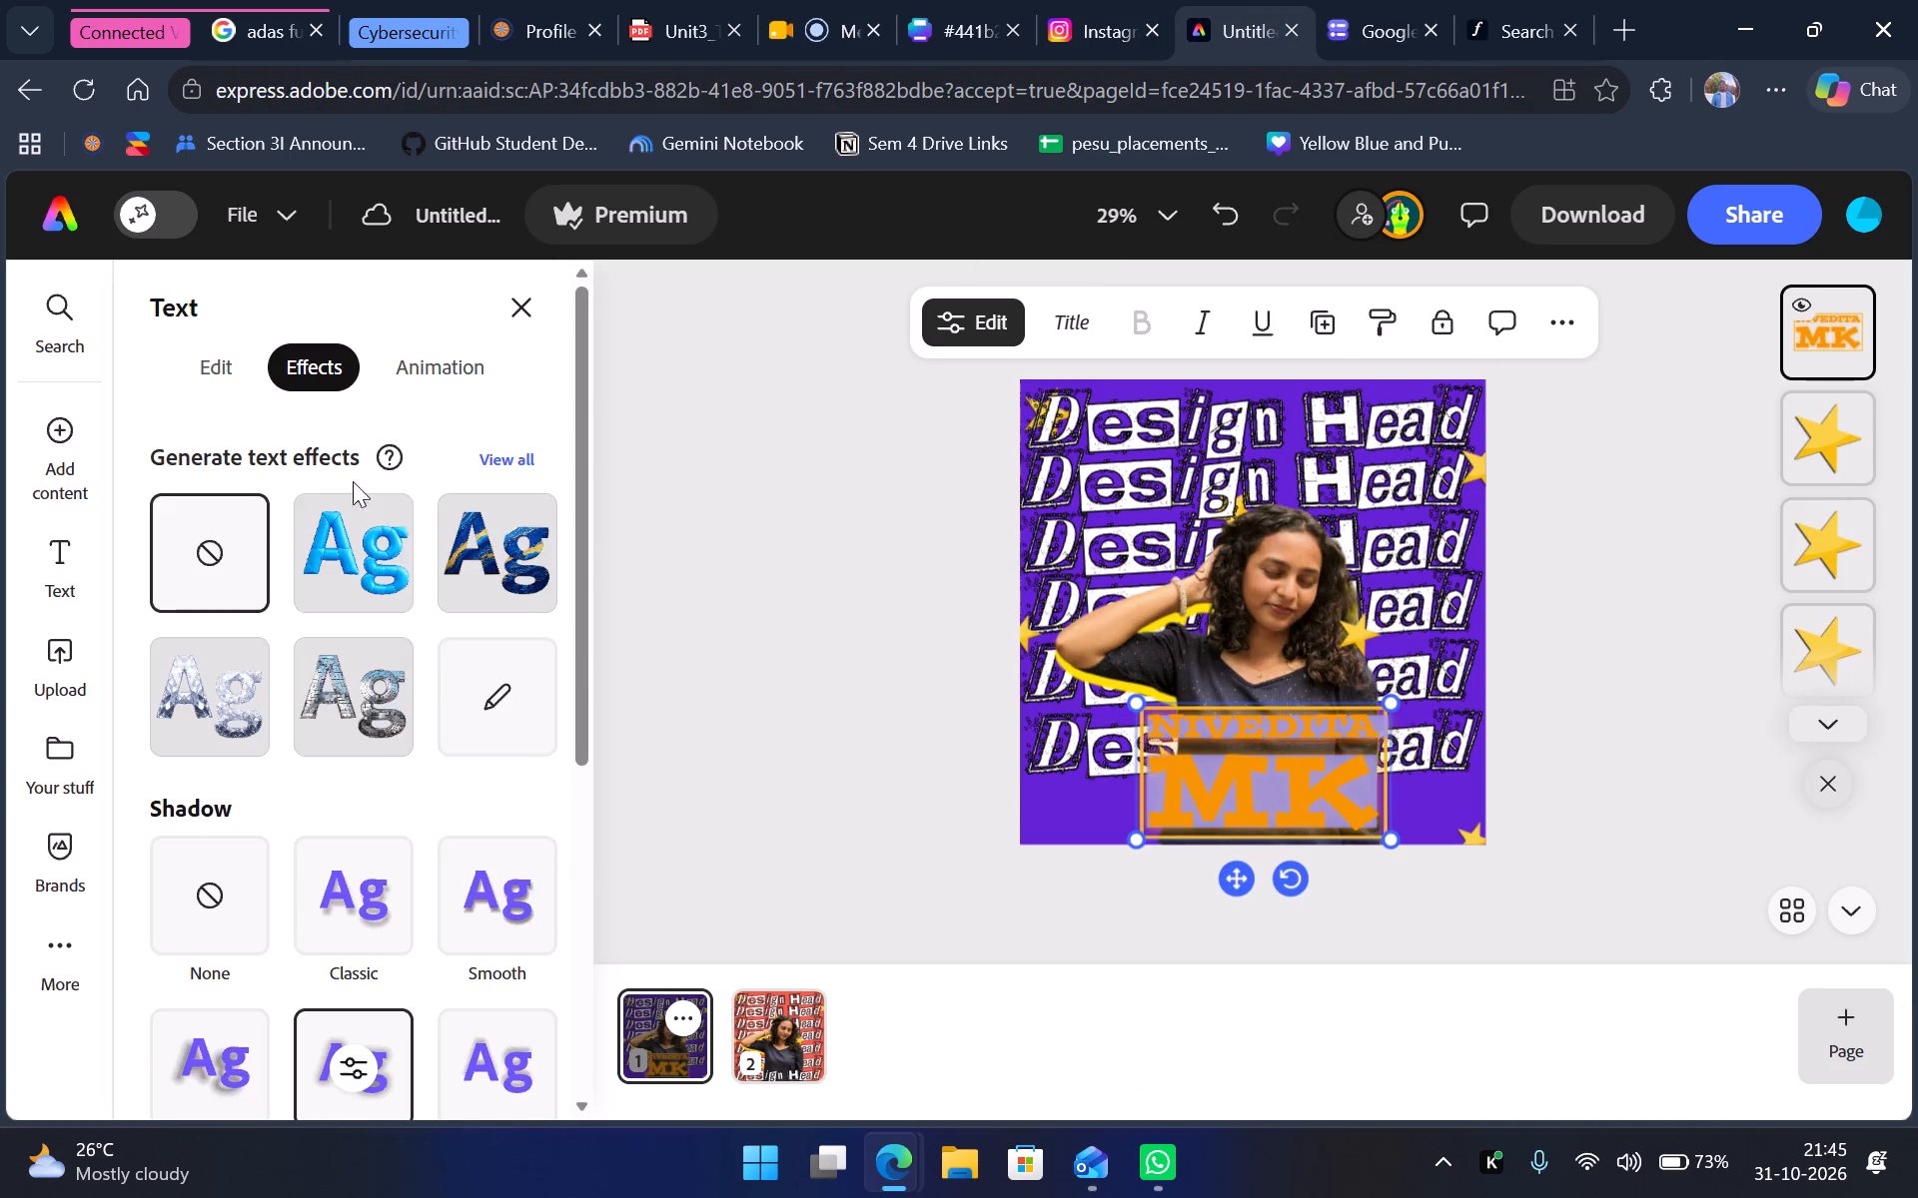
scroll(375, 711, "down", 5)
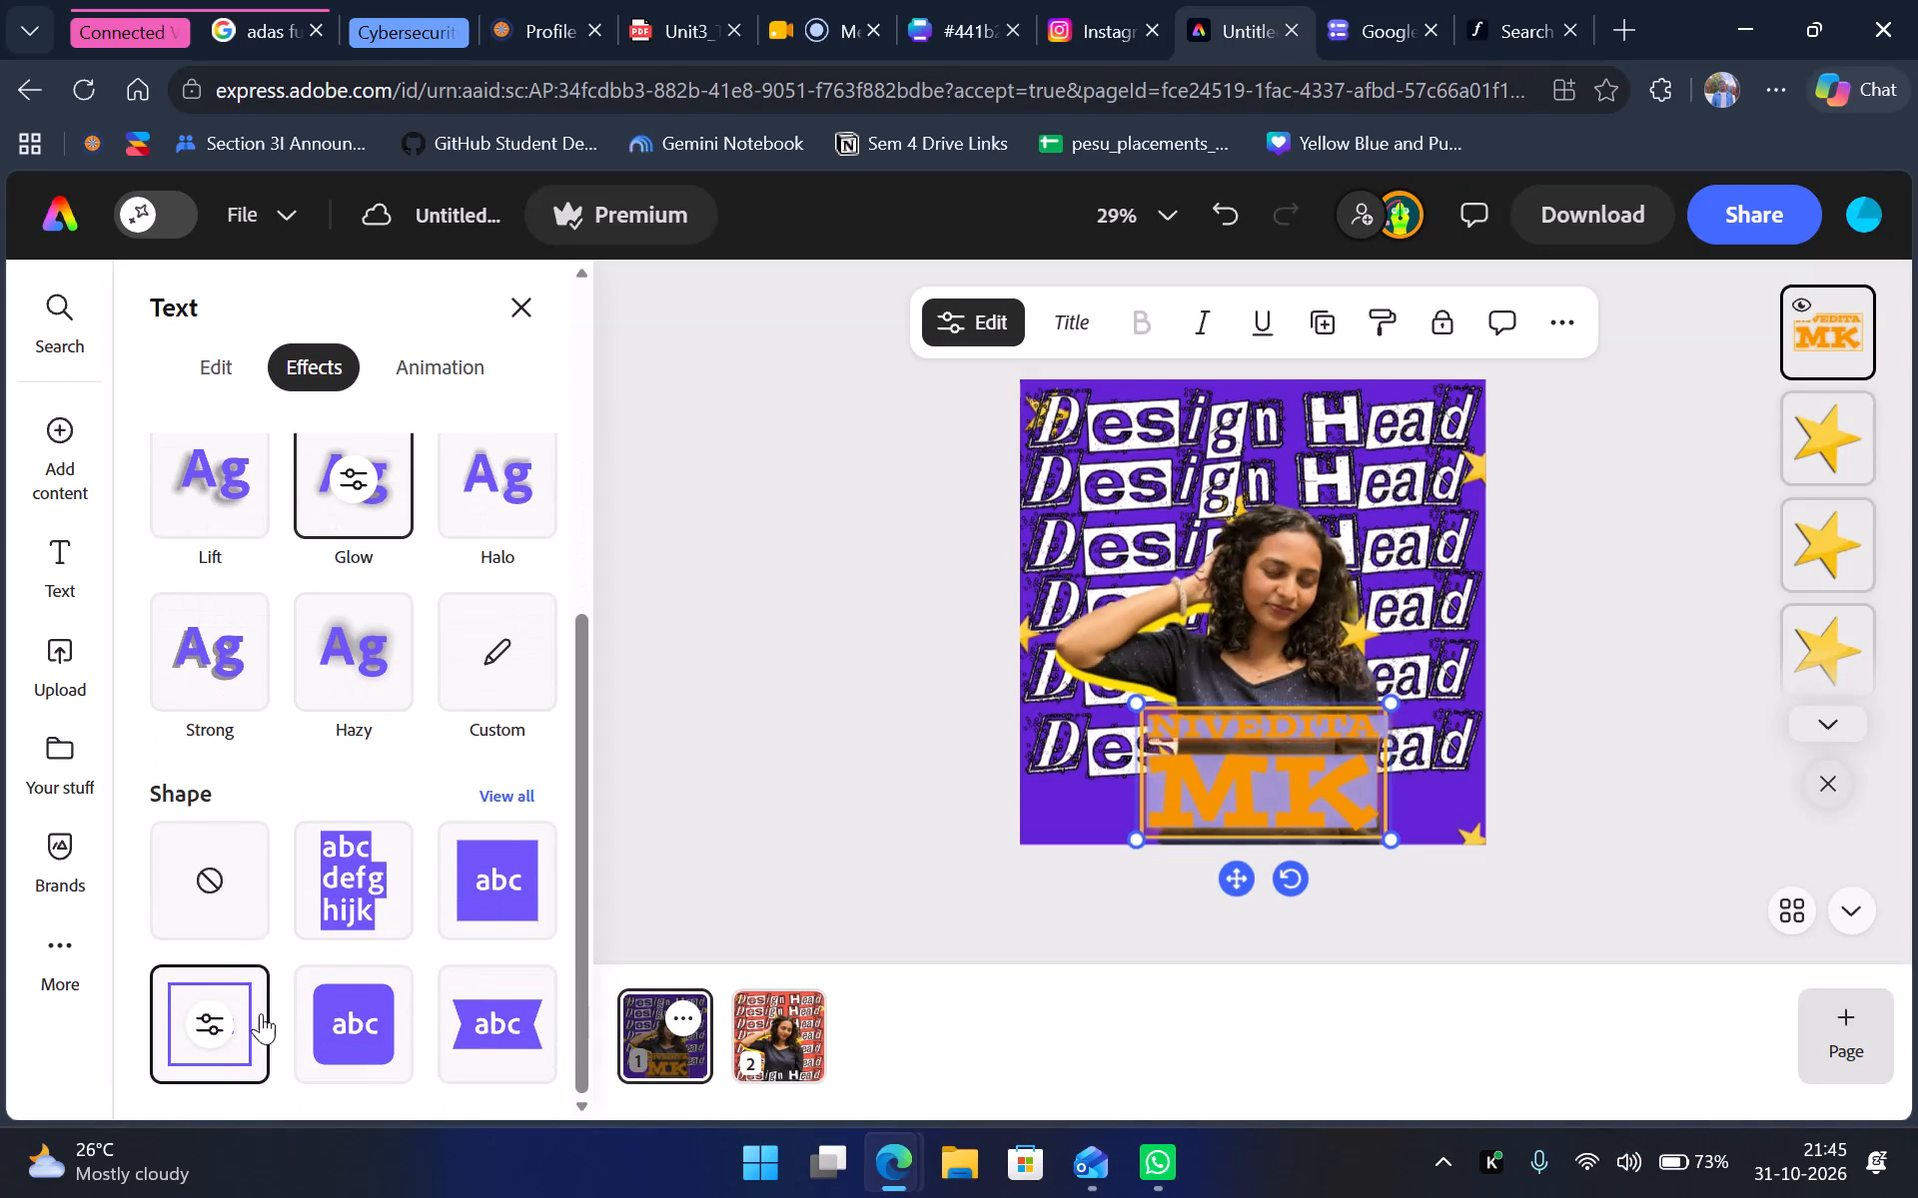
left_click(210, 909)
left_click(891, 808)
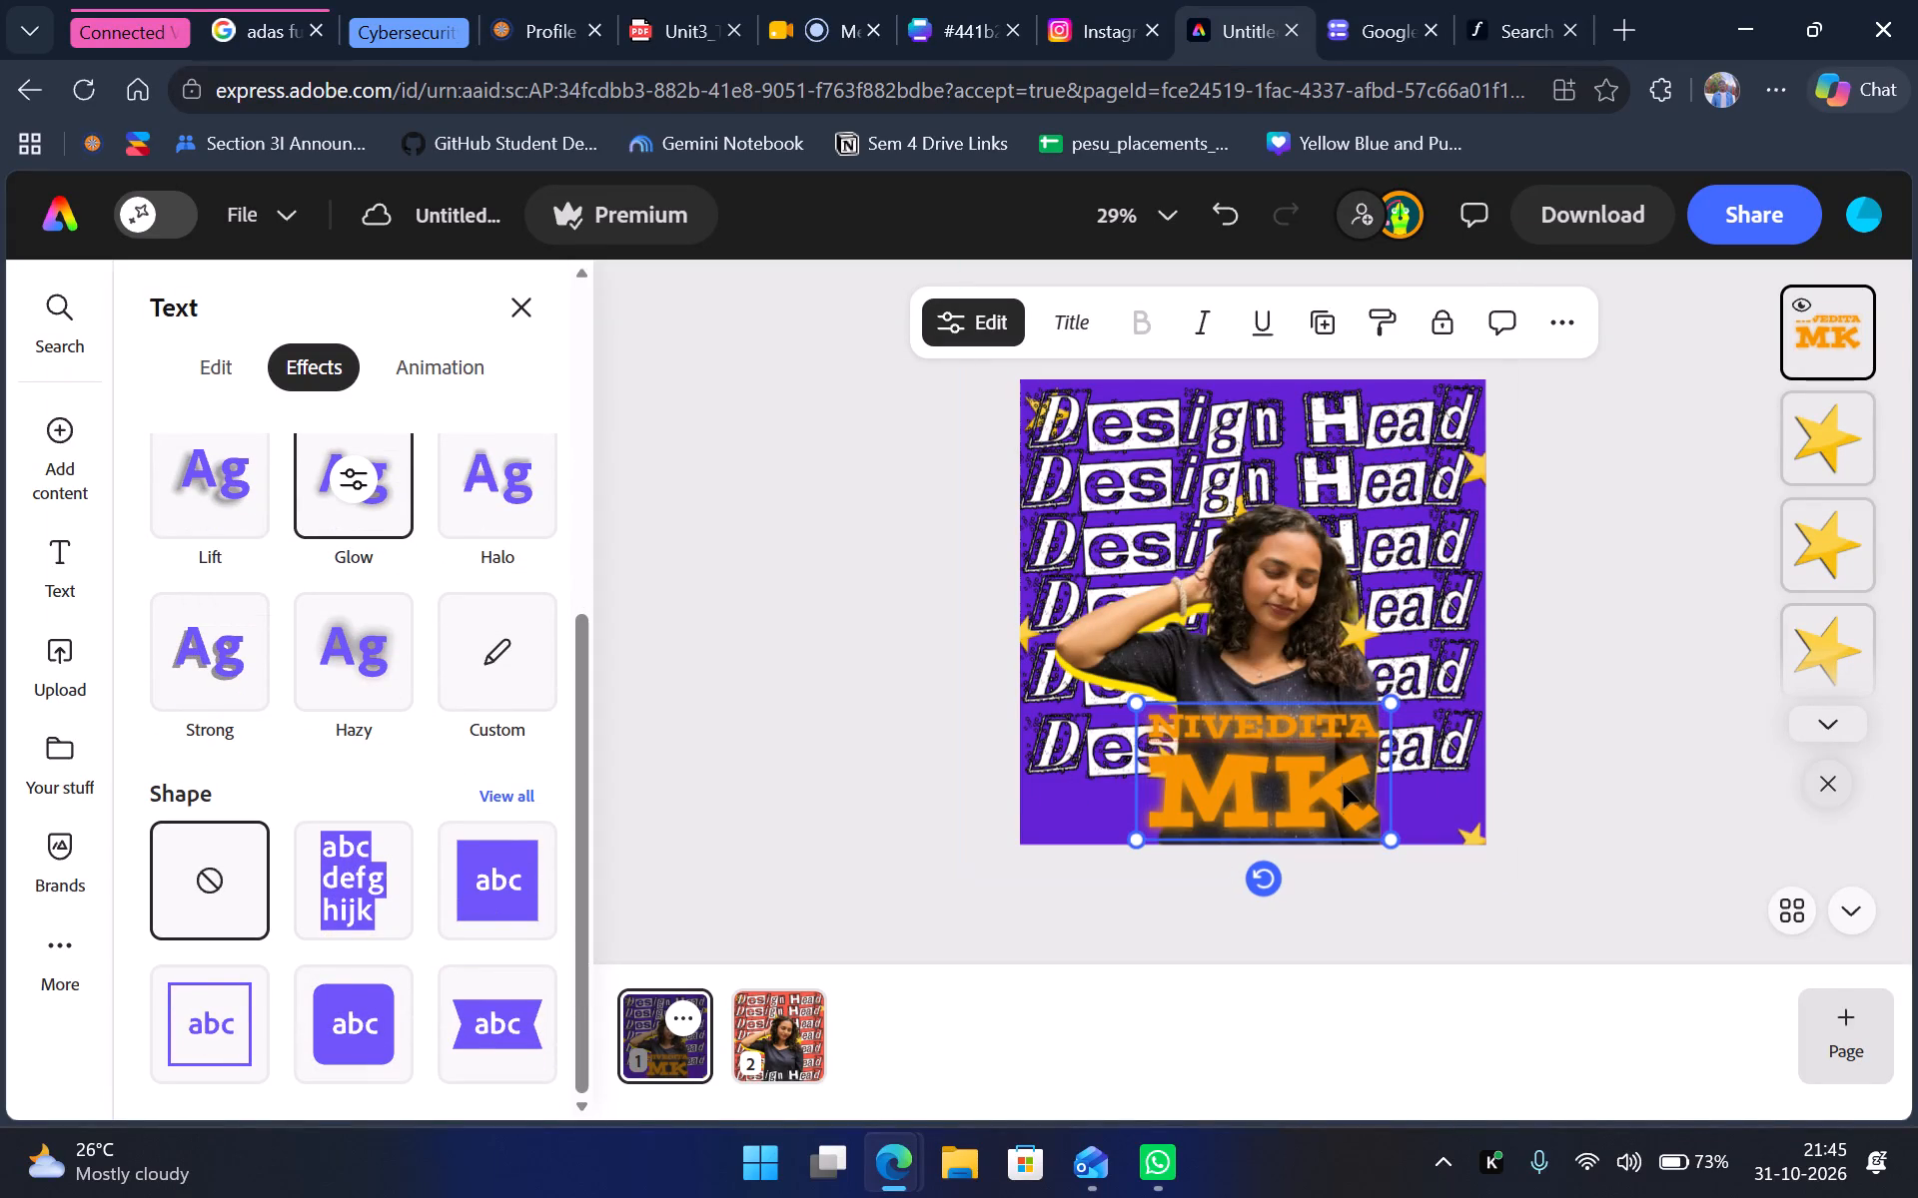
Switch the name block from the Dynamic text layout to the Default layout.
left_click(1342, 787)
left_click(181, 375)
scroll(286, 677, "down", 3)
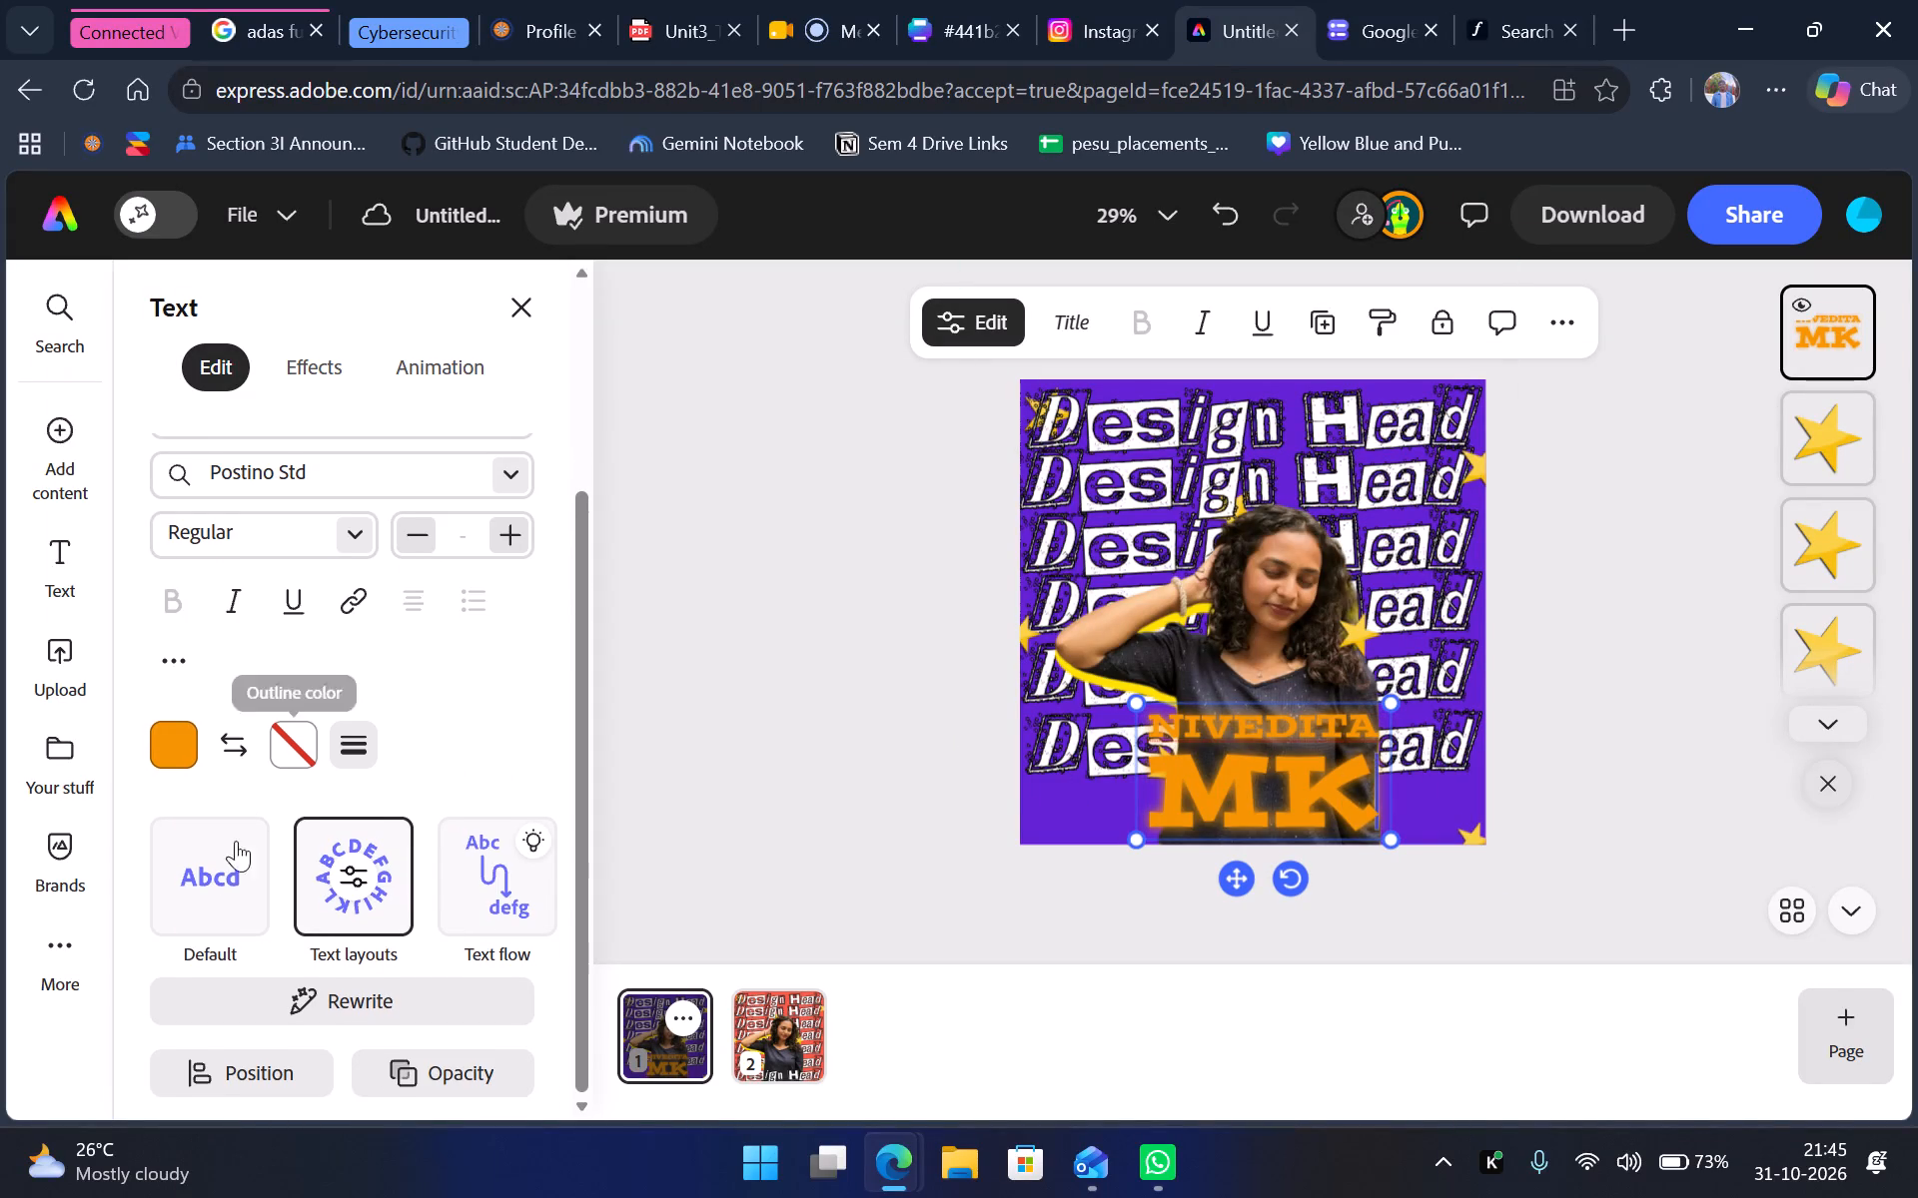
left_click(224, 868)
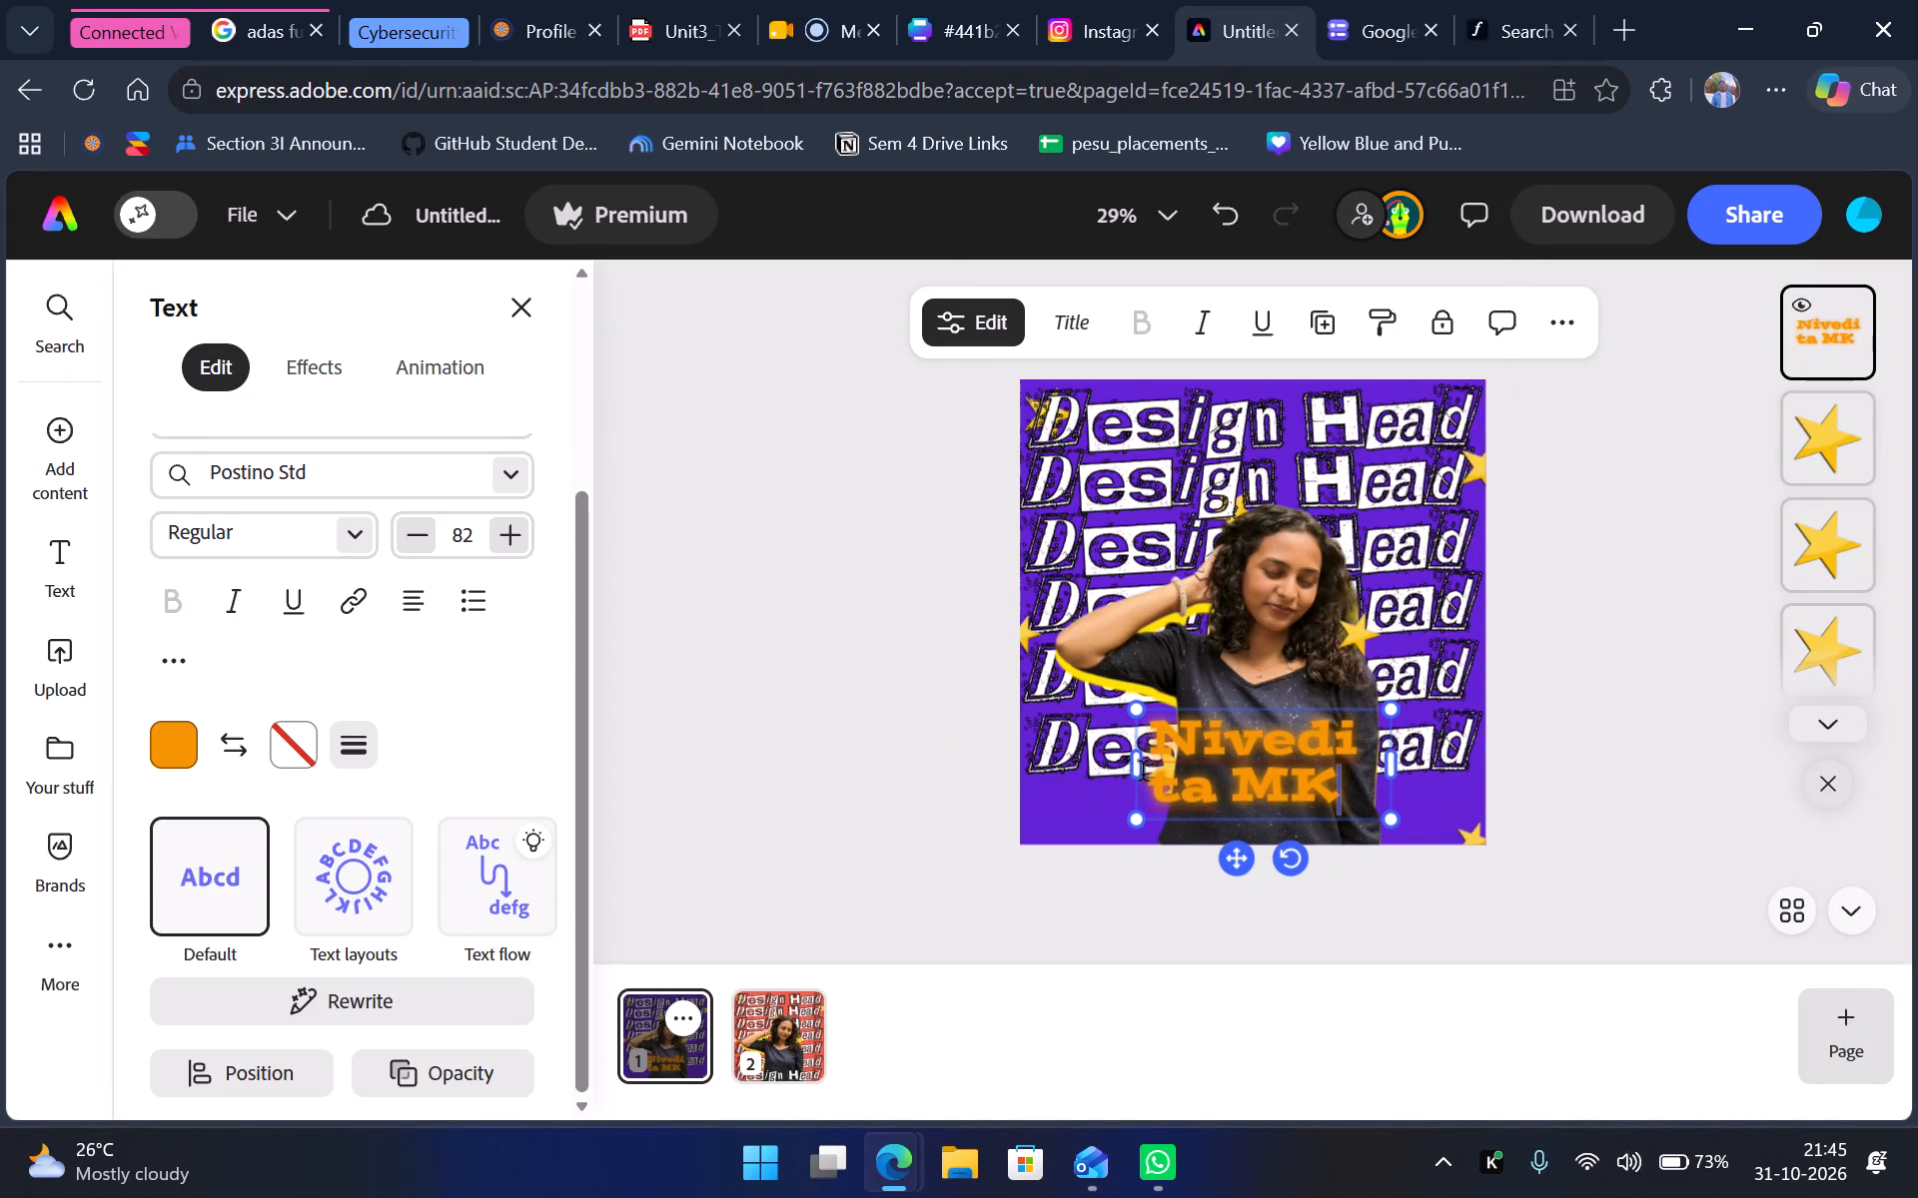
Widen the name's text box on both sides until the full name fits on a single line.
left_click_drag(1137, 772, 1012, 751)
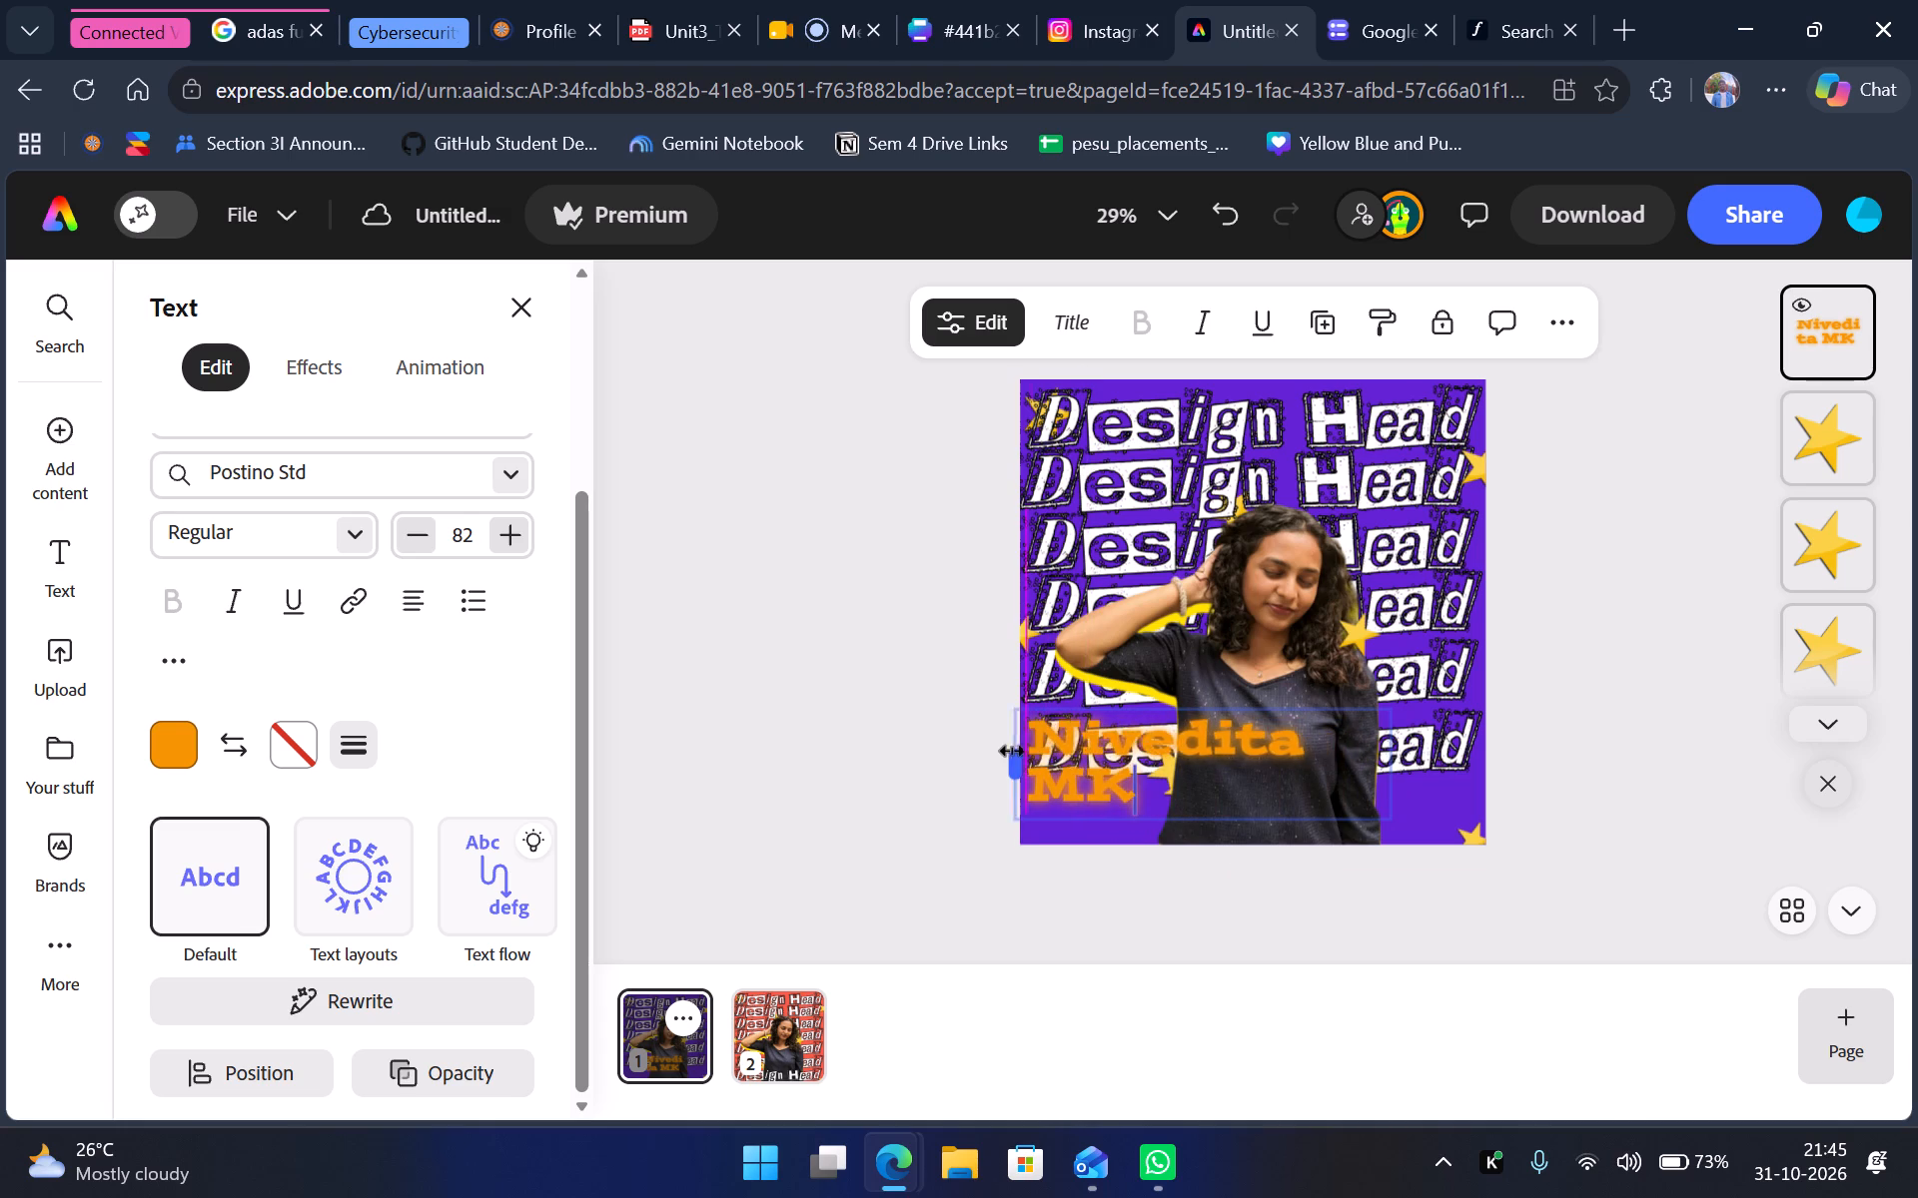
left_click_drag(1012, 751, 1004, 751)
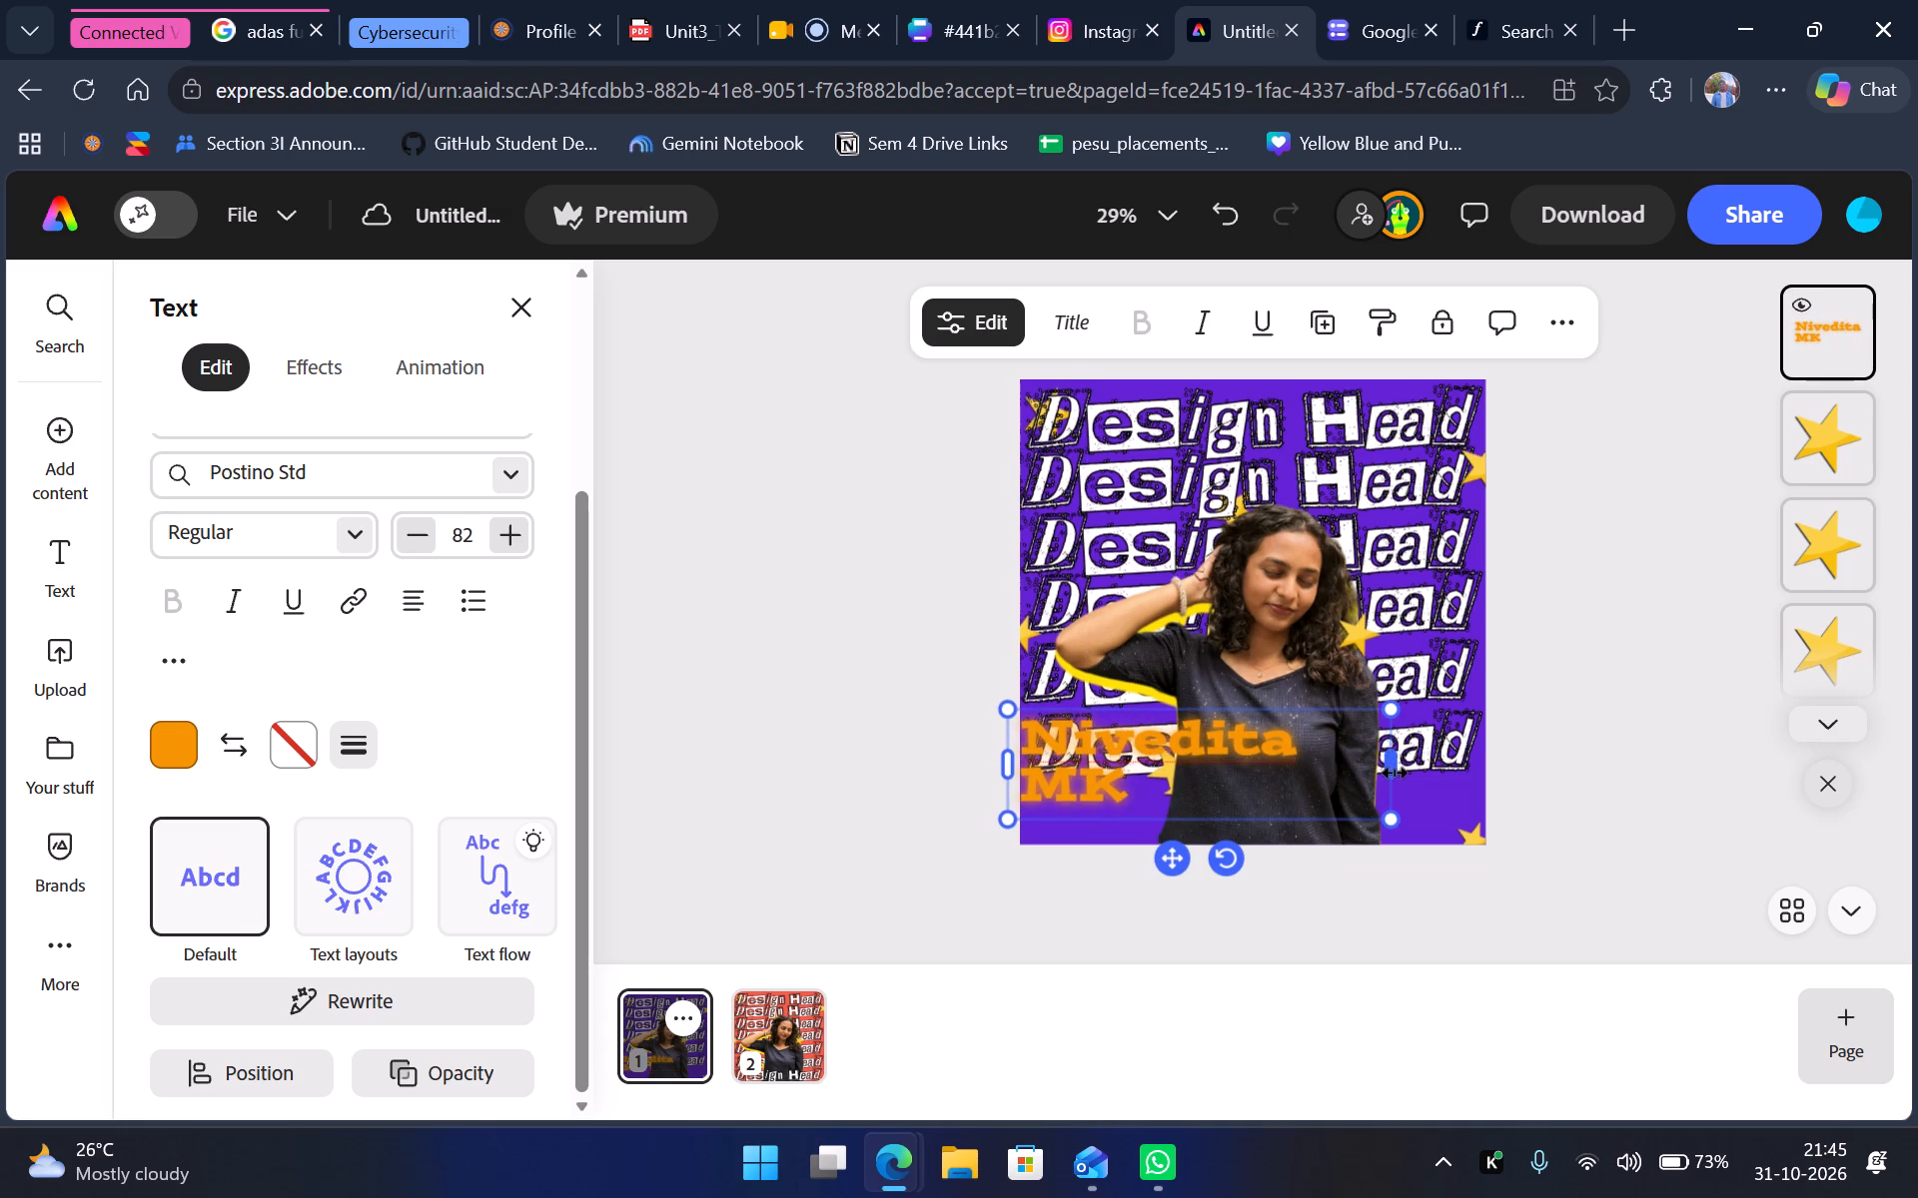
left_click_drag(1394, 773, 1435, 761)
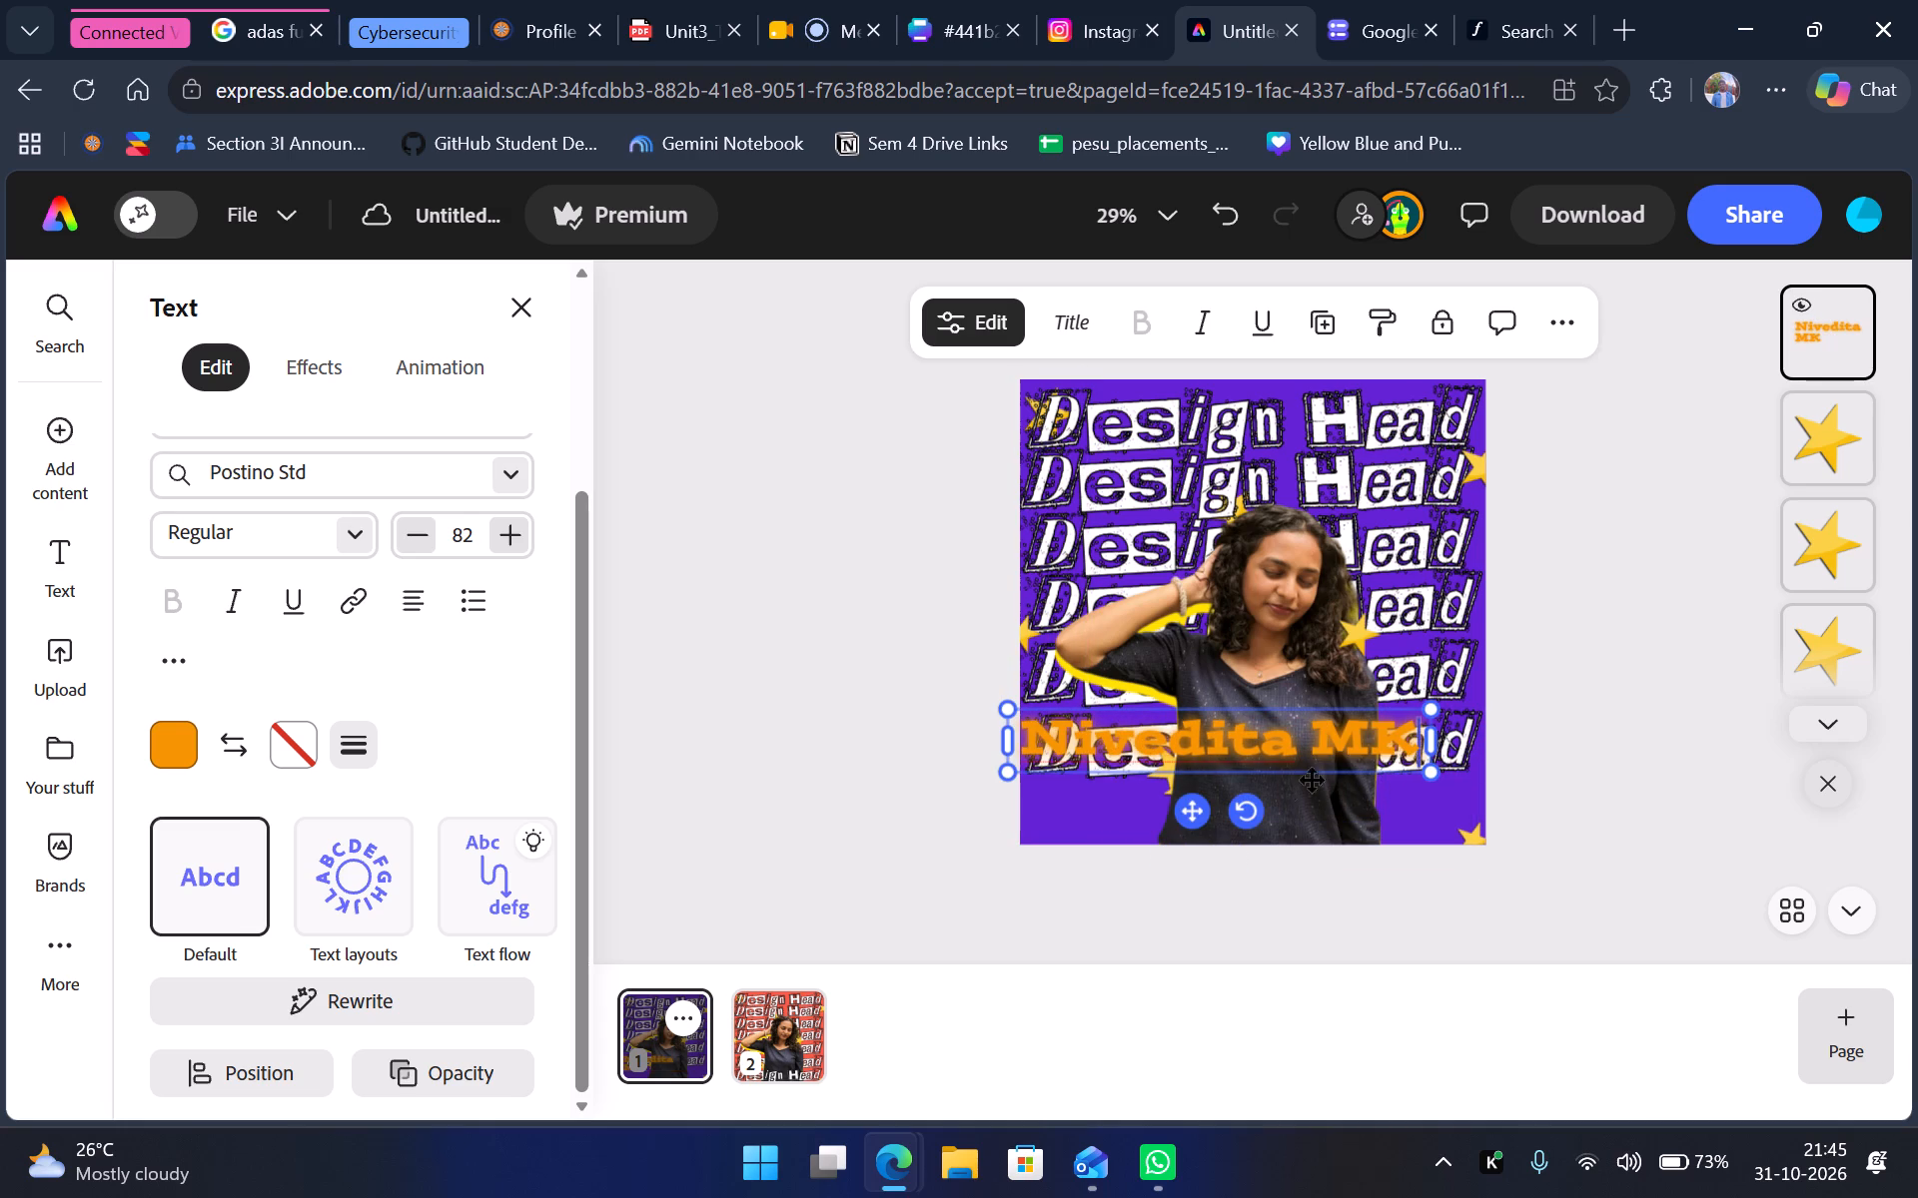
Move the name down to the poster's bottom edge, centred horizontally below the Design Head rows, and deselect it.
left_click_drag(1193, 809, 1230, 873)
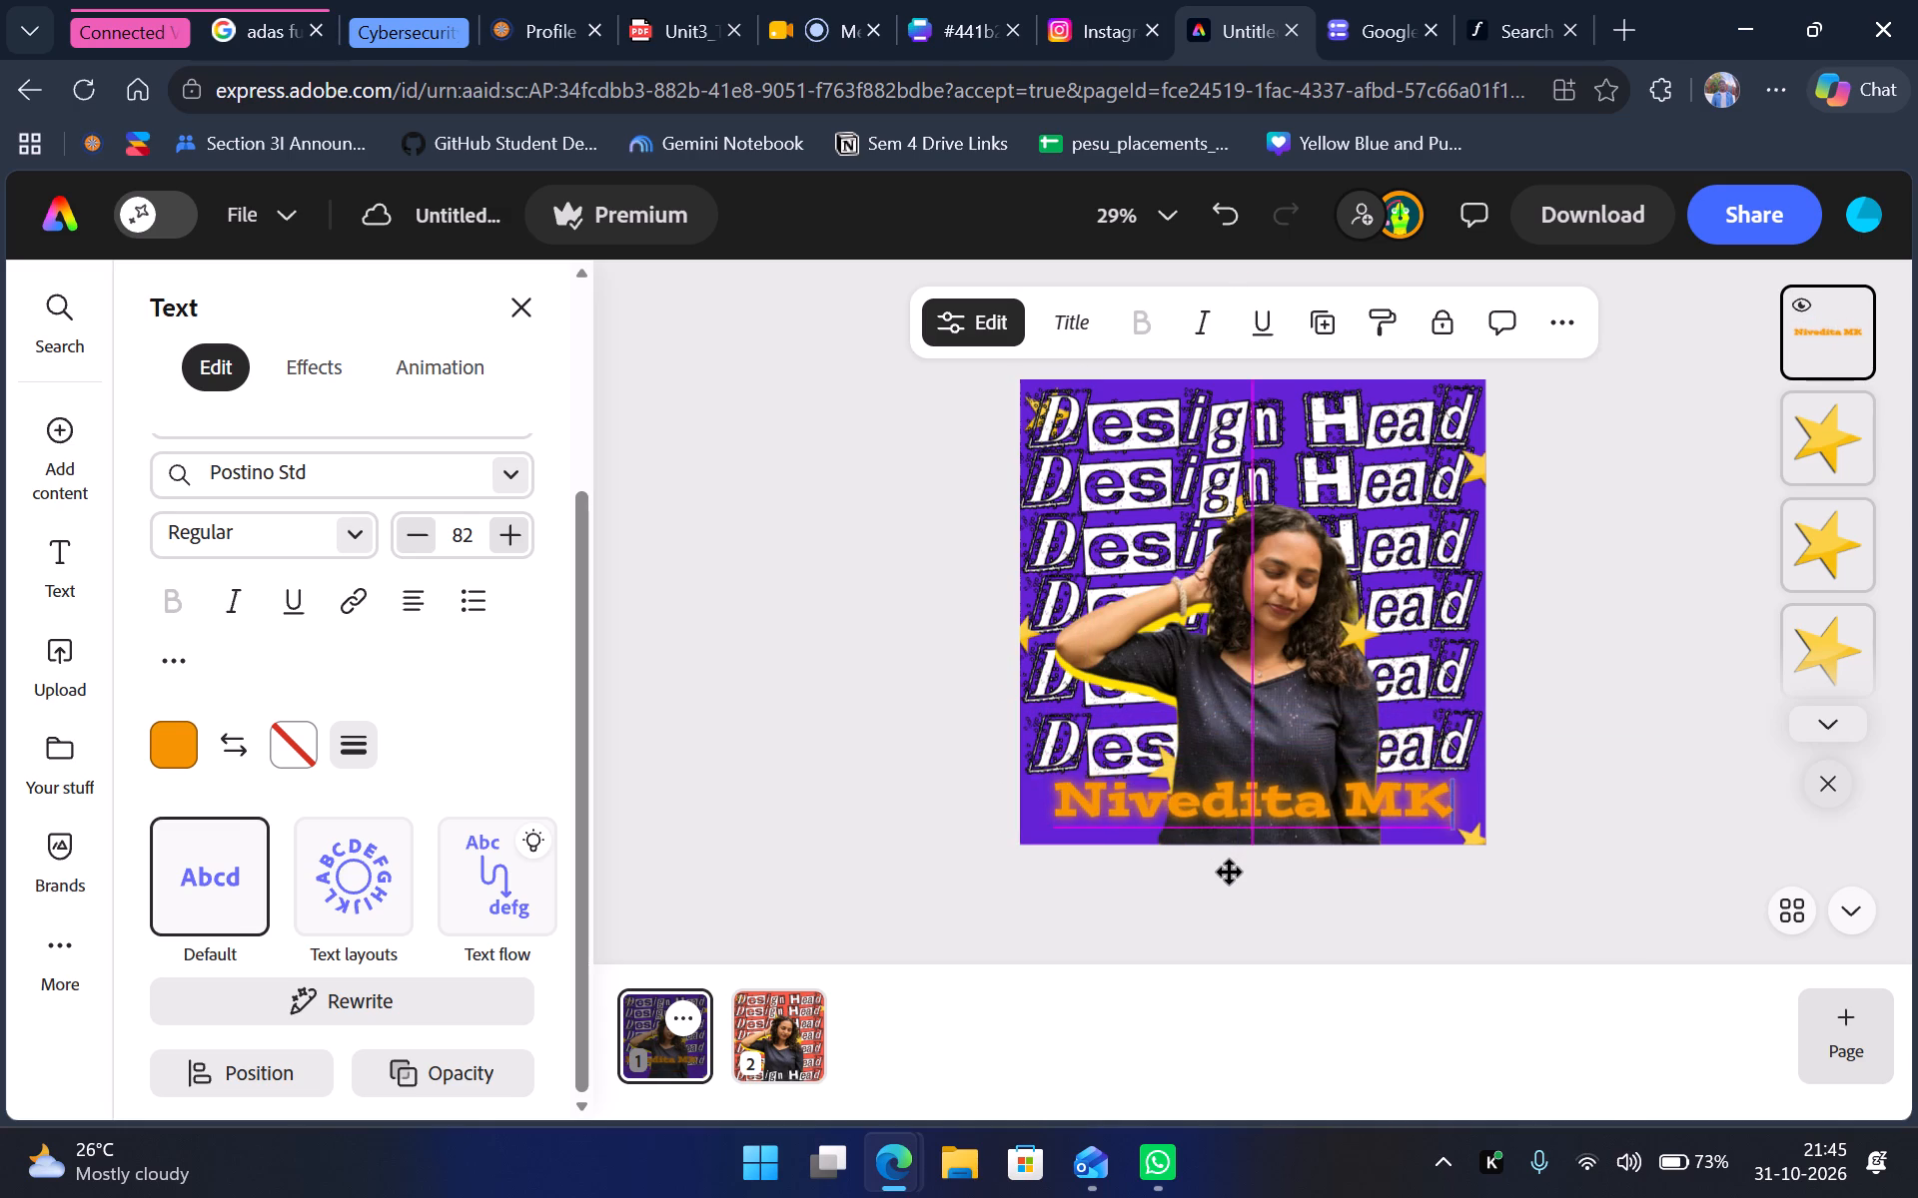
left_click_drag(1230, 873, 1225, 873)
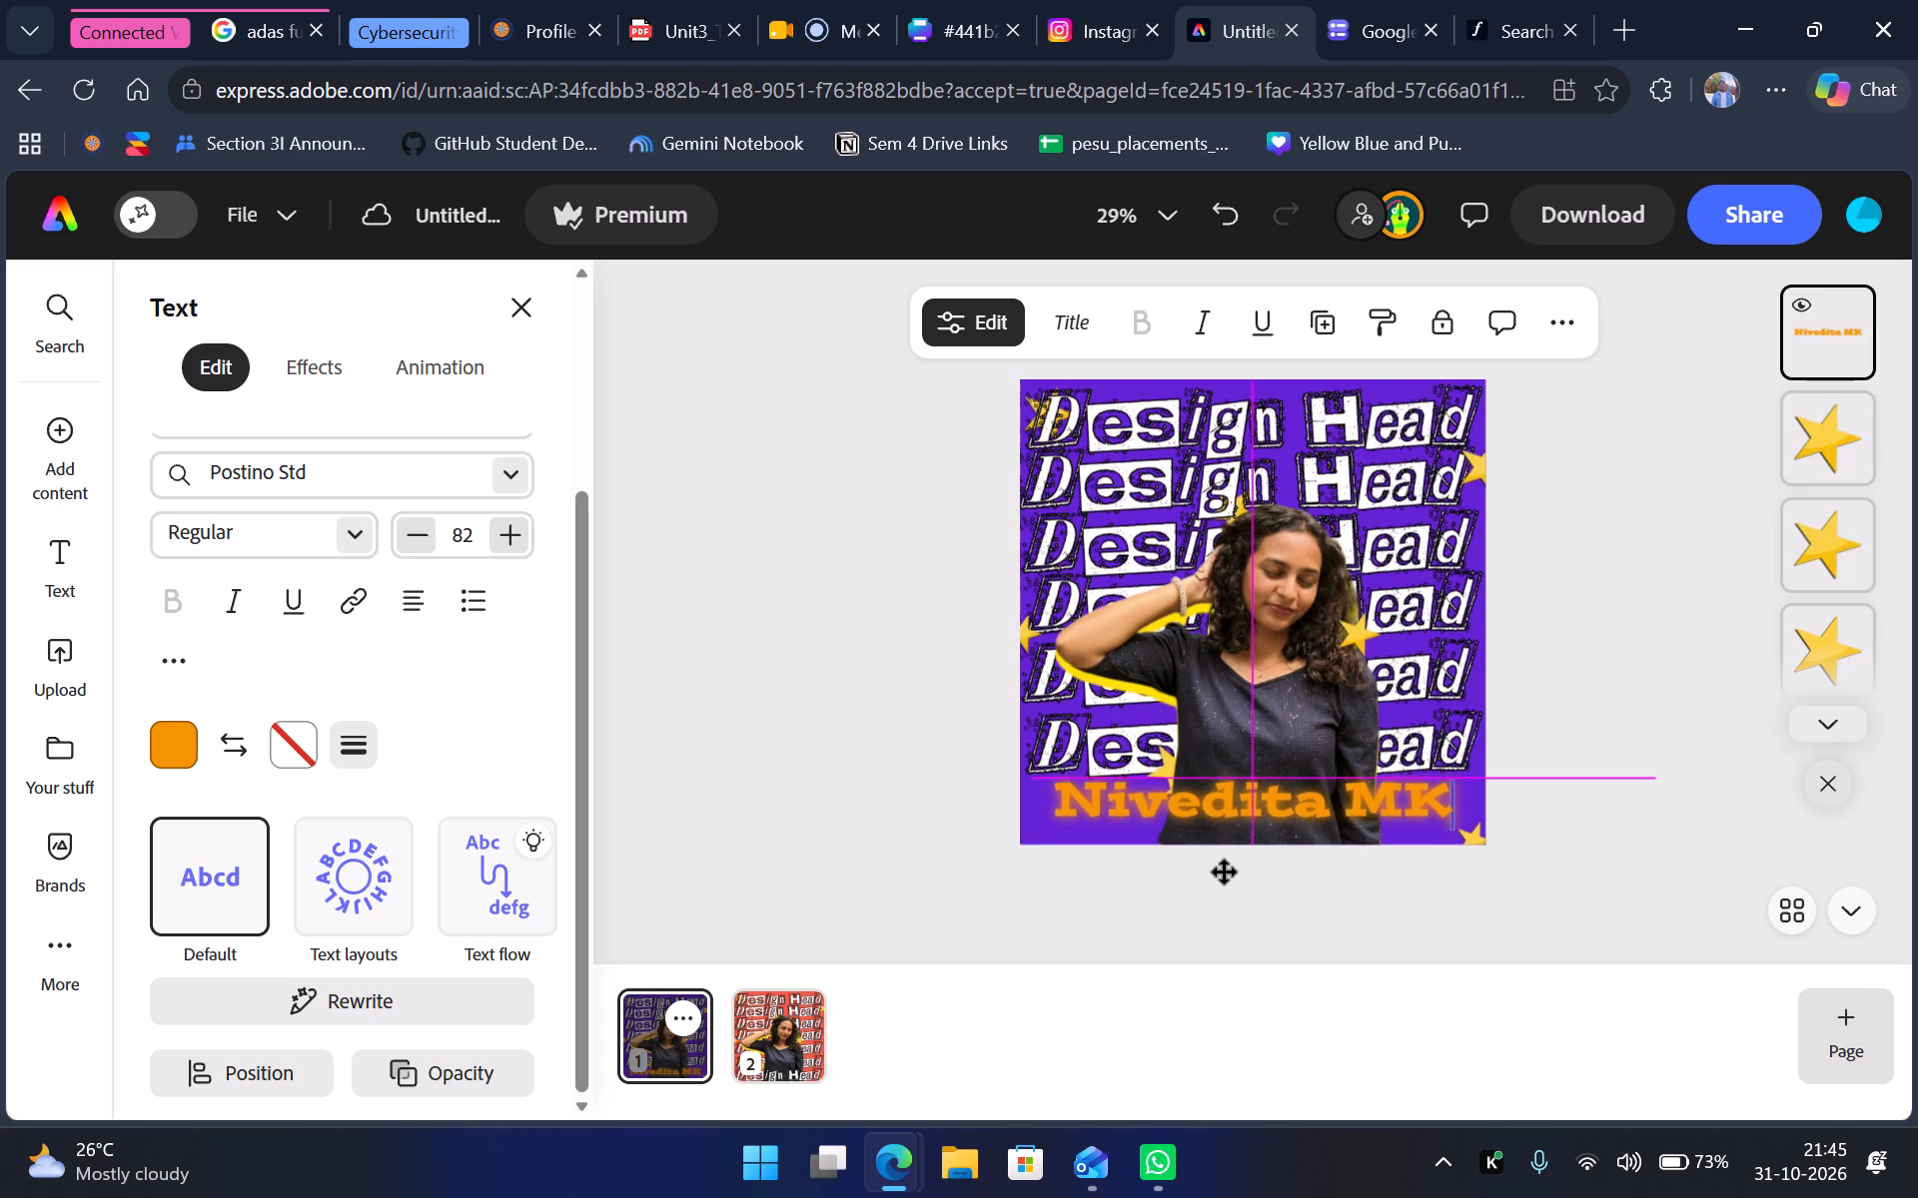
left_click_drag(1225, 873, 1229, 879)
left_click(1496, 865)
left_click(1501, 898)
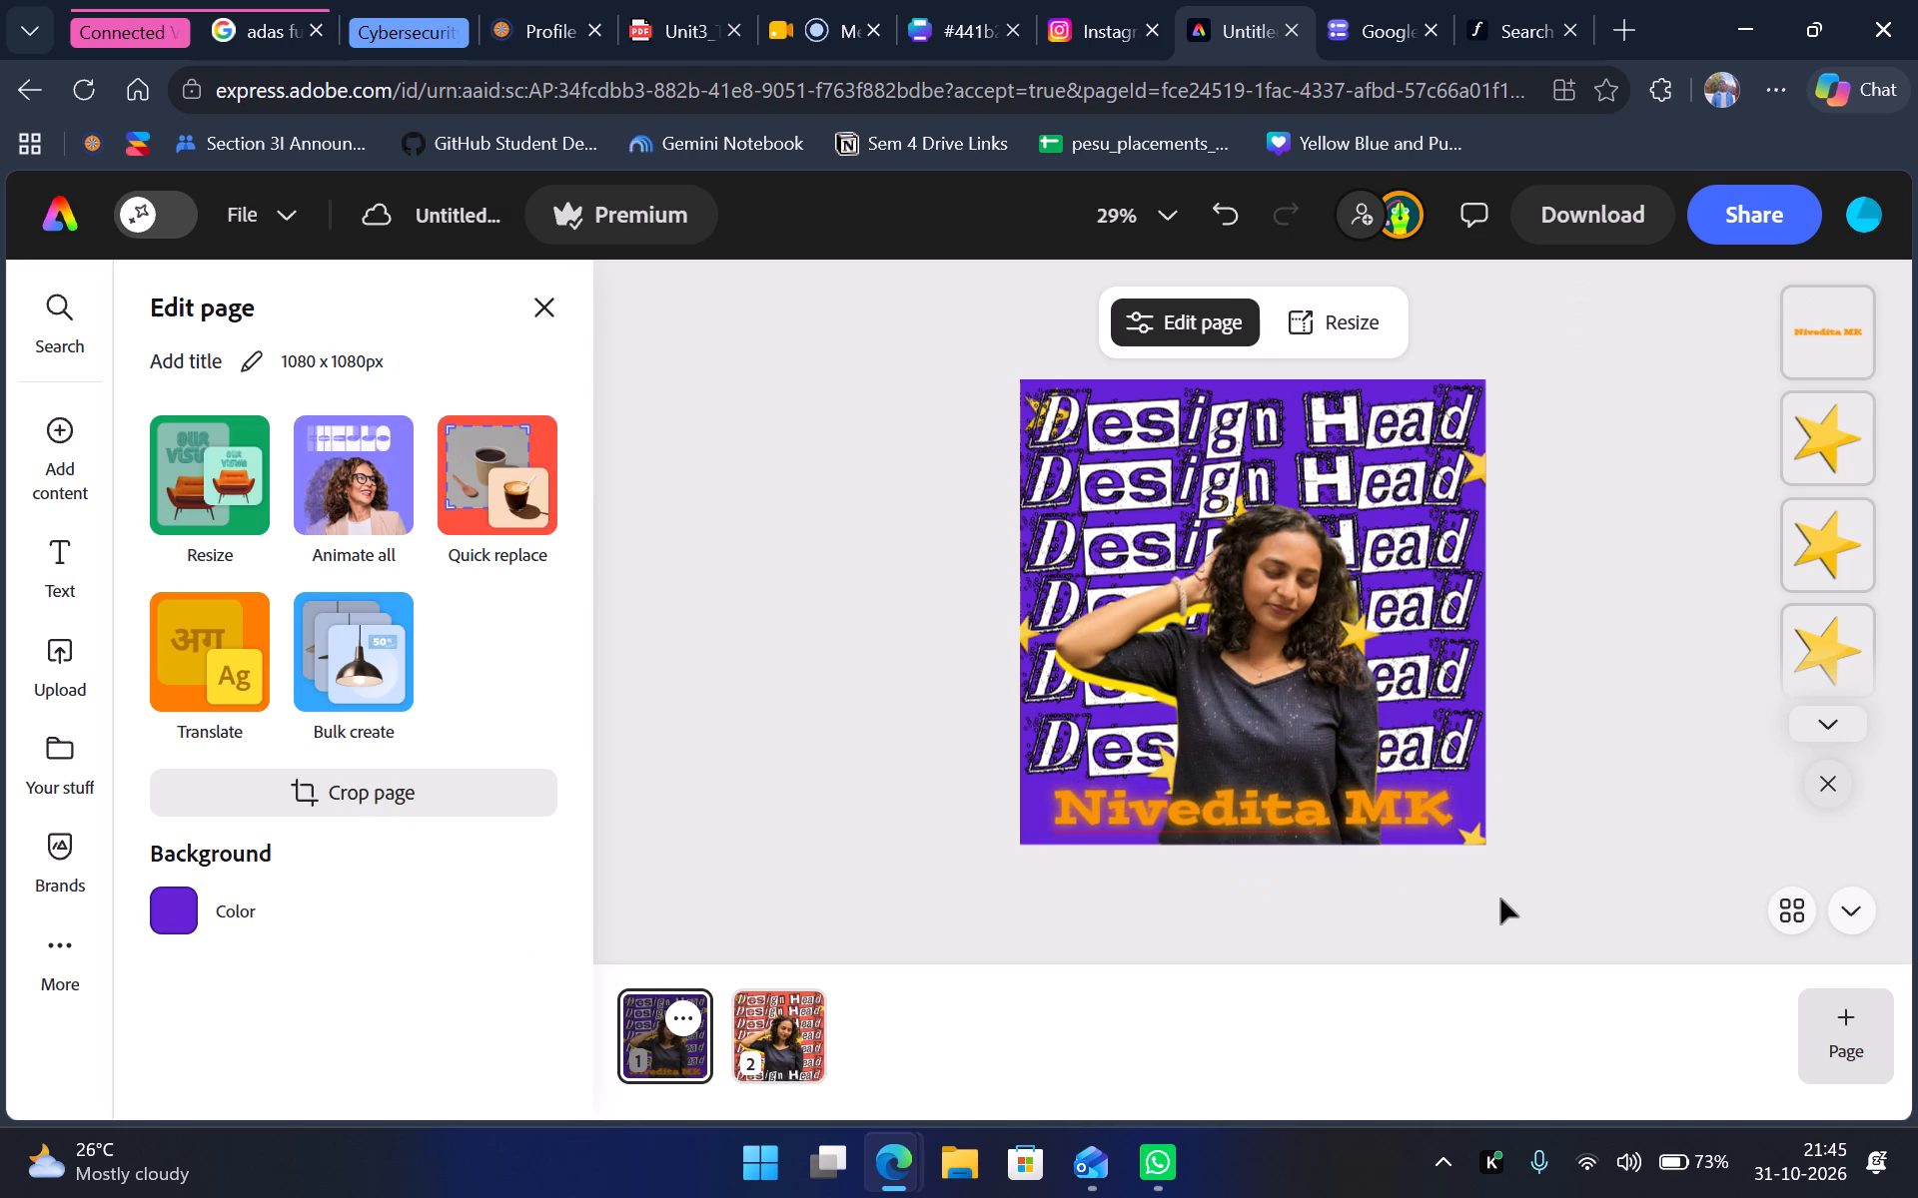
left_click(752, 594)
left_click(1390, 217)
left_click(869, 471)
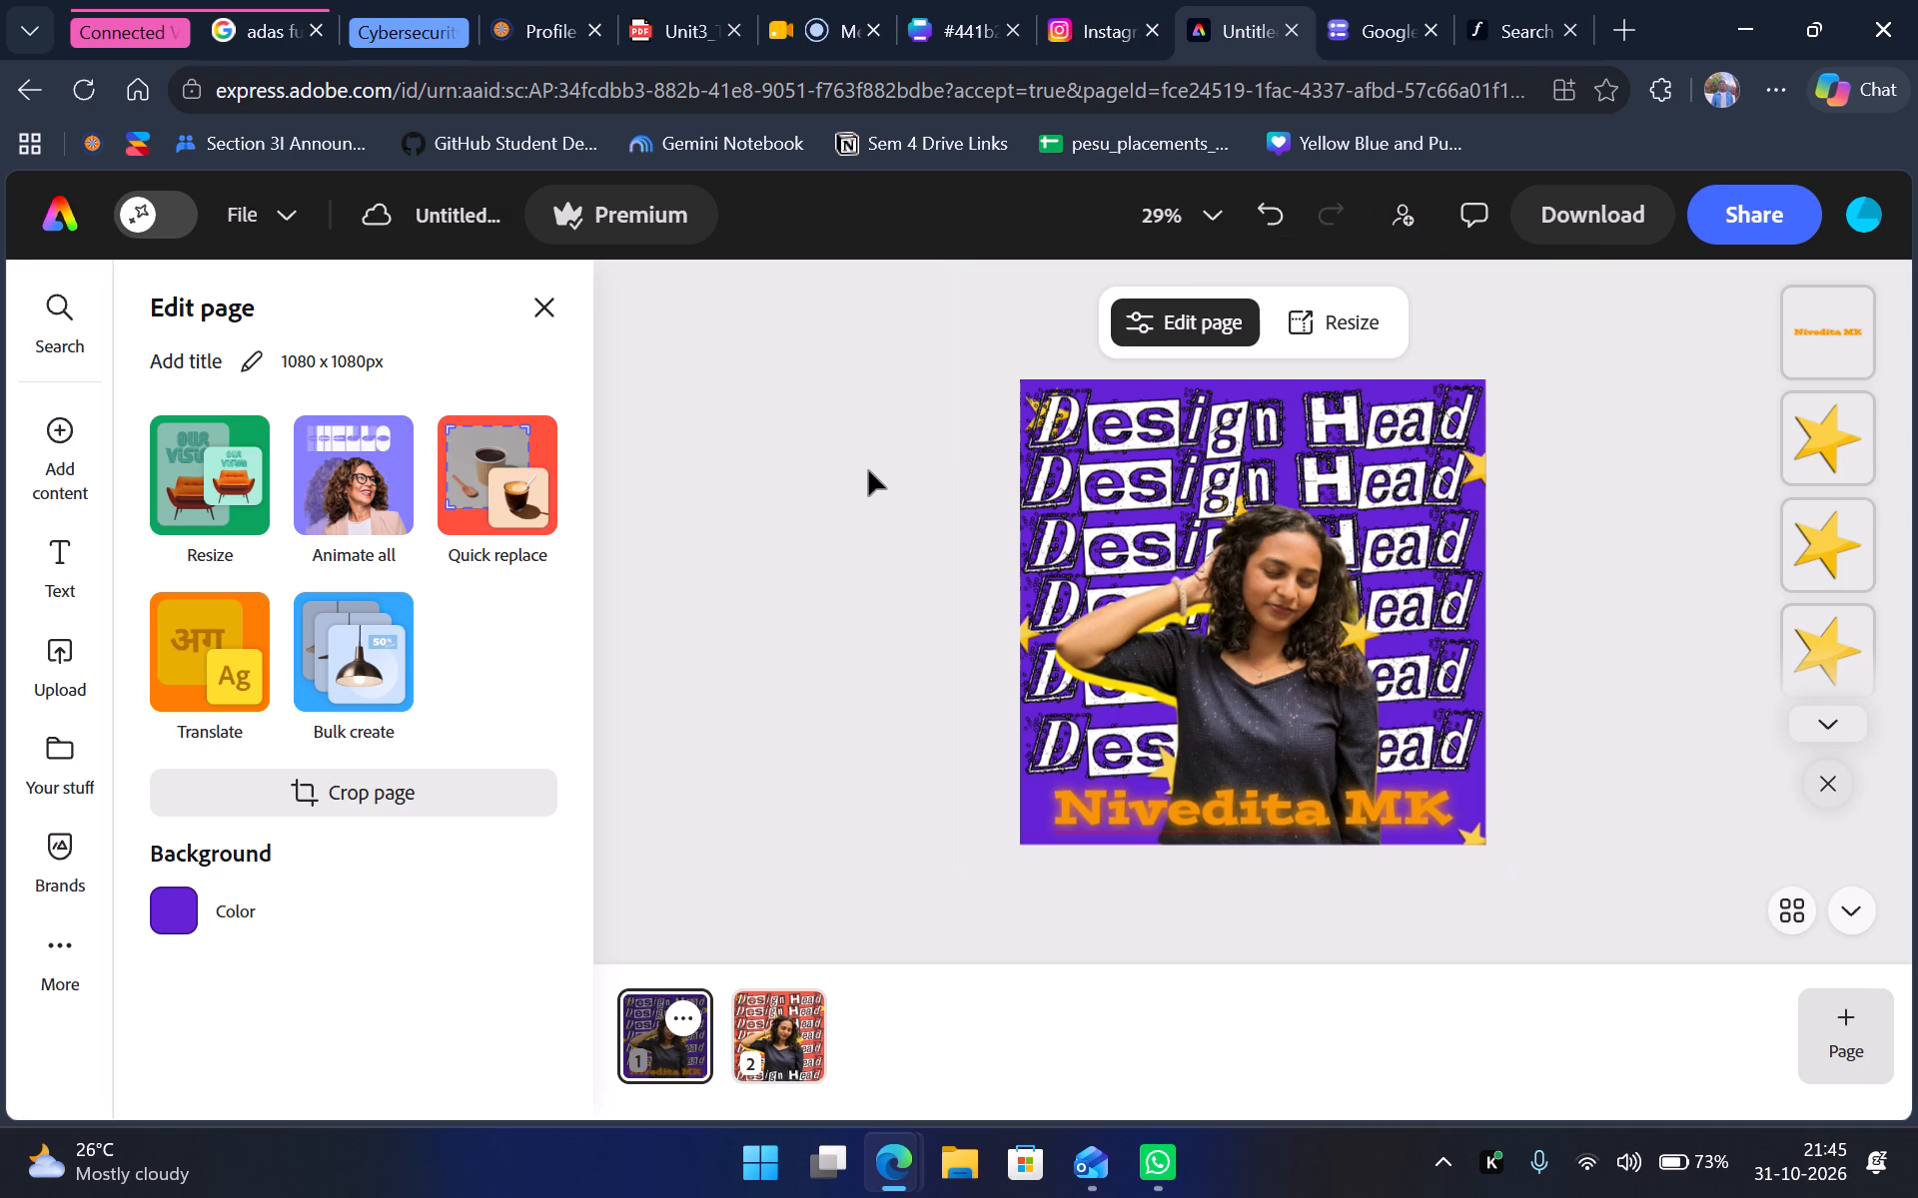
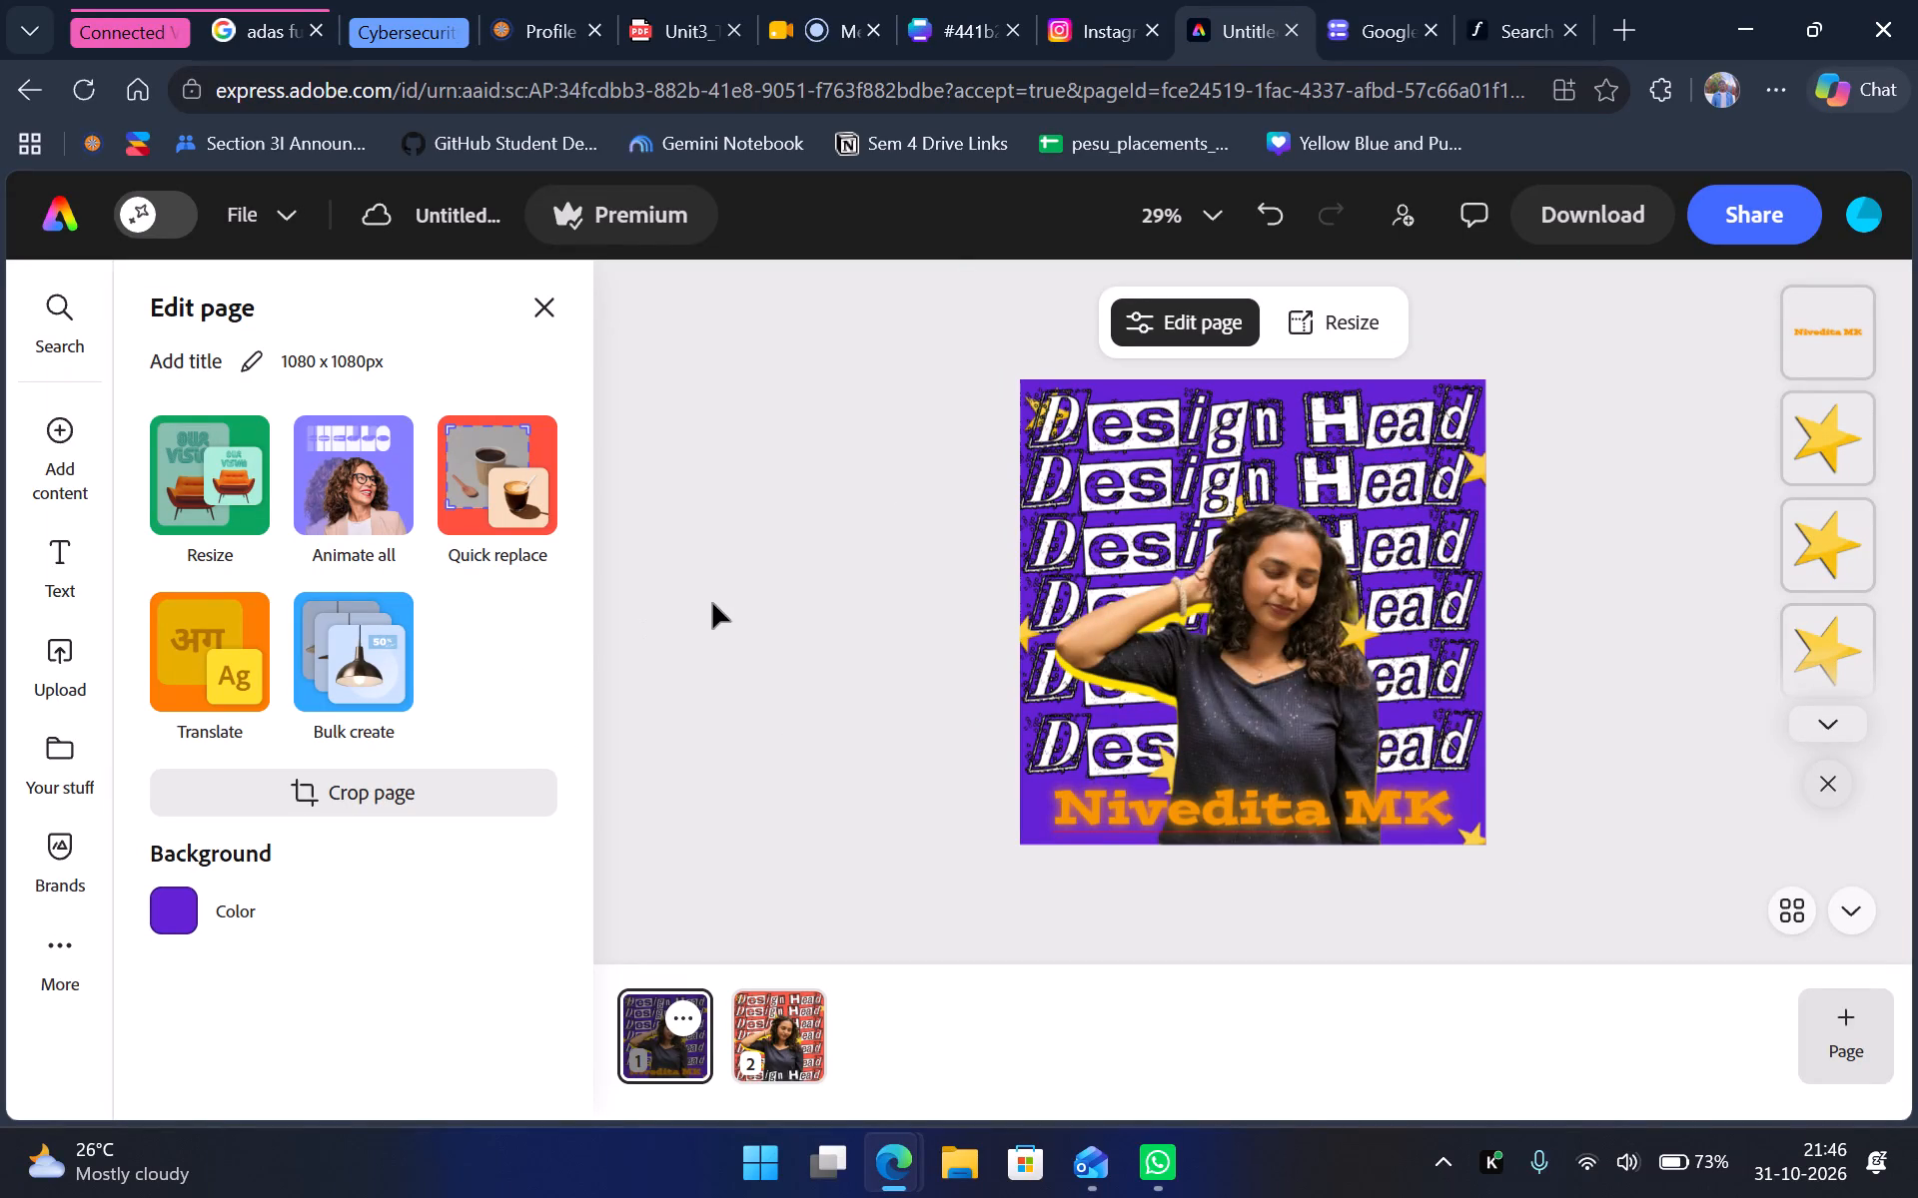
Capture a screen snip framing the whole purple Design Head poster, including the orange name along its bottom edge.
left_click(931, 607)
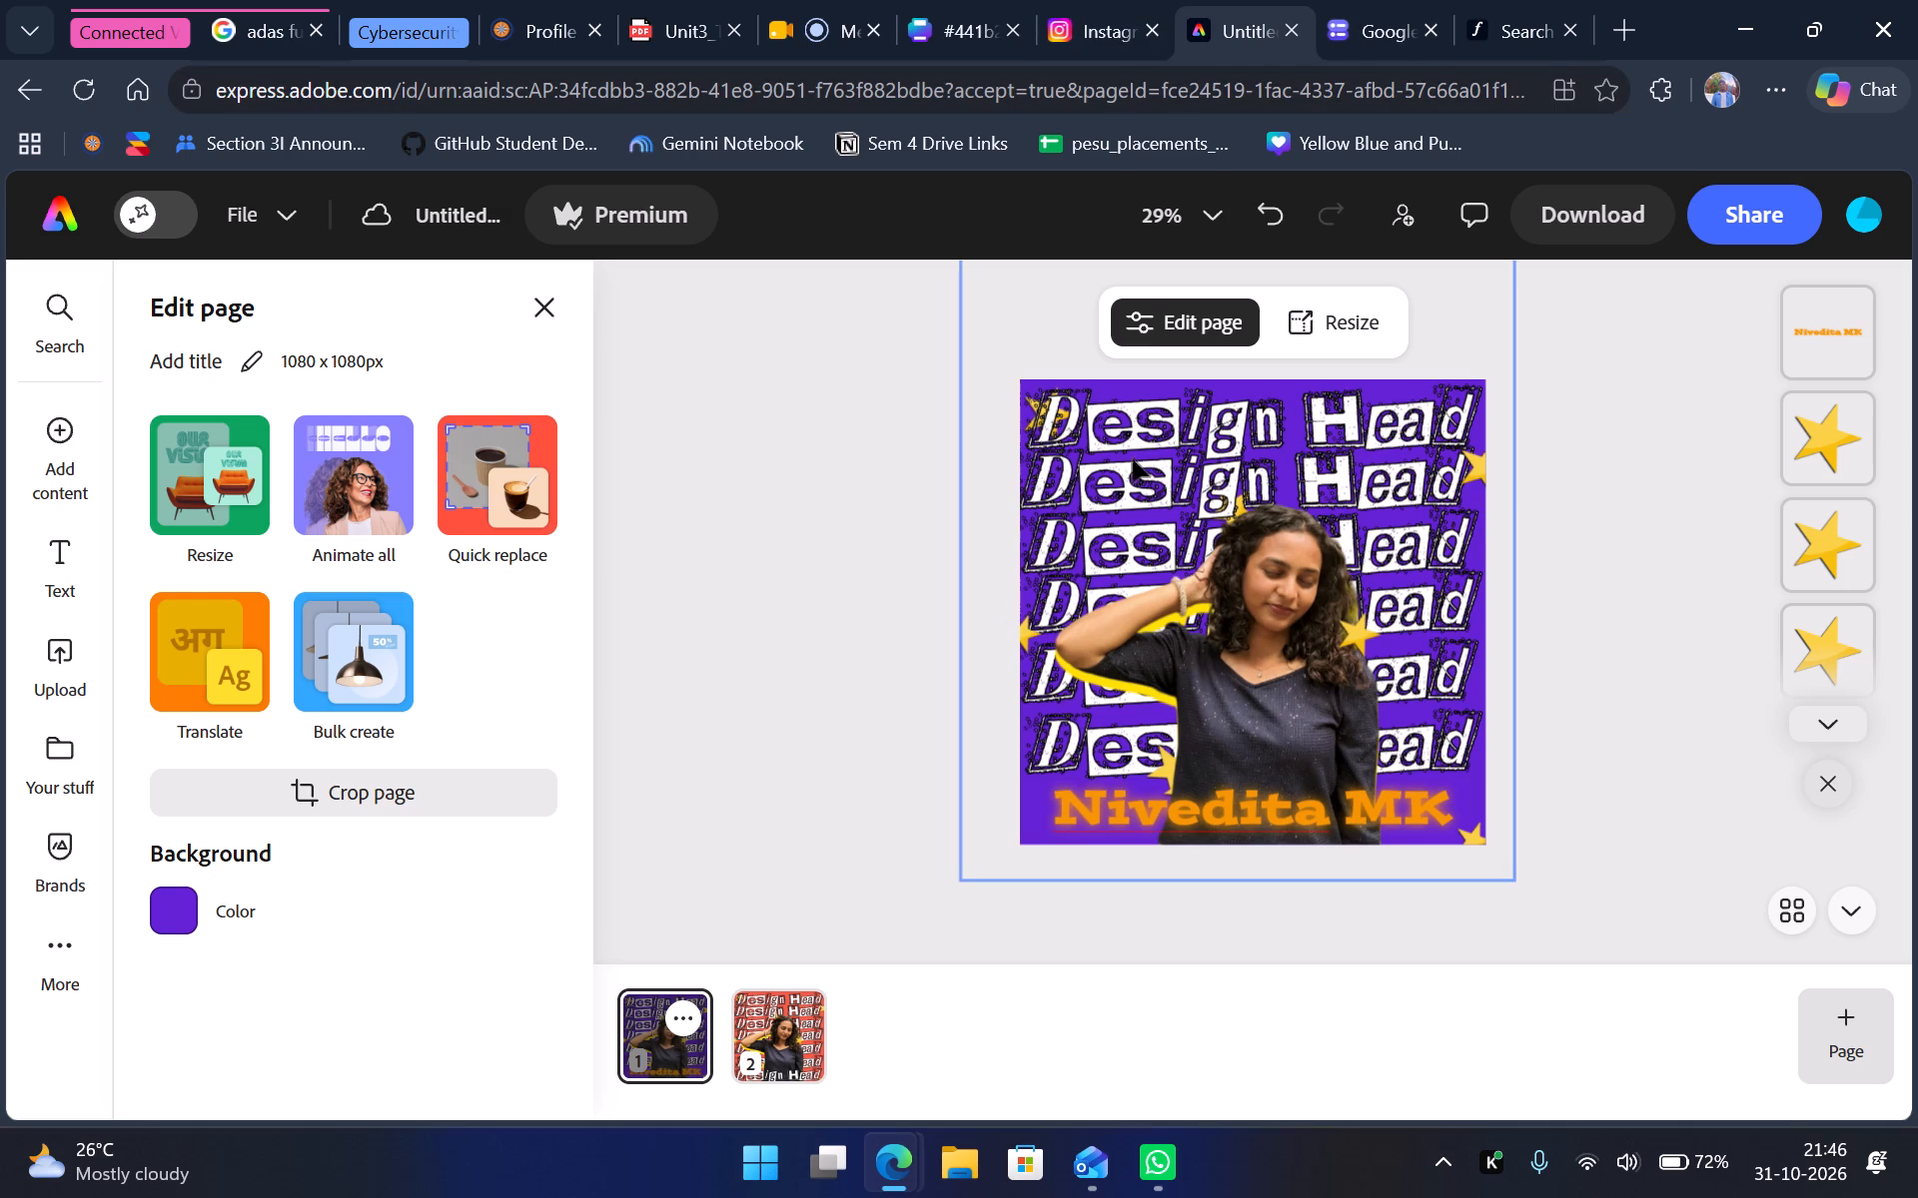
left_click(780, 398)
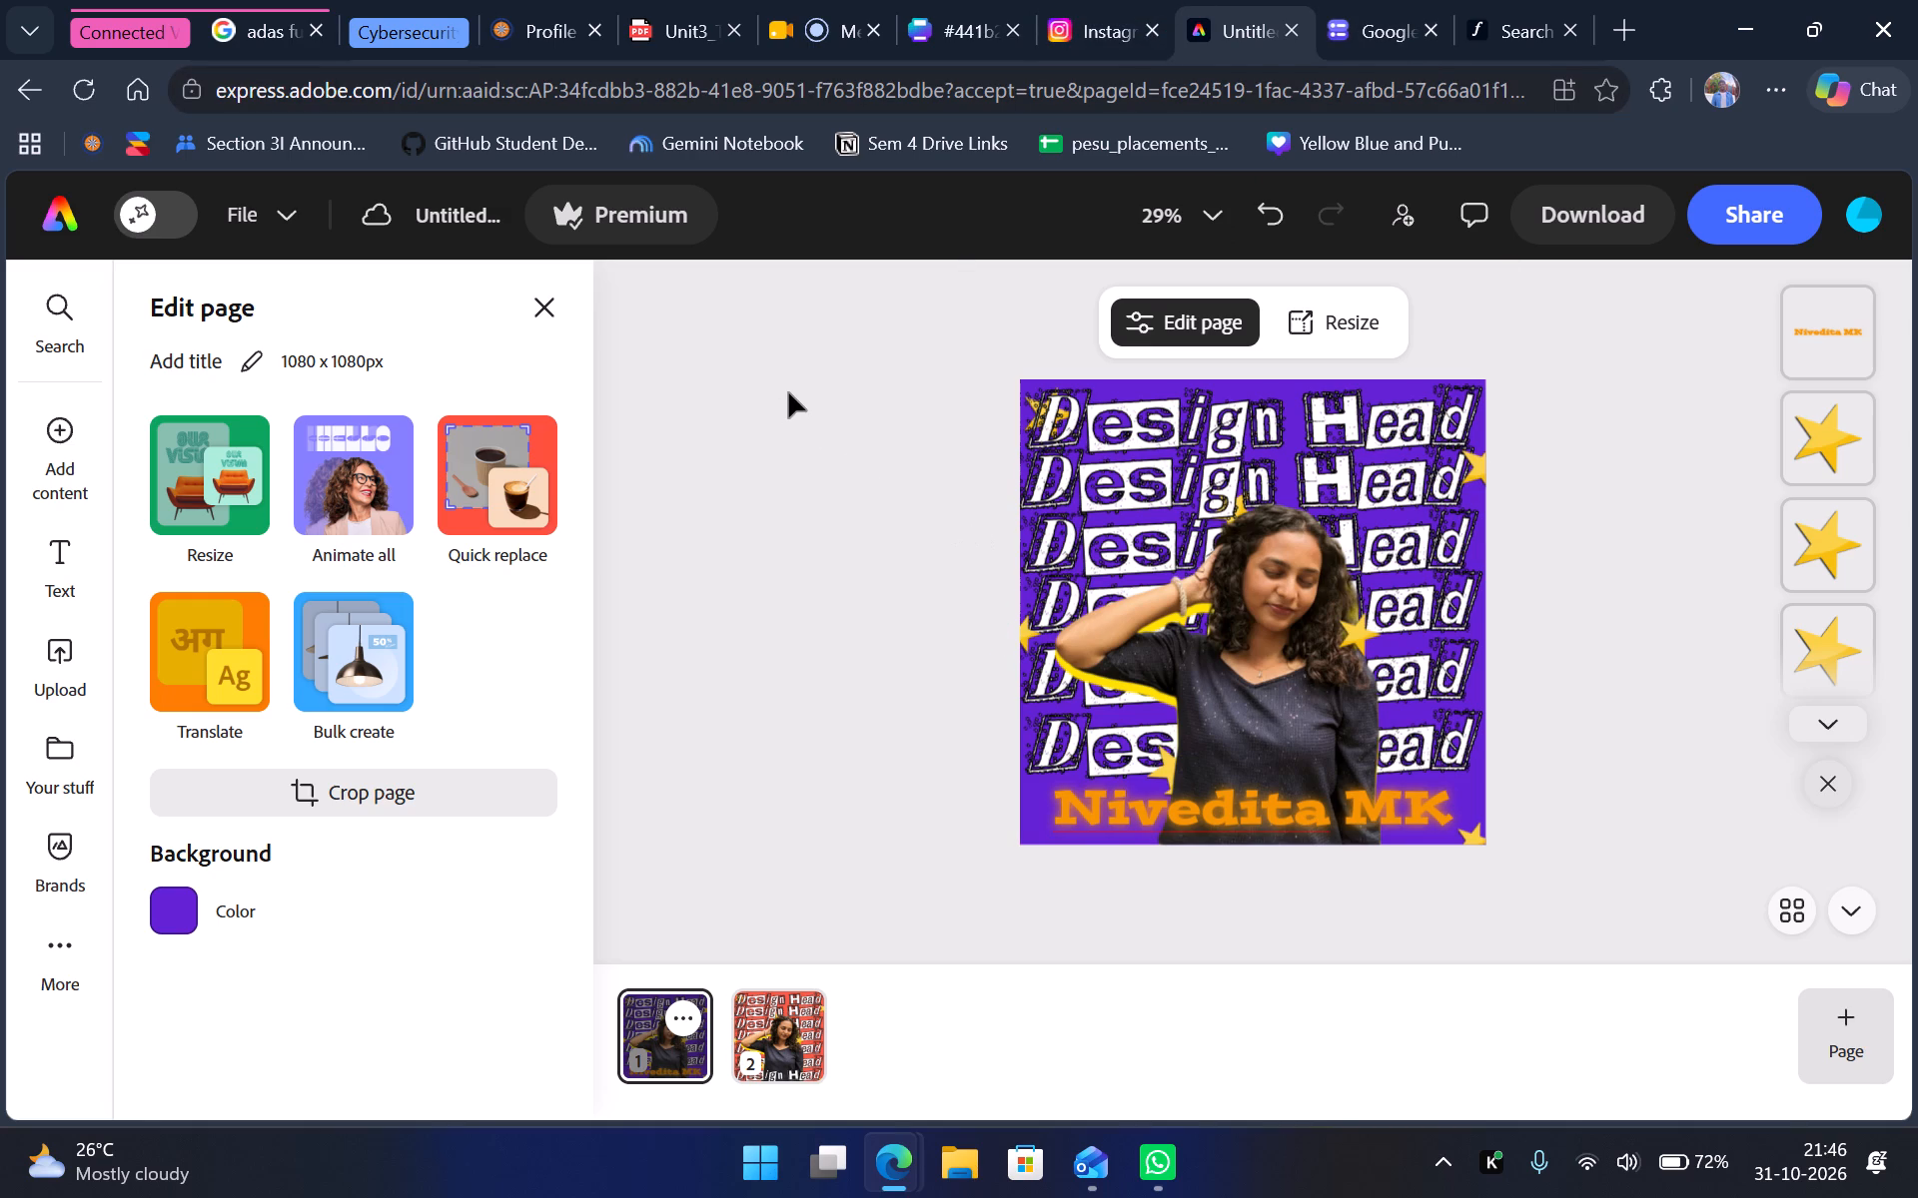
key("Print")
left_click_drag(1000, 347, 1313, 734)
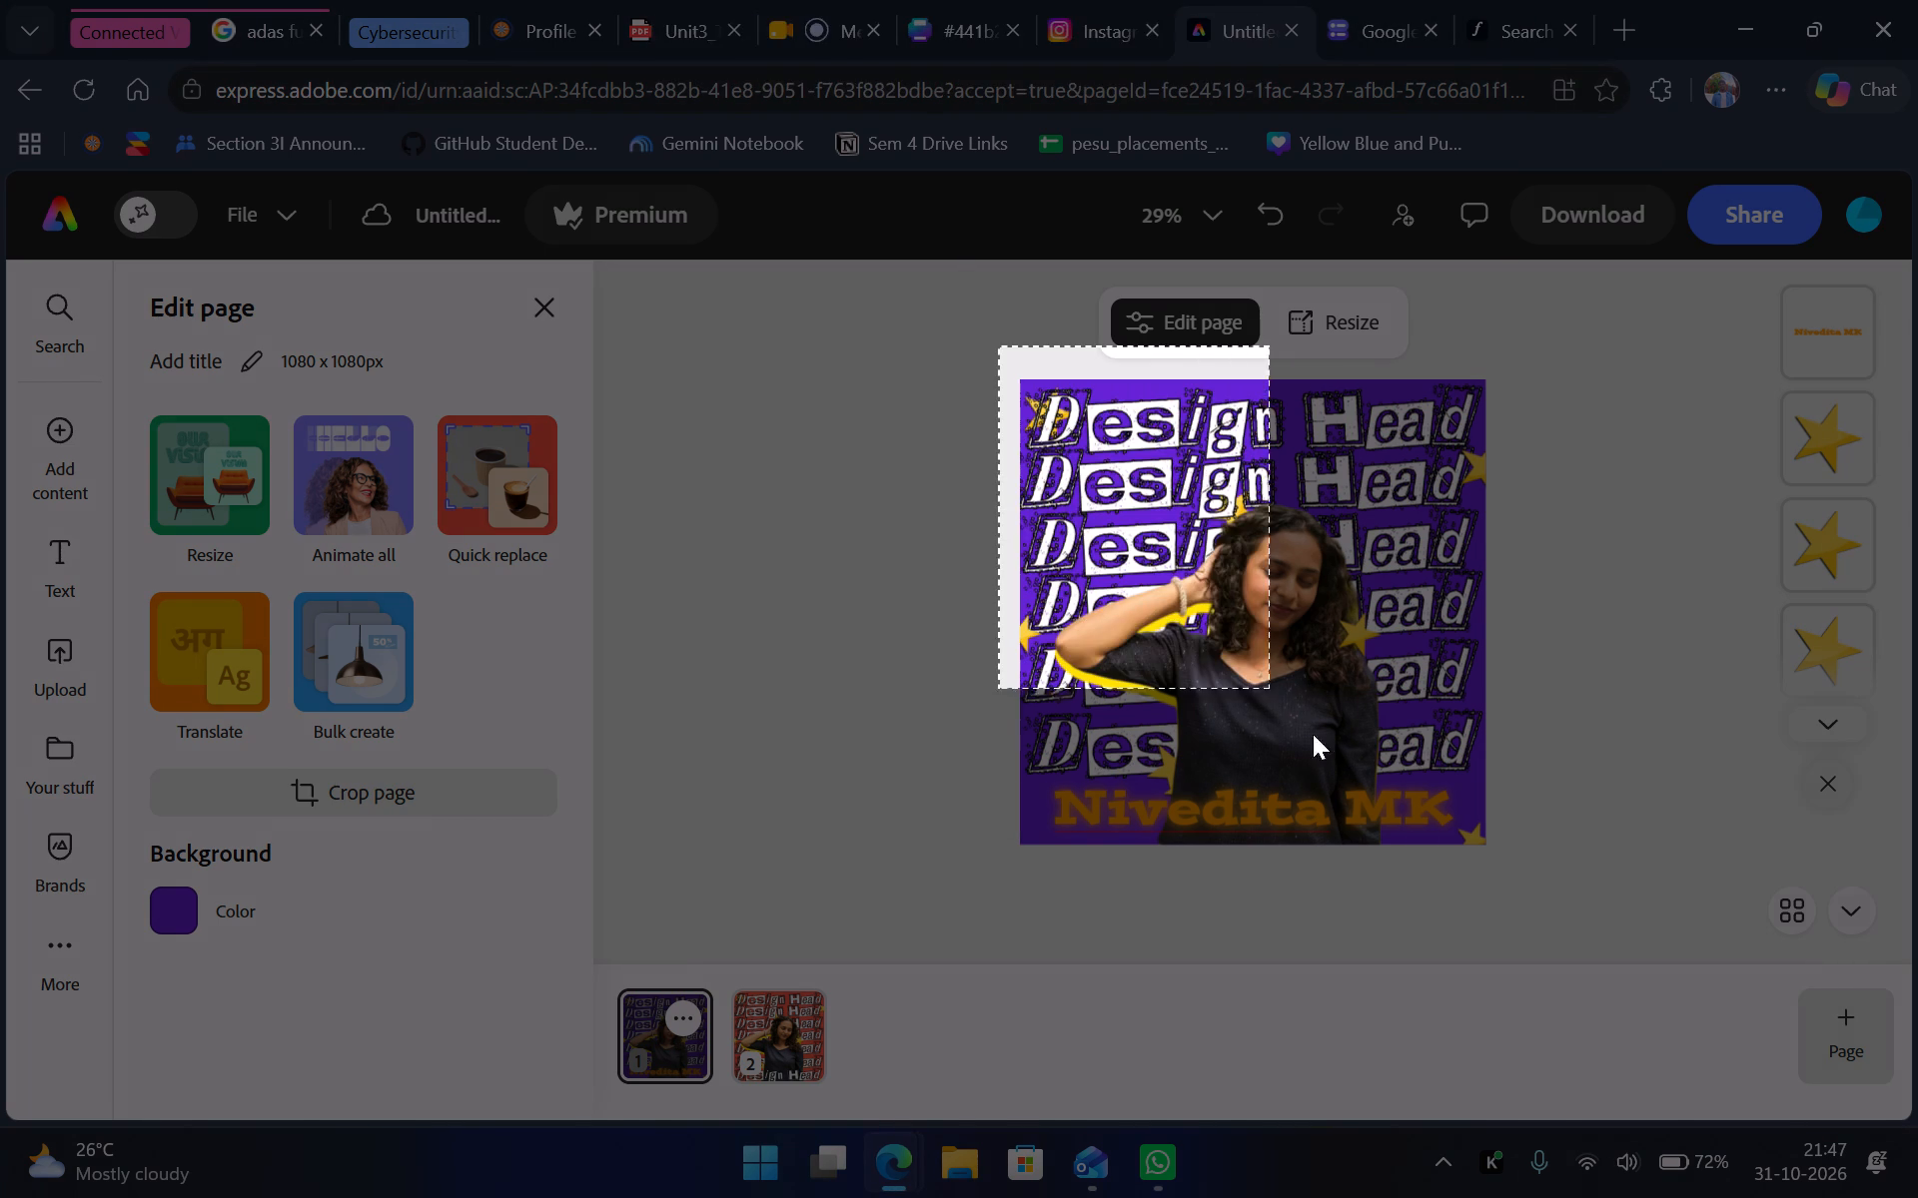
left_click_drag(1313, 734, 1525, 914)
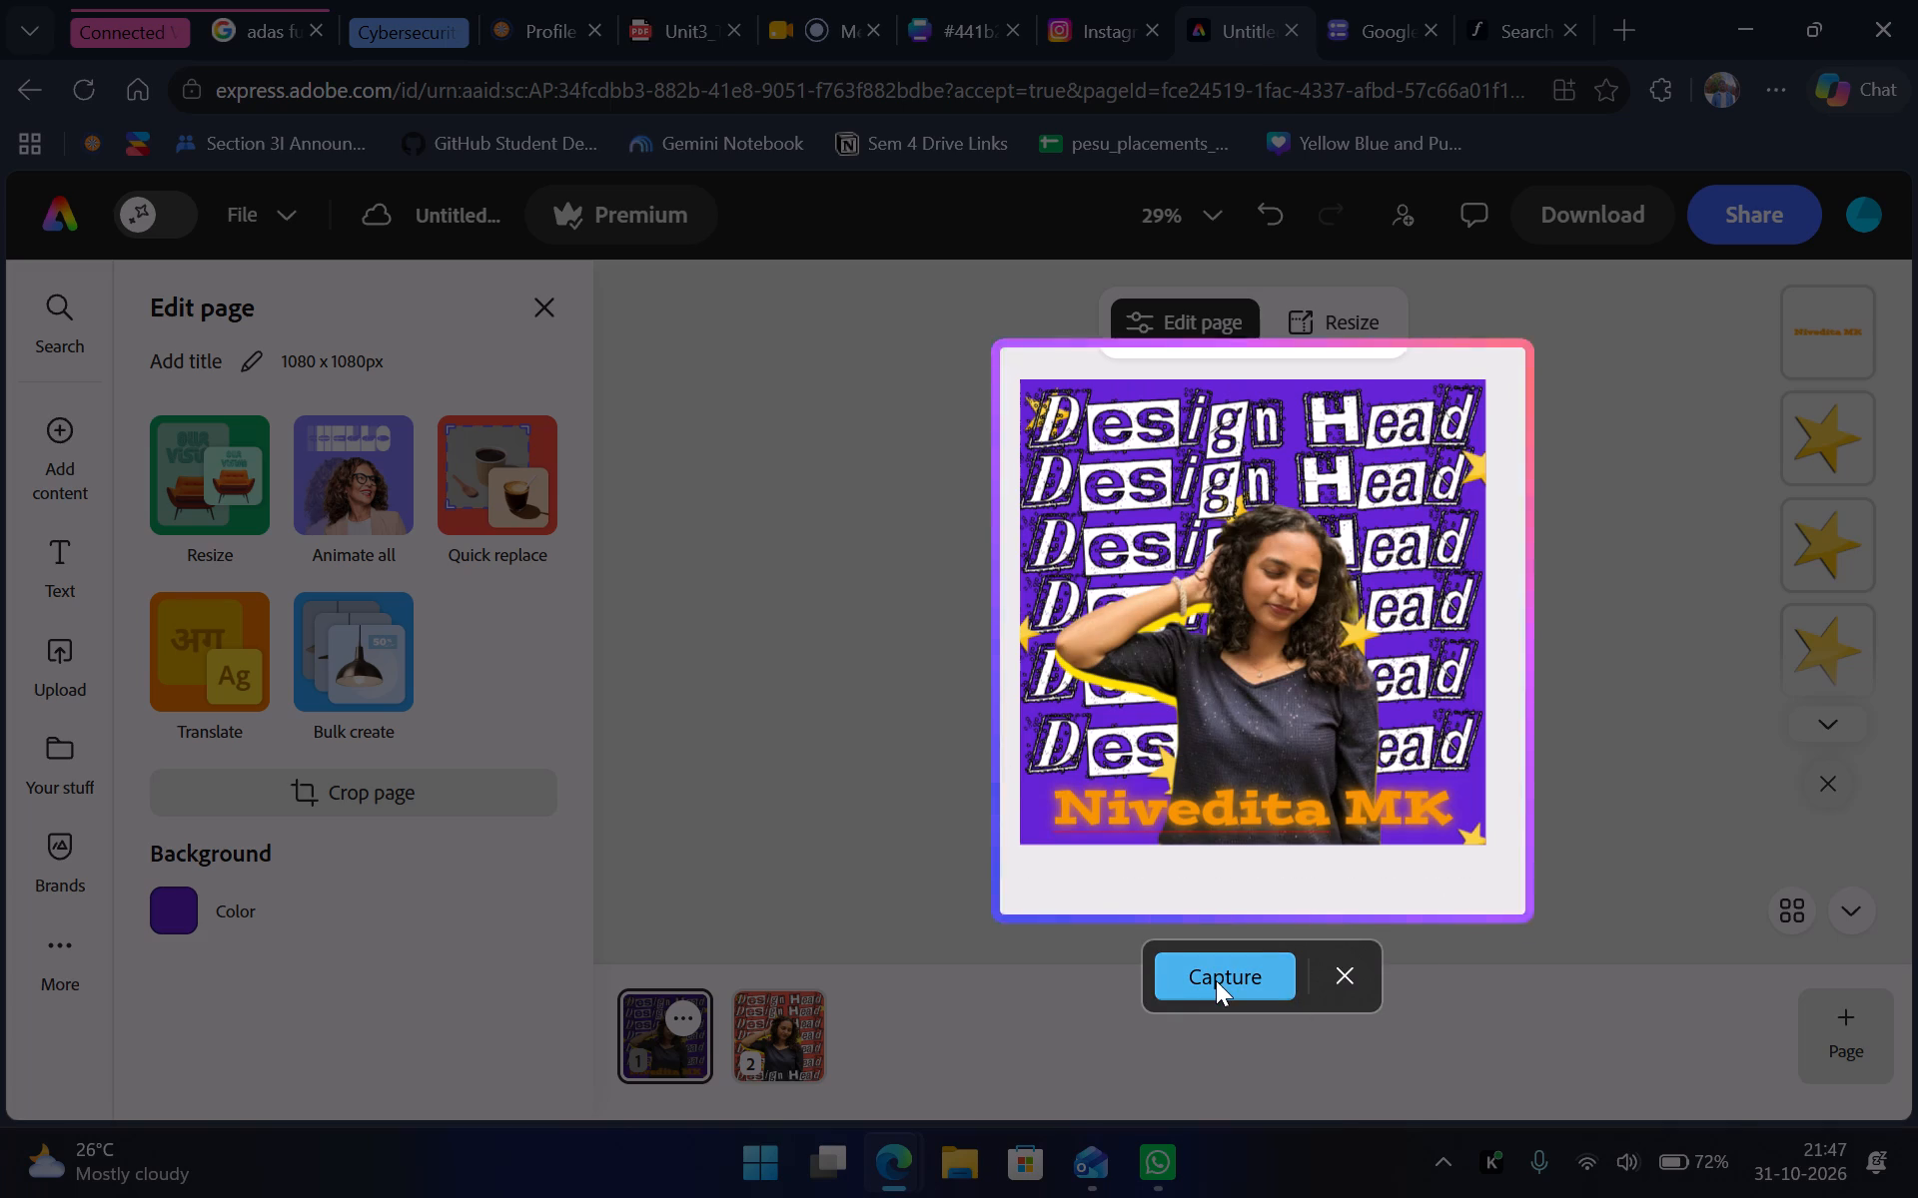
left_click(927, 910)
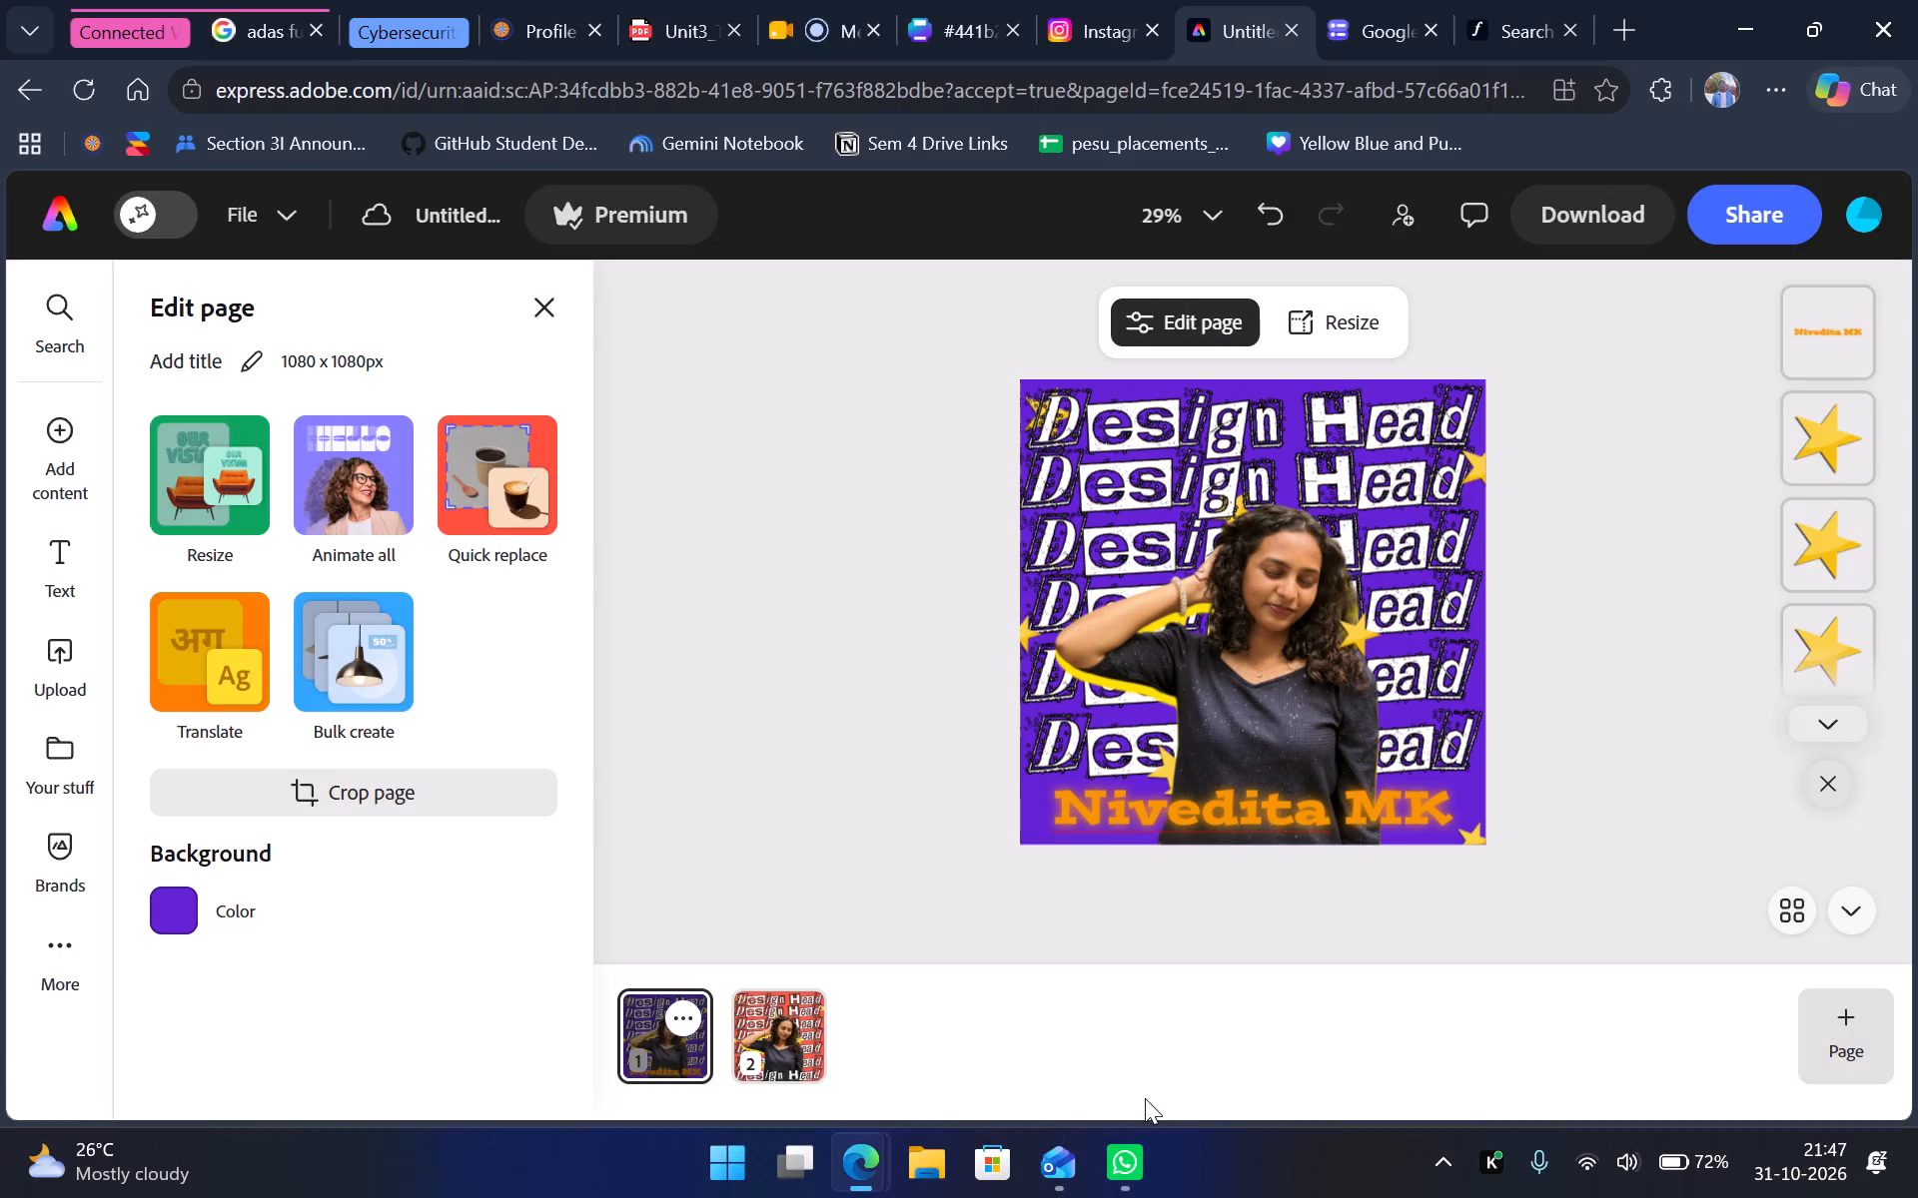